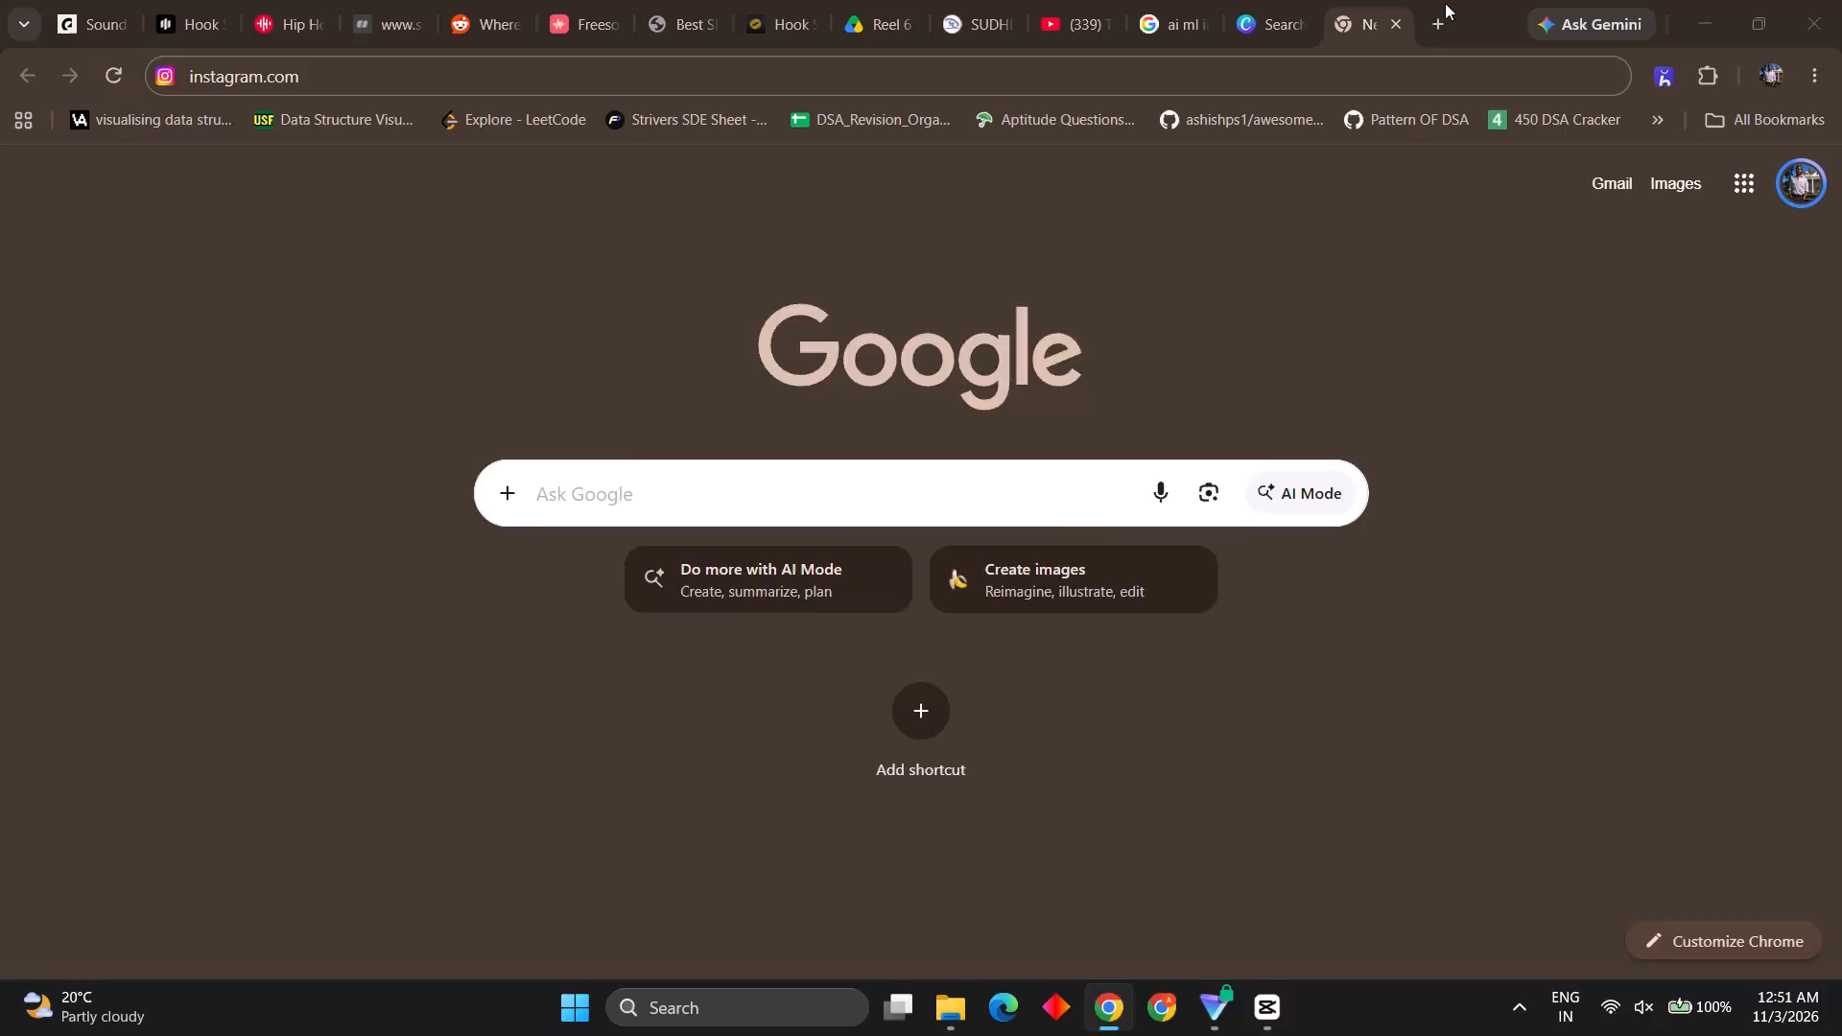
# Extend the end of the man in the white shirt's intro clip to a duration of 00:00:08:09.
pyautogui.press('space')
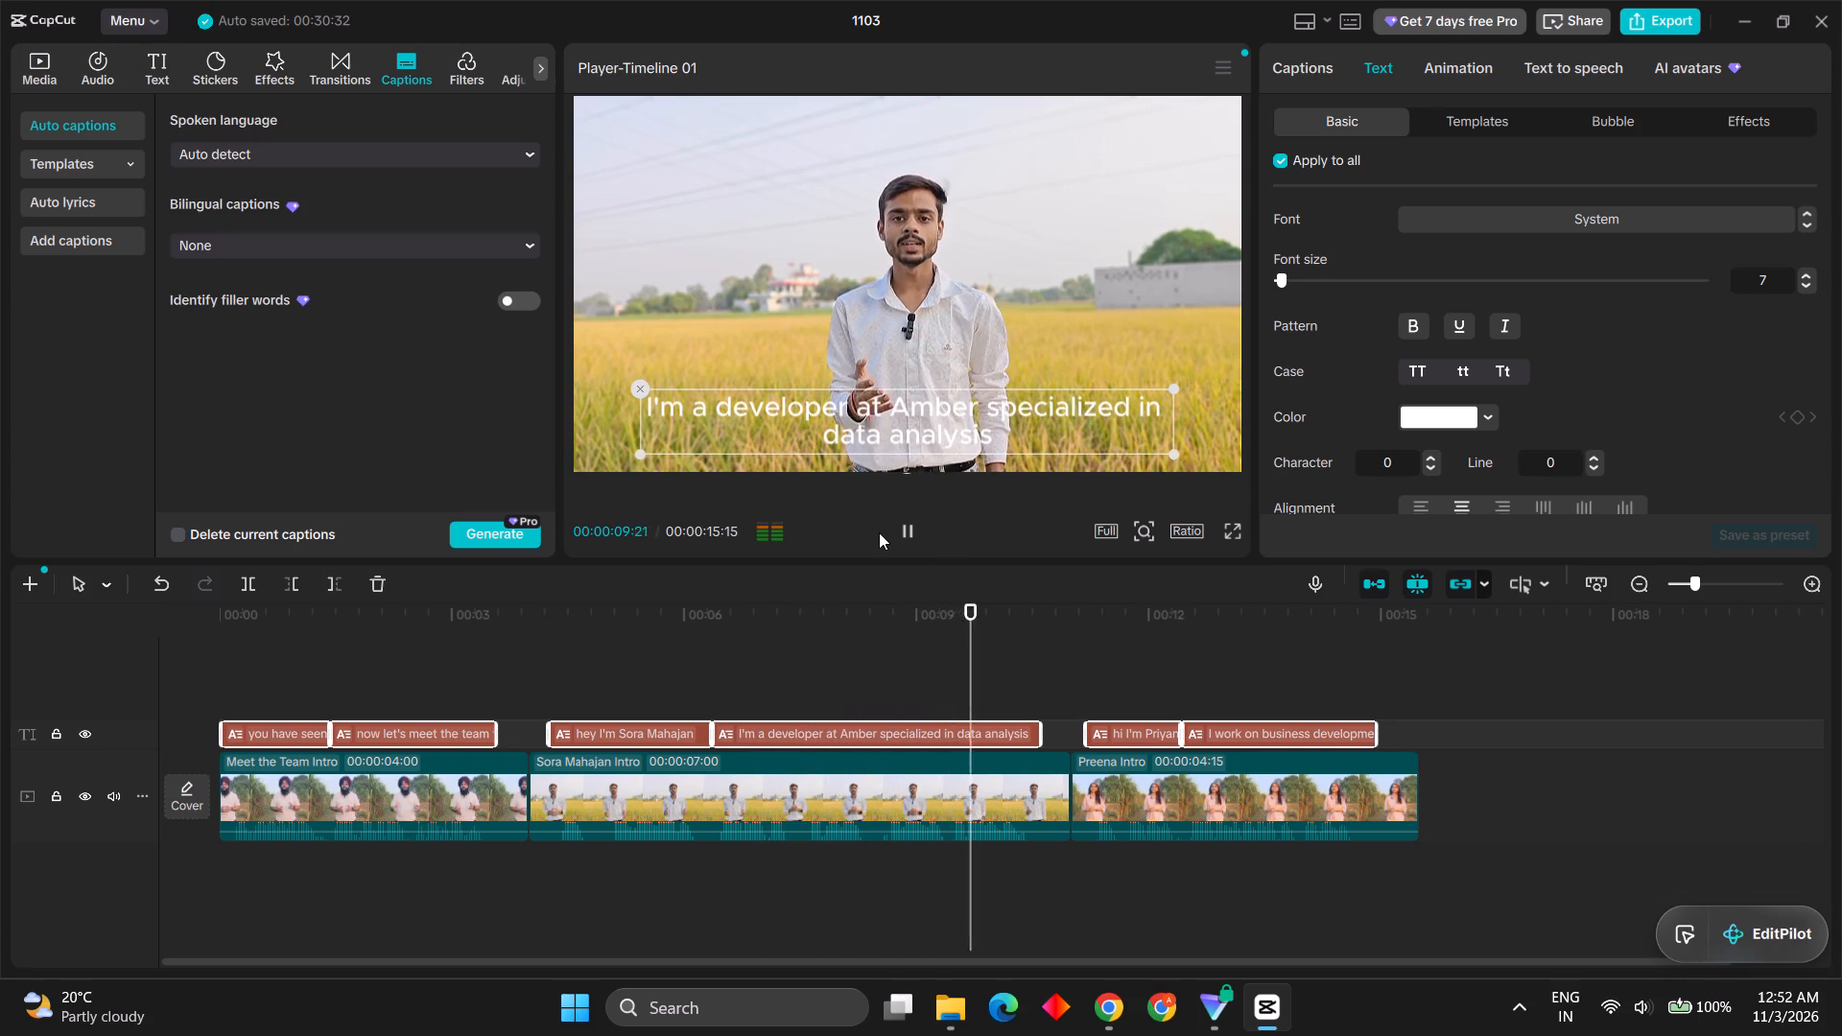
pyautogui.press('space')
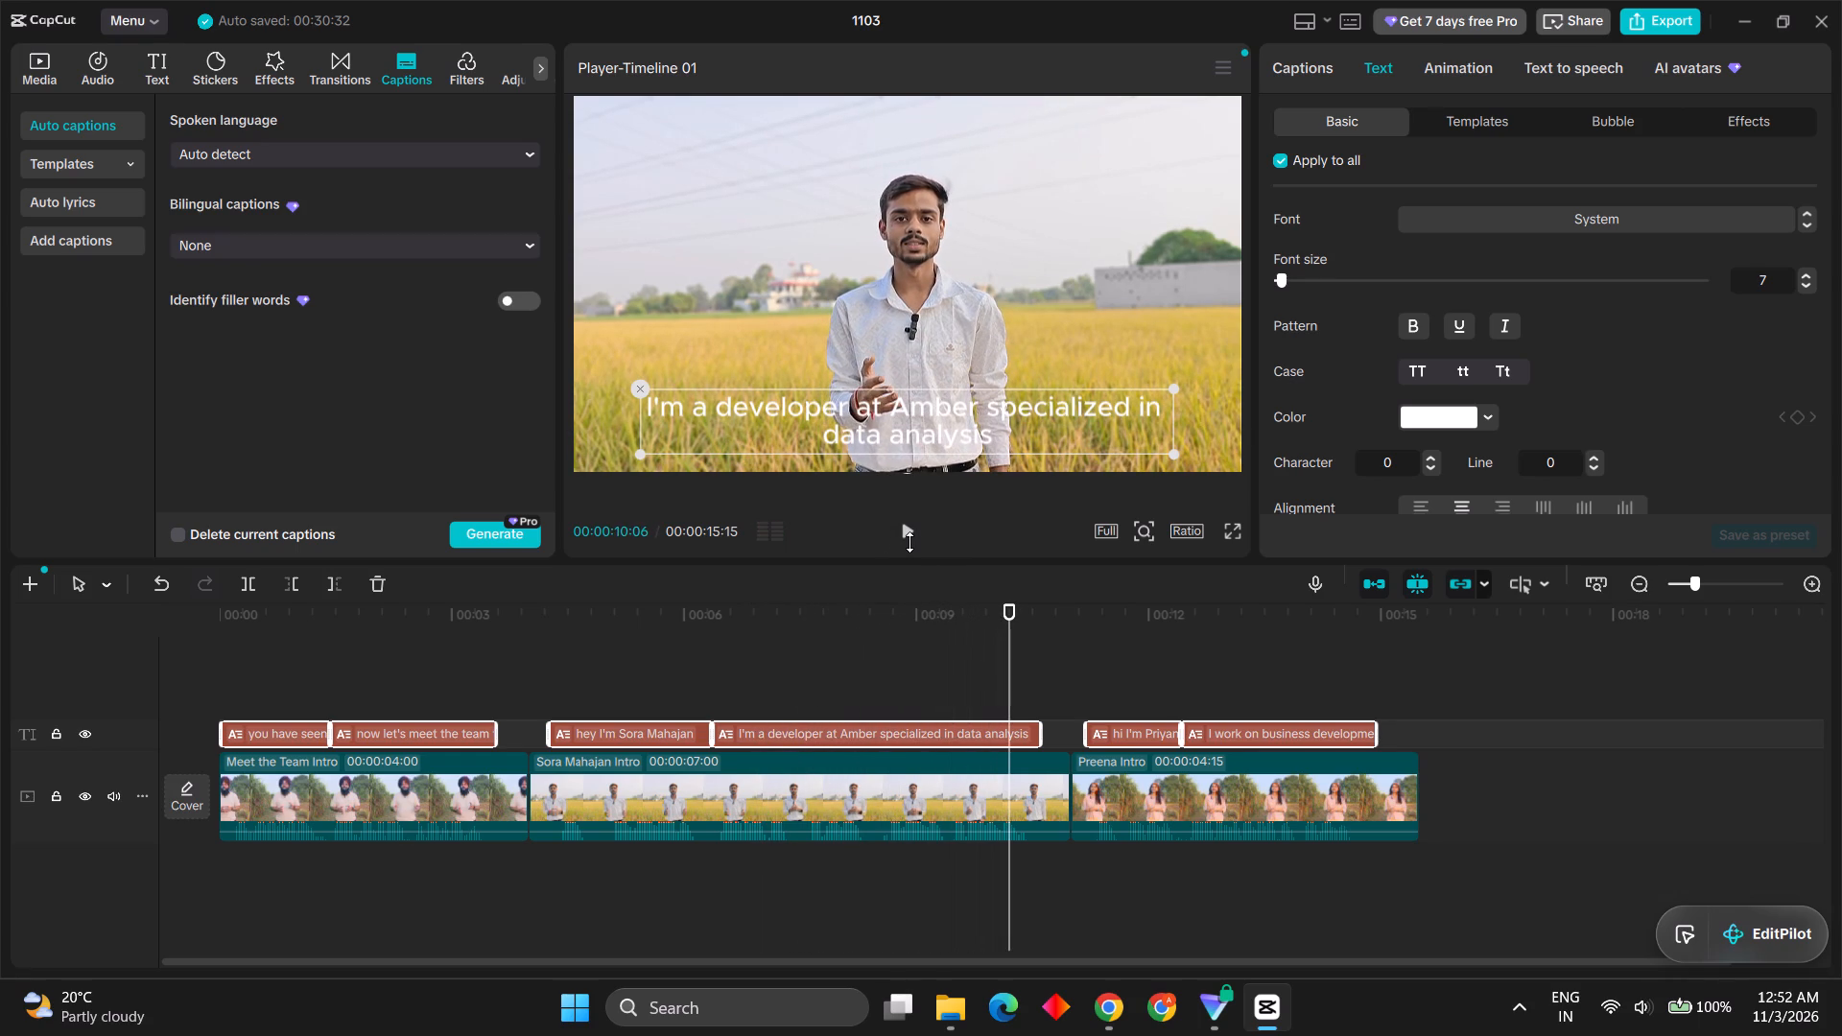
pyautogui.moveTo(862, 626); pyautogui.dragTo(954, 623)
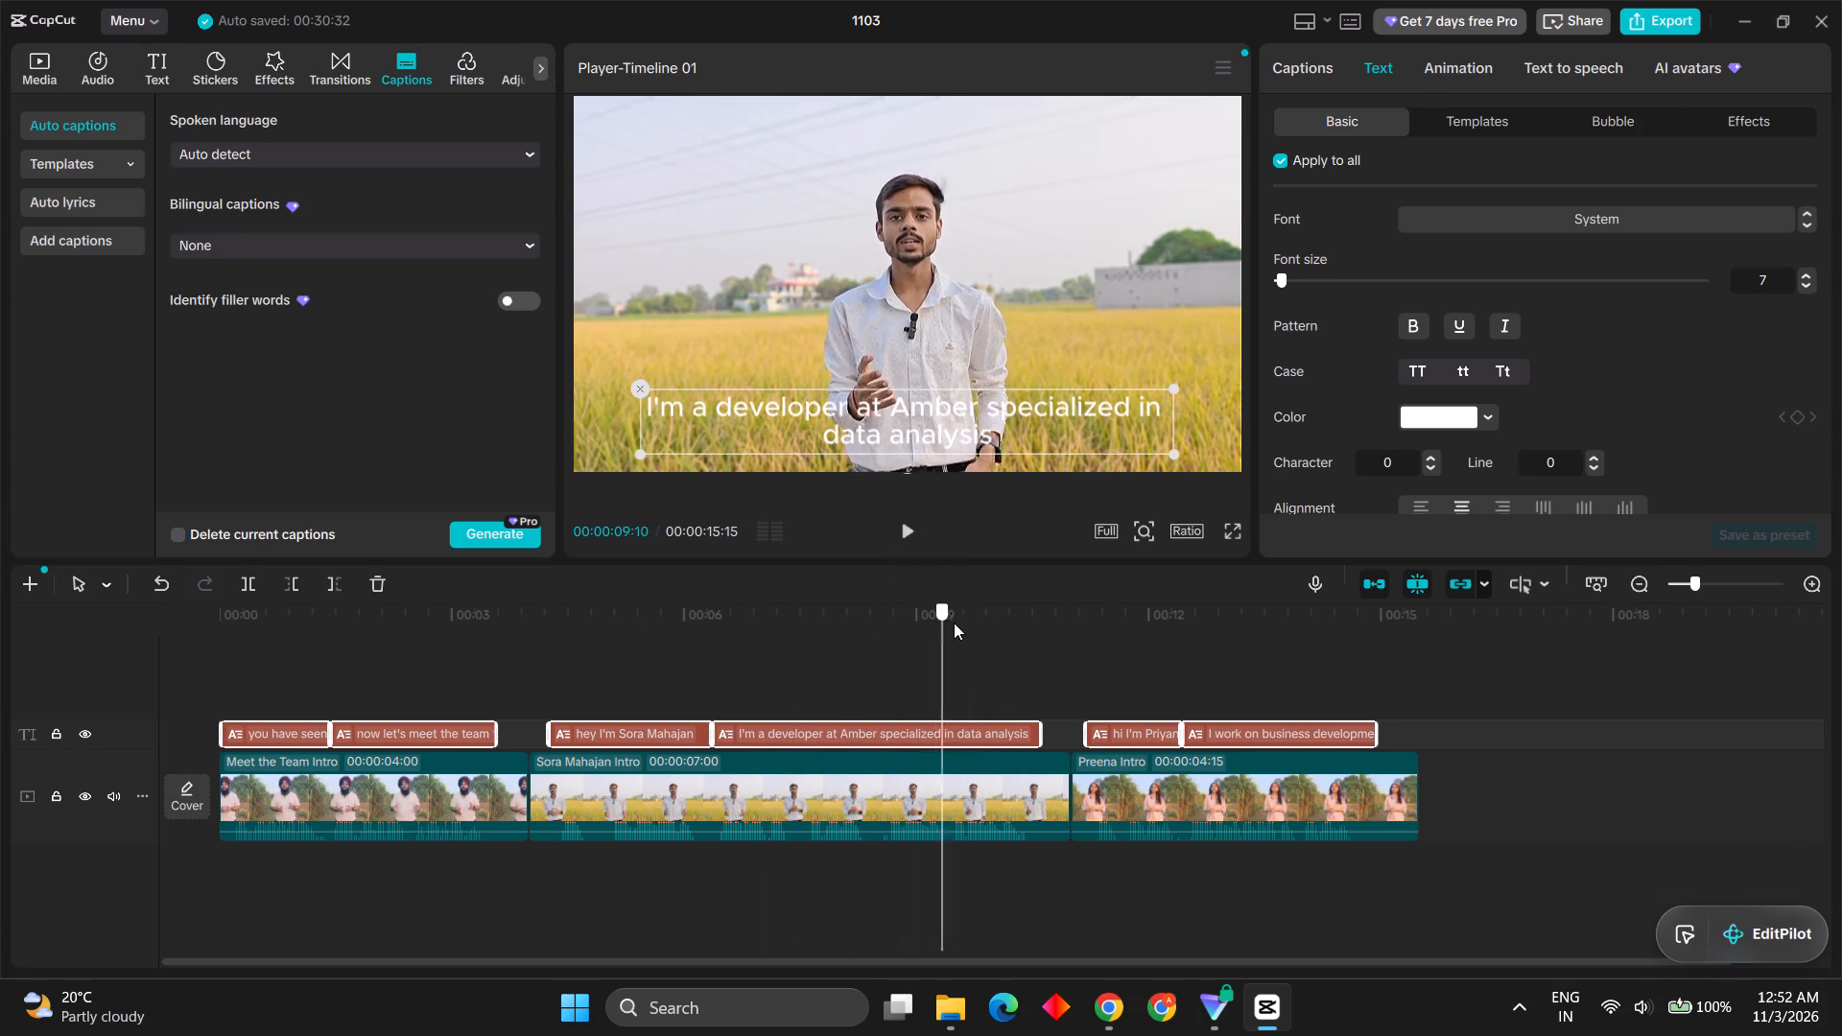
pyautogui.moveTo(954, 623); pyautogui.dragTo(1001, 624)
pyautogui.moveTo(1116, 766); pyautogui.dragTo(1243, 784)
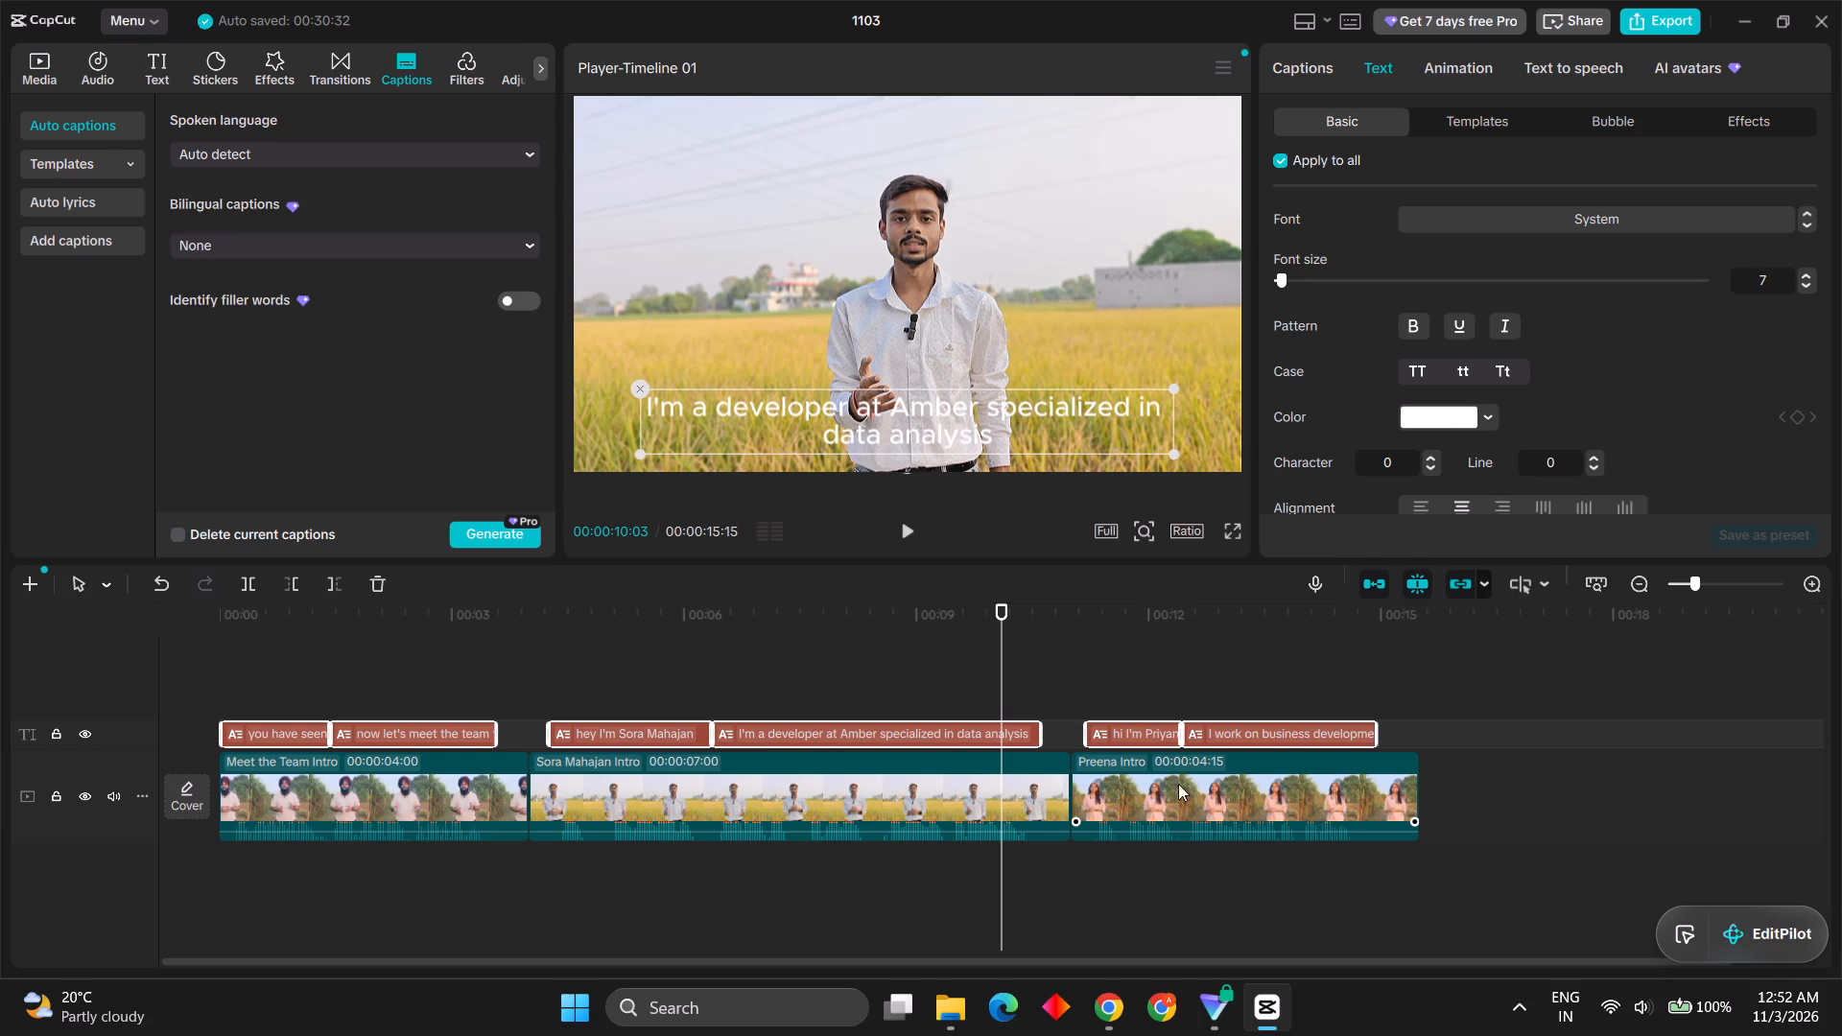
pyautogui.click(1061, 787)
pyautogui.click(1054, 788)
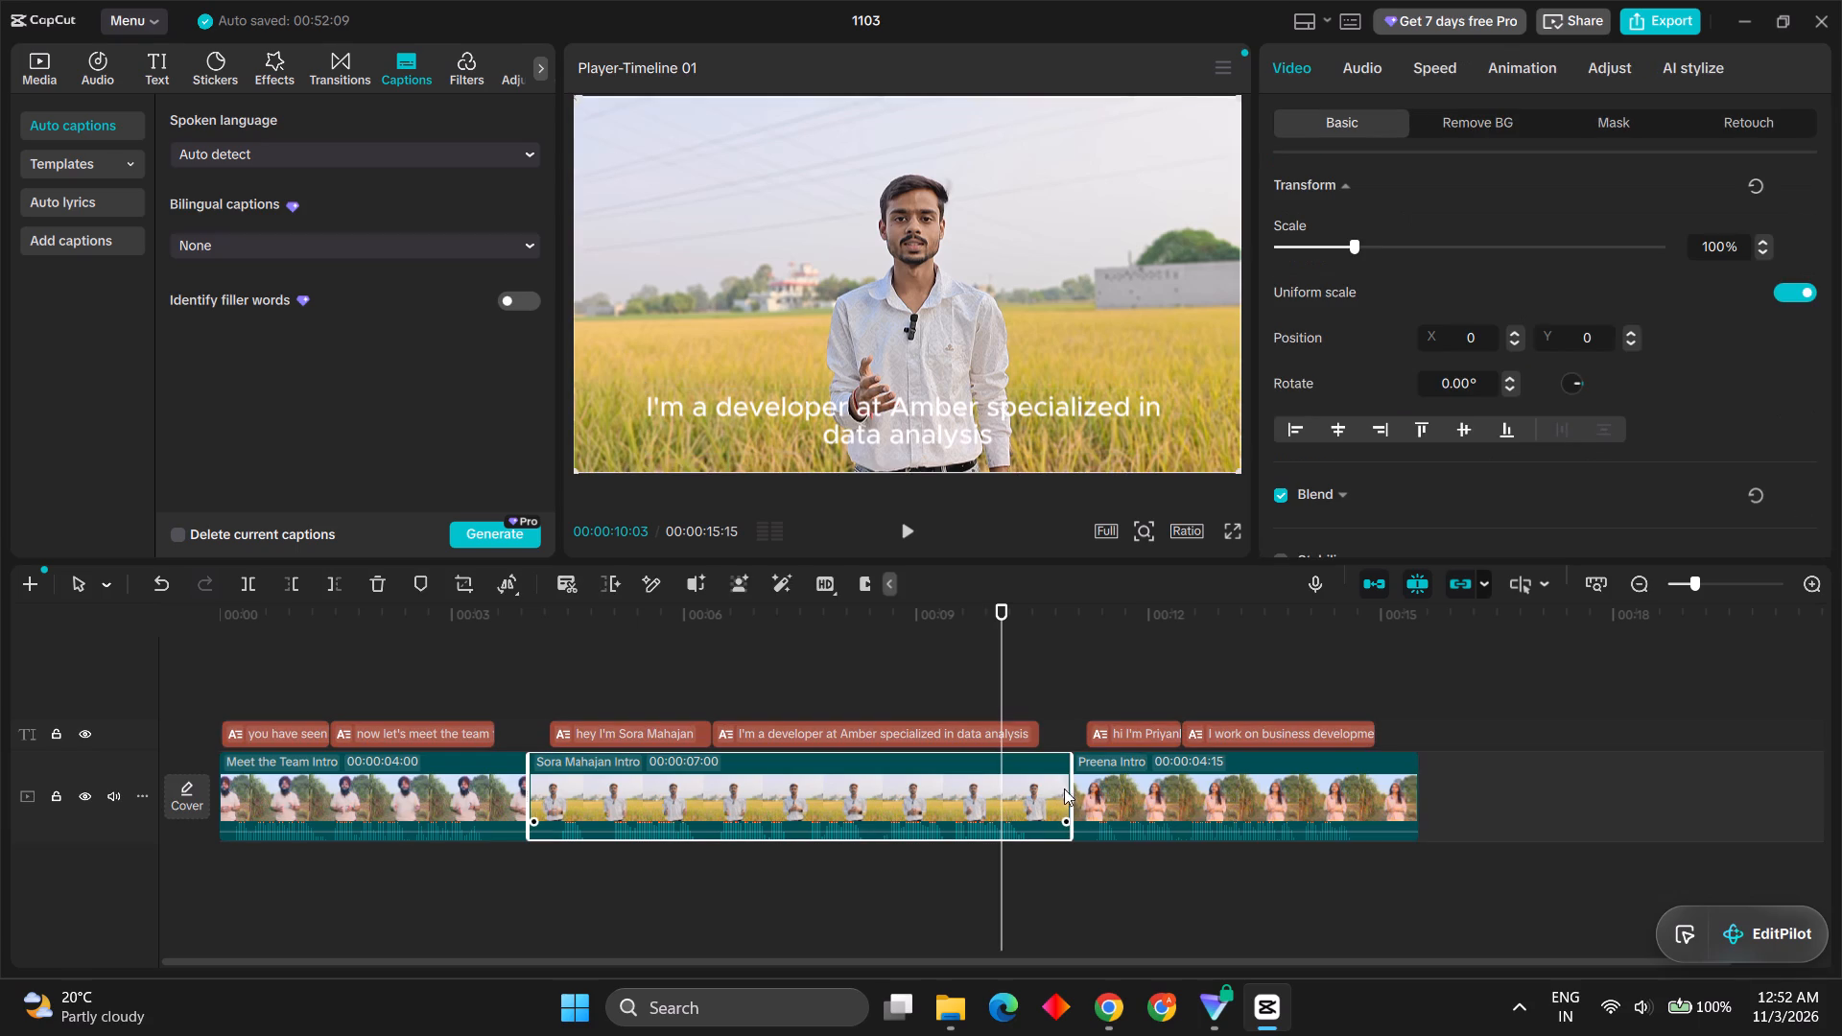
pyautogui.moveTo(1070, 788); pyautogui.dragTo(1144, 798)
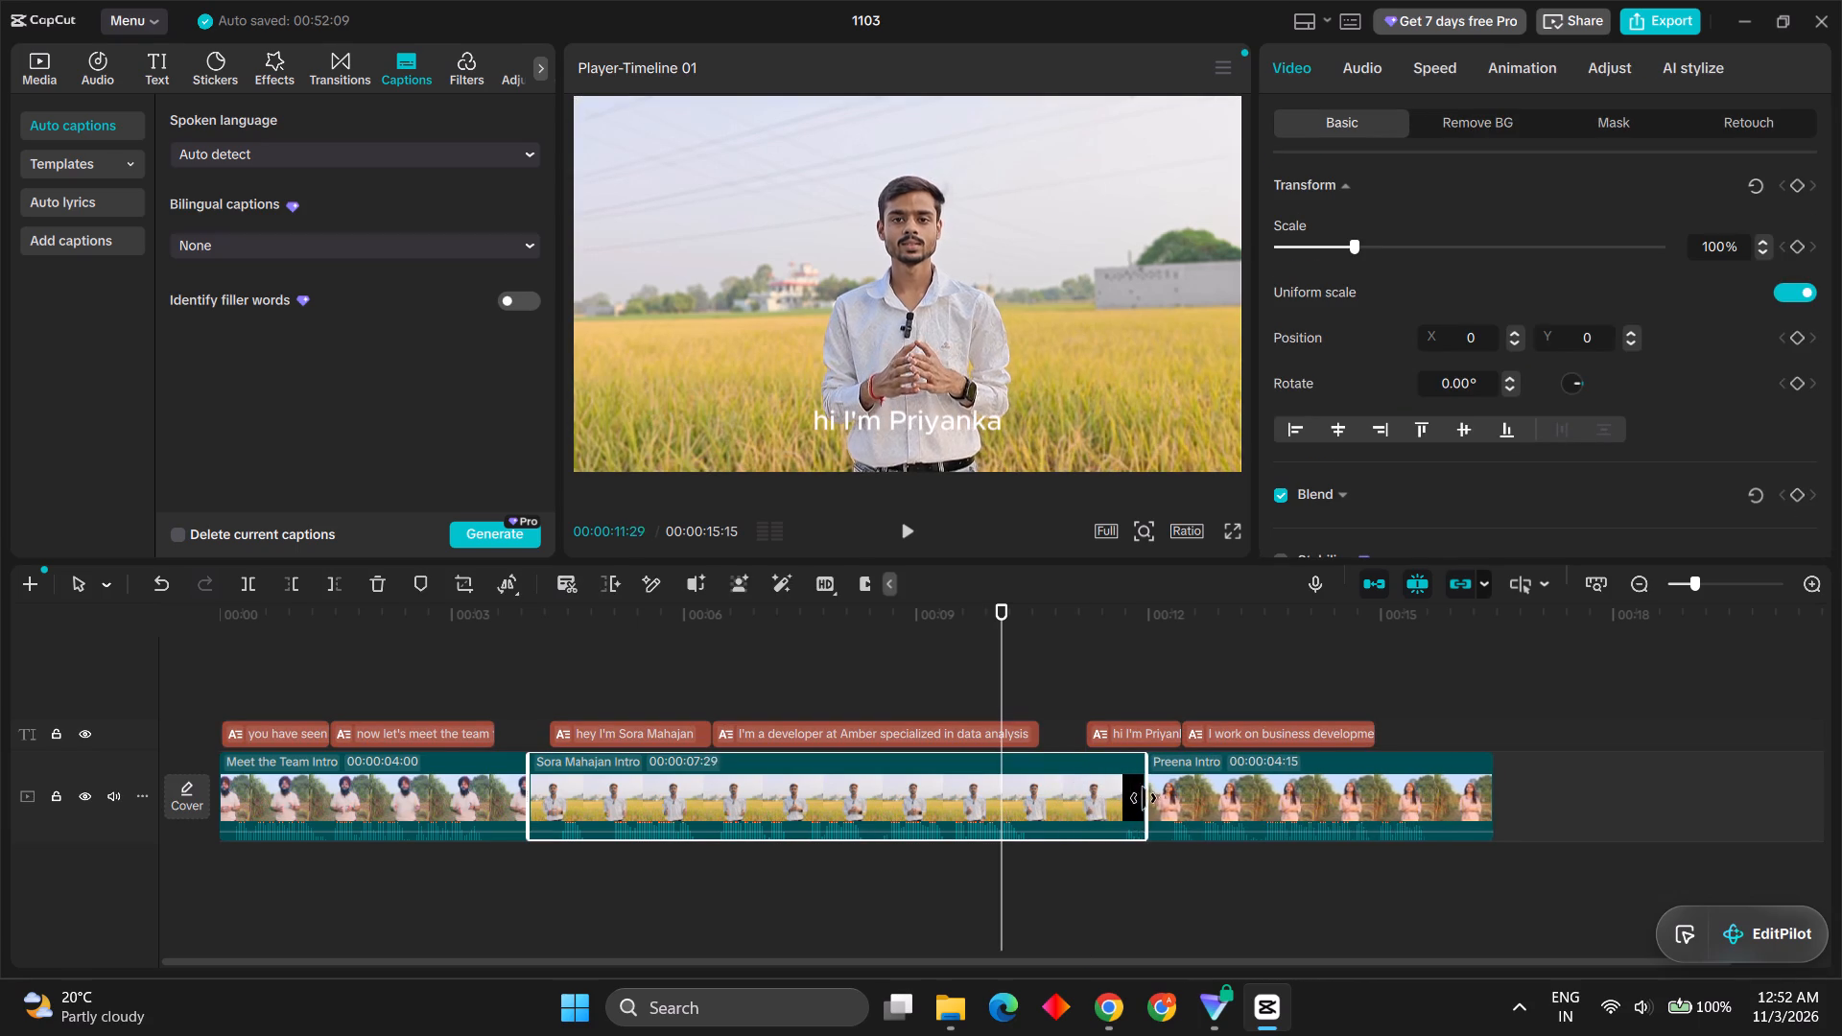
pyautogui.moveTo(1144, 798); pyautogui.dragTo(1169, 799)
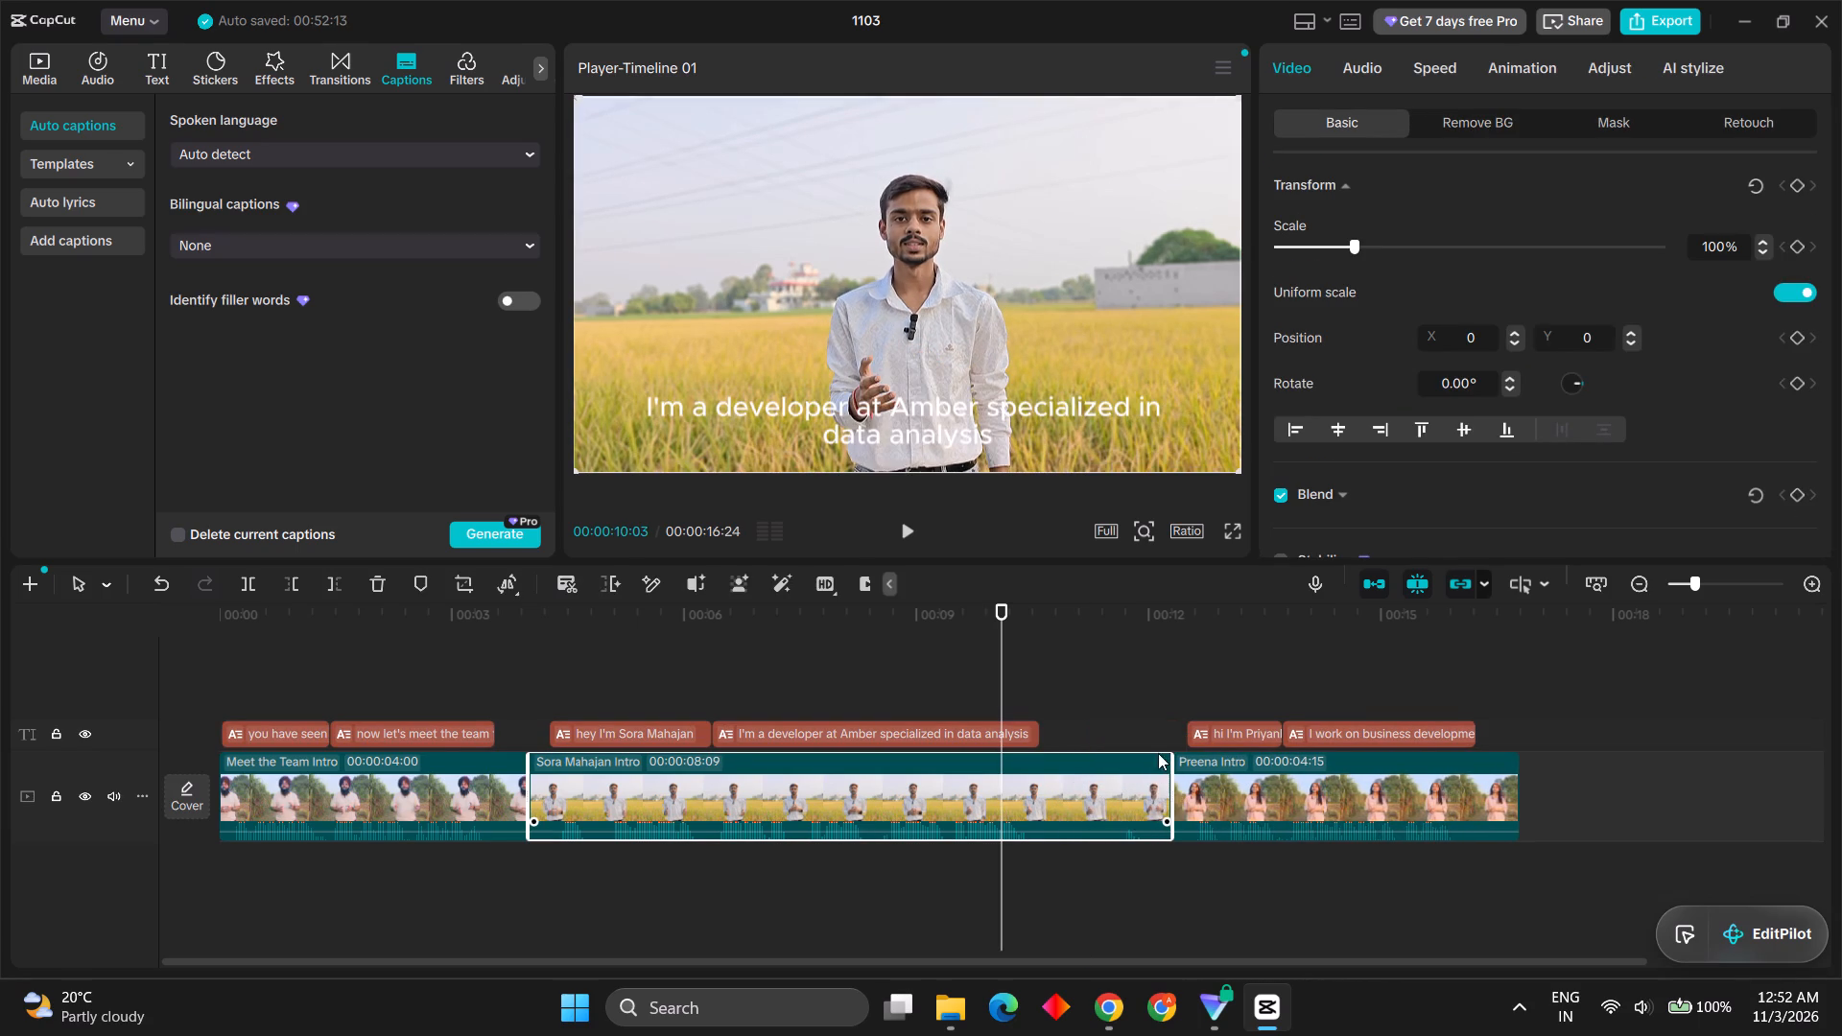
# Find the pause after the man's last caption and split his intro clip at 00:00:10:24.
pyautogui.press('space')
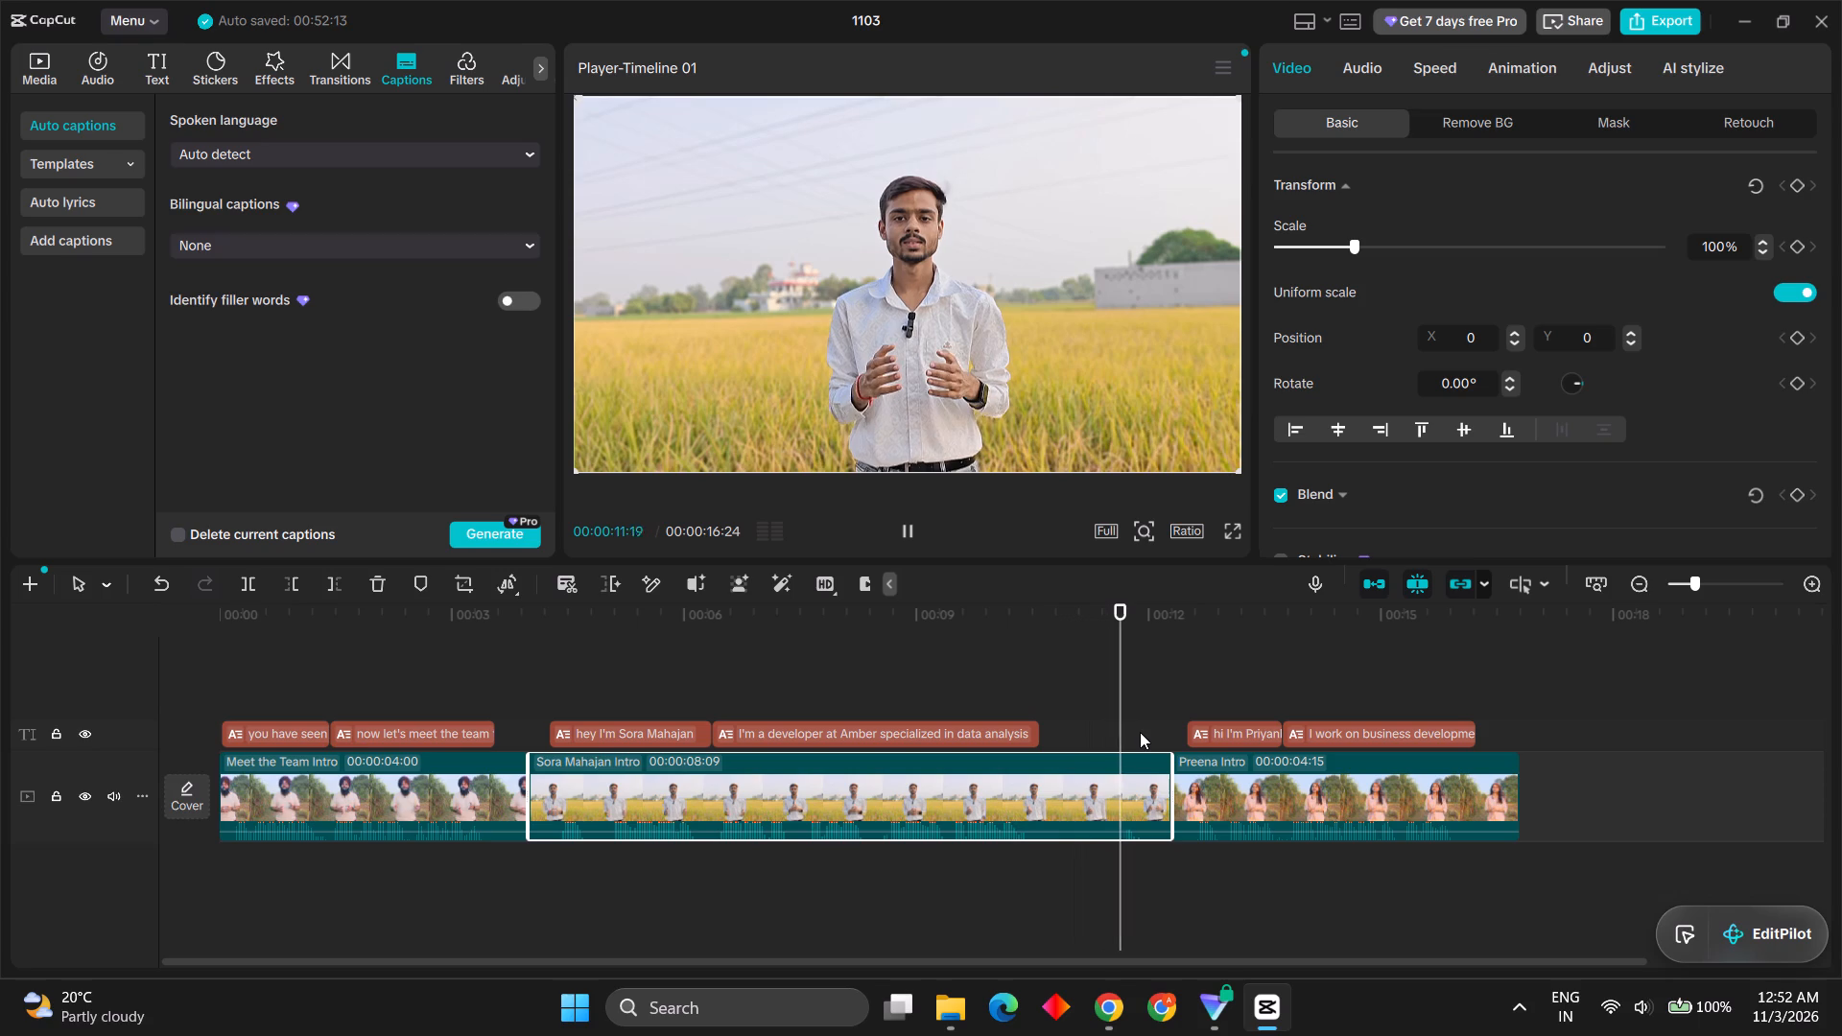
pyautogui.press('space')
pyautogui.press('space')
pyautogui.press('space')
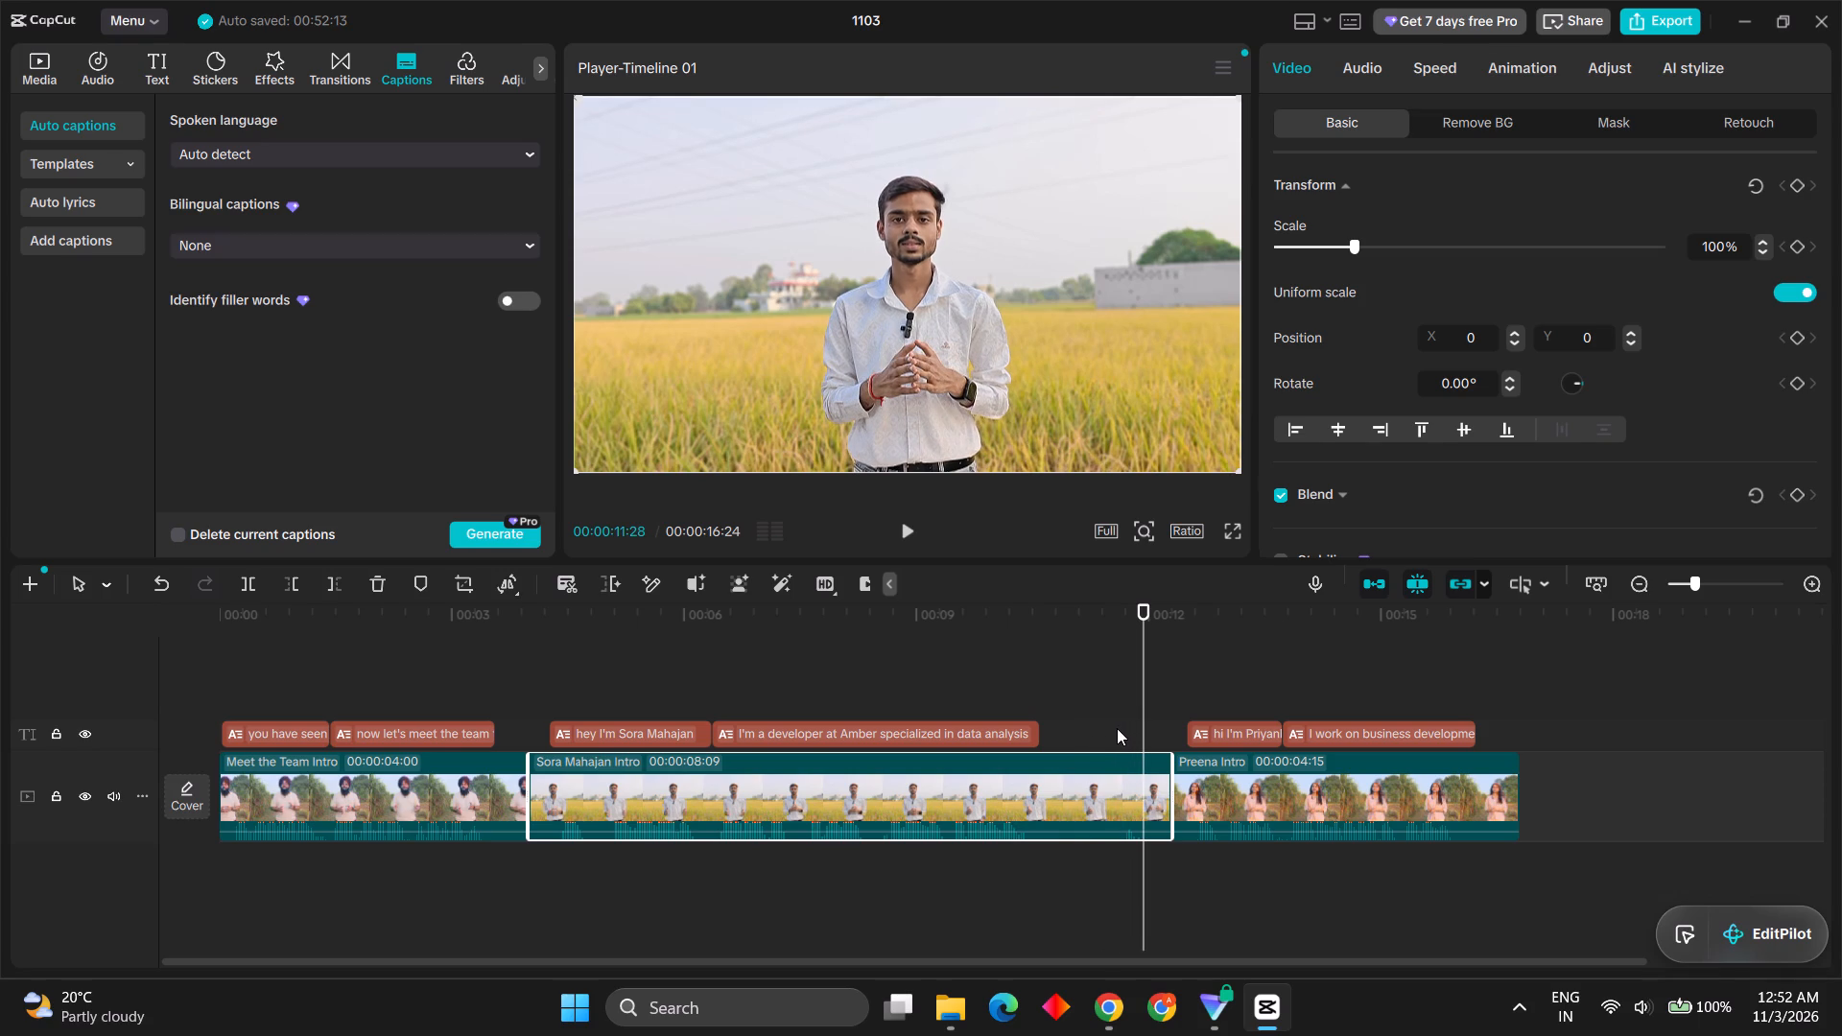
pyautogui.click(1045, 655)
pyautogui.press('space')
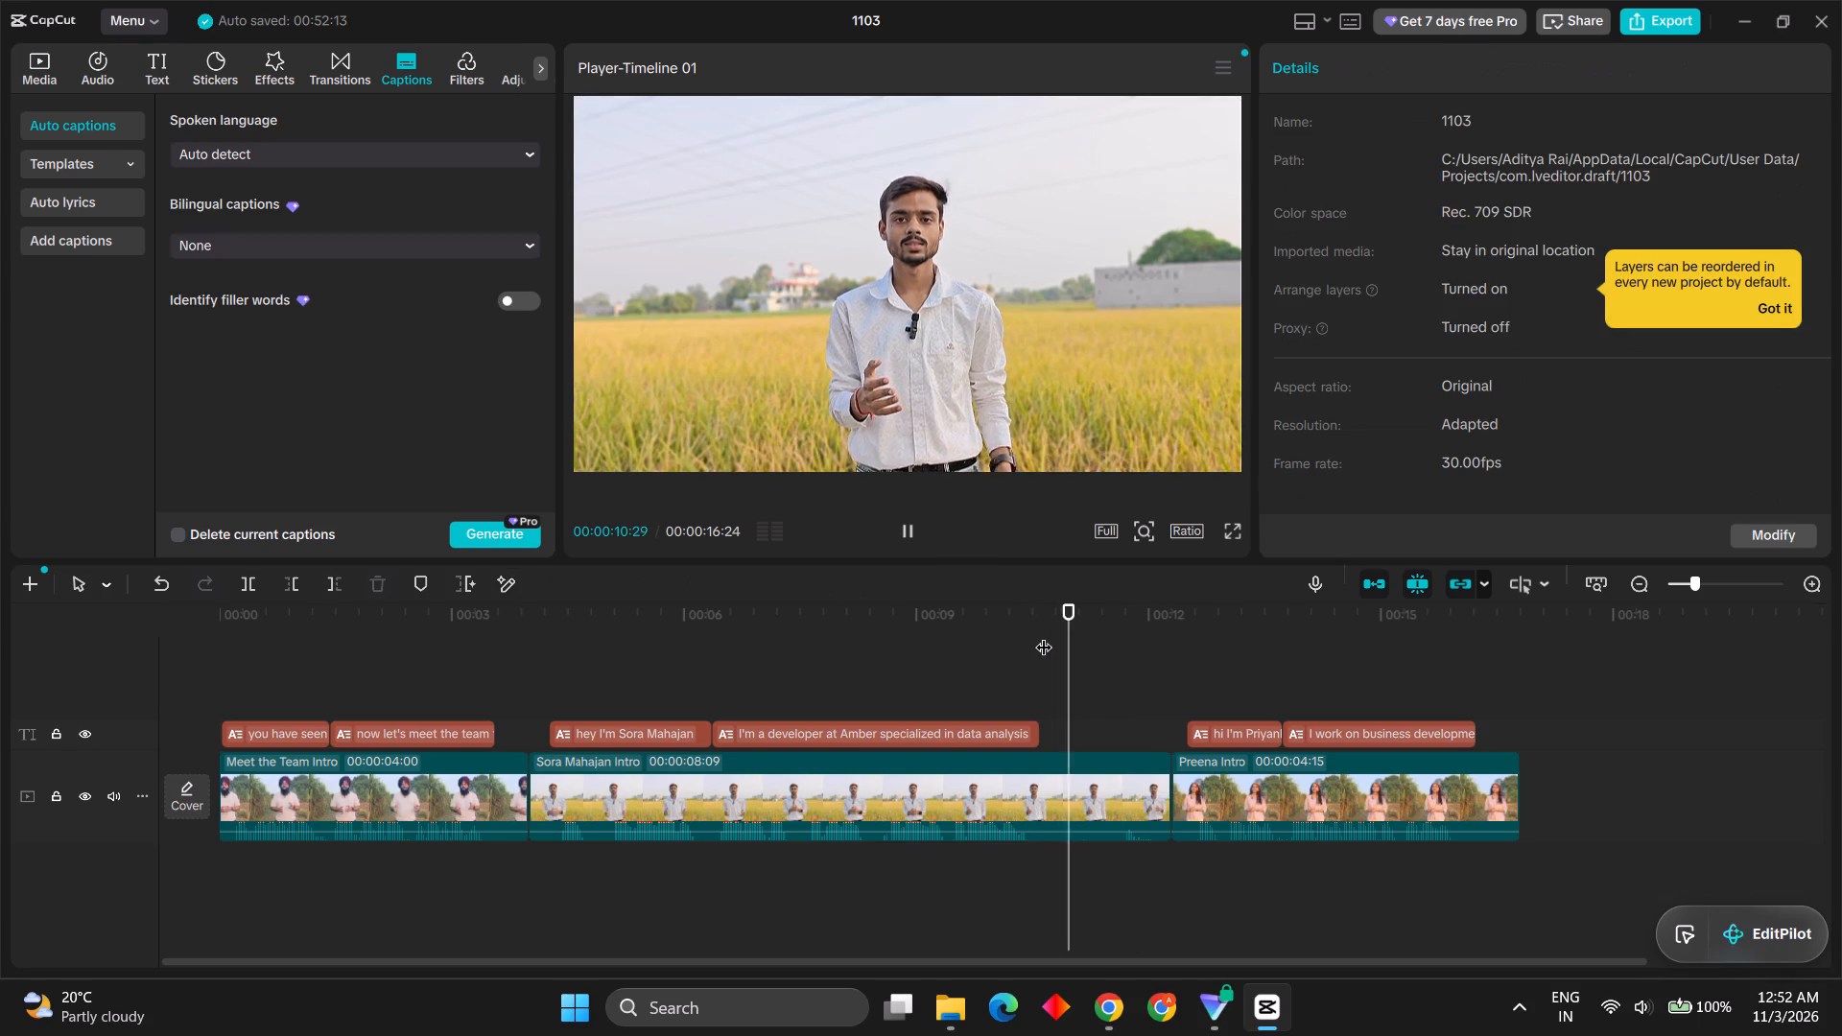
pyautogui.press('space')
pyautogui.press('space')
pyautogui.click(1044, 635)
pyautogui.press('space')
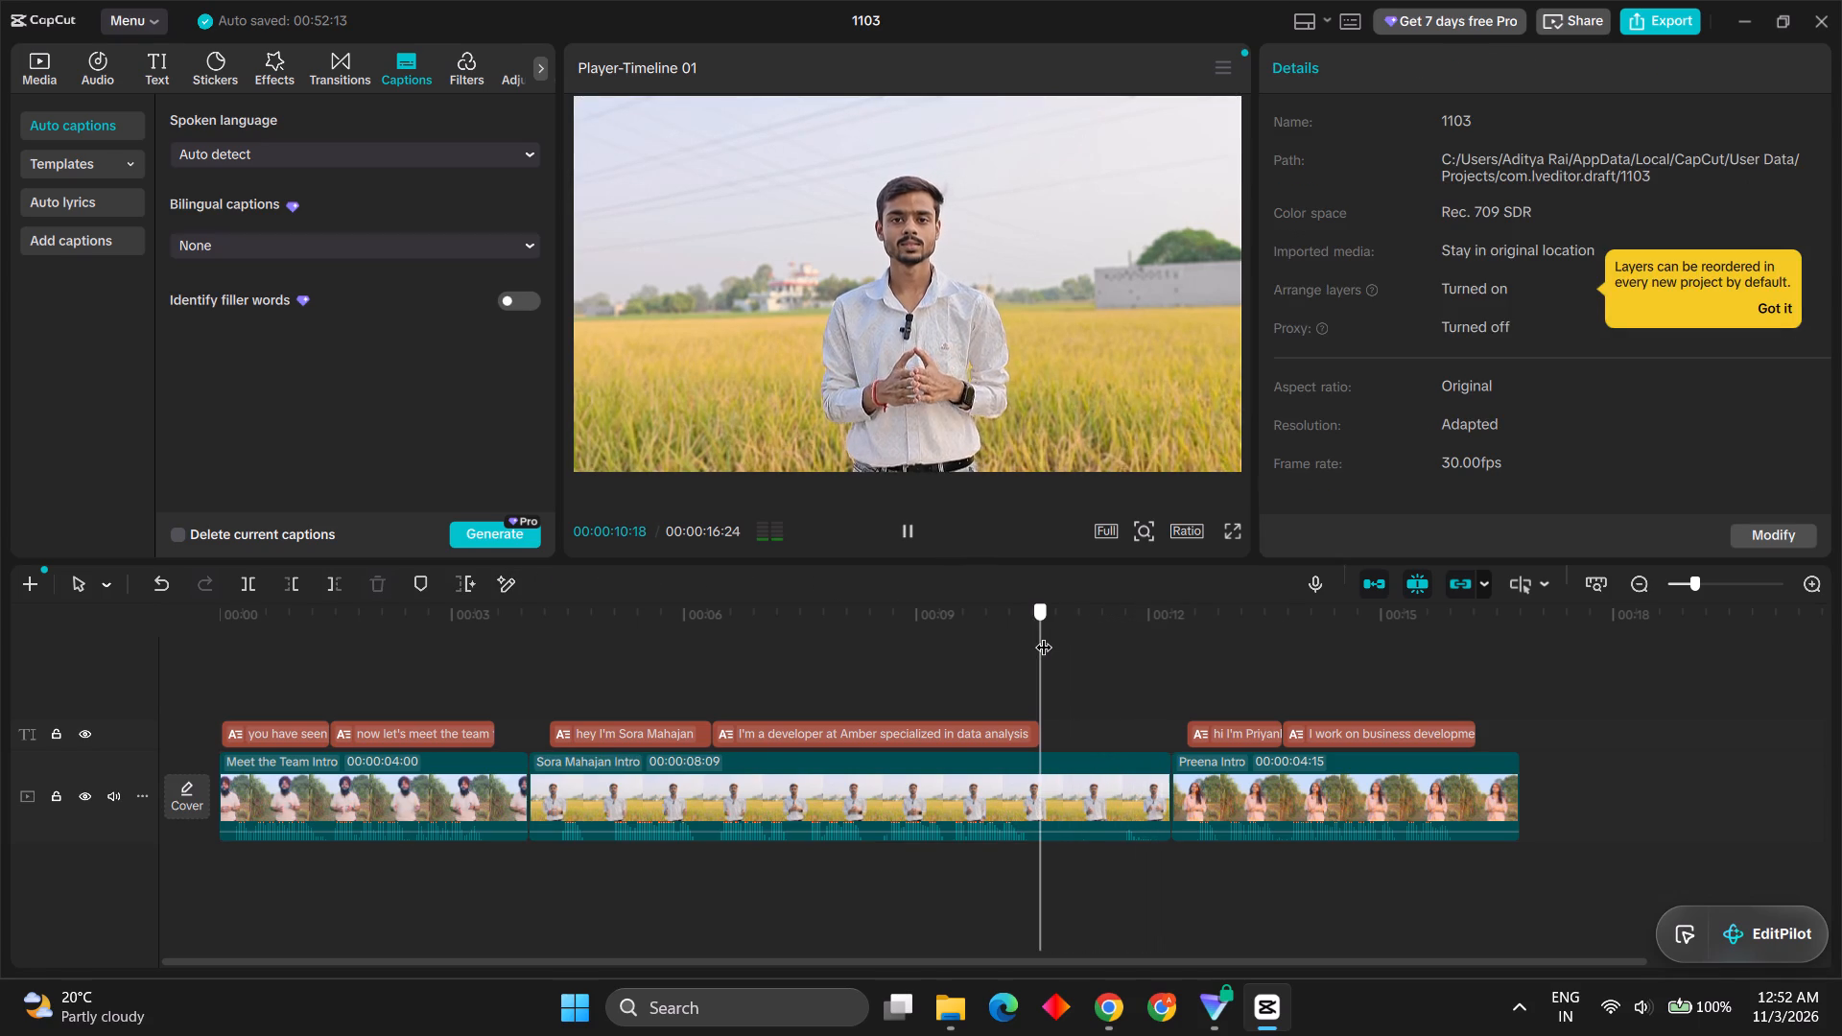
pyautogui.press('space')
pyautogui.press('space')
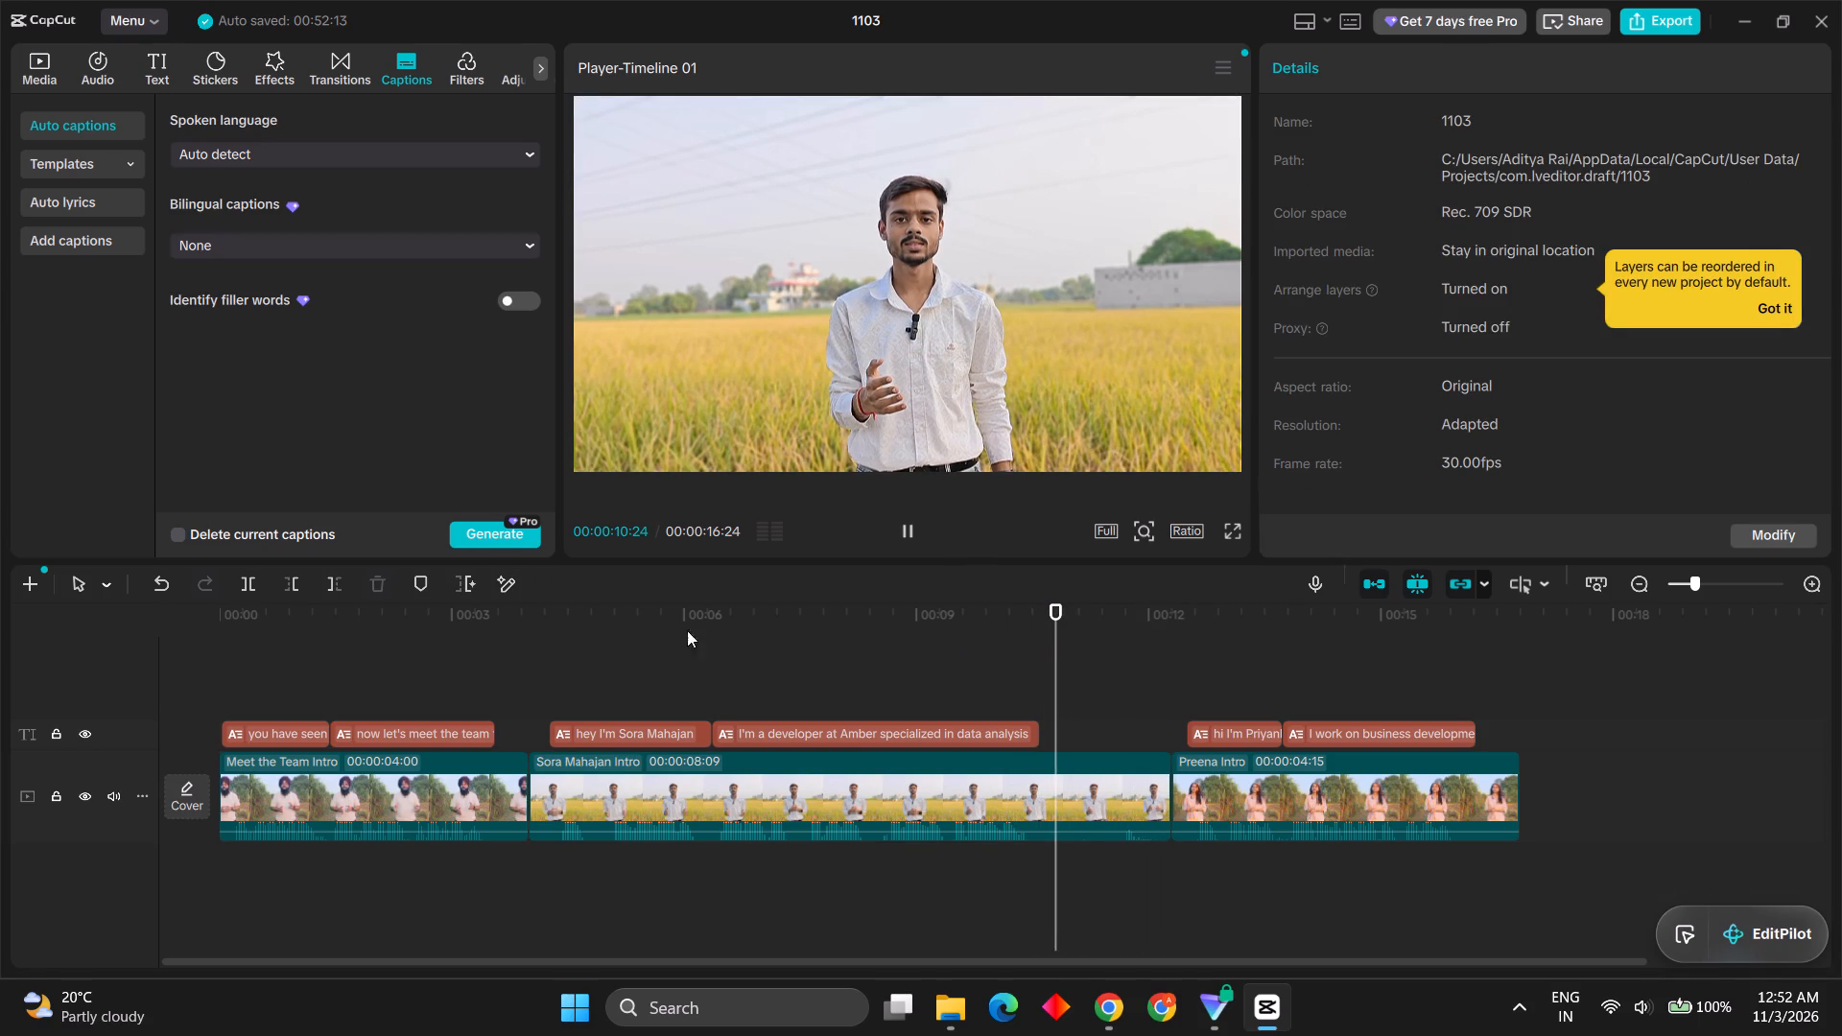
pyautogui.click(243, 591)
# Split the remaining part of the man's intro clip at 00:00:11:18.
pyautogui.press('space')
pyautogui.press('space')
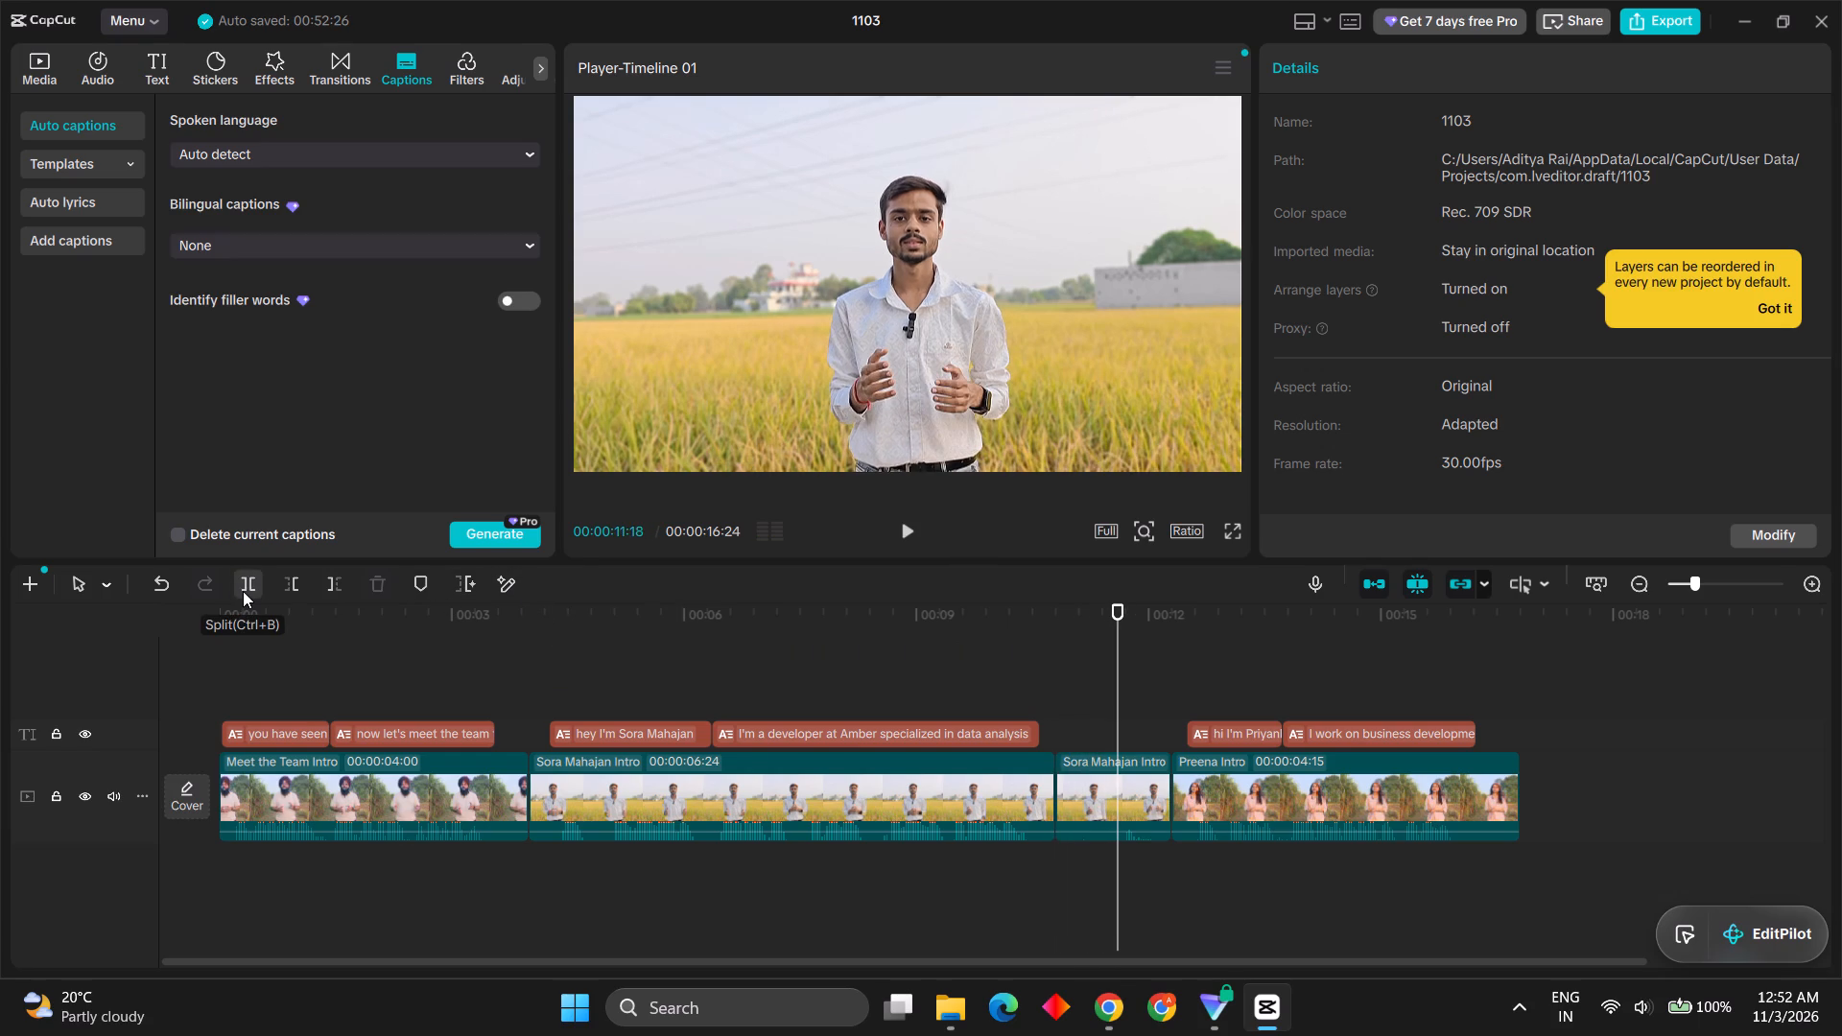
pyautogui.click(243, 591)
# Shift the cut between the man's last segment and the woman's intro clip later, shortening her clip to 00:00:04:02.
pyautogui.press('space')
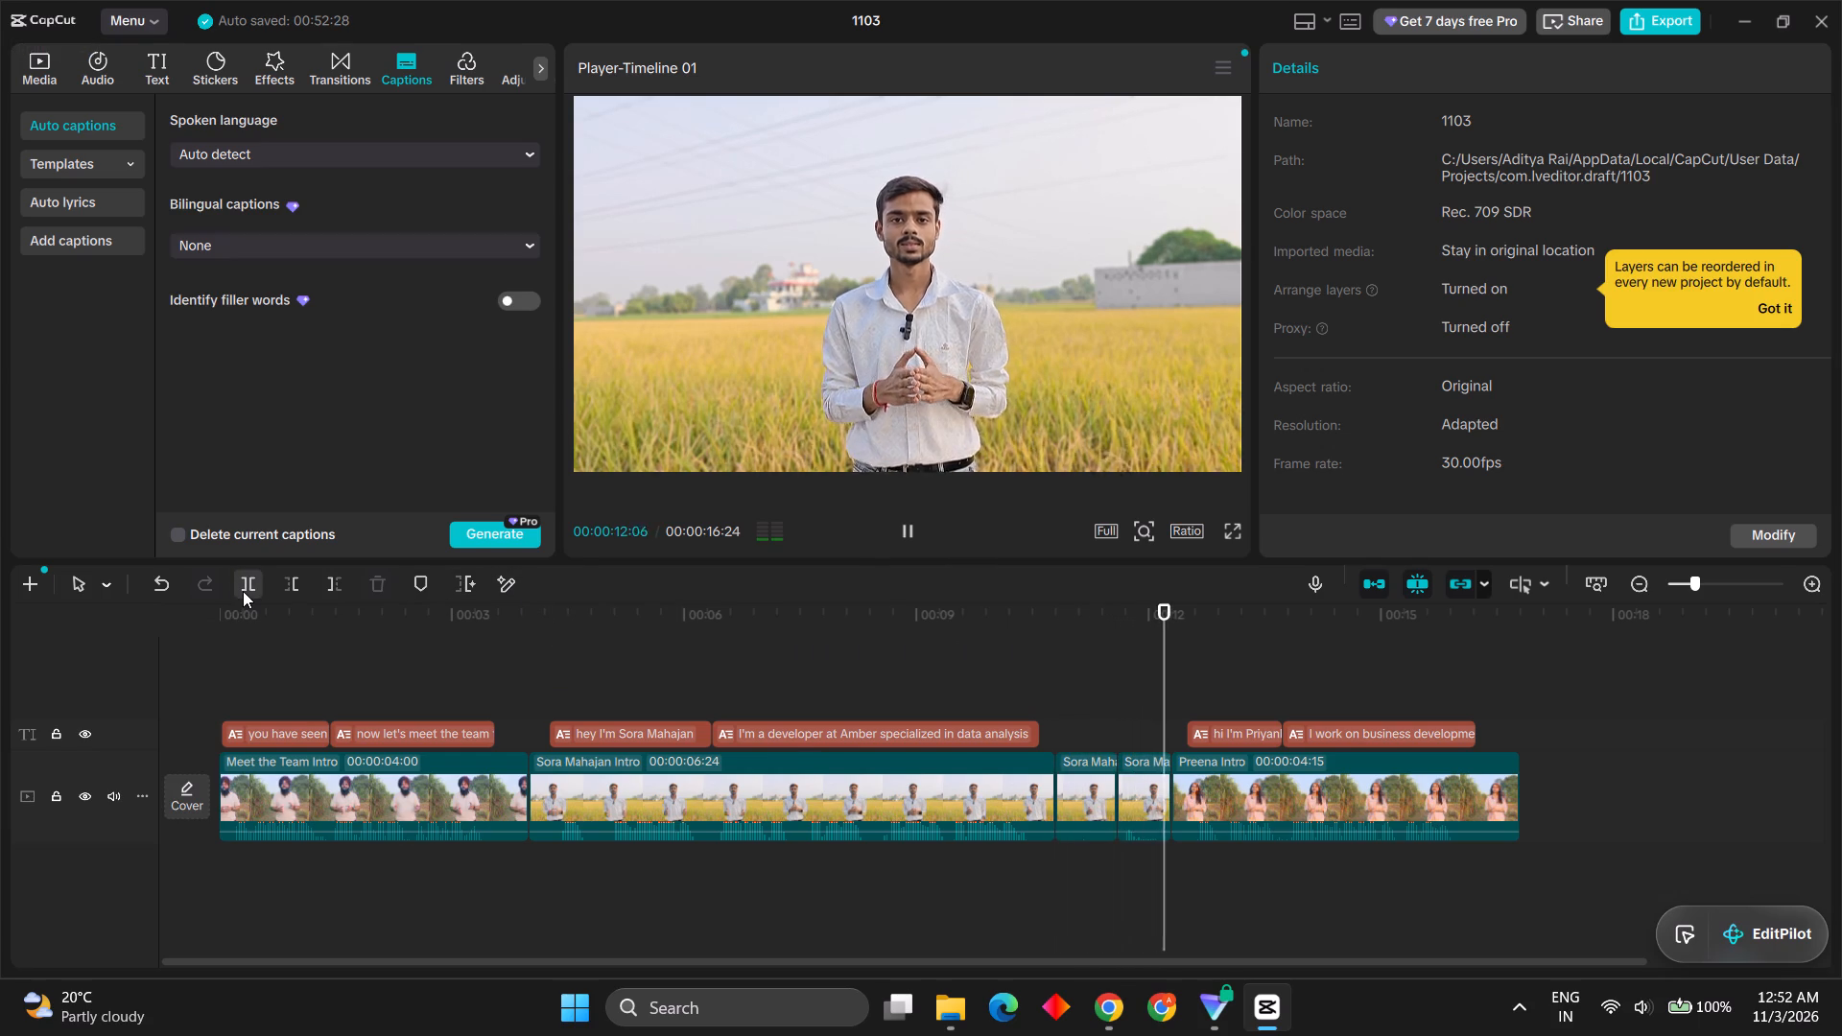
pyautogui.press('space')
pyautogui.moveTo(1169, 767); pyautogui.dragTo(1189, 777)
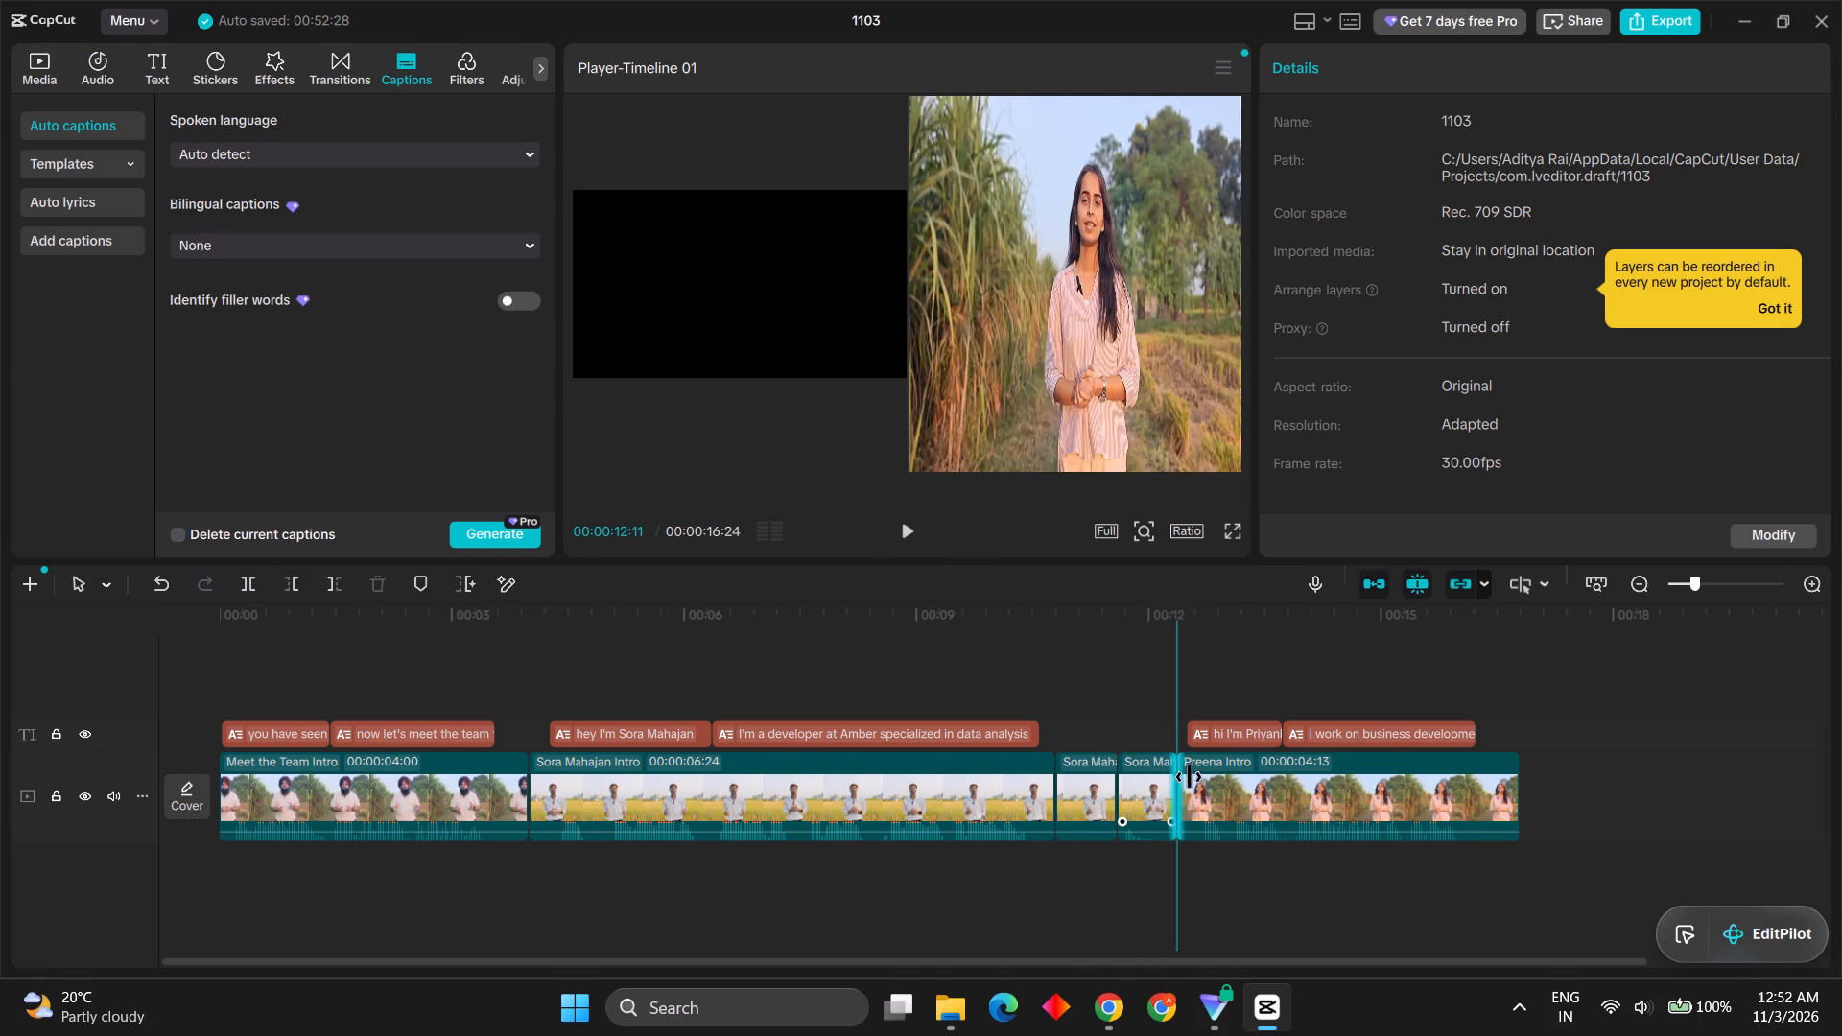
pyautogui.moveTo(1189, 777); pyautogui.dragTo(1203, 780)
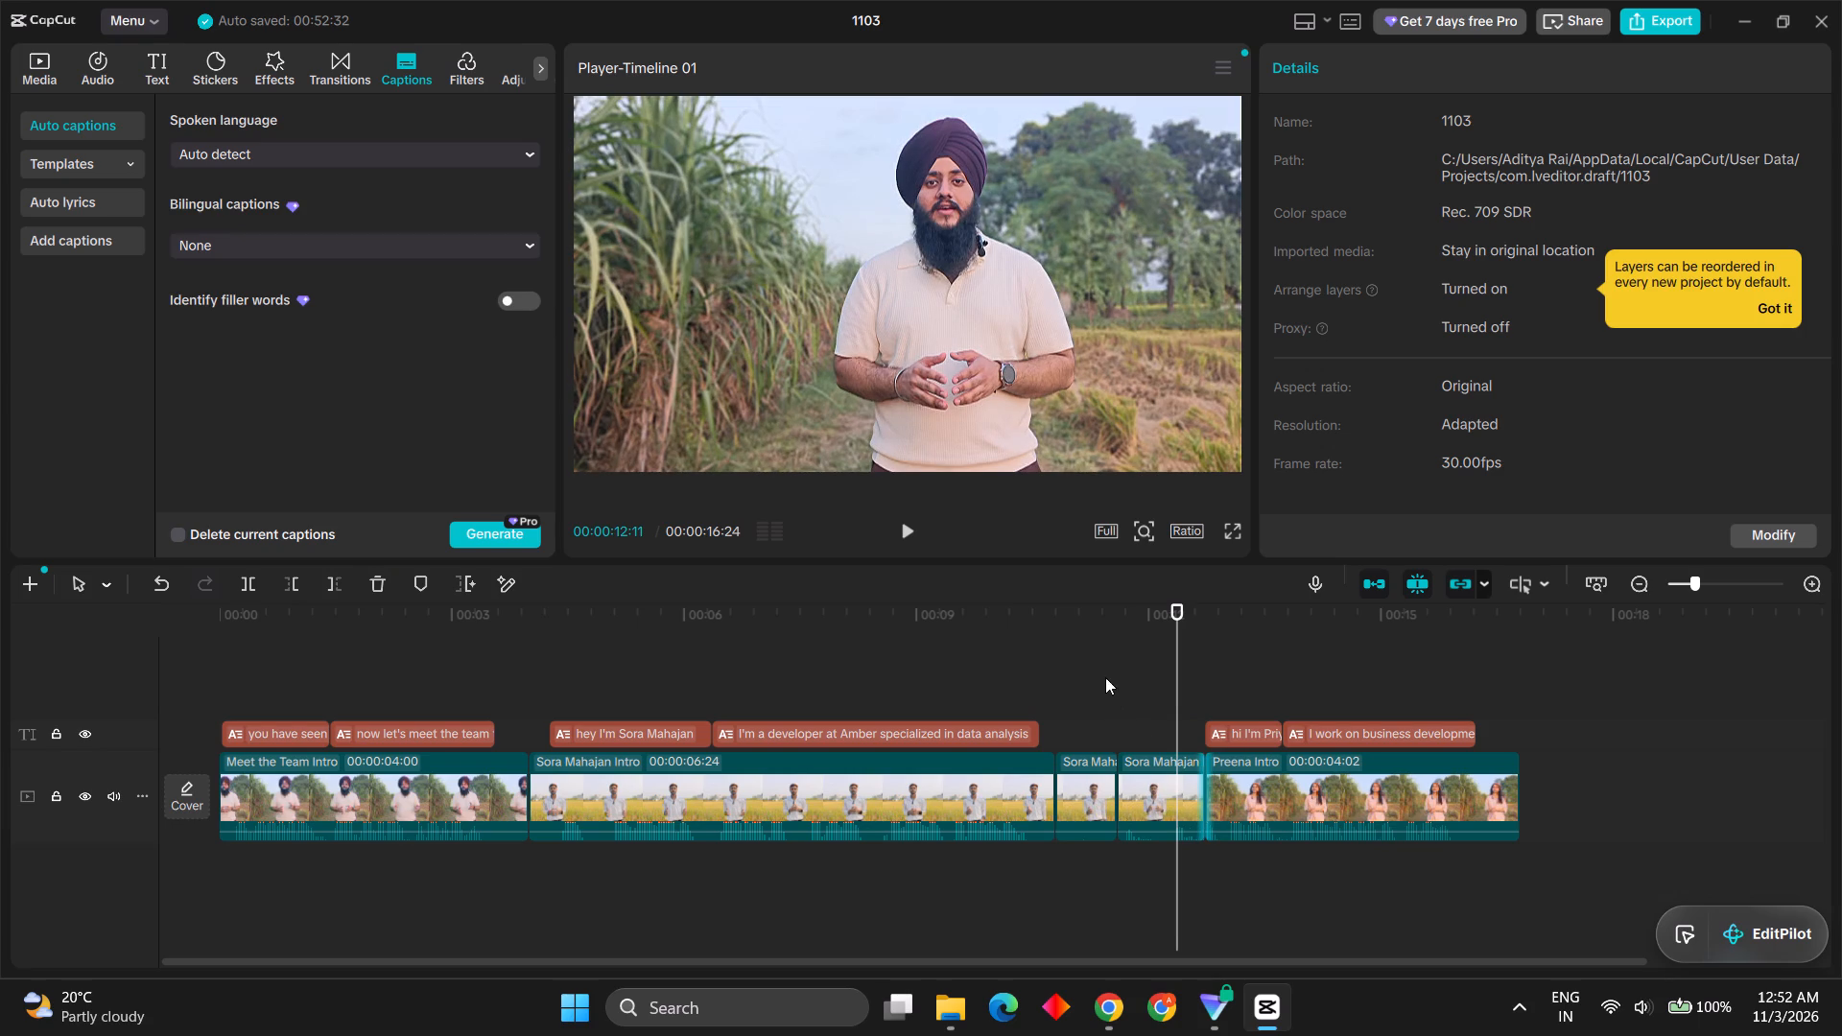
# Split the last segment of the man's intro clip at 00:00:12:06.
pyautogui.click(1100, 617)
pyautogui.press('space')
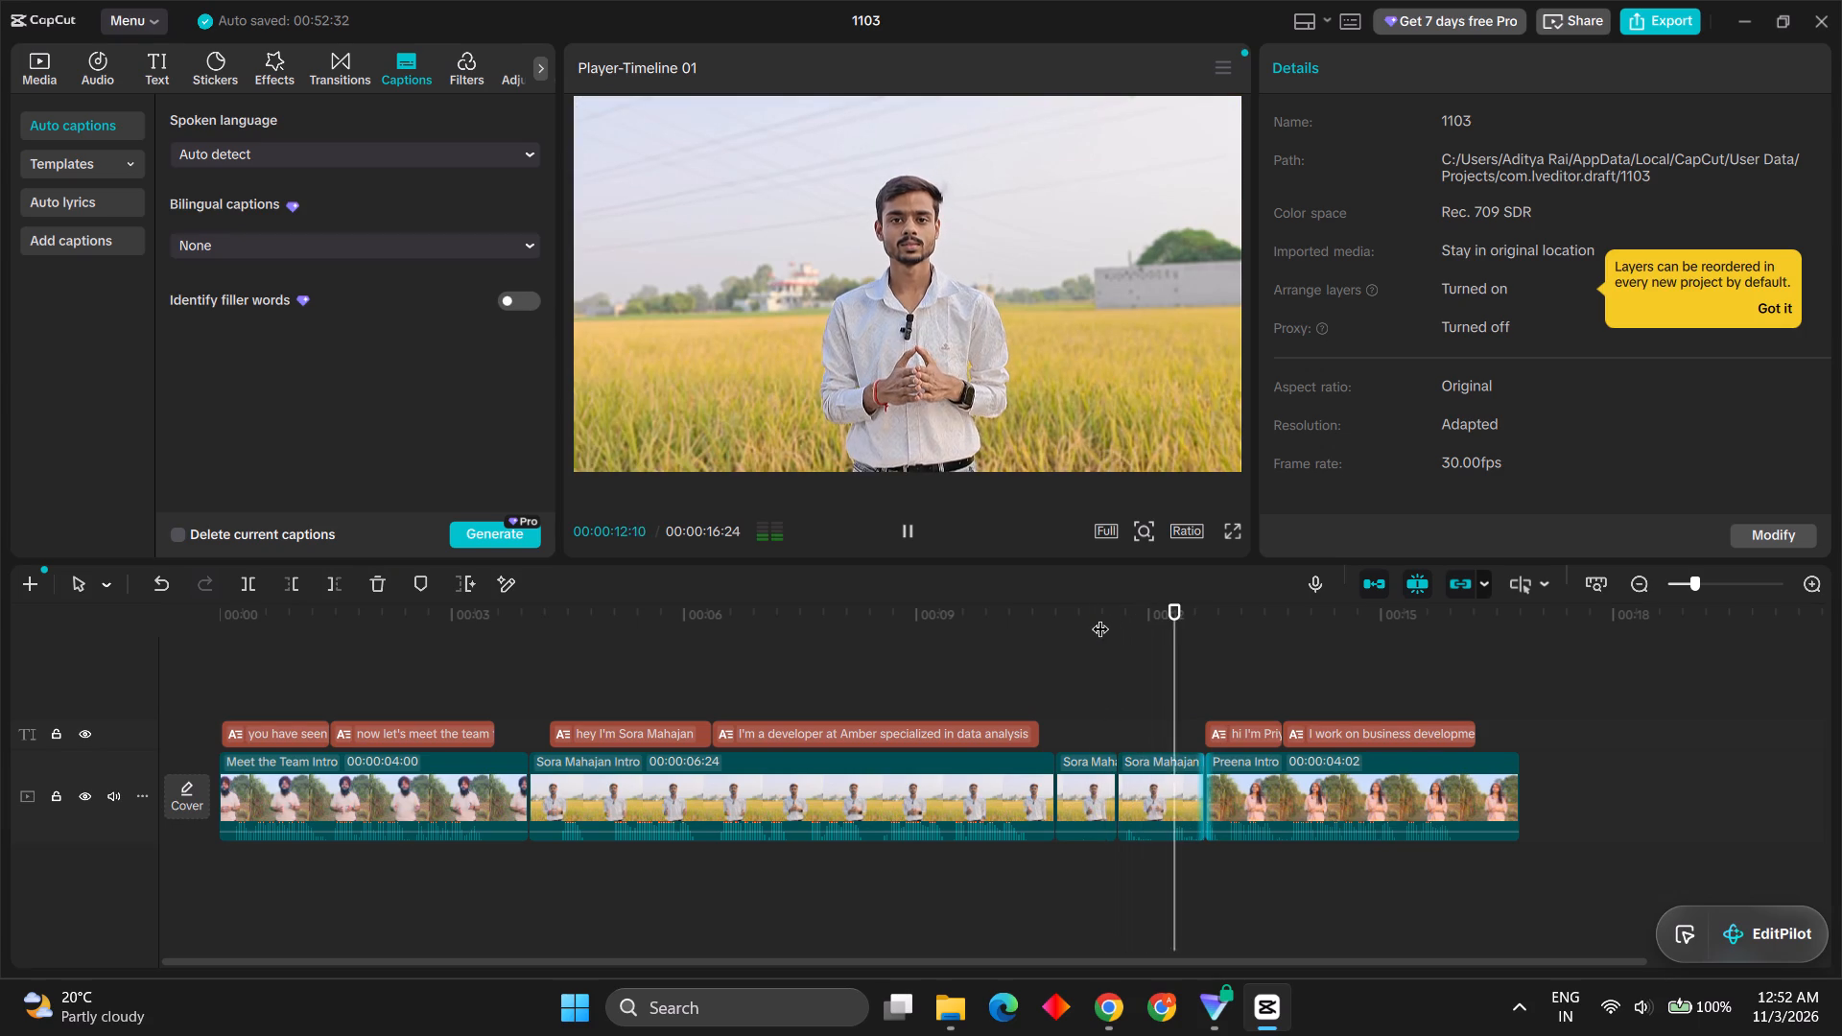
pyautogui.press('space')
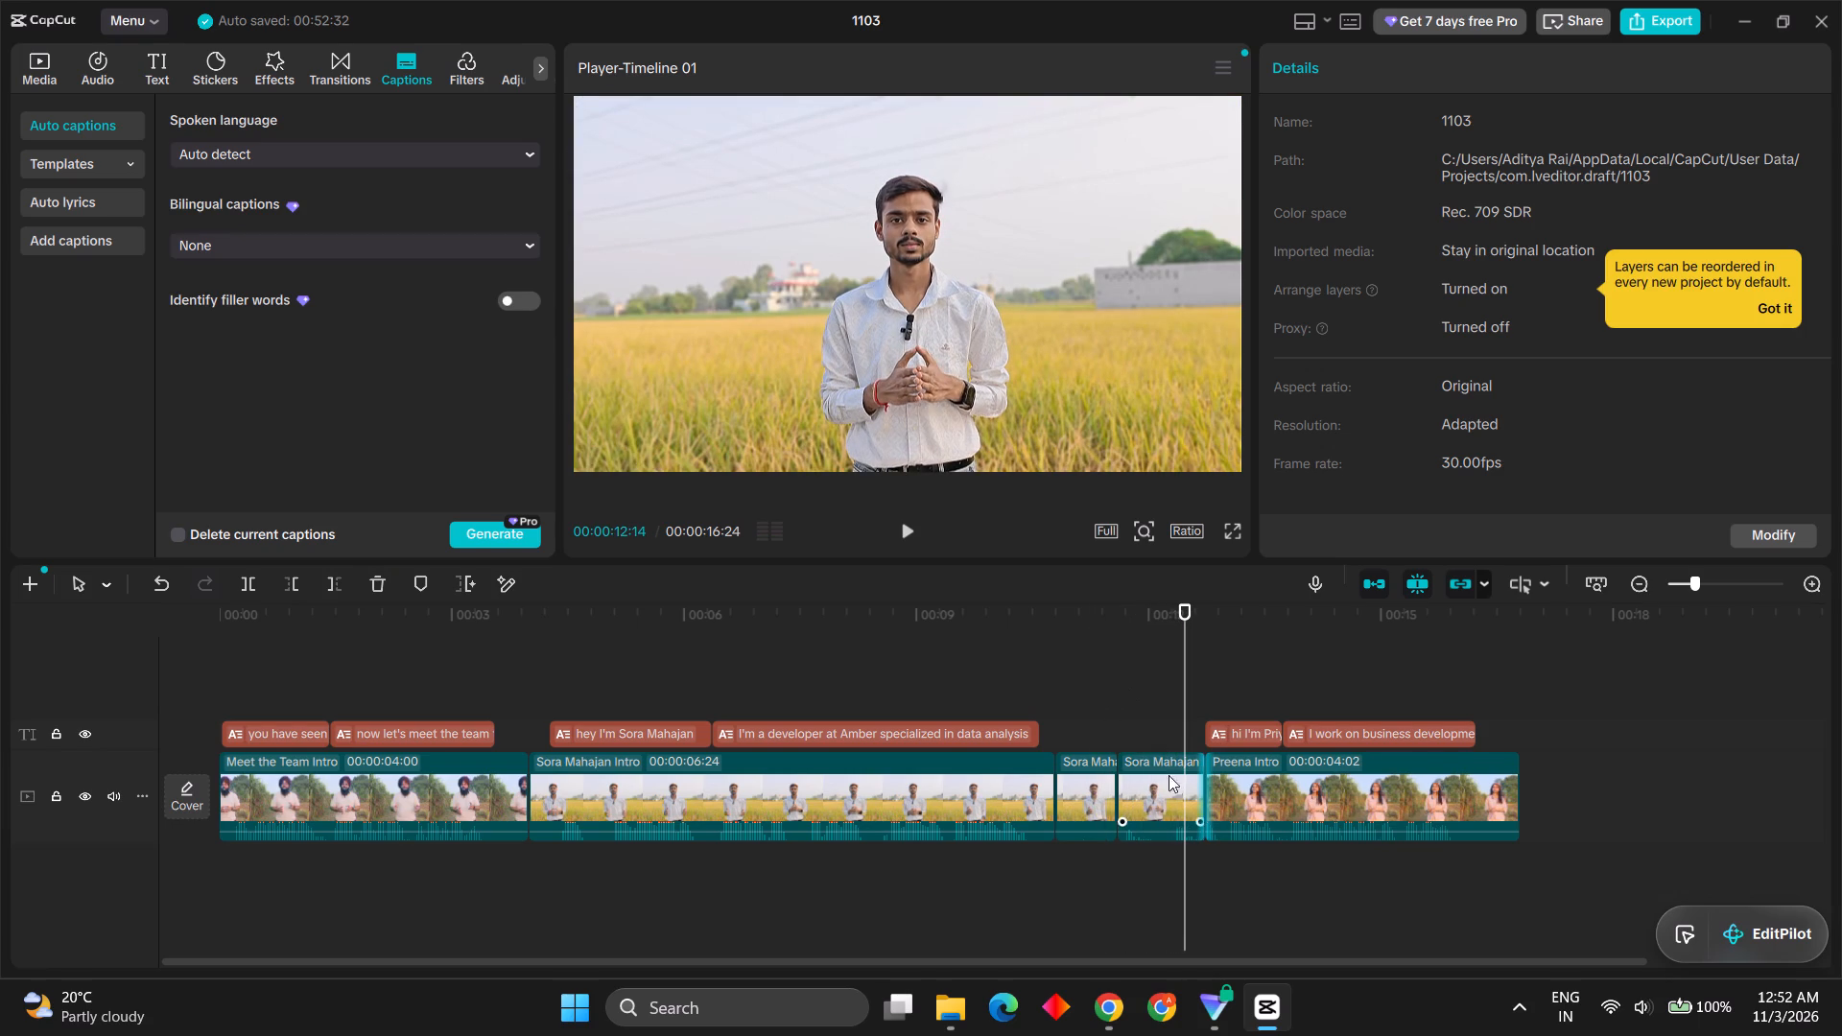
pyautogui.click(1169, 780)
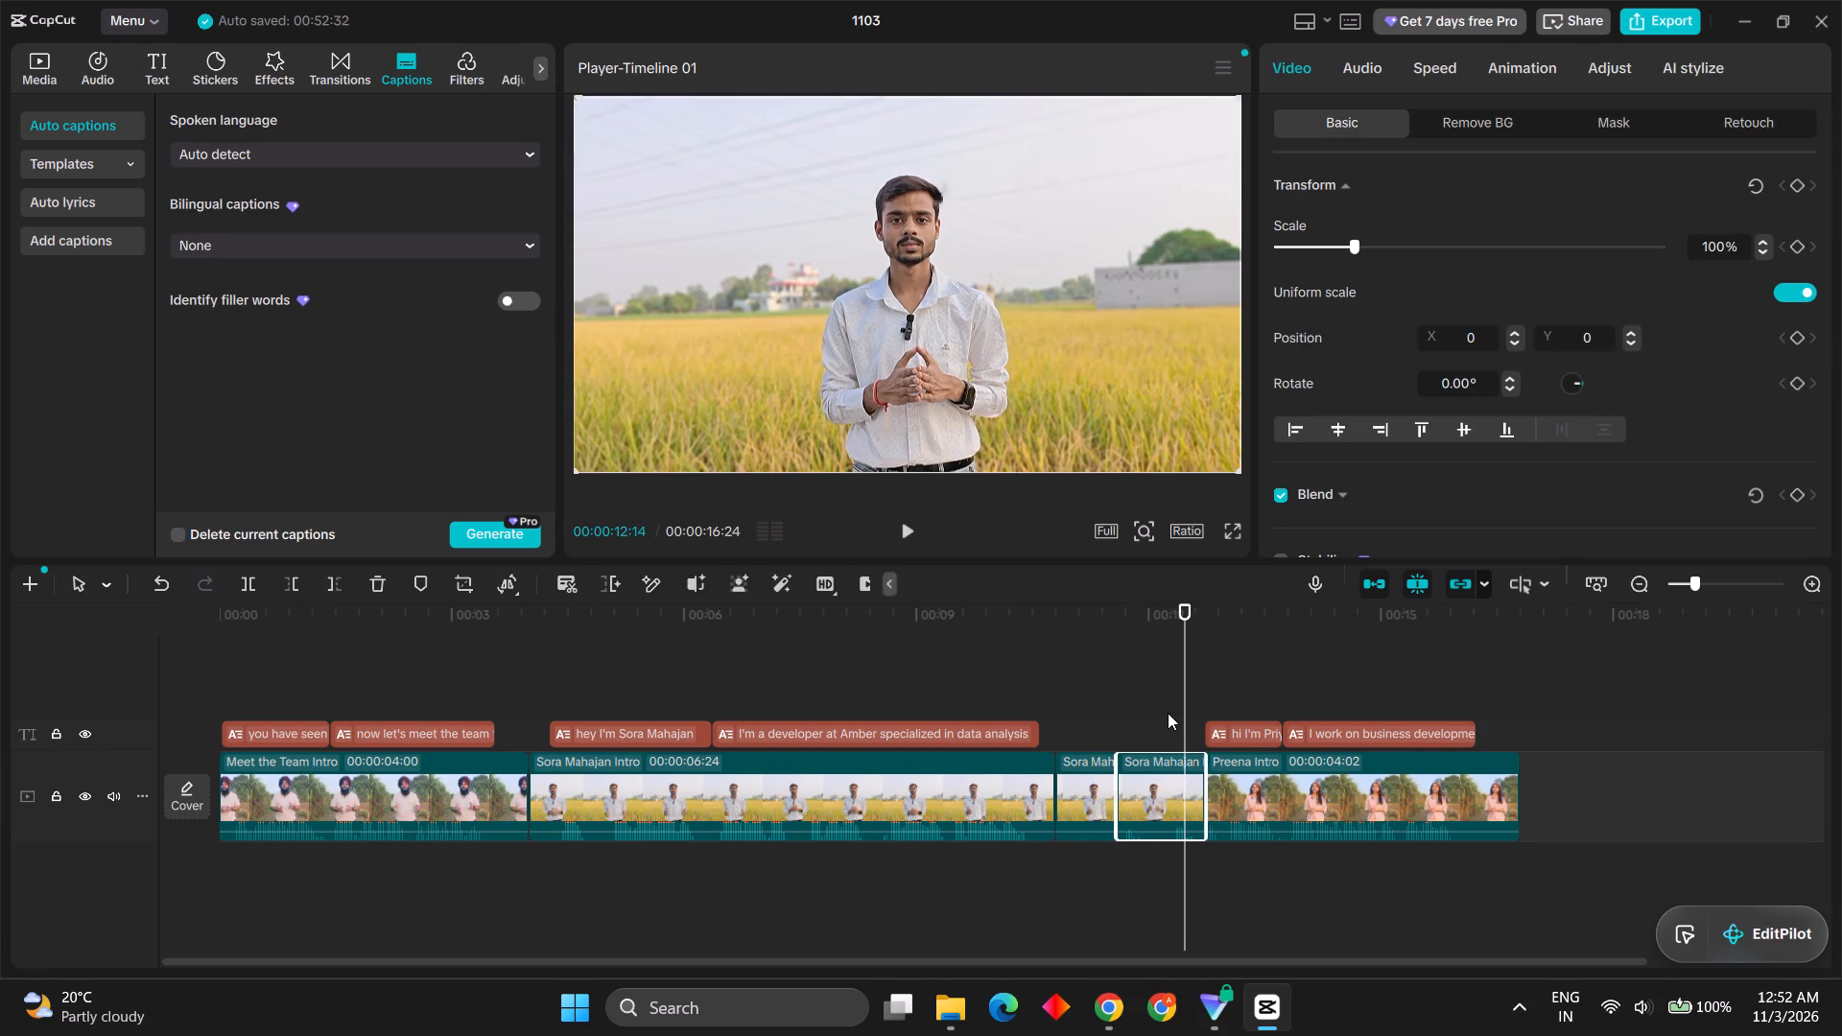
pyautogui.click(1138, 597)
pyautogui.moveTo(1131, 605); pyautogui.dragTo(1116, 615)
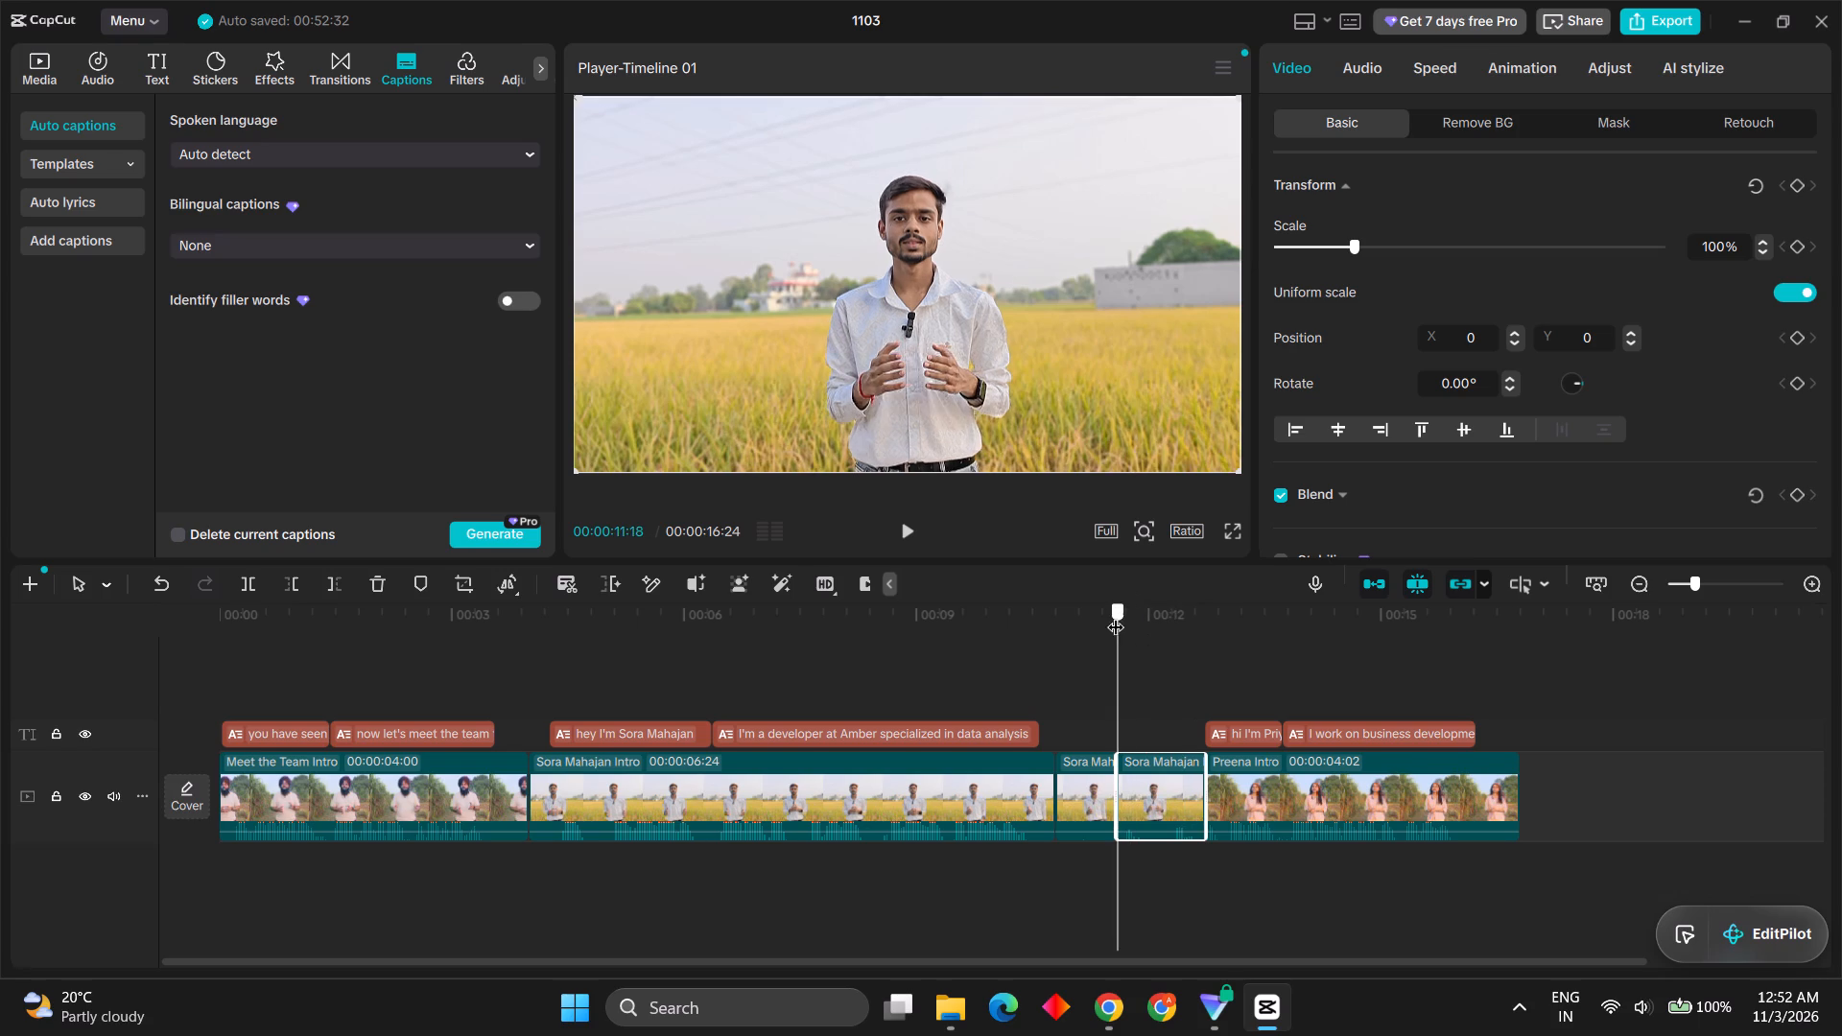
pyautogui.moveTo(1116, 615); pyautogui.dragTo(1164, 623)
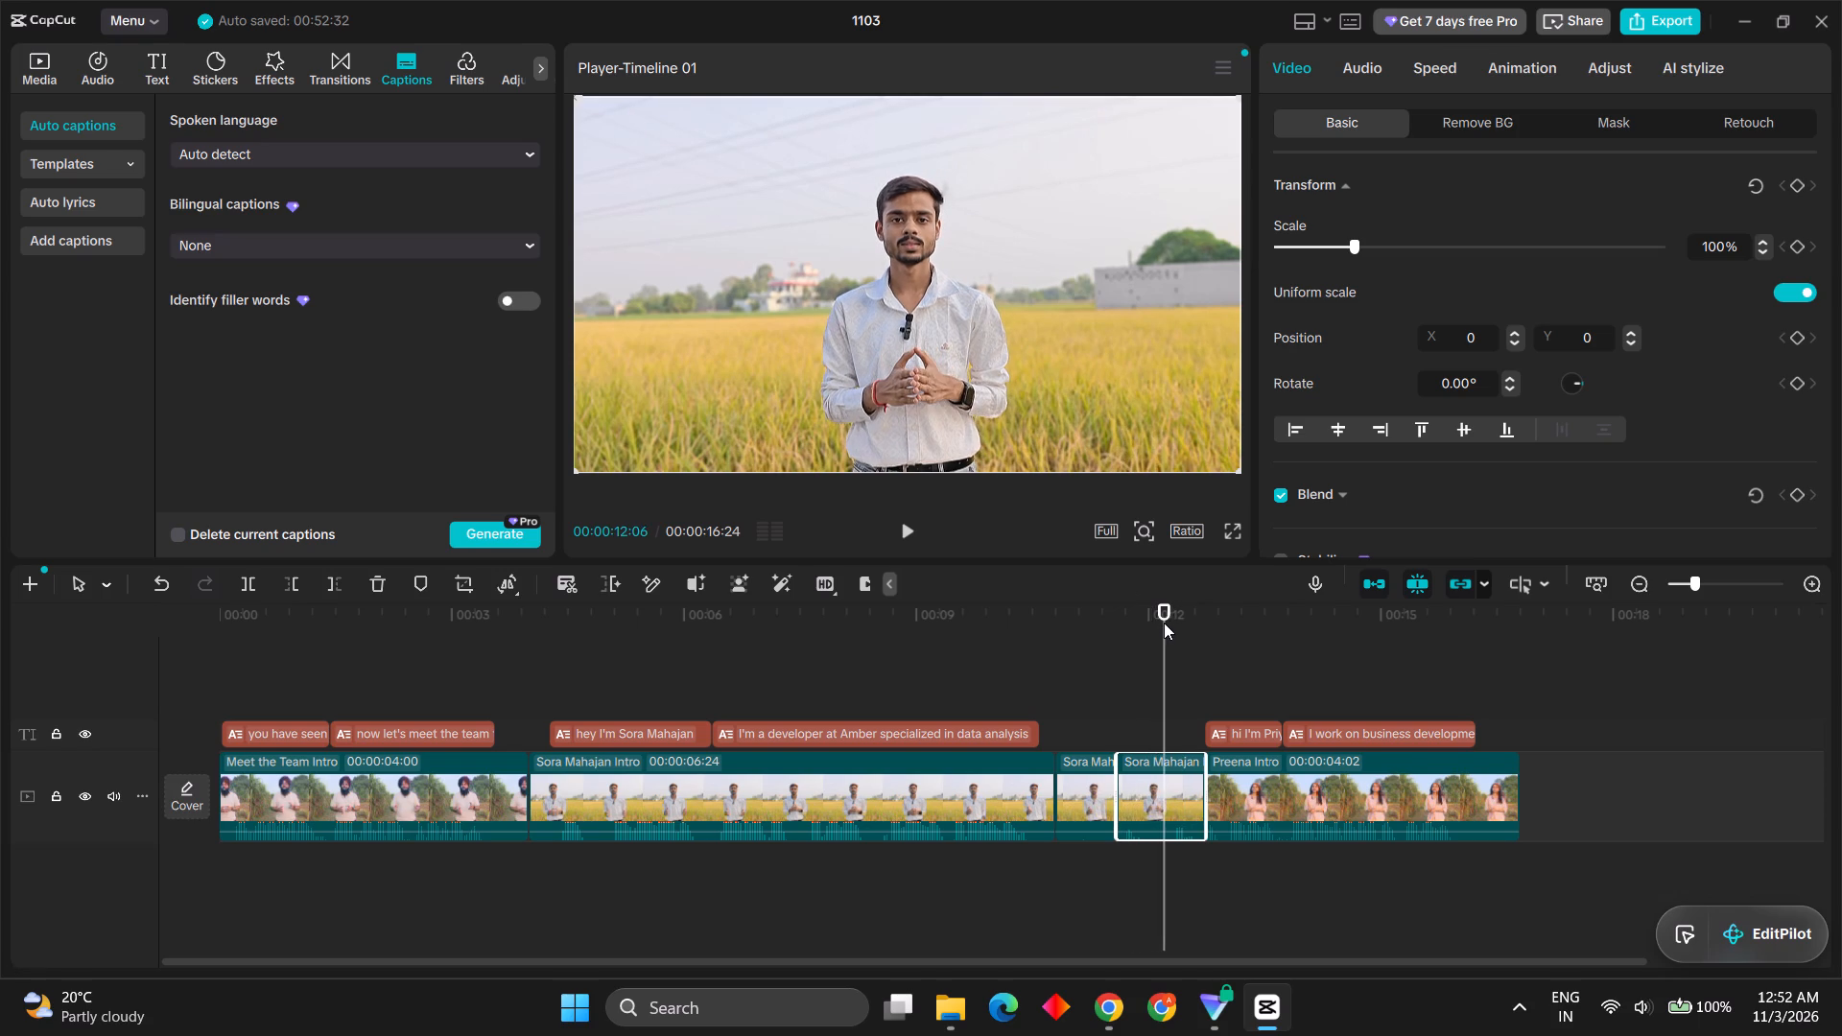
pyautogui.click(1160, 772)
pyautogui.click(261, 584)
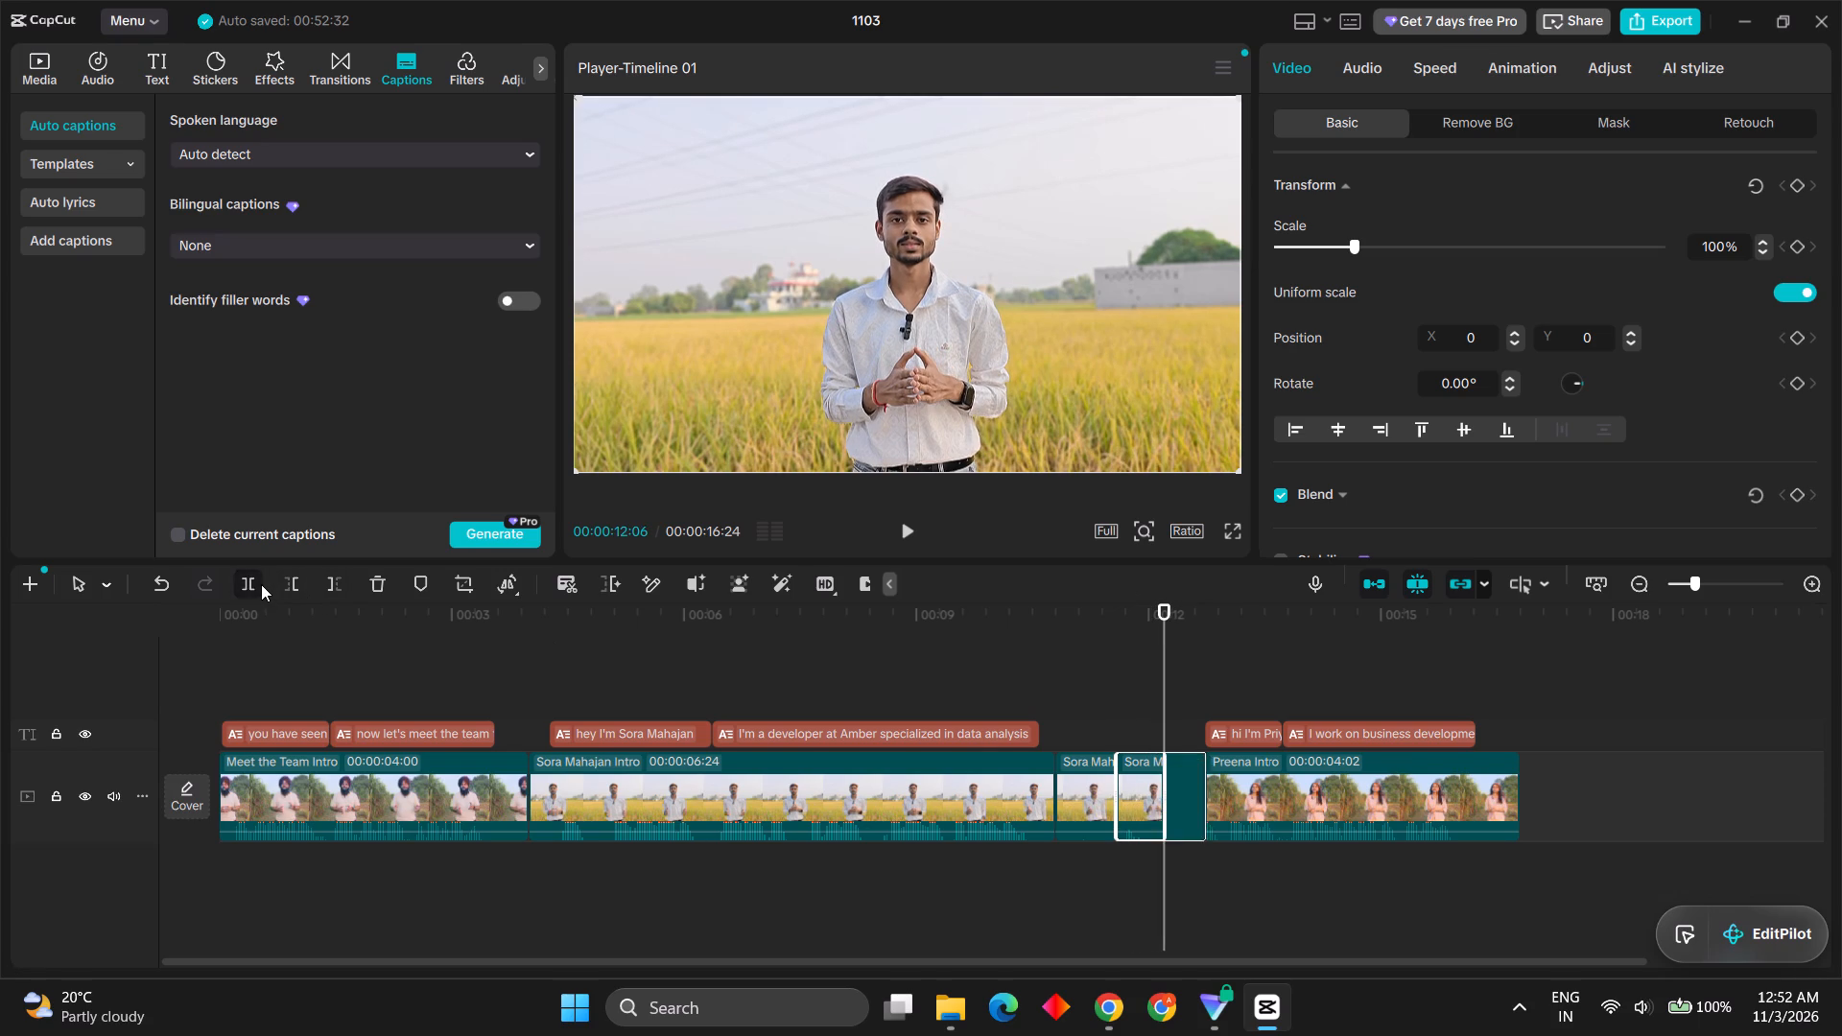
# Look through the final segment's clip commands and video properties for a freeze option.
pyautogui.click(1190, 780)
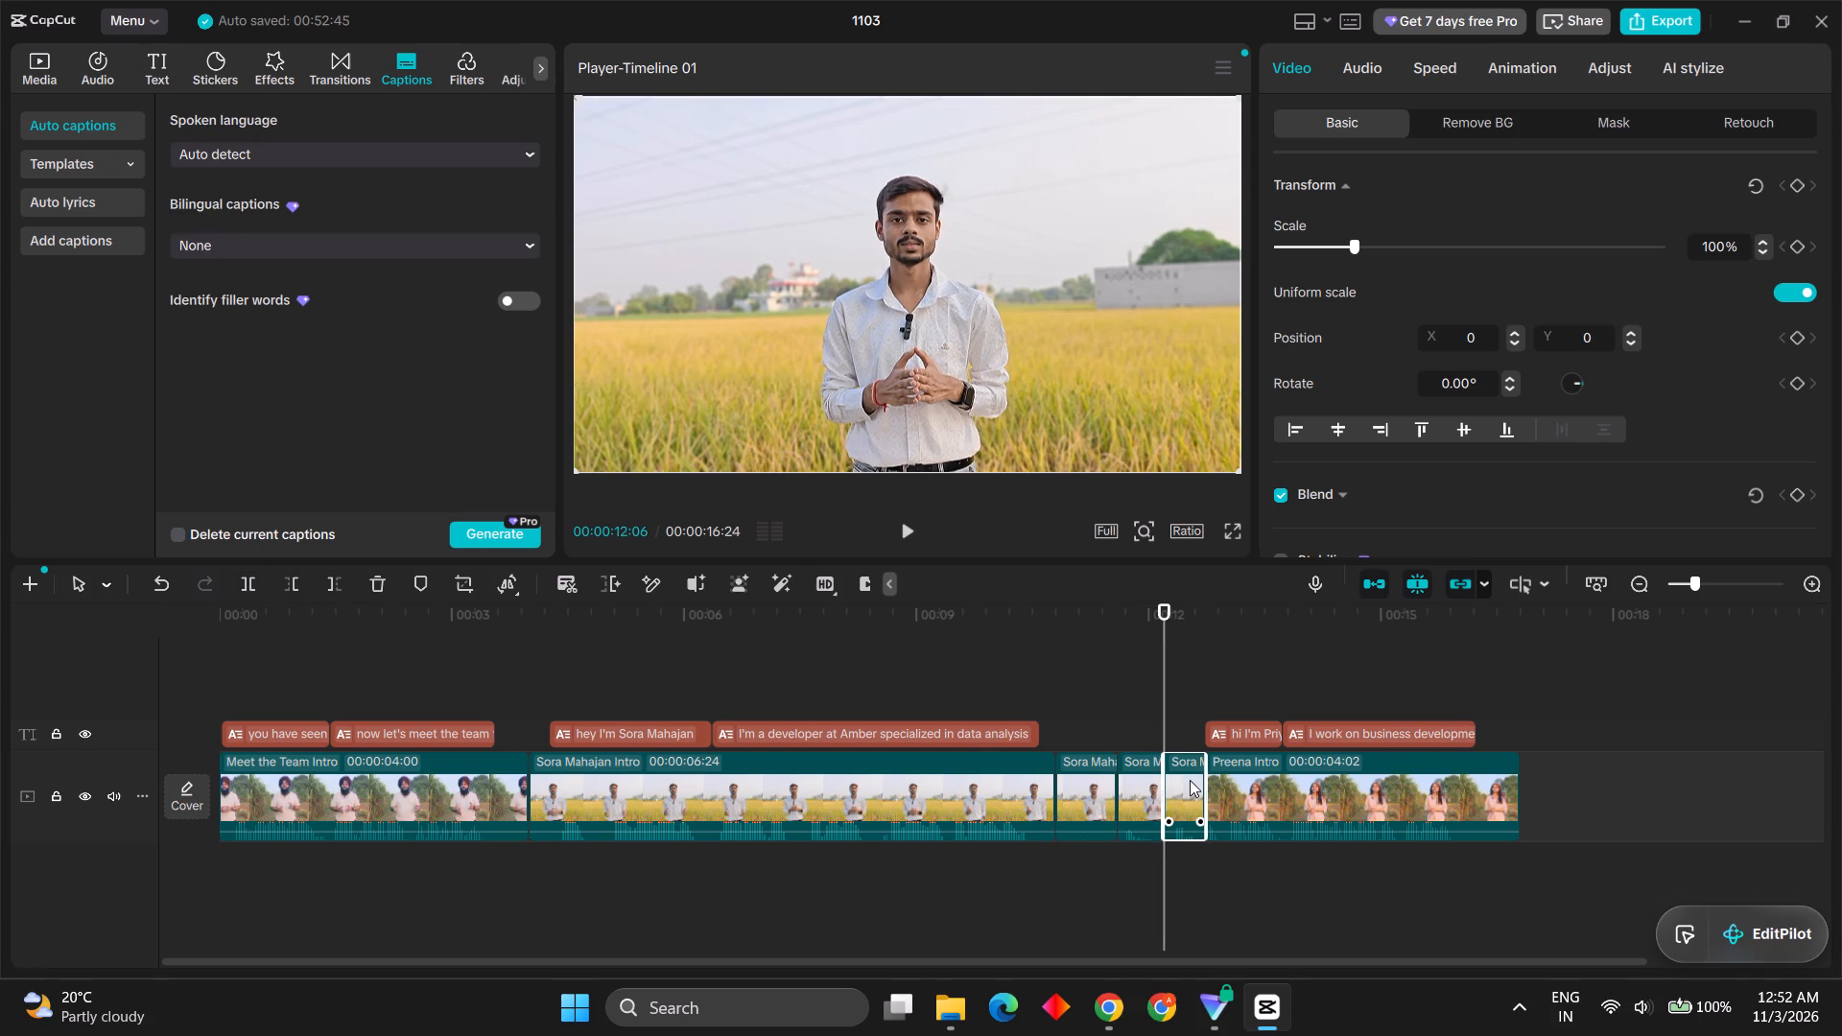
pyautogui.rightClick(1190, 780)
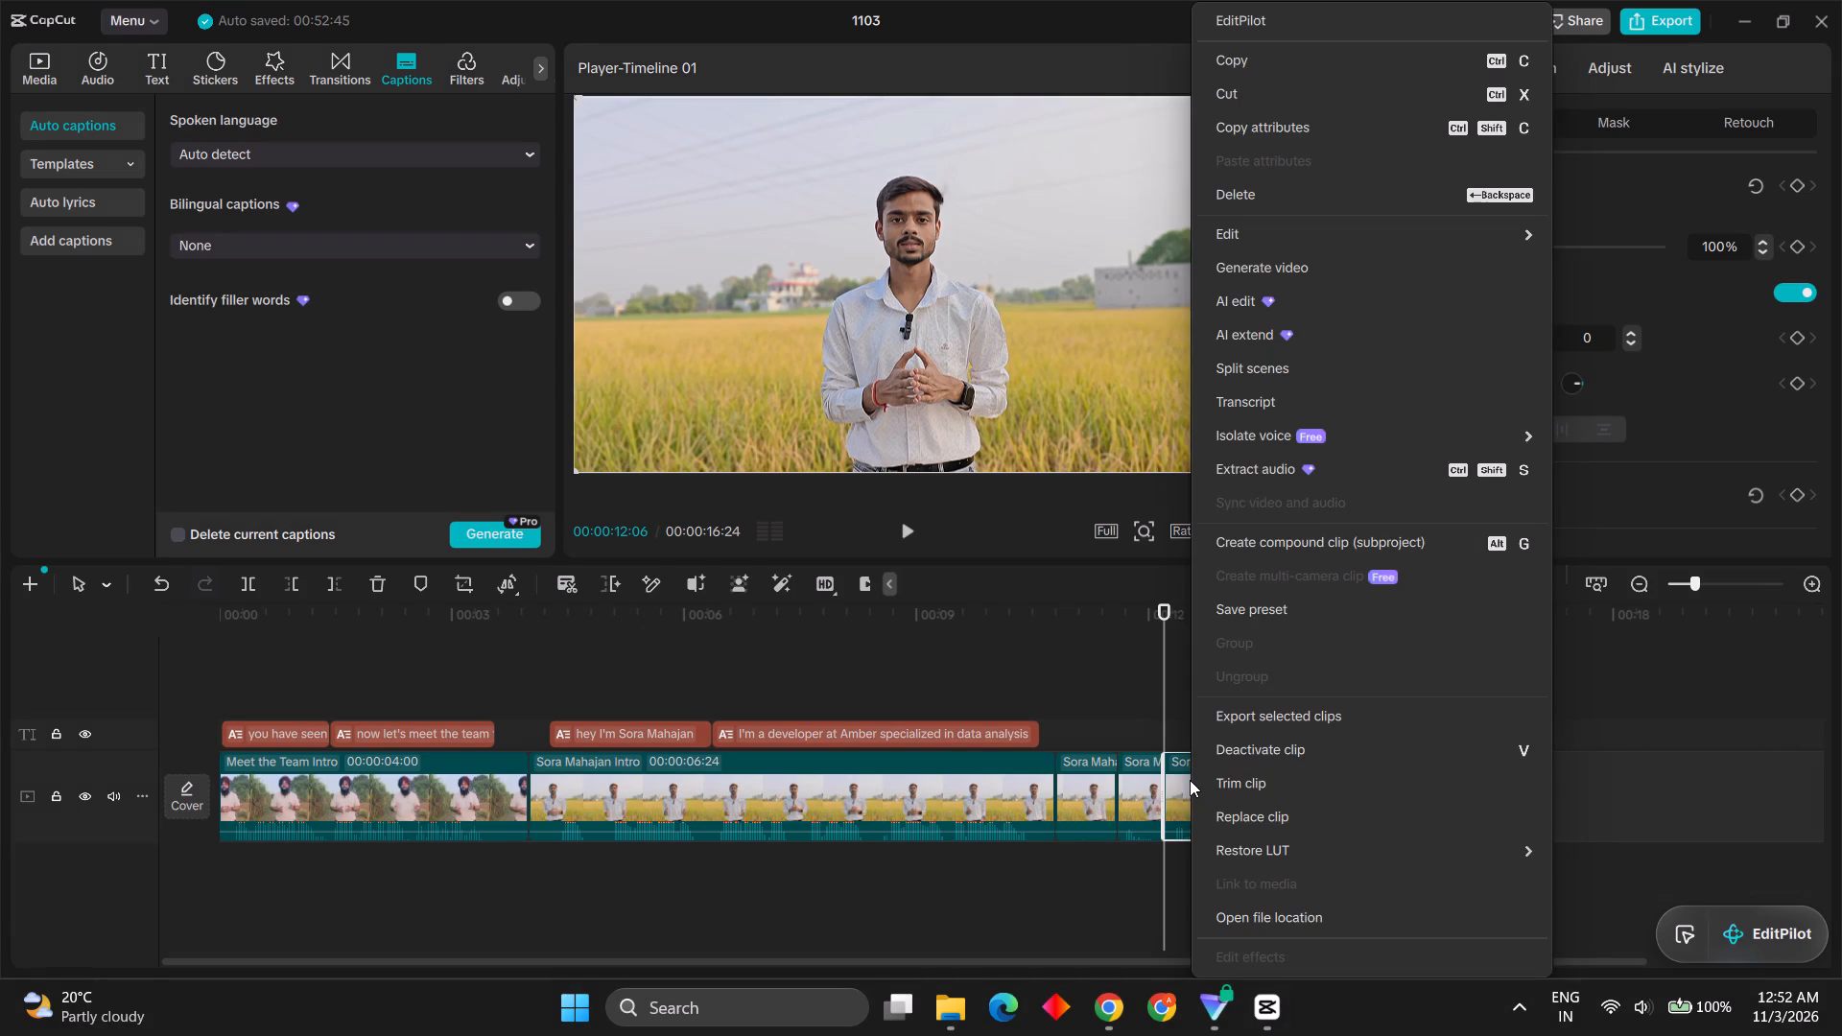
pyautogui.scroll(-3, 1331, 644)
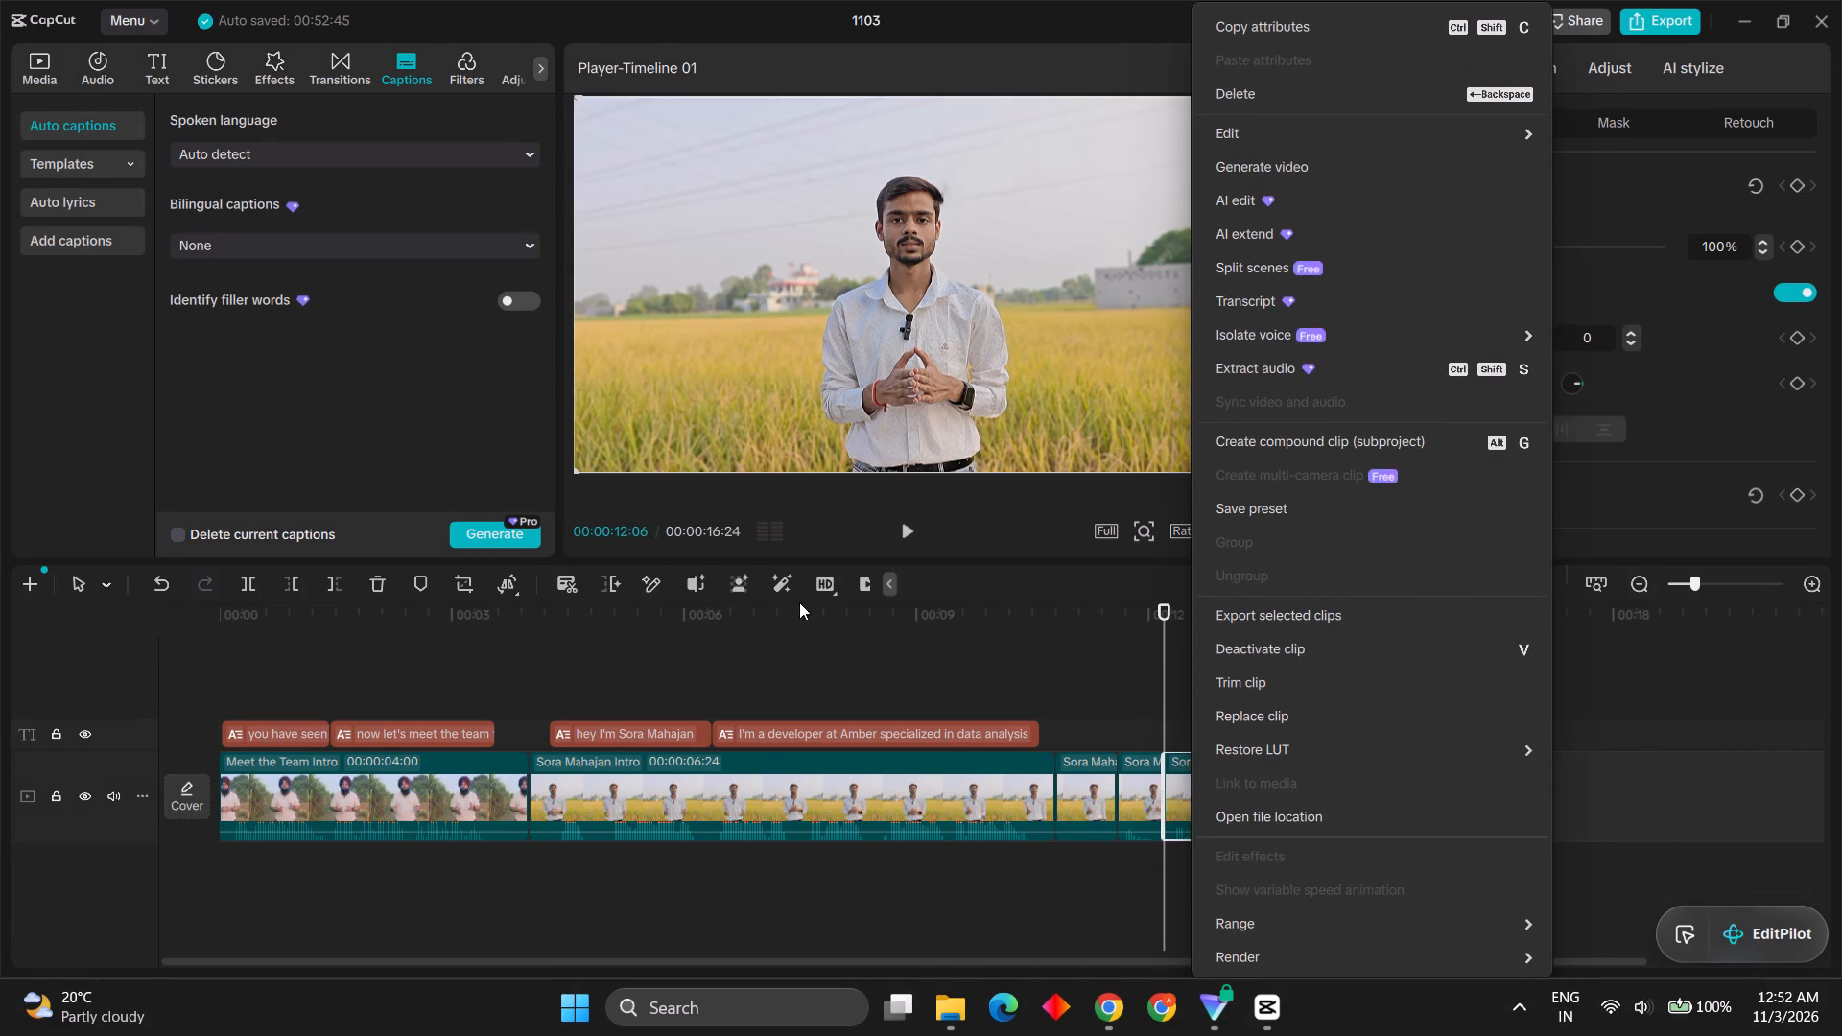
pyautogui.click(883, 582)
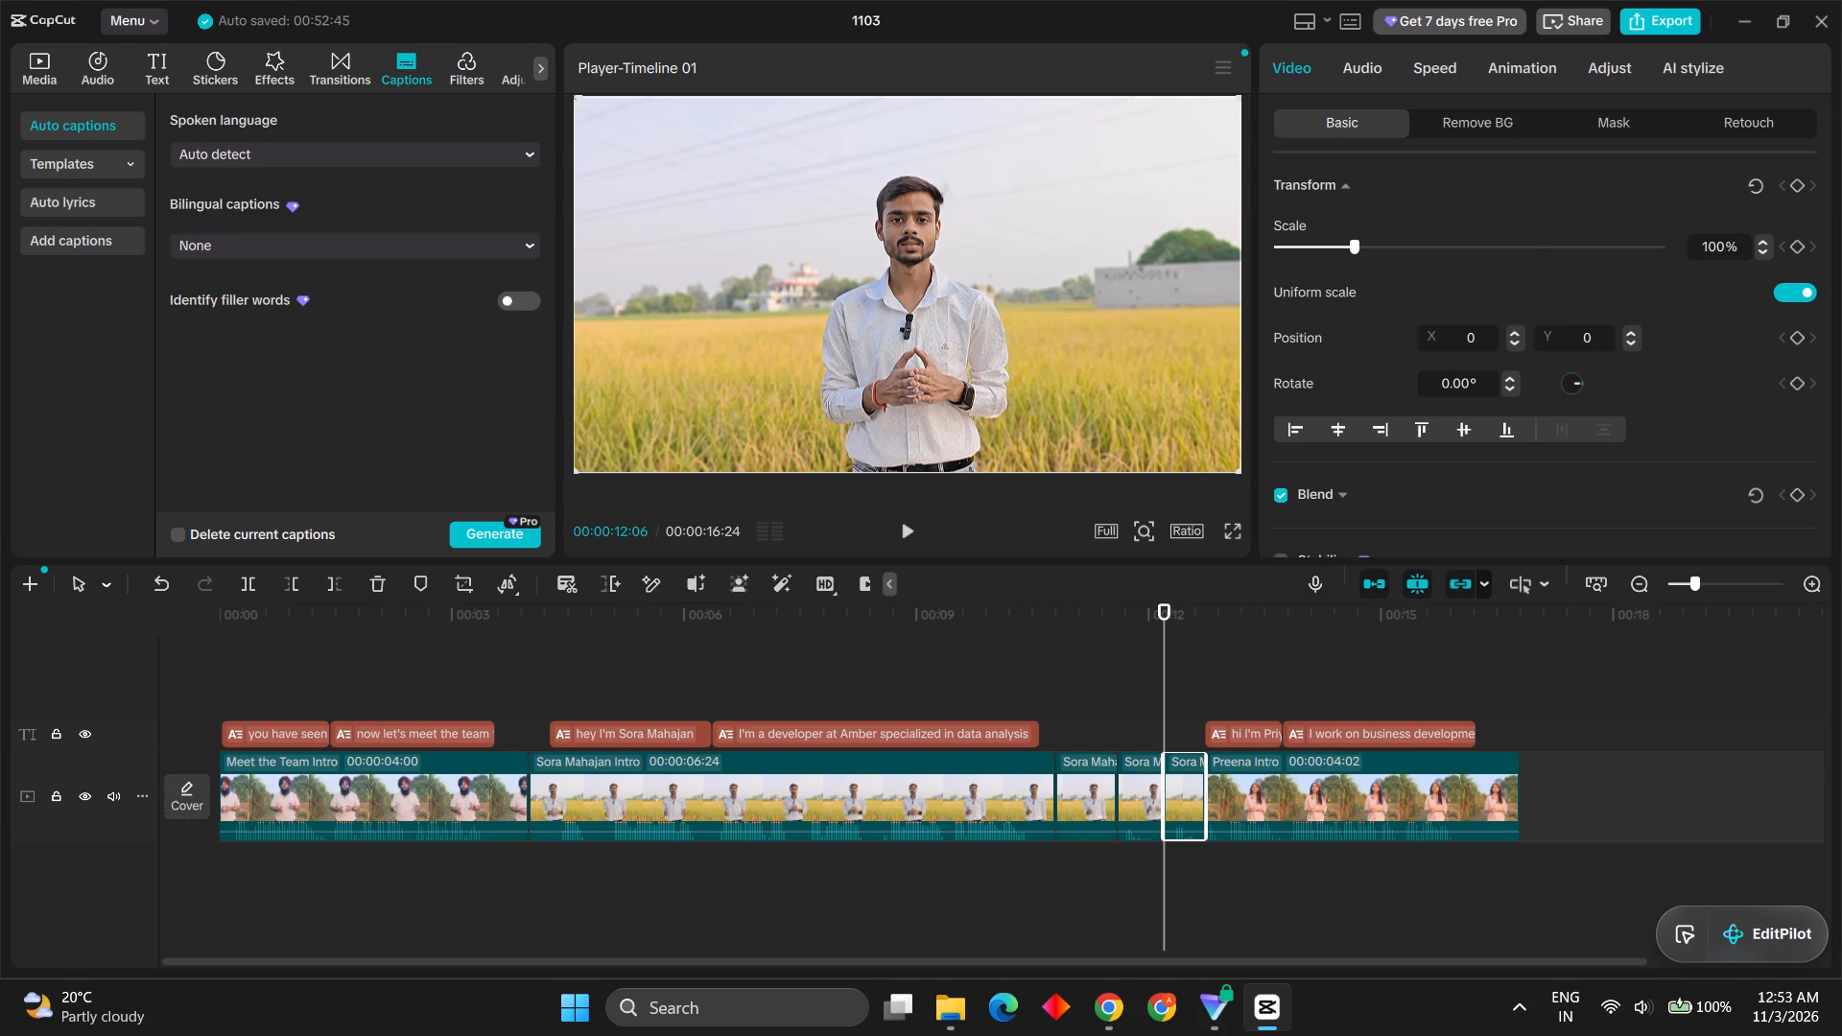
pyautogui.scroll(-1, 1444, 382)
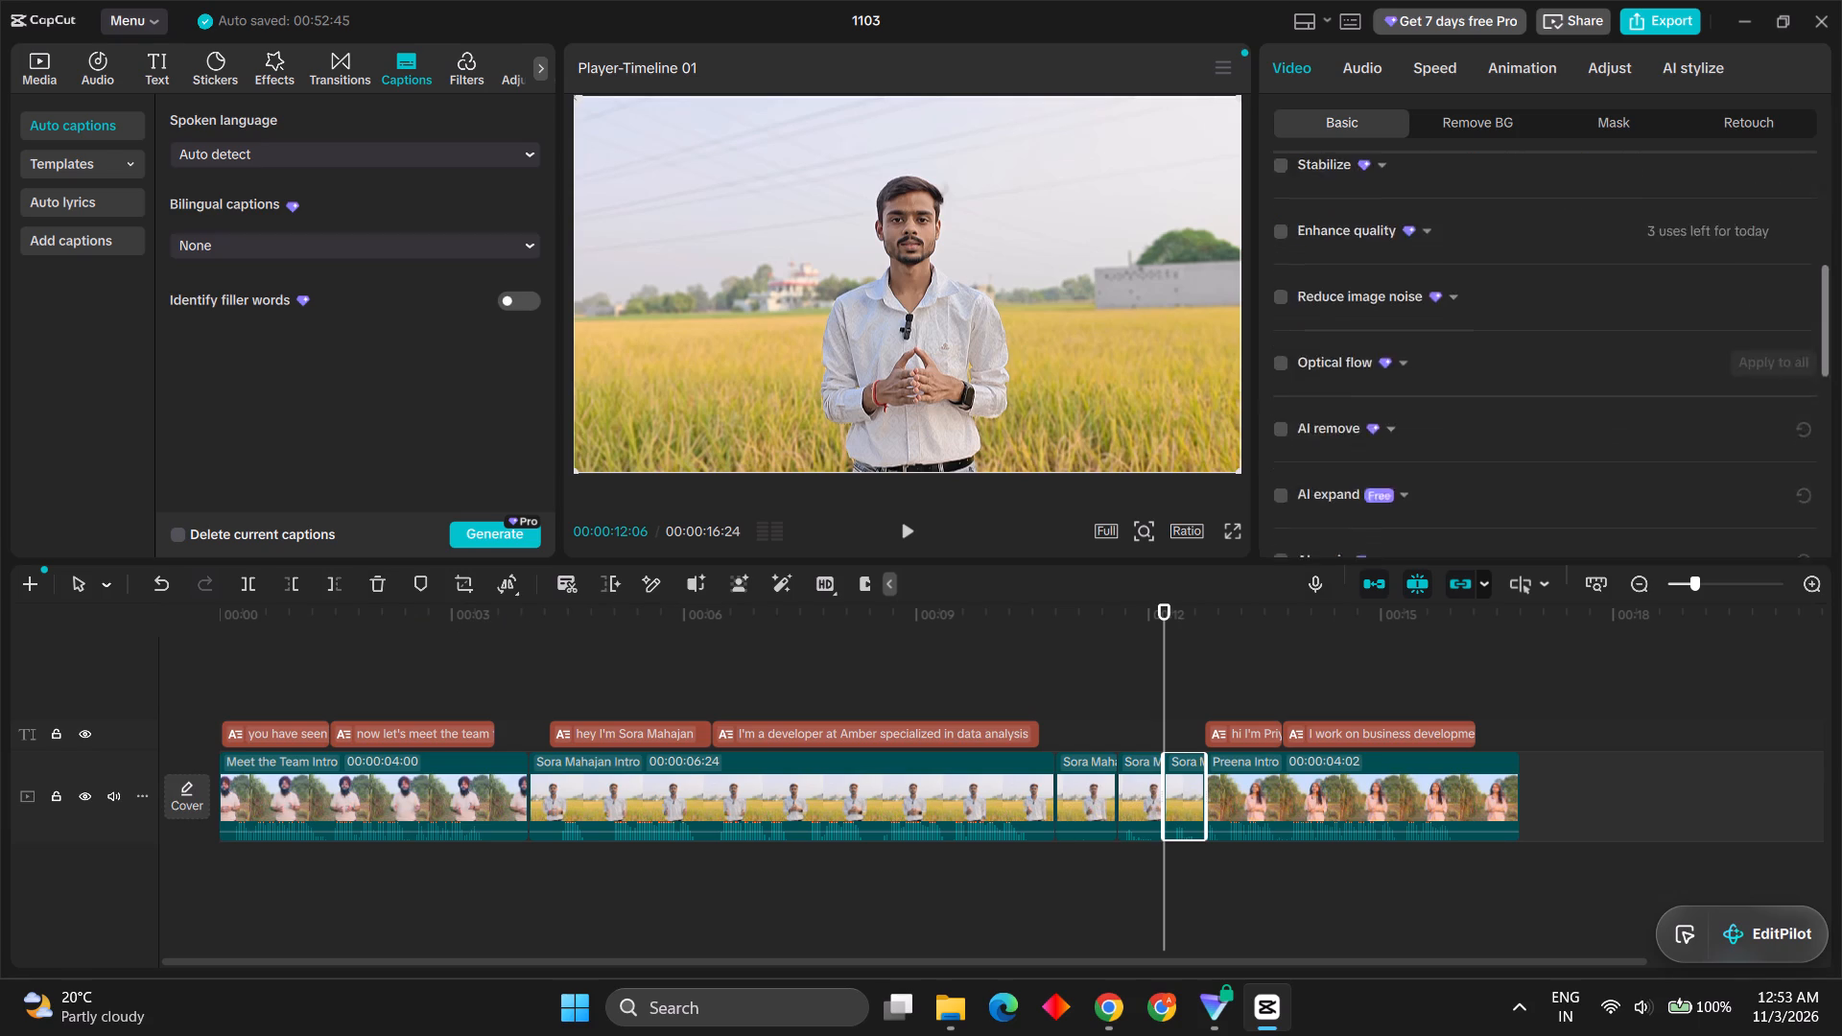
pyautogui.scroll(-2, 1444, 382)
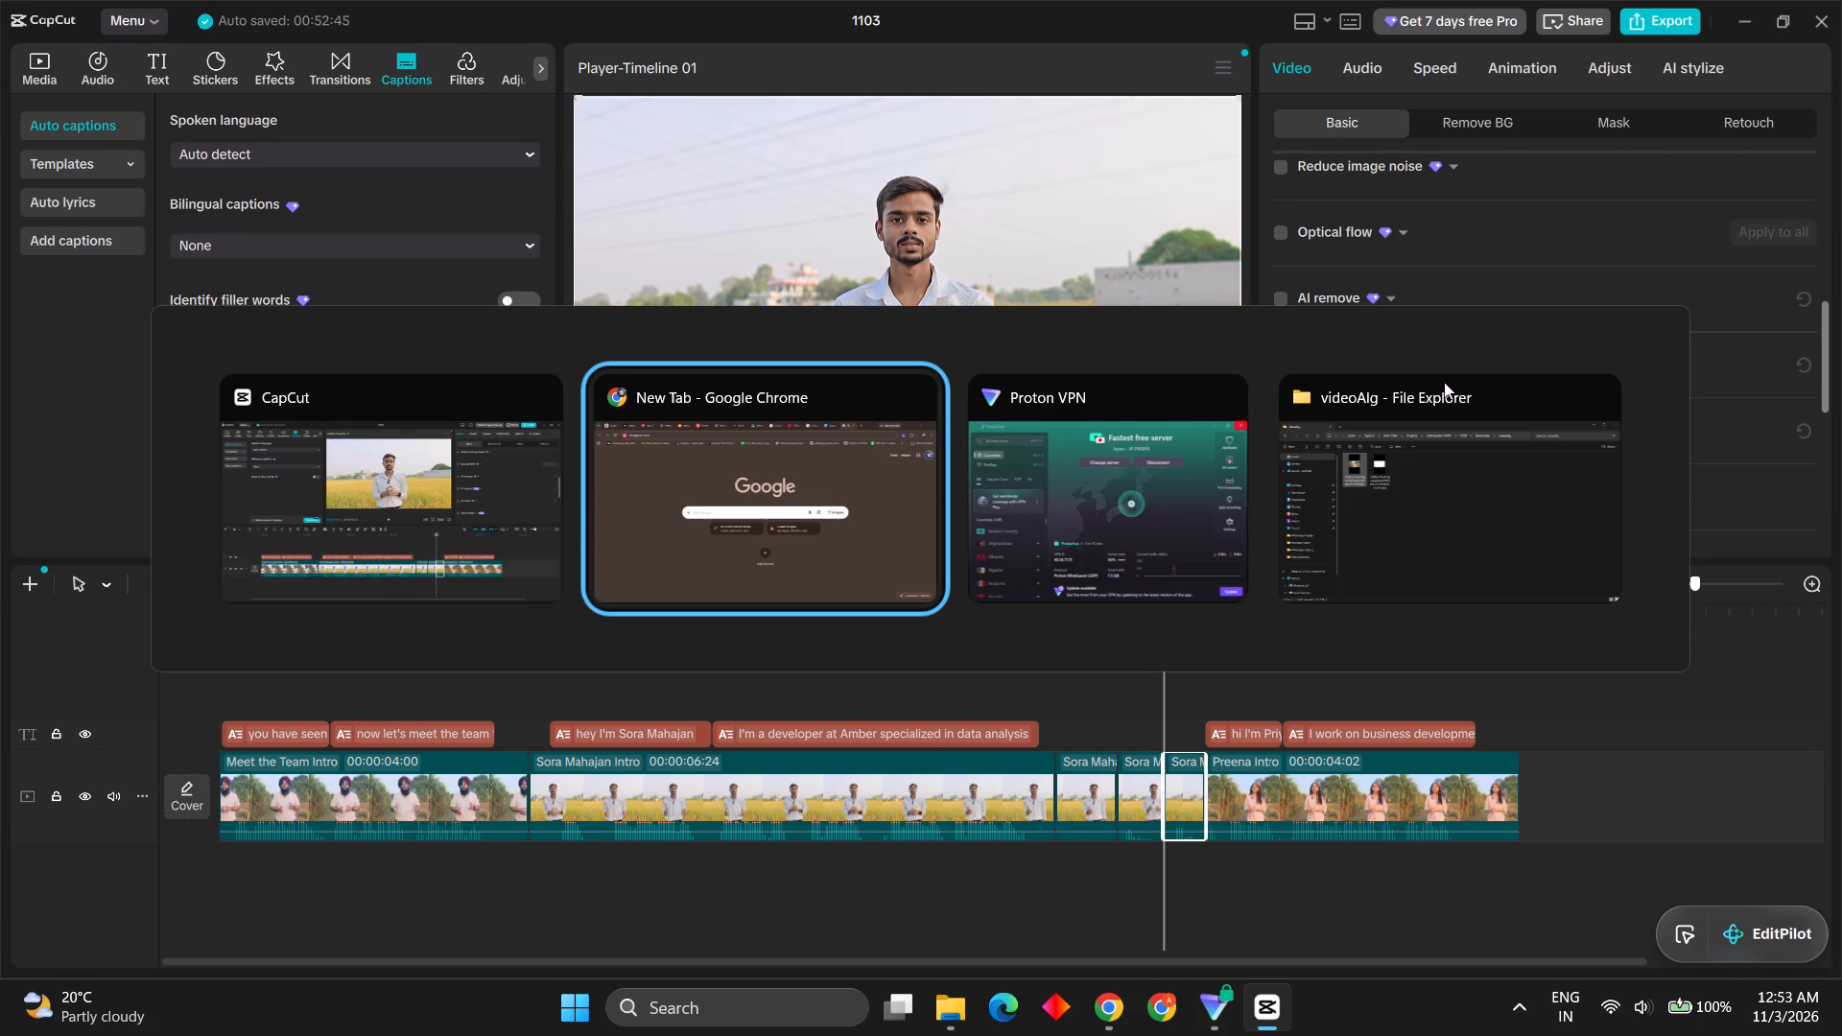
pyautogui.scroll(-2, 1444, 382)
# Switch to Chrome and search the web for "freeze option in capcut pc".
pyautogui.hotkey('ctrl', 'a')
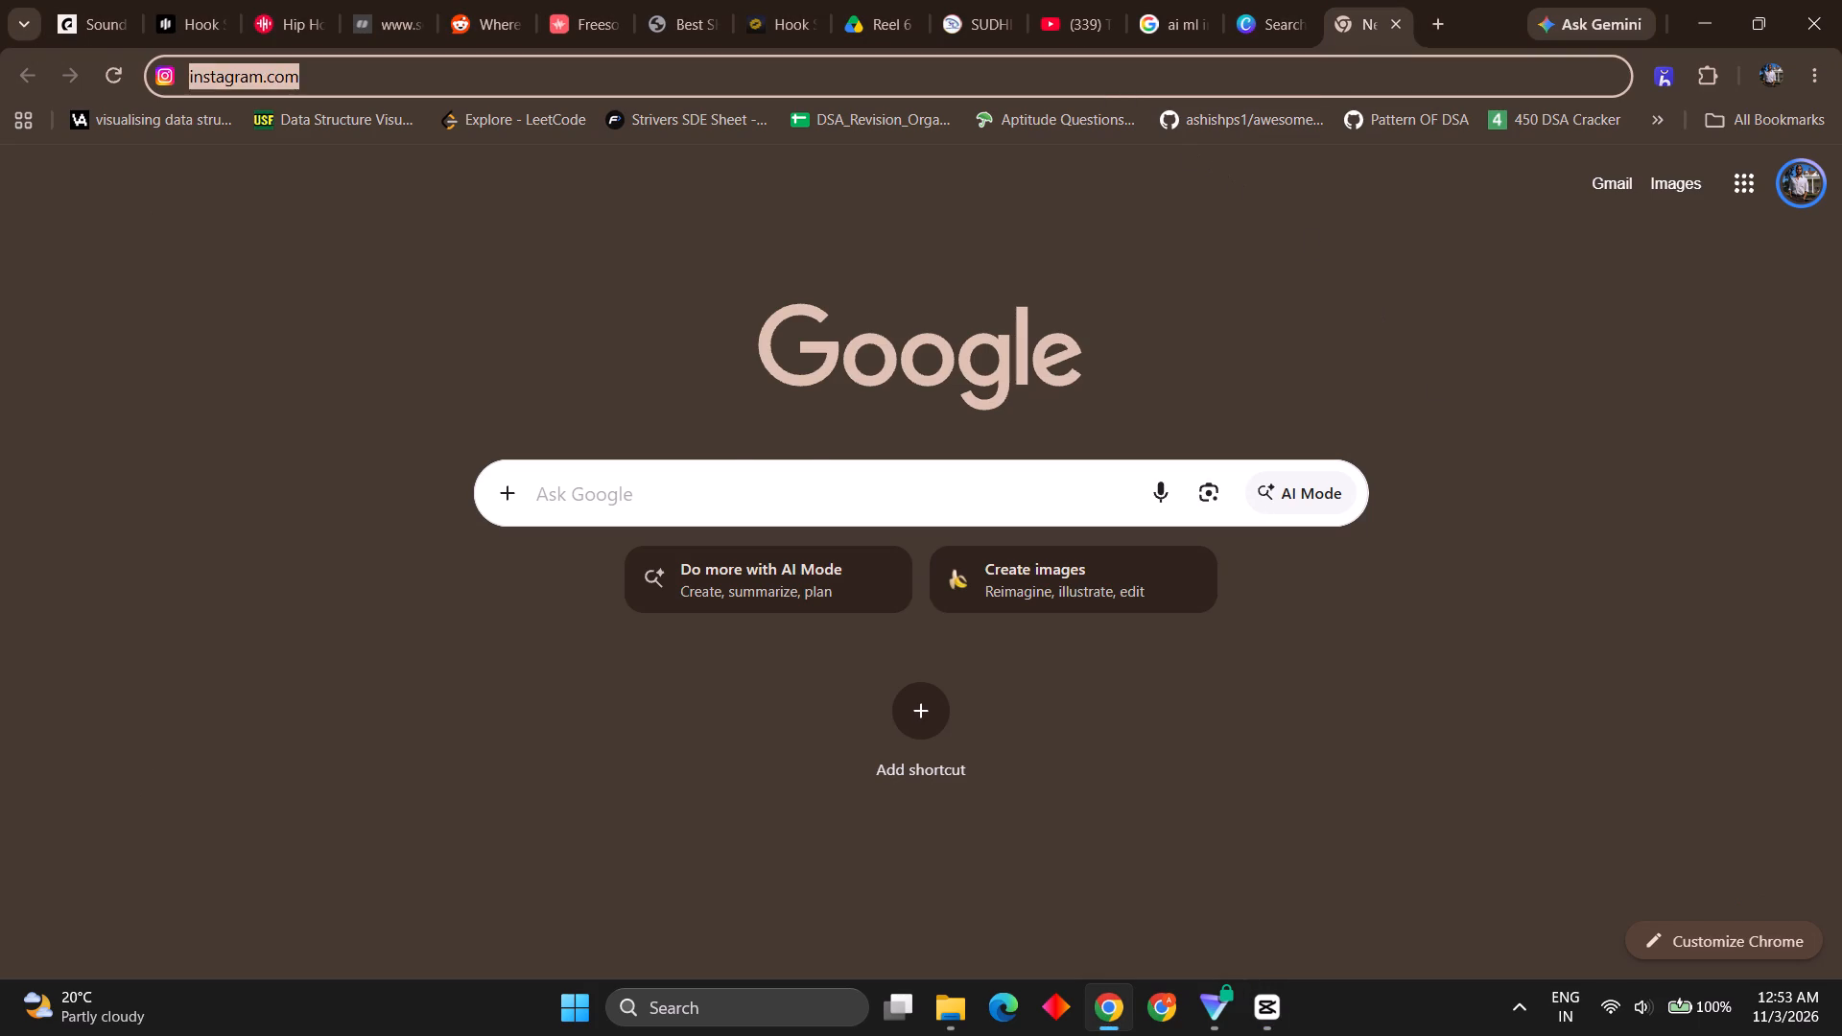
pyautogui.write('freeze option in capc')
pyautogui.press('Down')
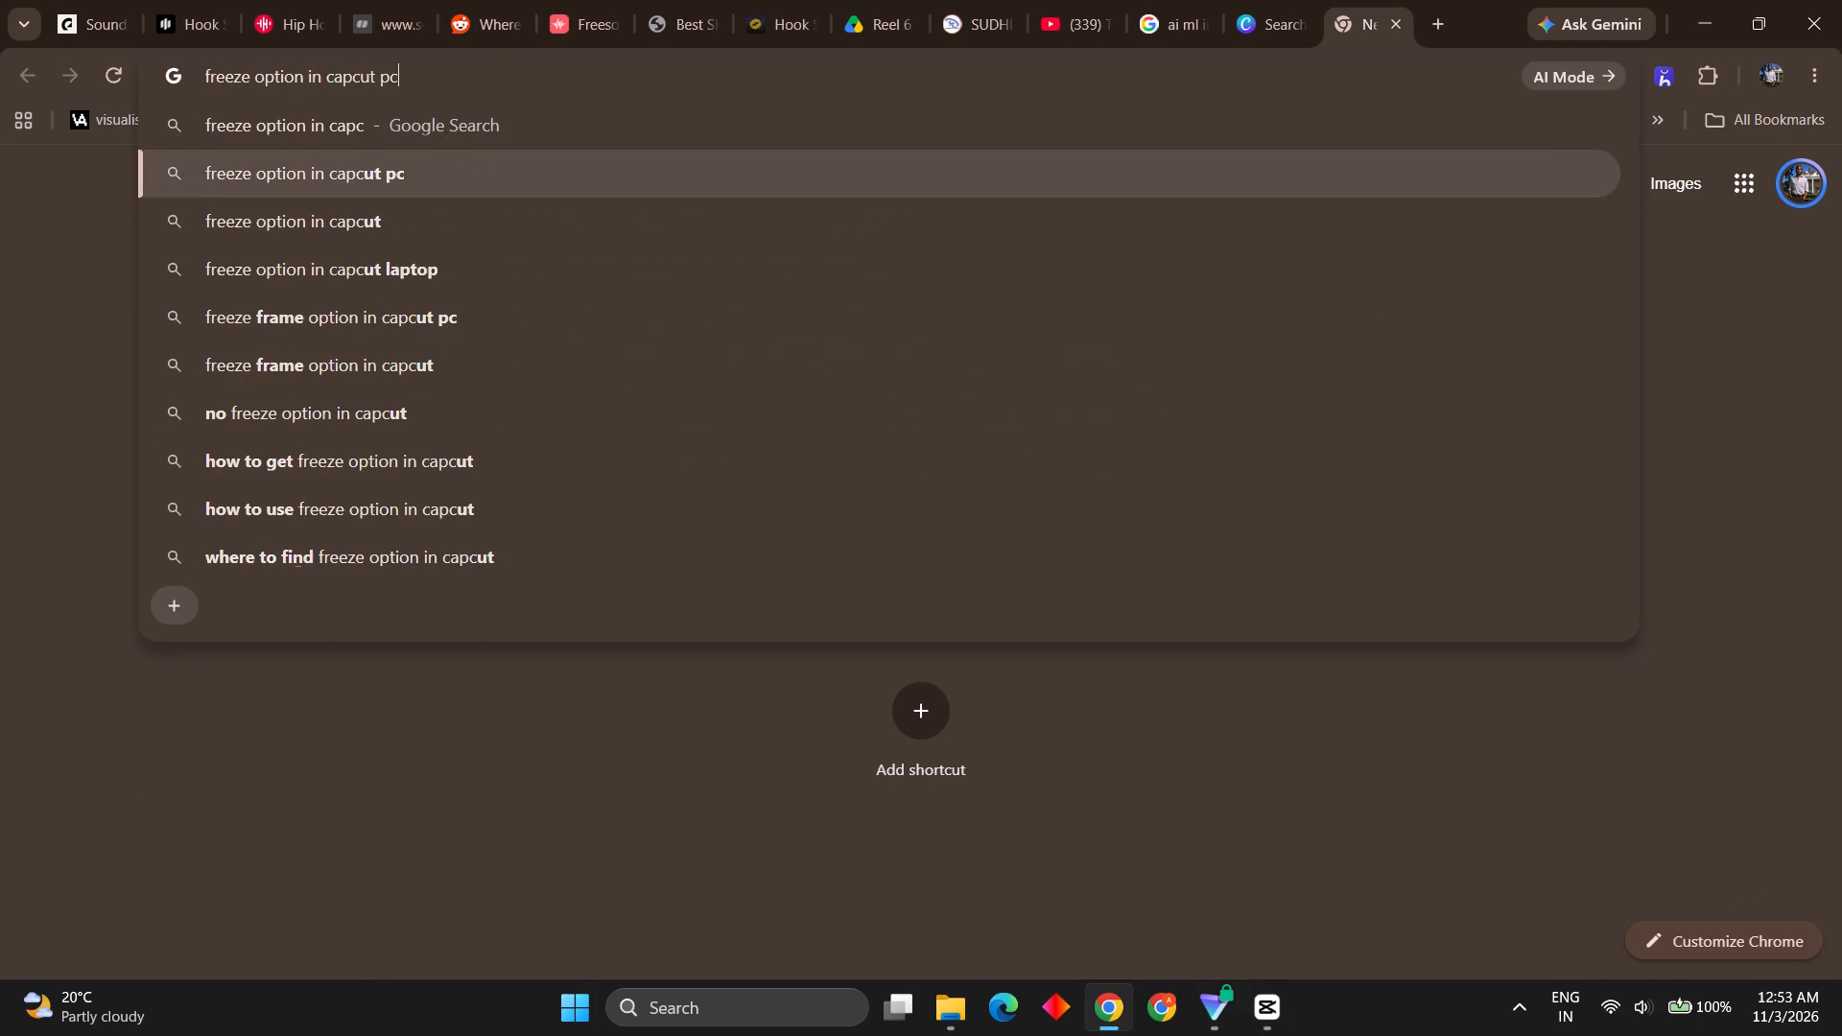
pyautogui.press('Return')
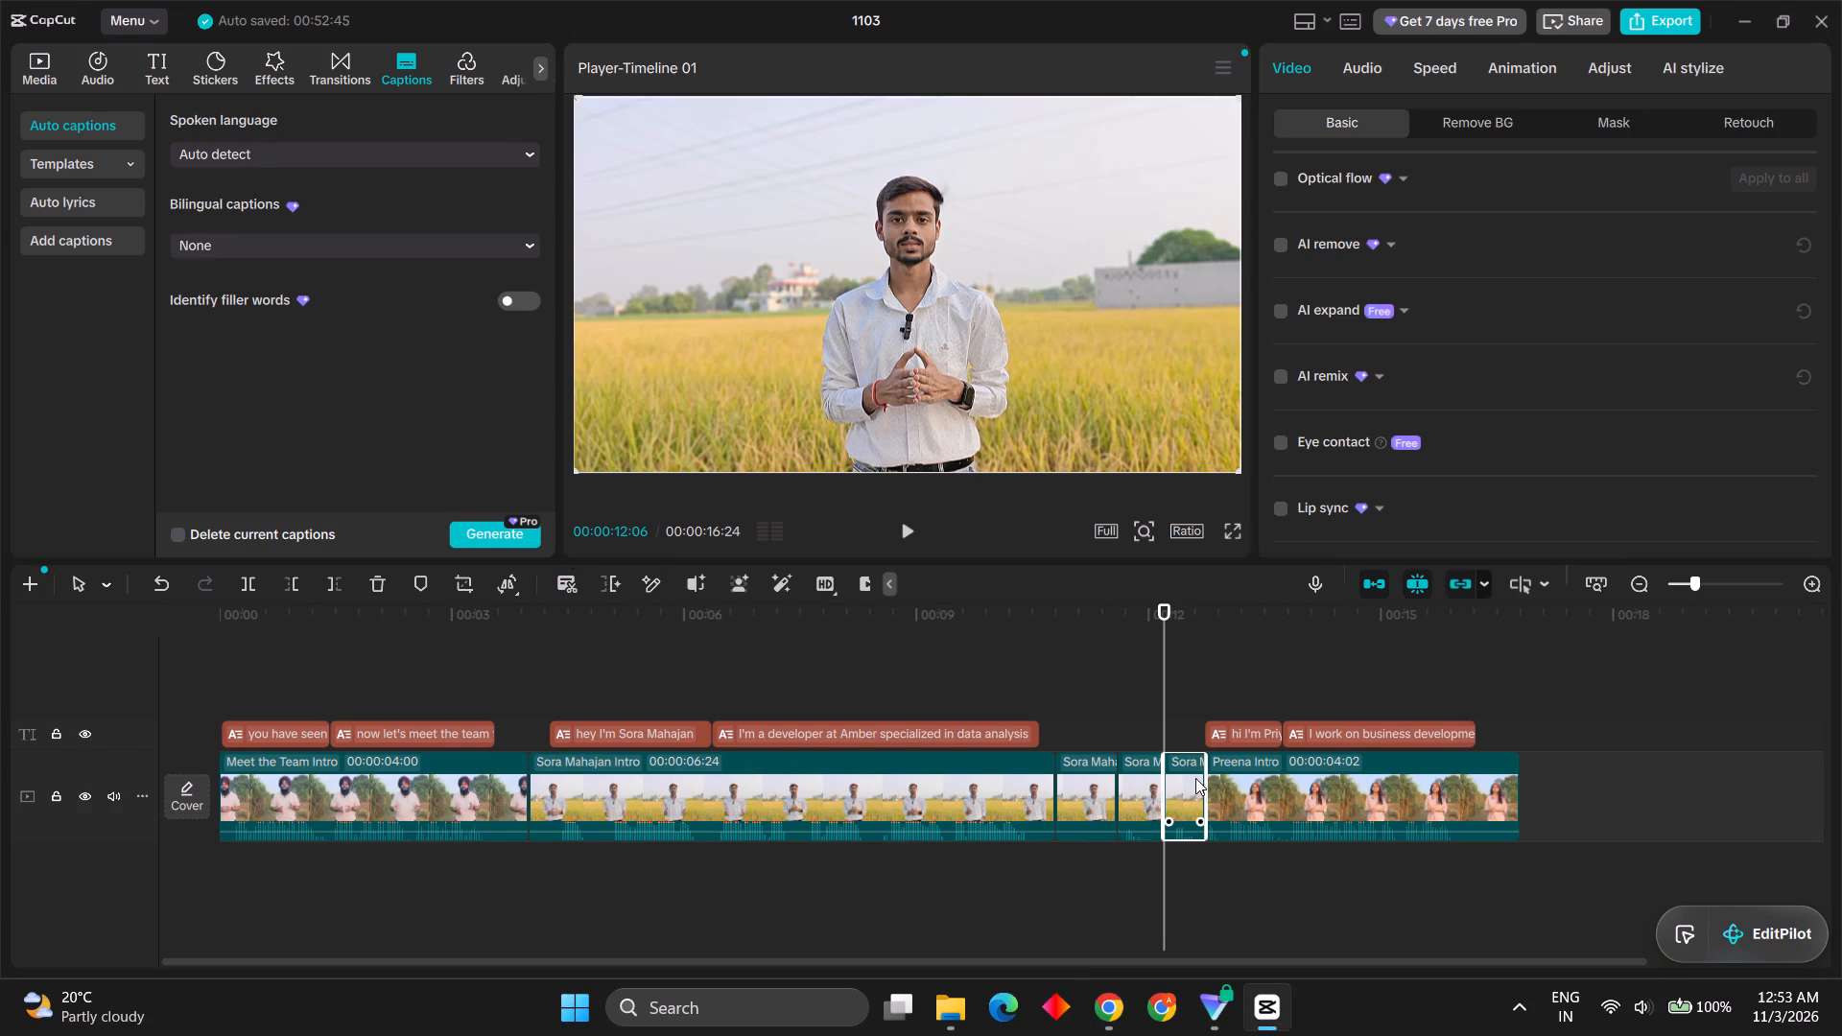
# Back in CapCut, insert a 3-second freeze frame at 00:00:12:06 in the man's last segment.
pyautogui.rightClick(1193, 778)
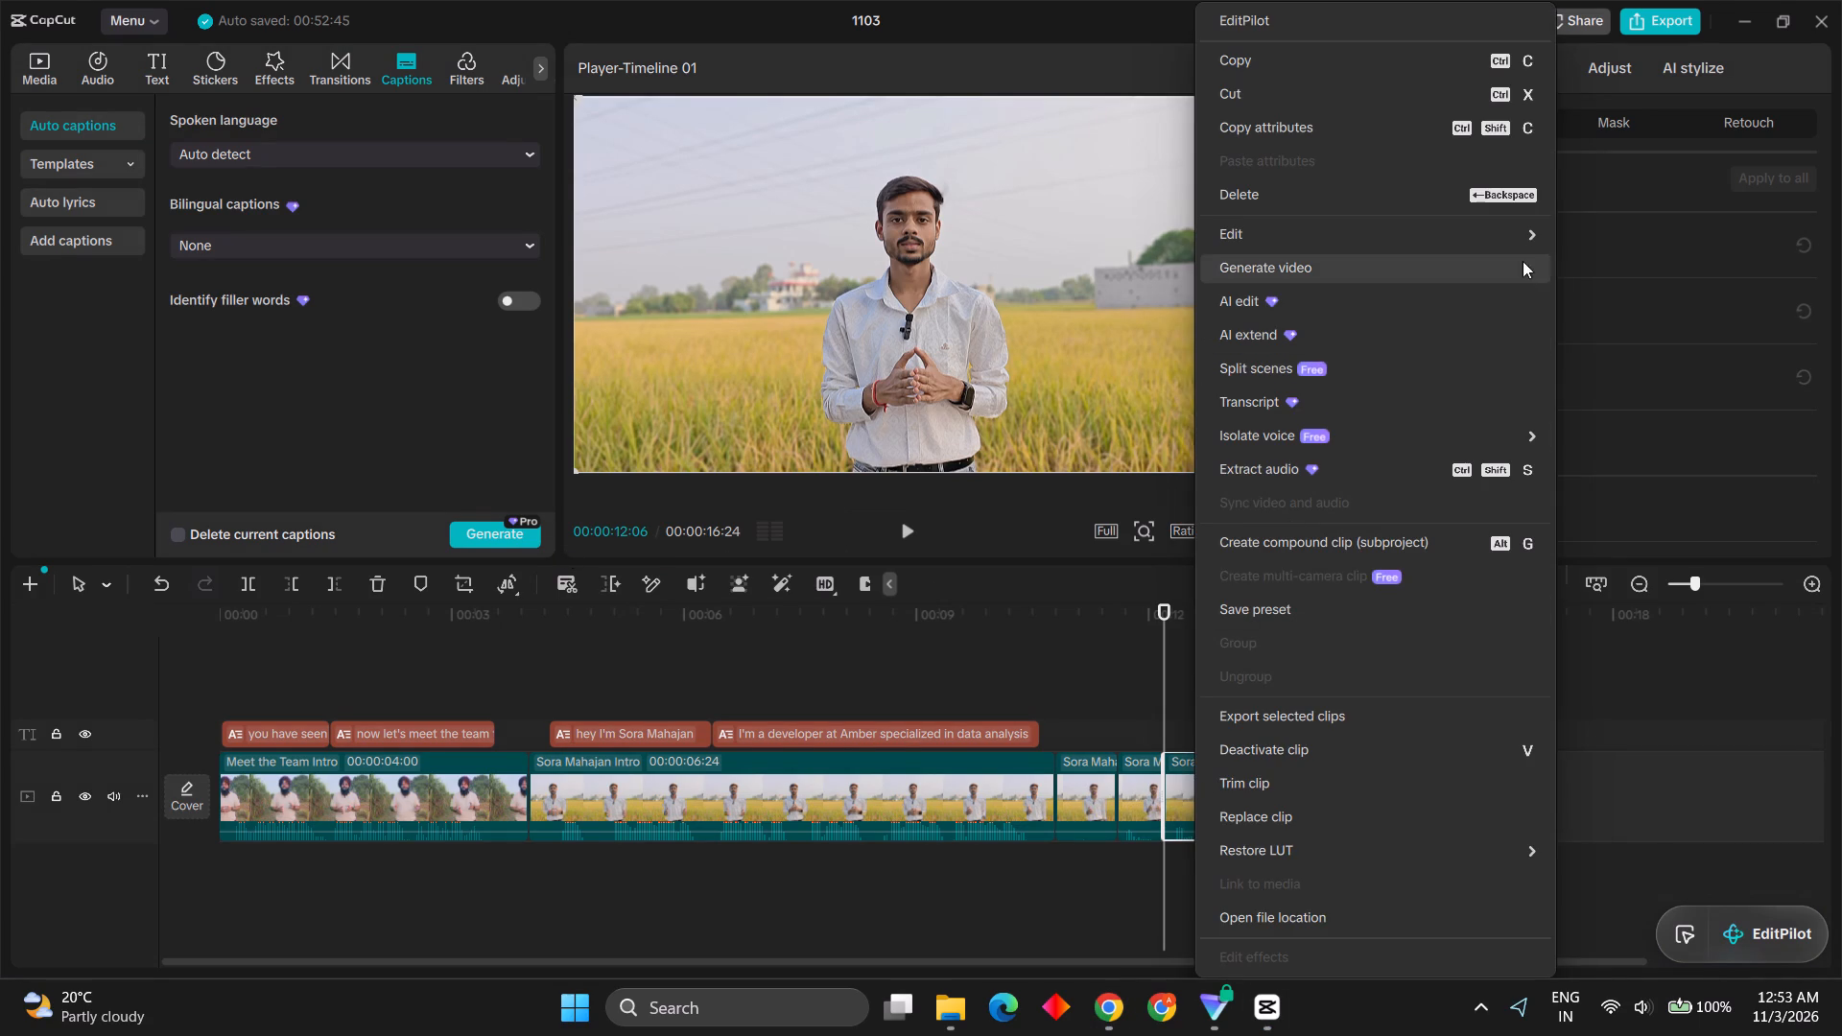
pyautogui.click(1614, 228)
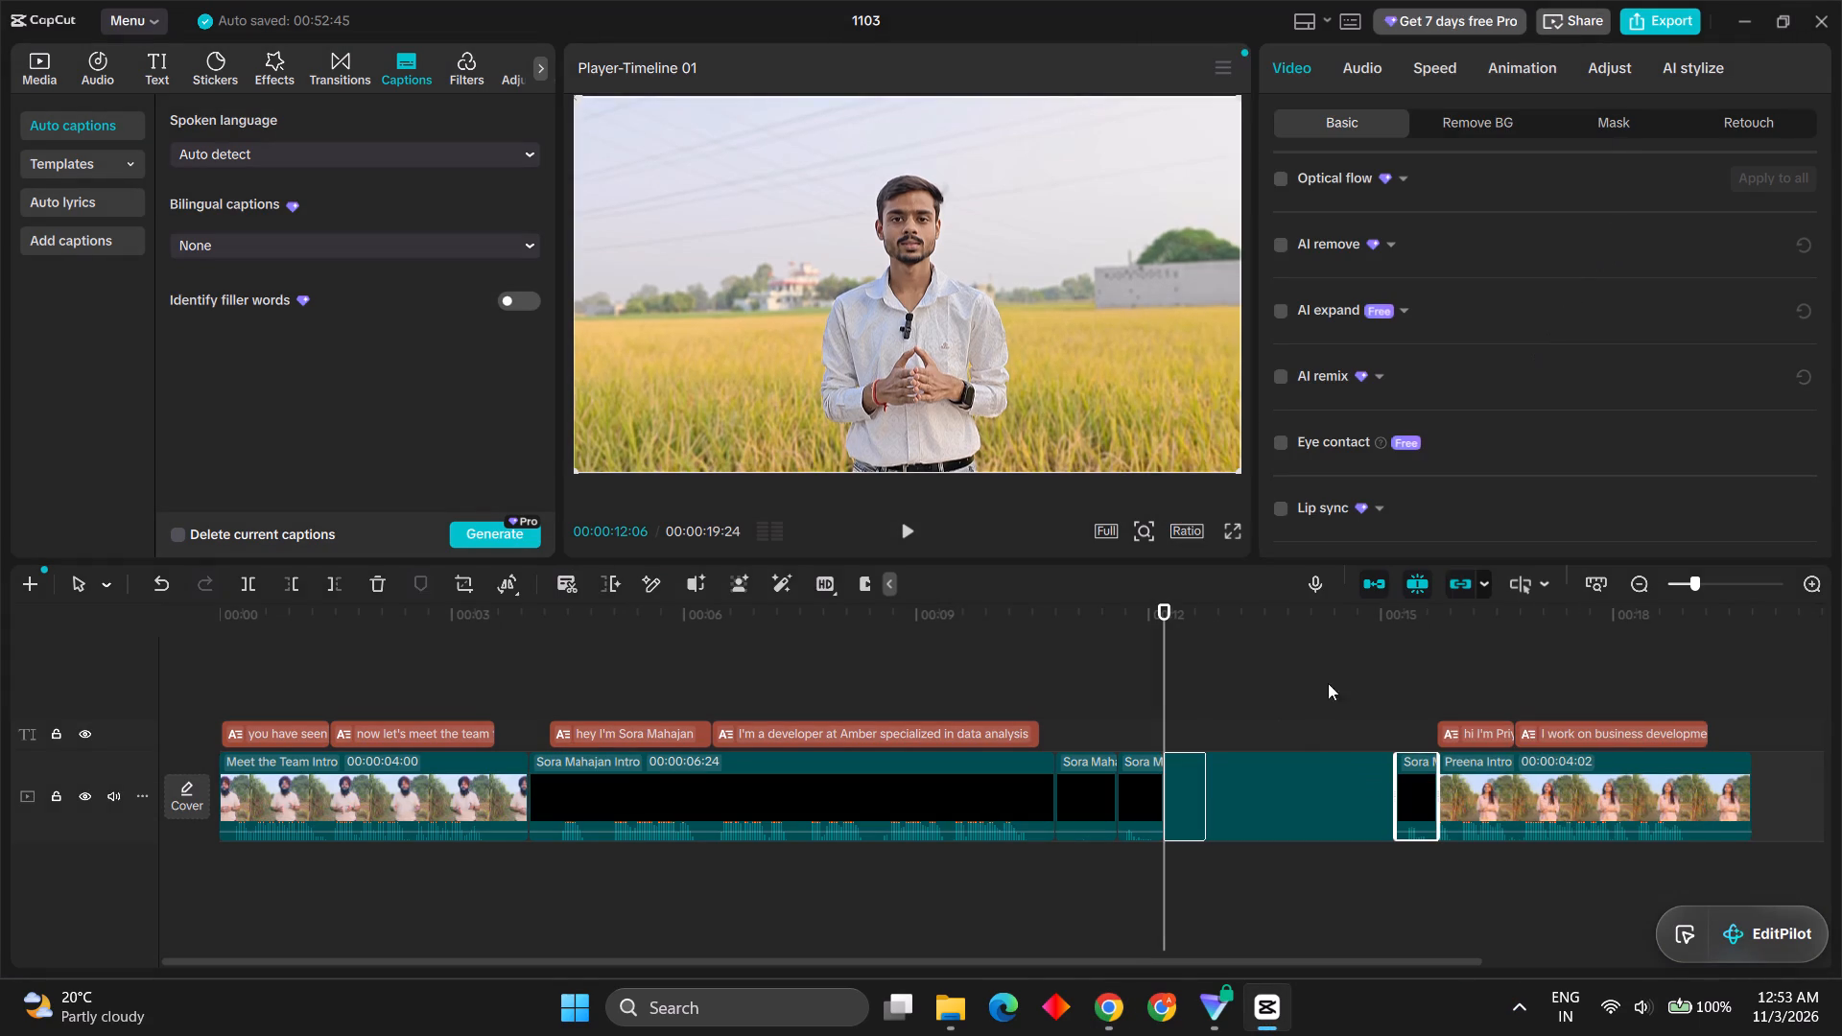
# Duplicate the freeze frame onto a new track directly above the original.
pyautogui.rightClick(1305, 760)
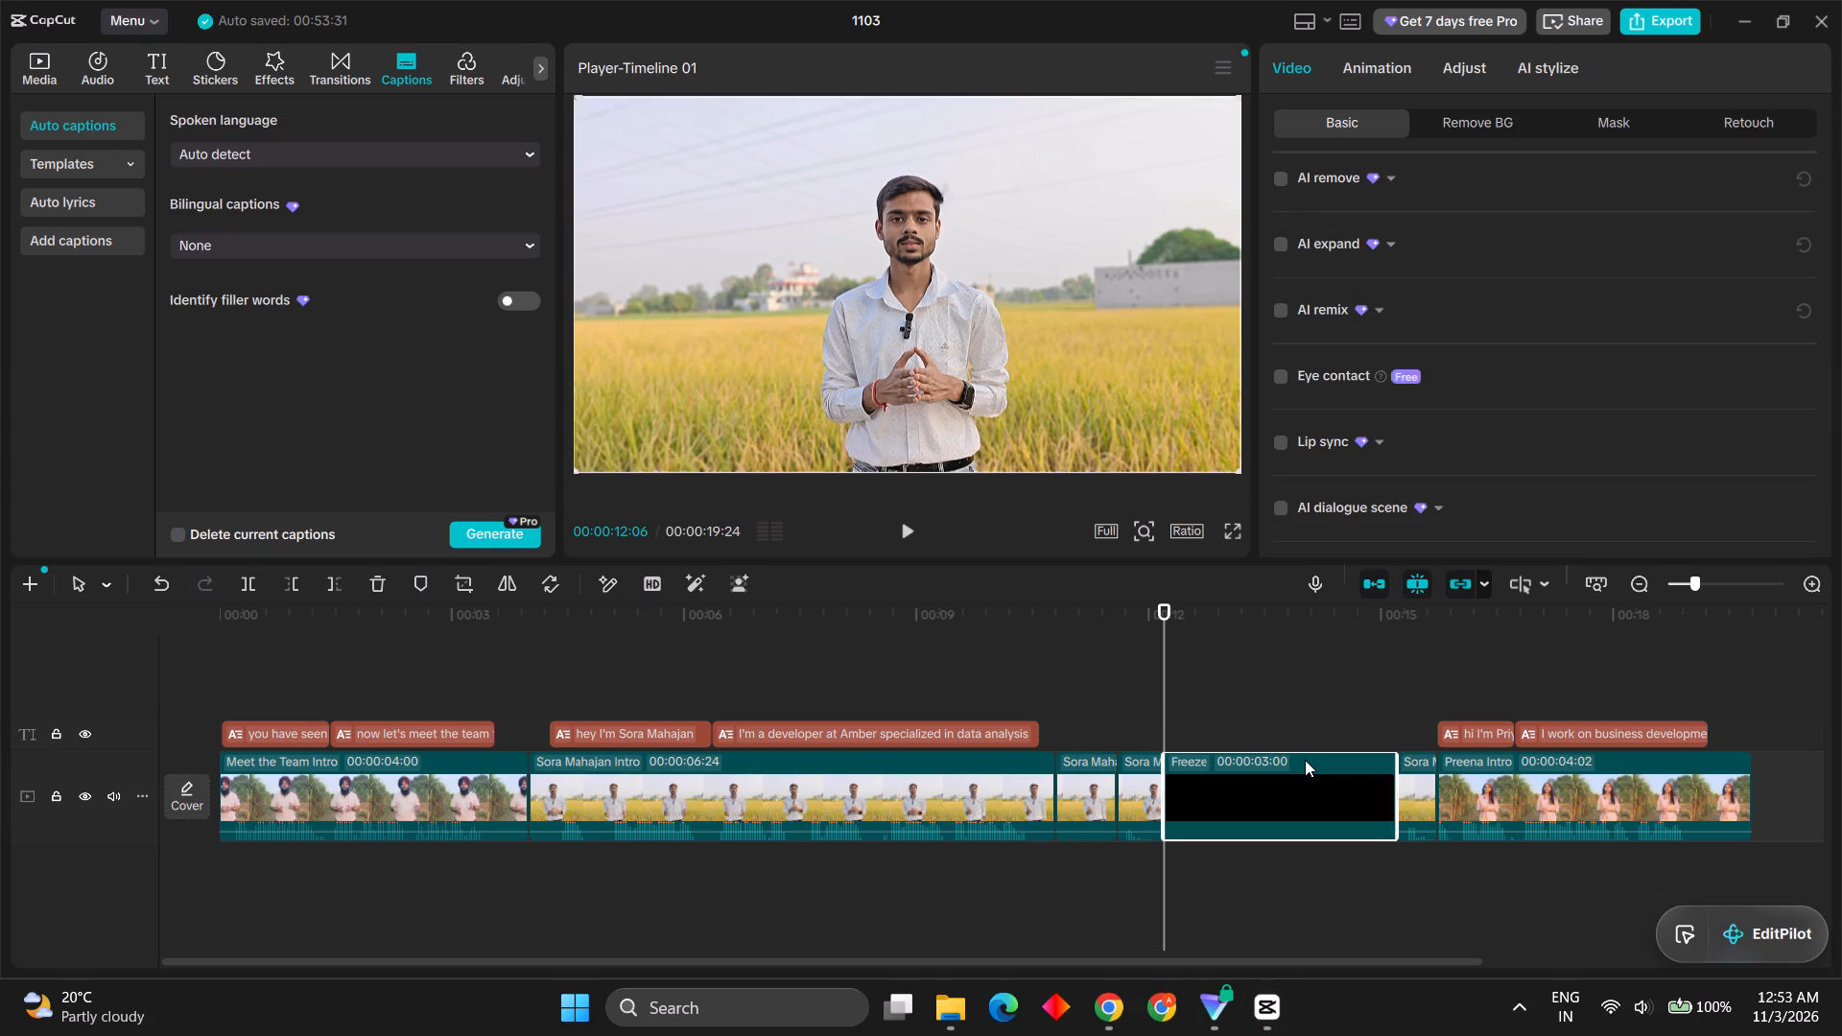
pyautogui.hotkey('ctrl', 'c')
pyautogui.hotkey('ctrl', 'v')
# Turn on Auto removal of the background for the freeze frame copy on the upper track.
pyautogui.click(1289, 752)
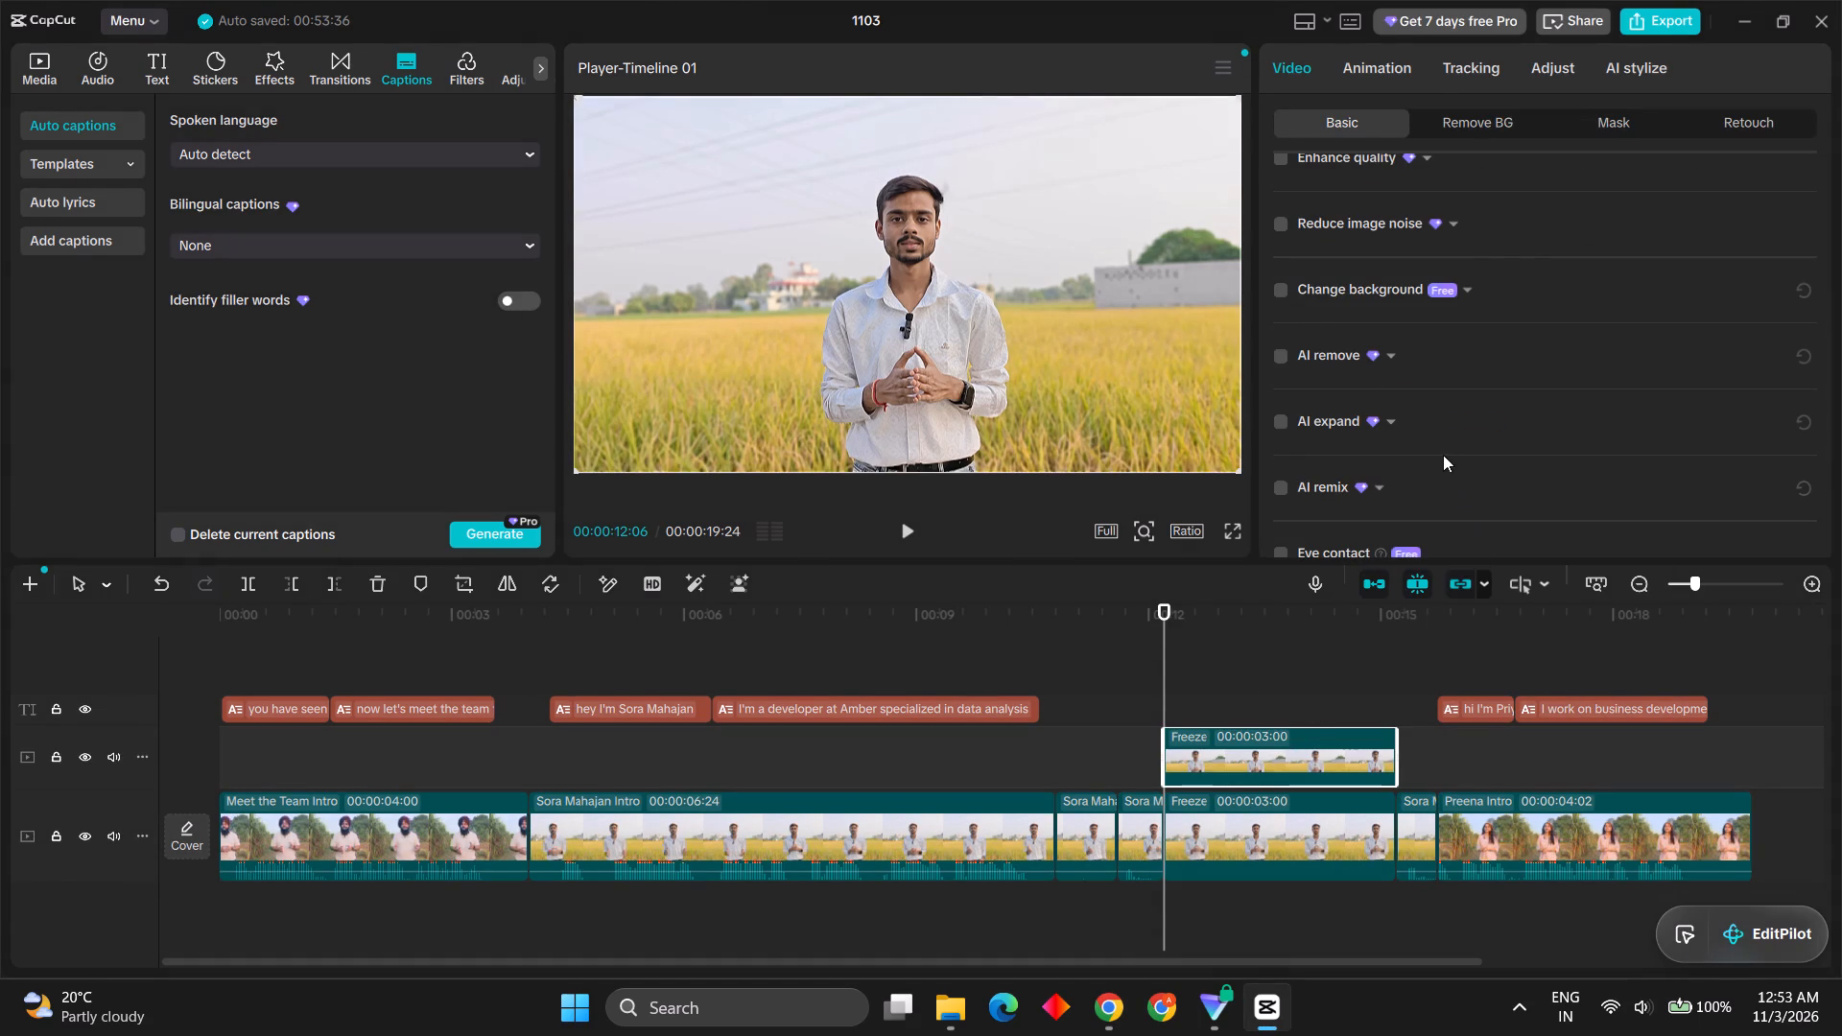
pyautogui.click(1486, 135)
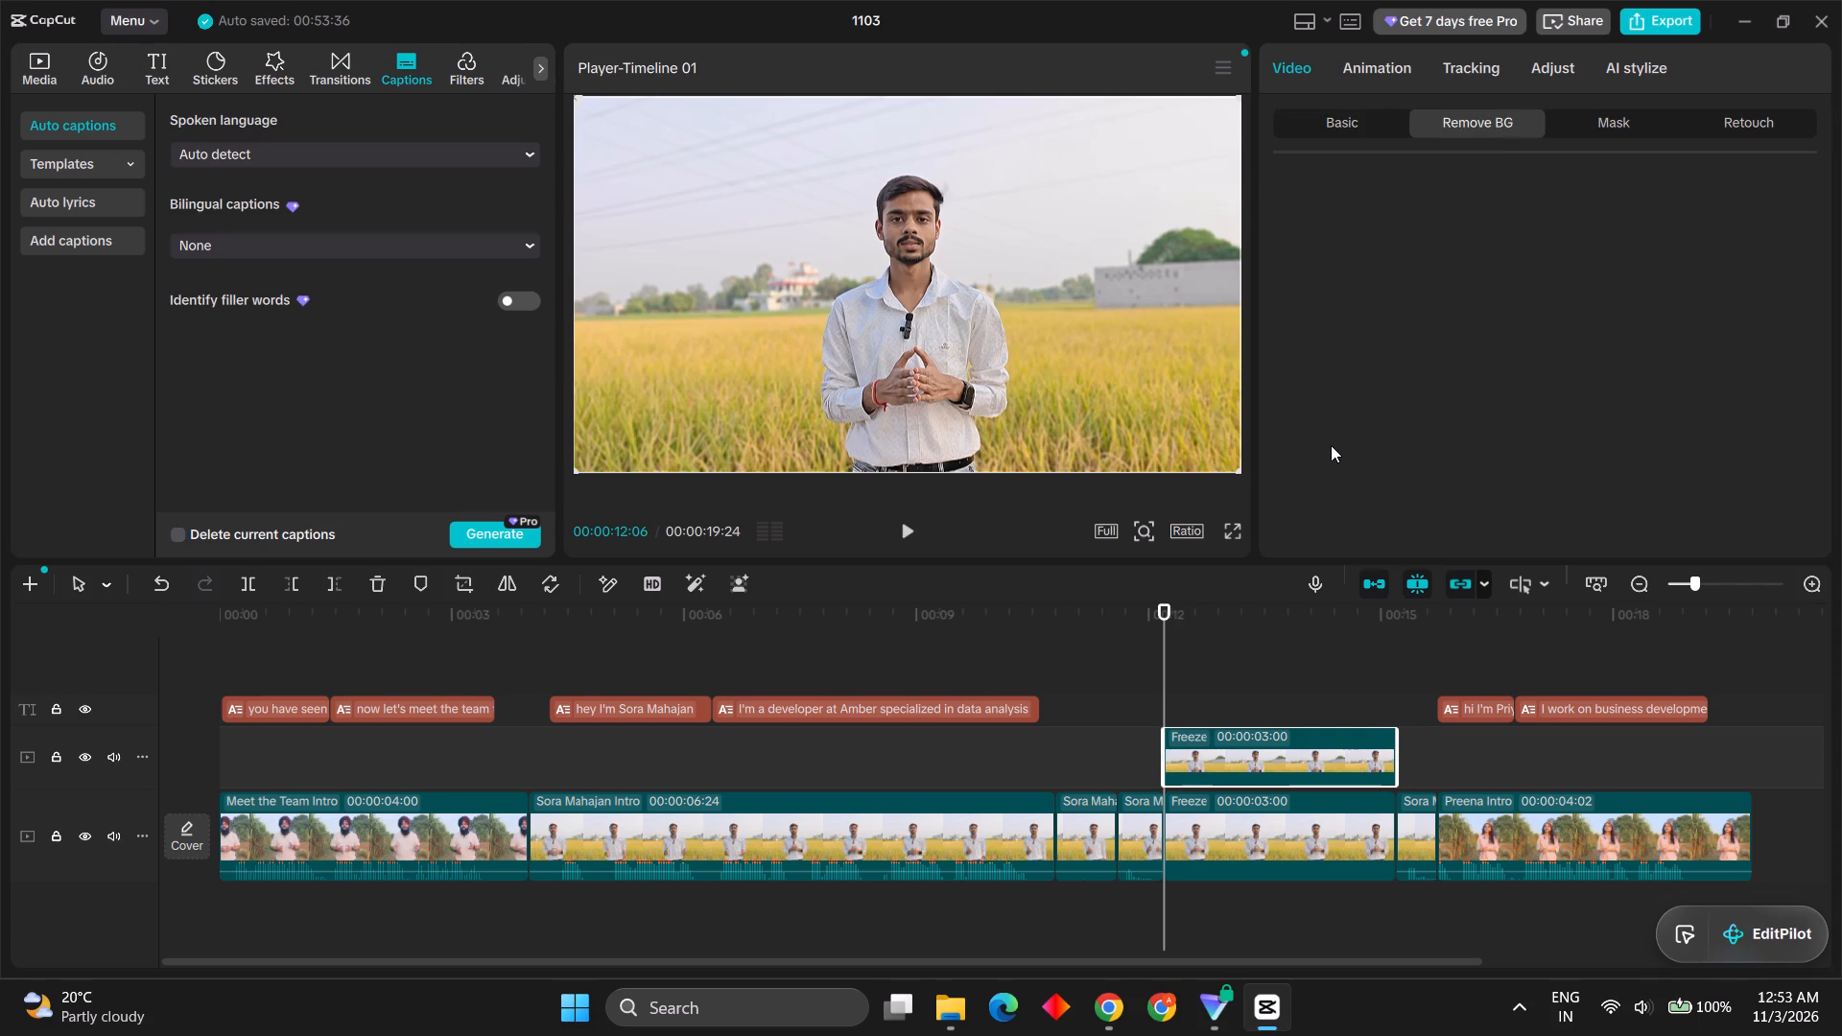
pyautogui.click(1288, 179)
pyautogui.click(1287, 183)
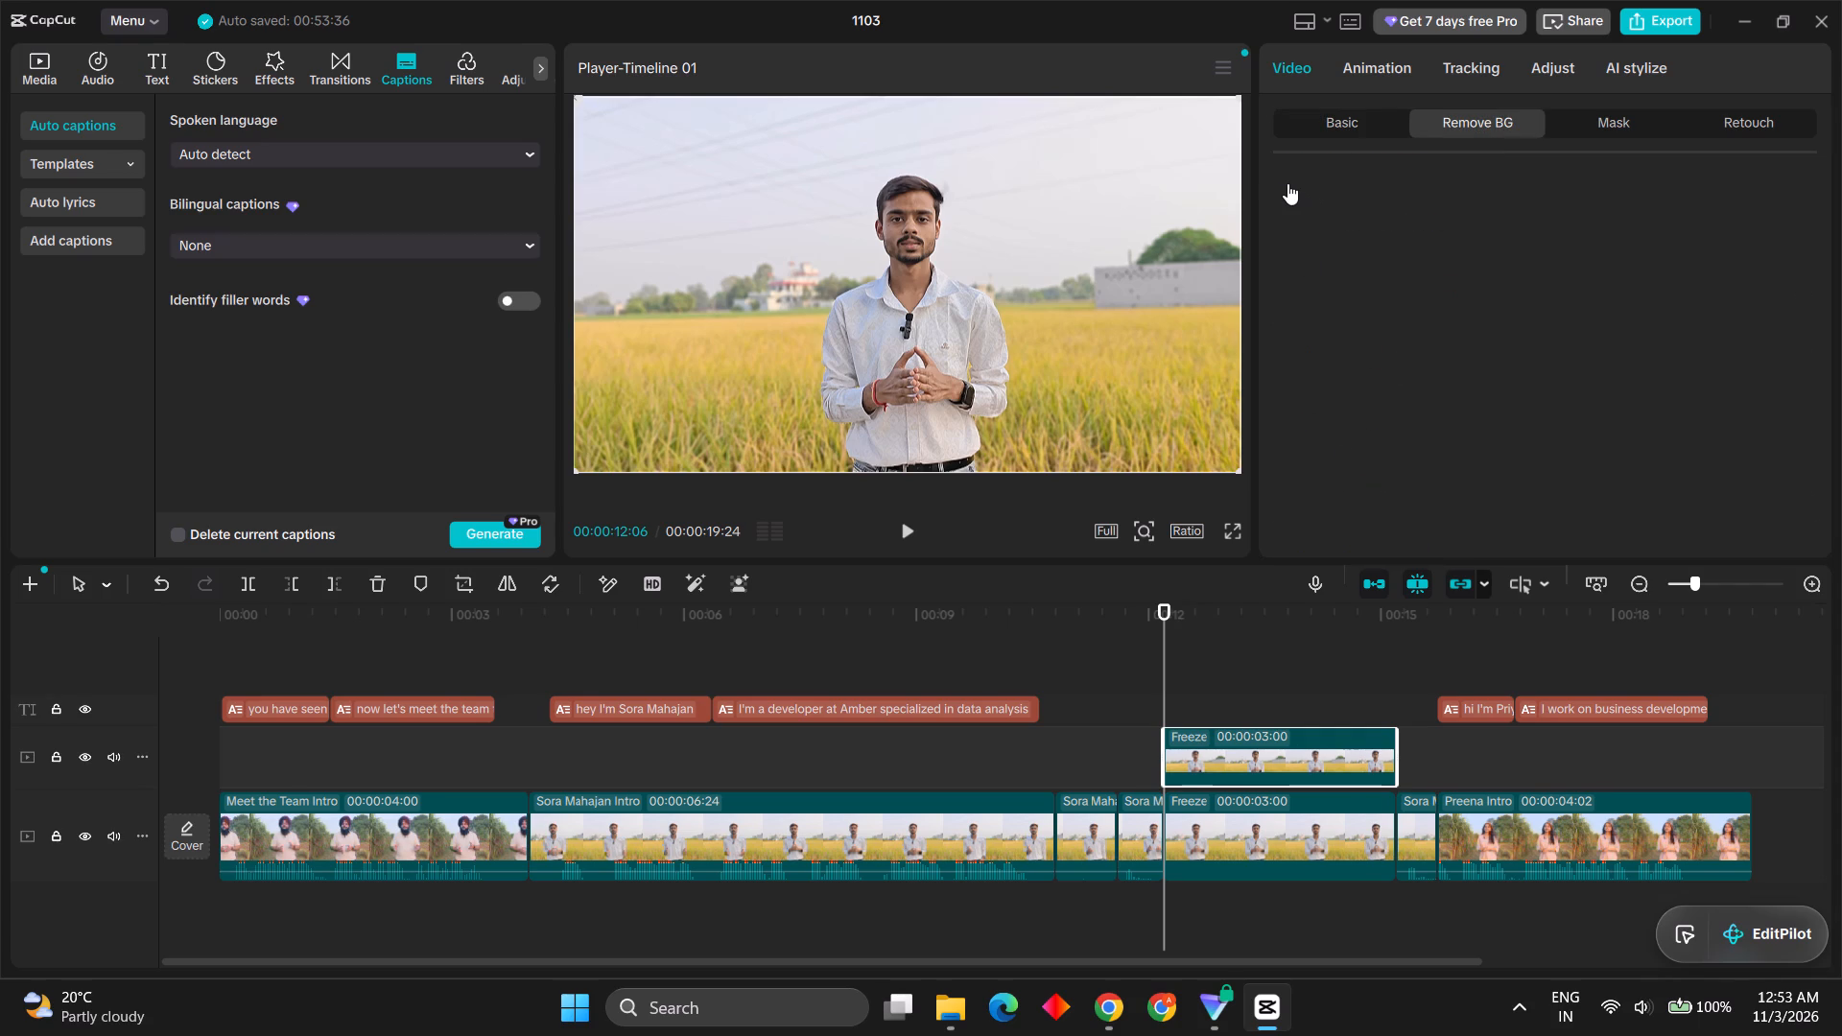
pyautogui.click(1280, 184)
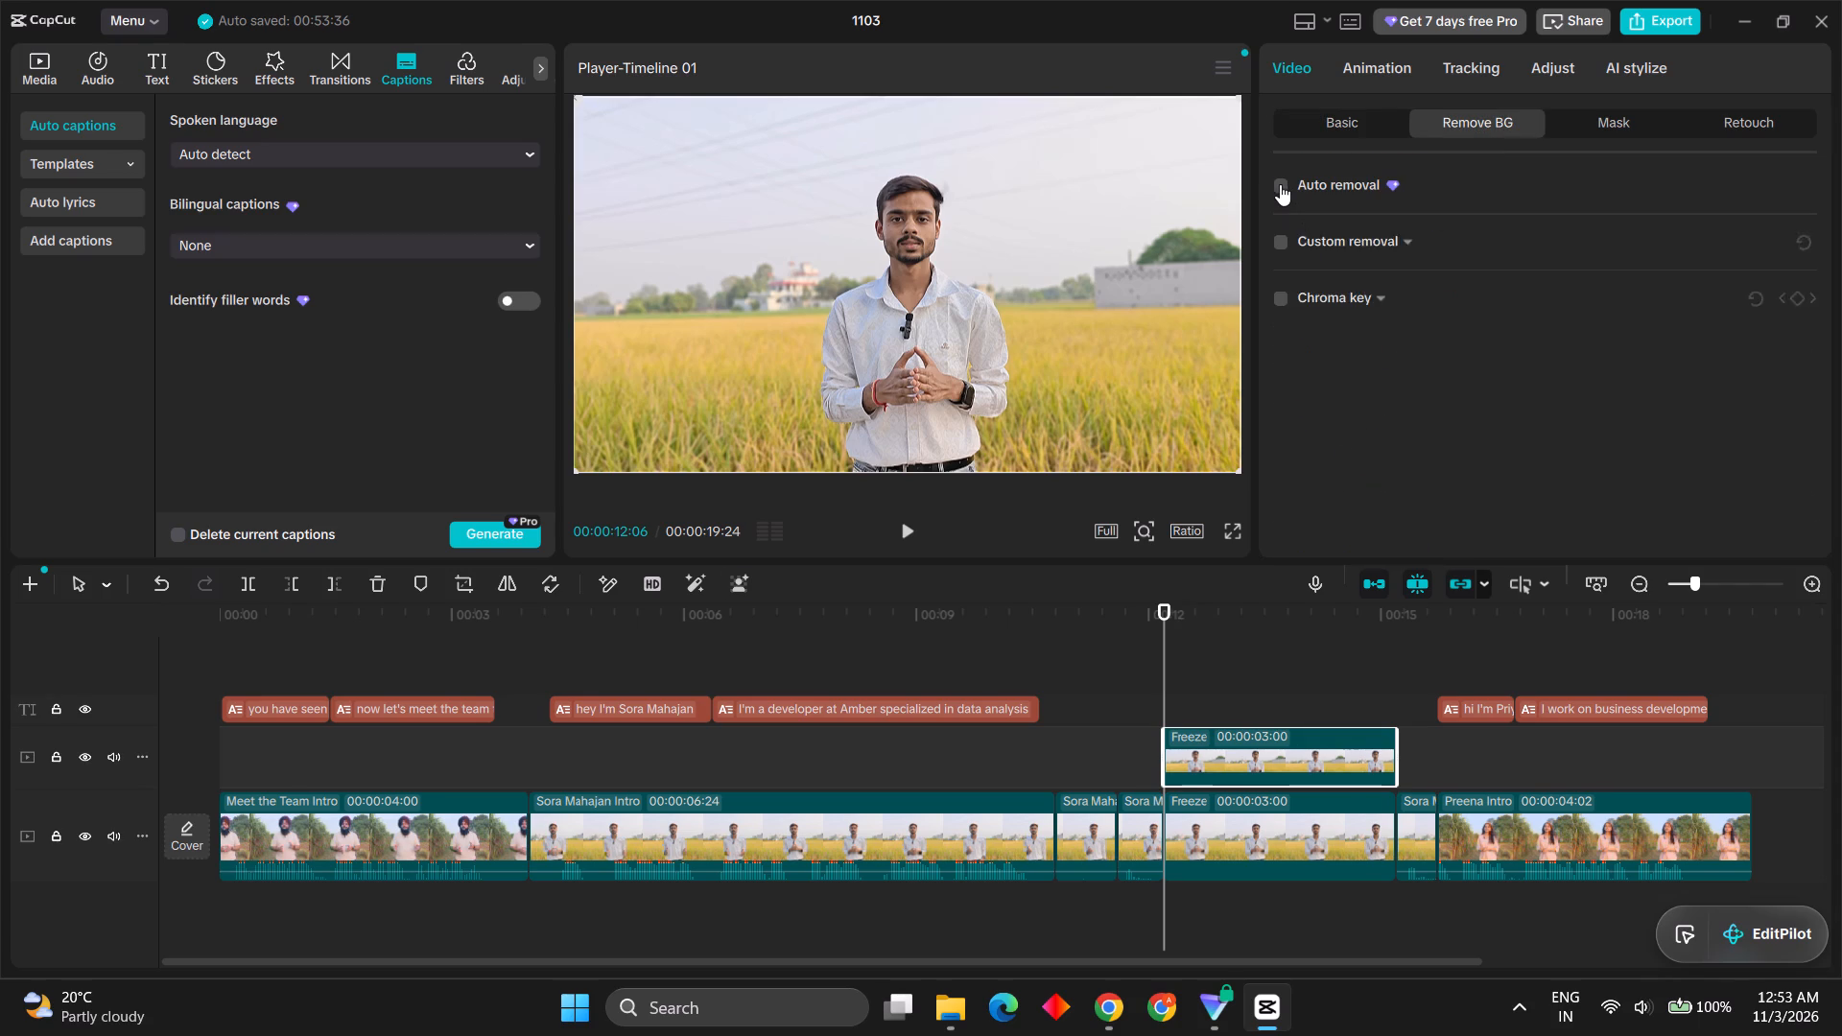
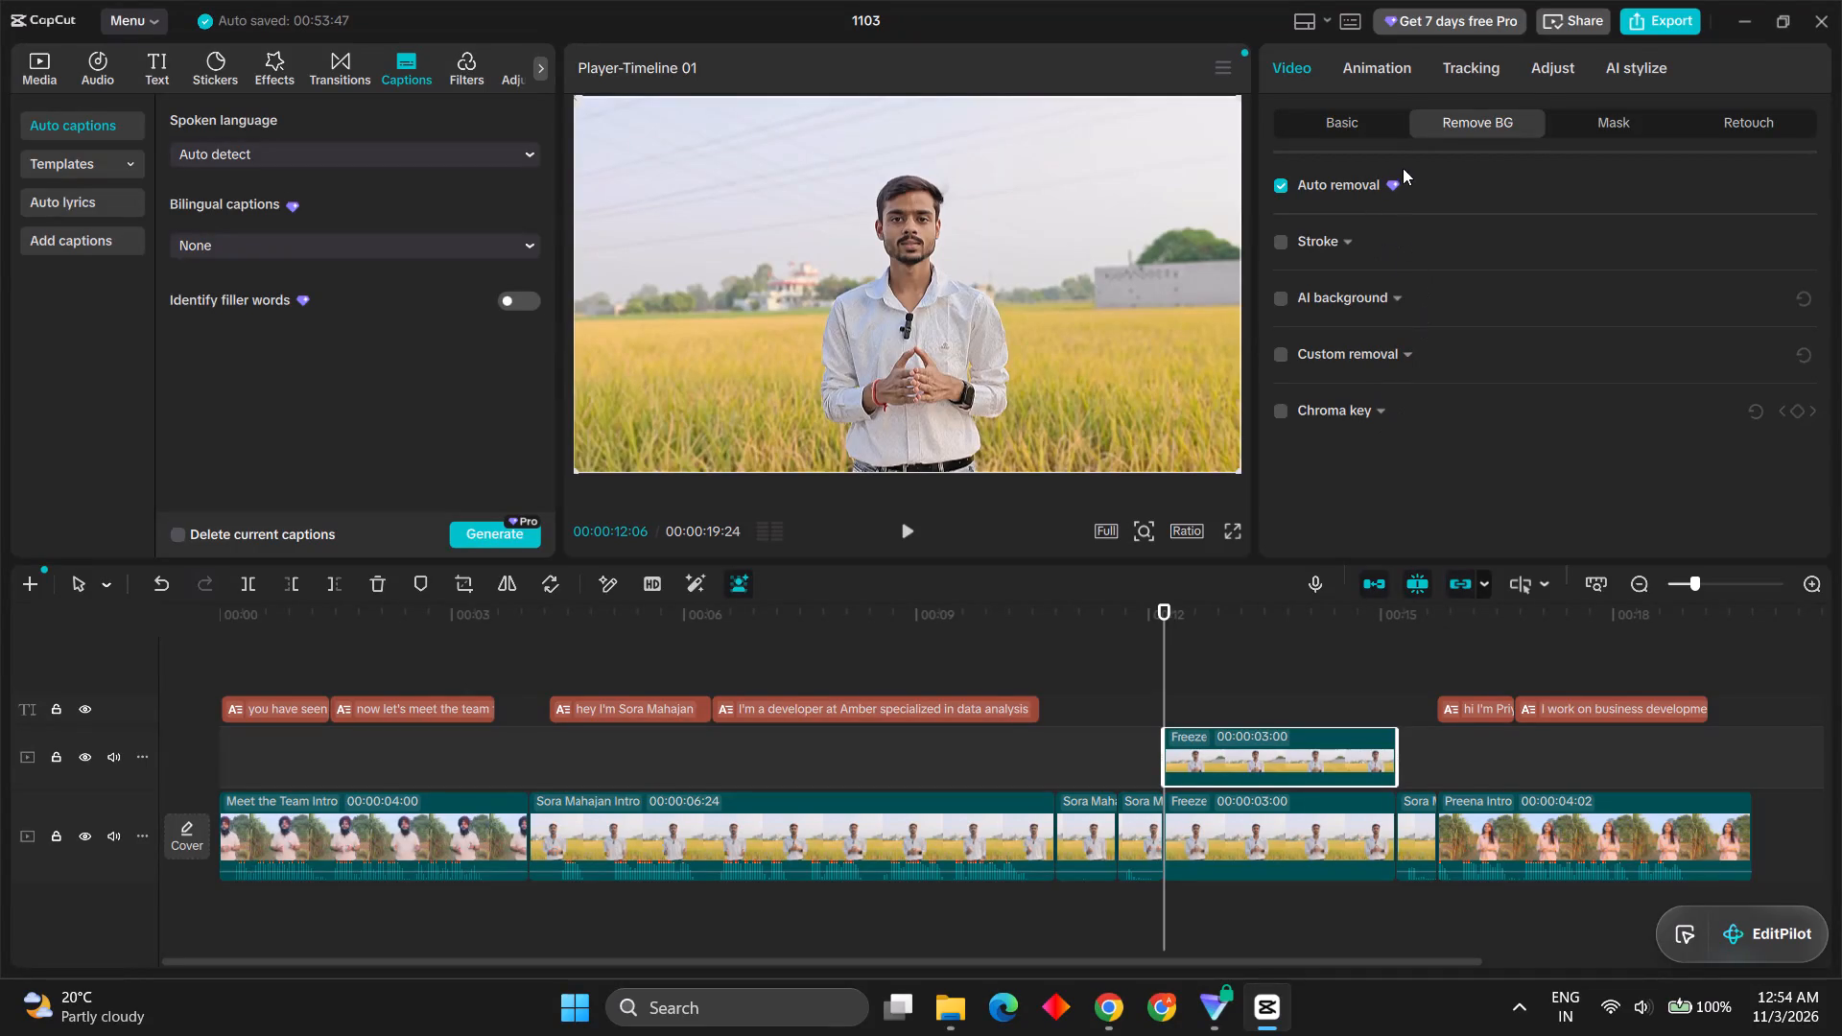
# Enable Stroke on the background-removed freeze frame copy and apply the Paper Stroke style.
pyautogui.scroll(1, 1379, 331)
pyautogui.click(1309, 229)
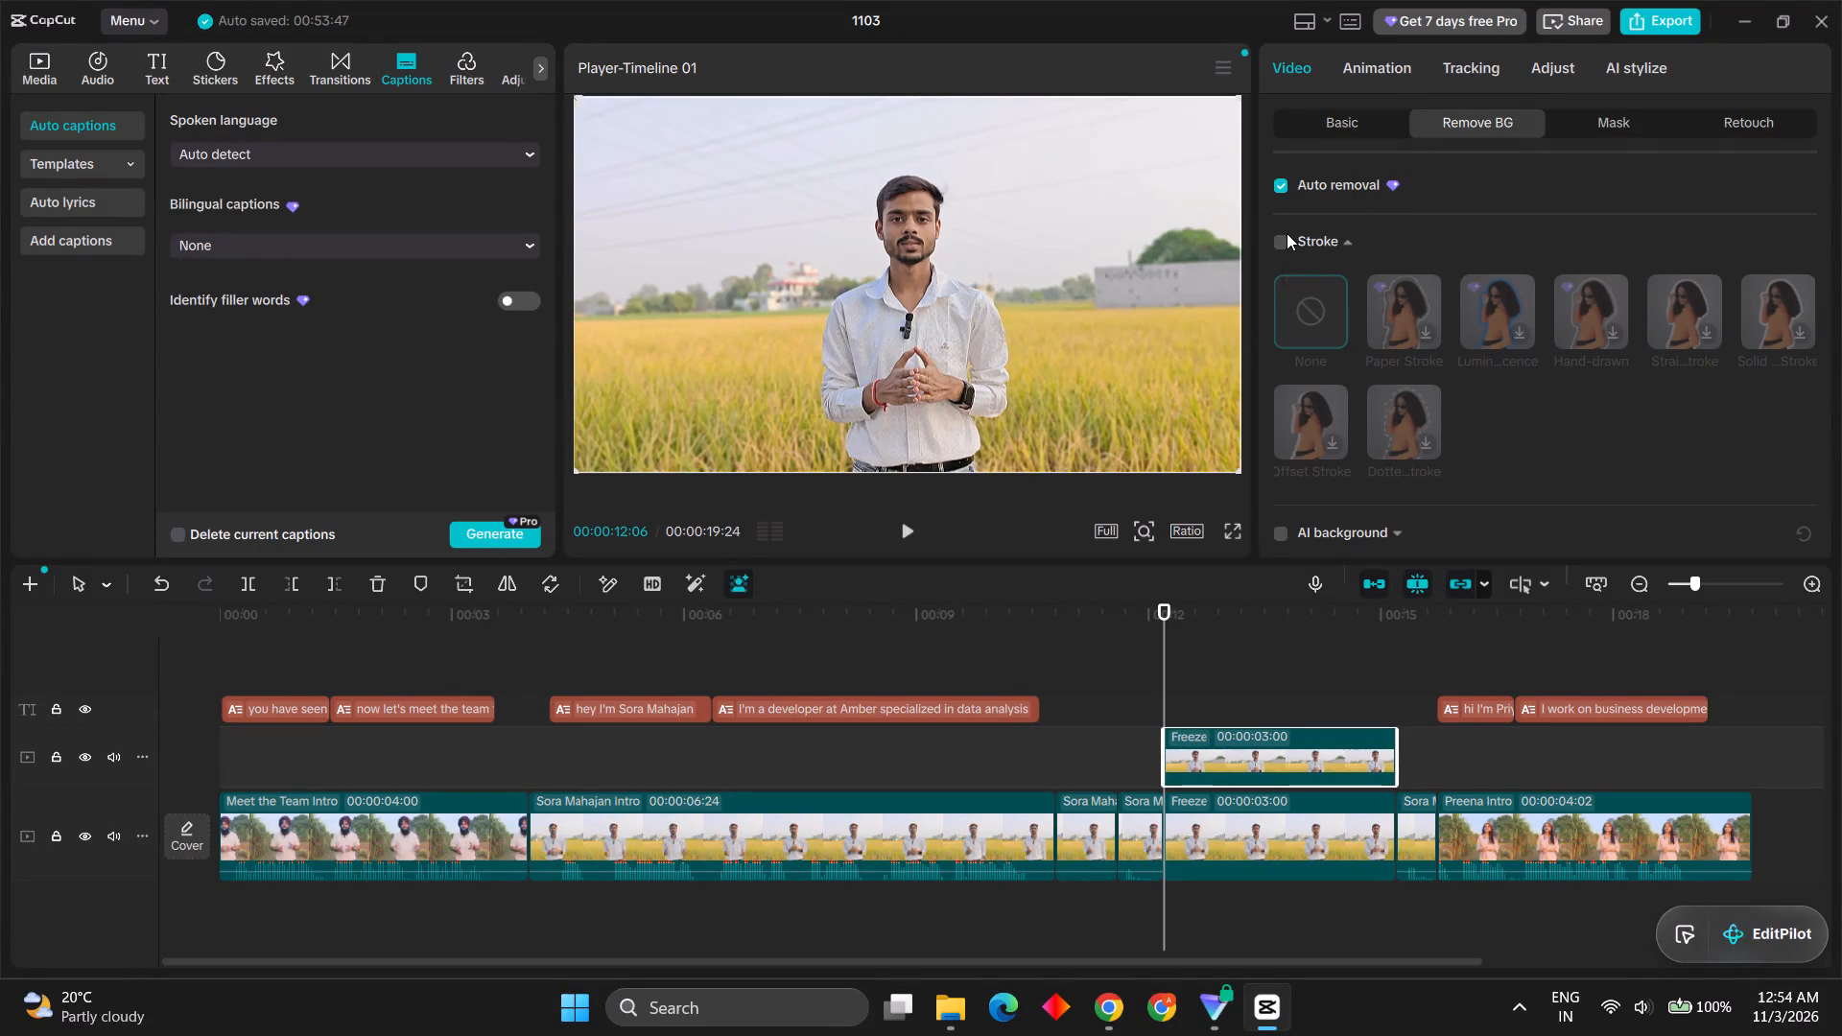
pyautogui.click(1287, 233)
pyautogui.click(1285, 237)
pyautogui.click(1383, 316)
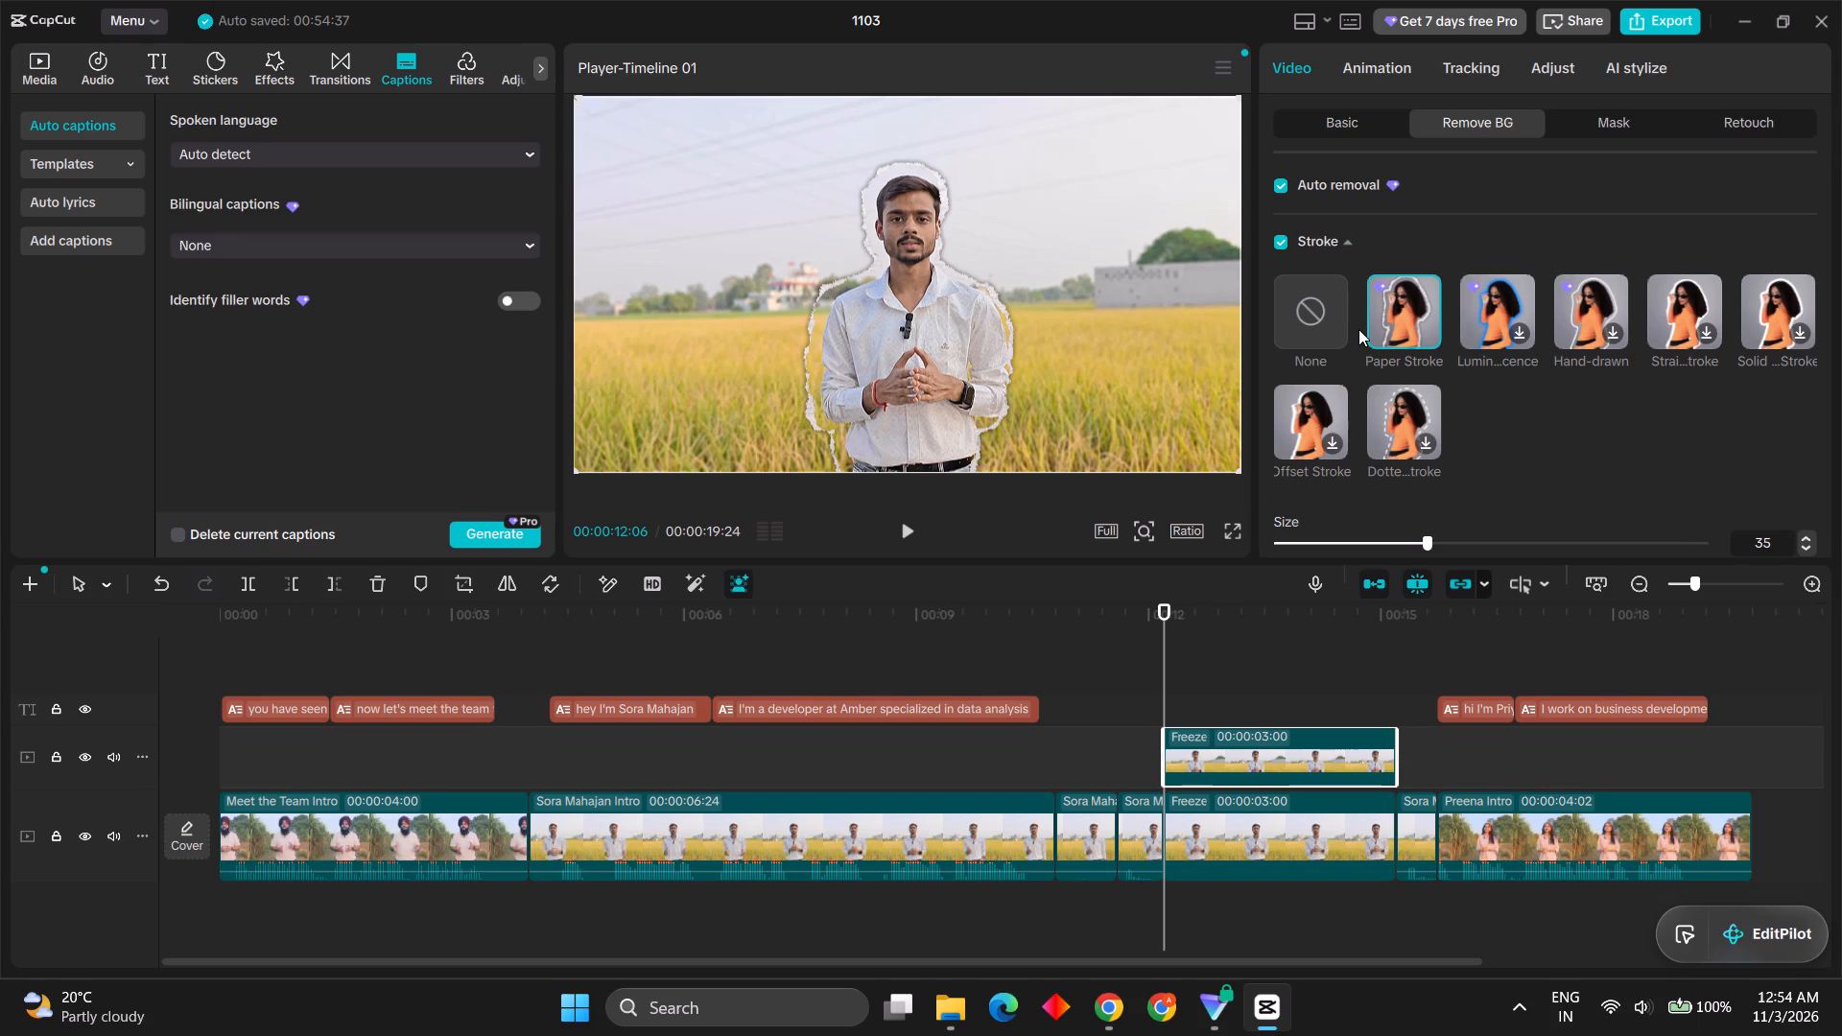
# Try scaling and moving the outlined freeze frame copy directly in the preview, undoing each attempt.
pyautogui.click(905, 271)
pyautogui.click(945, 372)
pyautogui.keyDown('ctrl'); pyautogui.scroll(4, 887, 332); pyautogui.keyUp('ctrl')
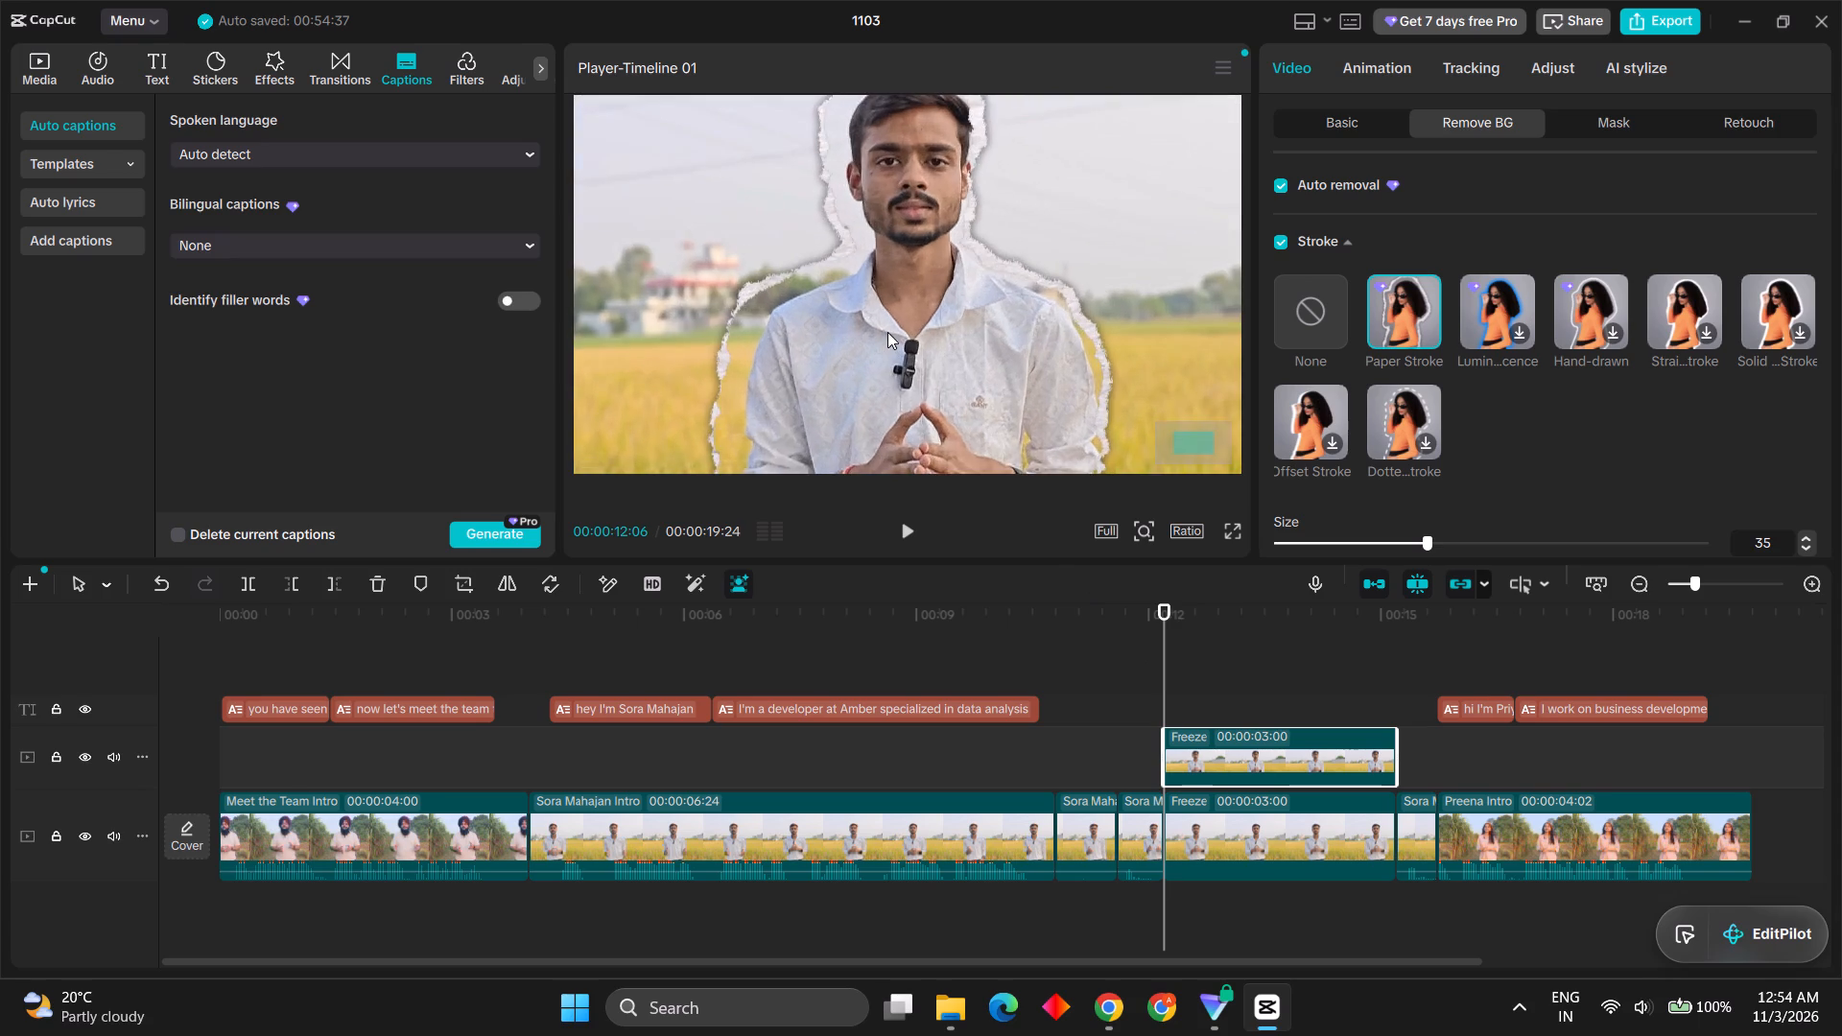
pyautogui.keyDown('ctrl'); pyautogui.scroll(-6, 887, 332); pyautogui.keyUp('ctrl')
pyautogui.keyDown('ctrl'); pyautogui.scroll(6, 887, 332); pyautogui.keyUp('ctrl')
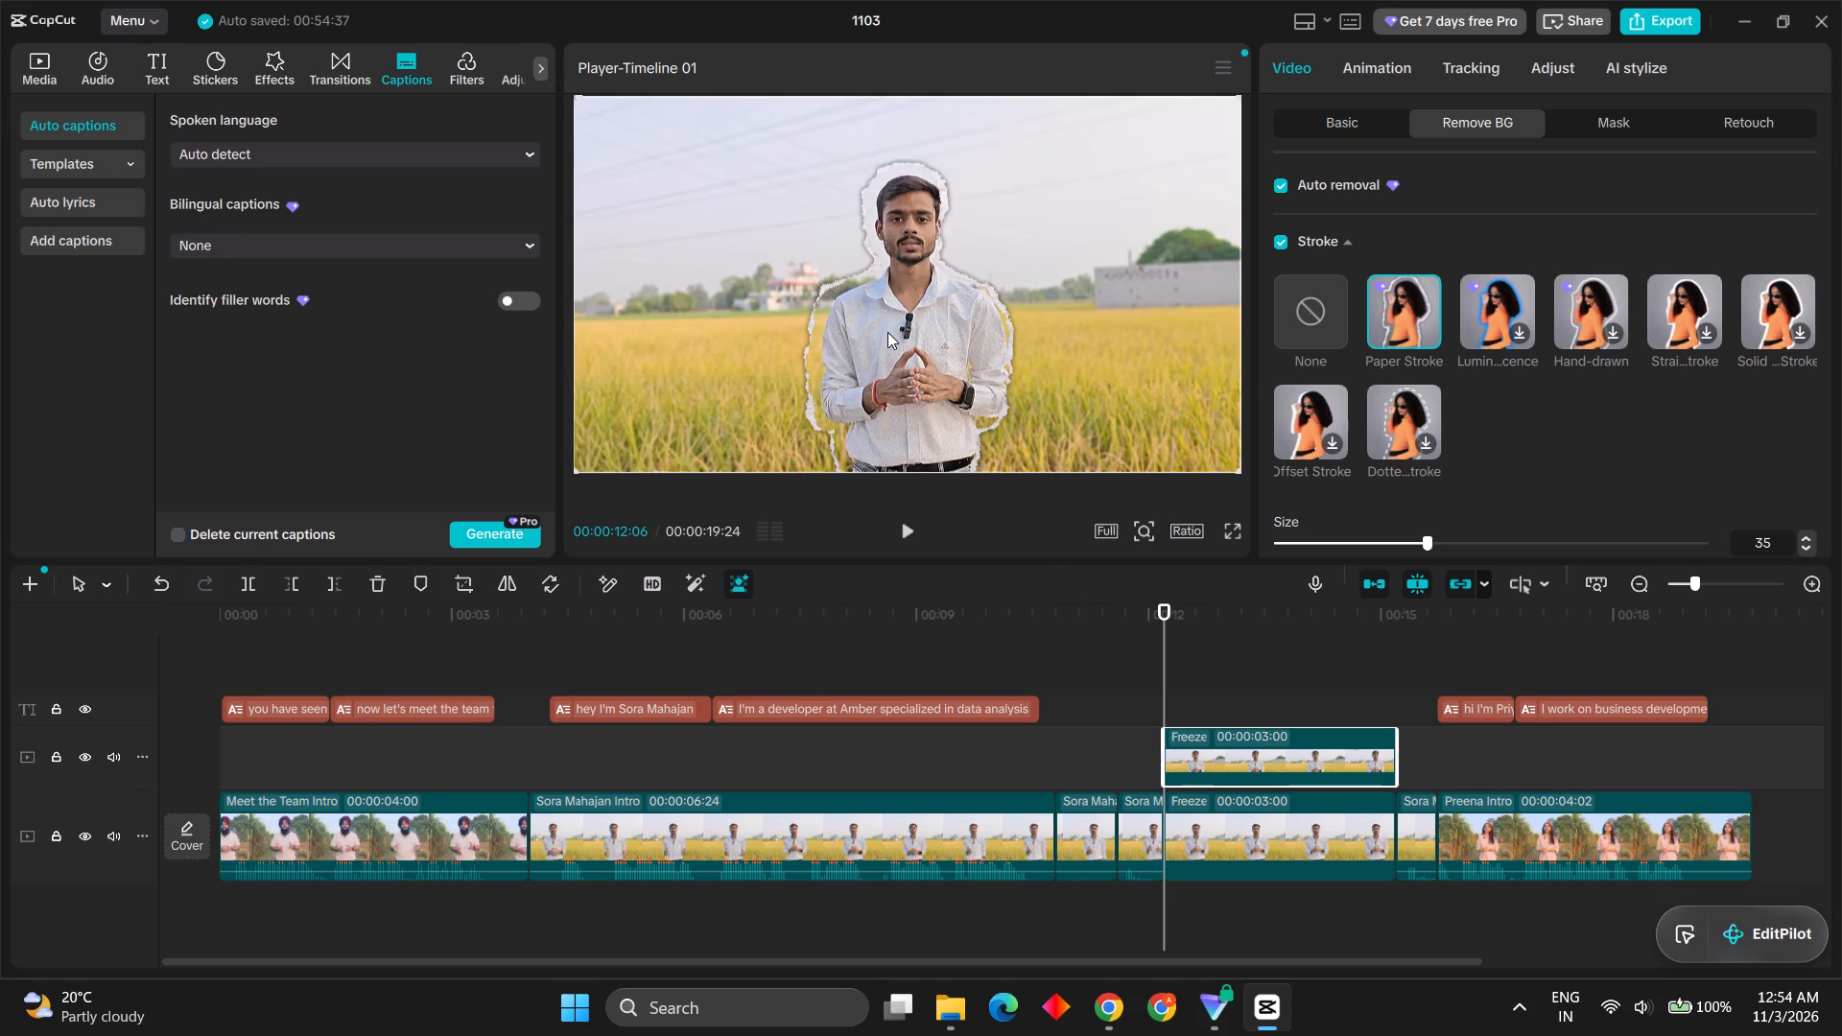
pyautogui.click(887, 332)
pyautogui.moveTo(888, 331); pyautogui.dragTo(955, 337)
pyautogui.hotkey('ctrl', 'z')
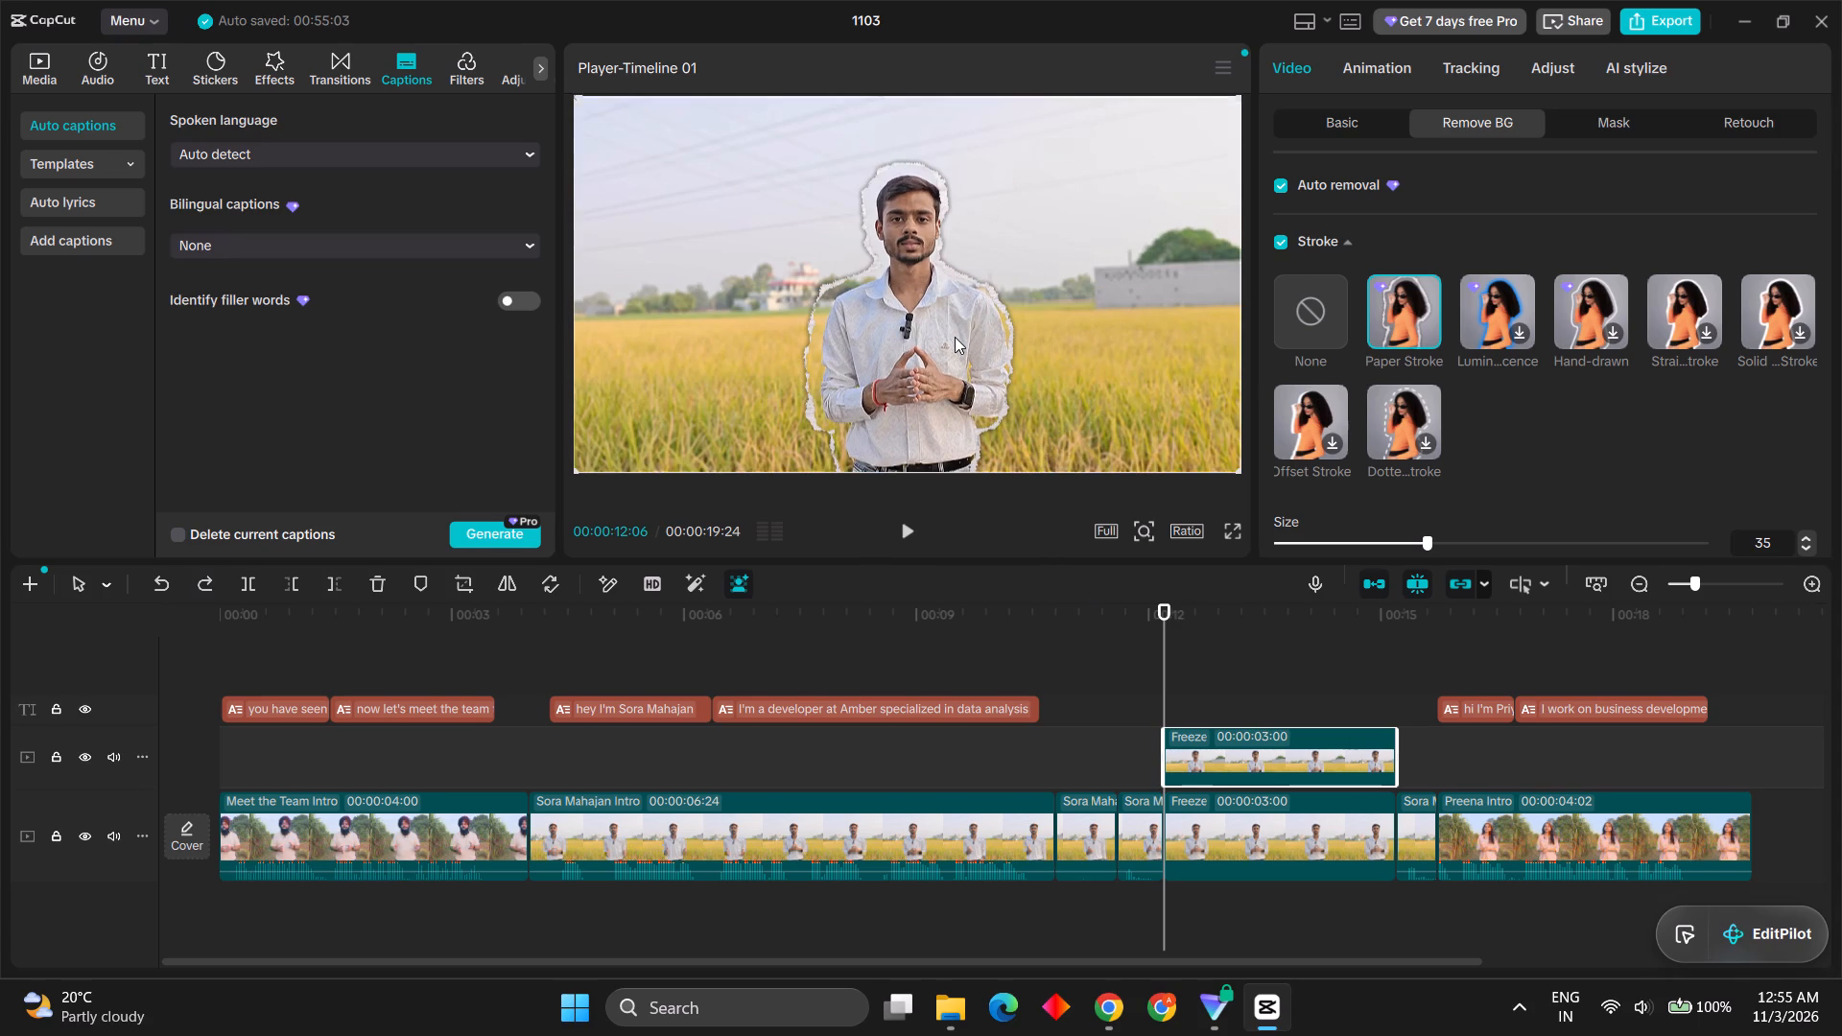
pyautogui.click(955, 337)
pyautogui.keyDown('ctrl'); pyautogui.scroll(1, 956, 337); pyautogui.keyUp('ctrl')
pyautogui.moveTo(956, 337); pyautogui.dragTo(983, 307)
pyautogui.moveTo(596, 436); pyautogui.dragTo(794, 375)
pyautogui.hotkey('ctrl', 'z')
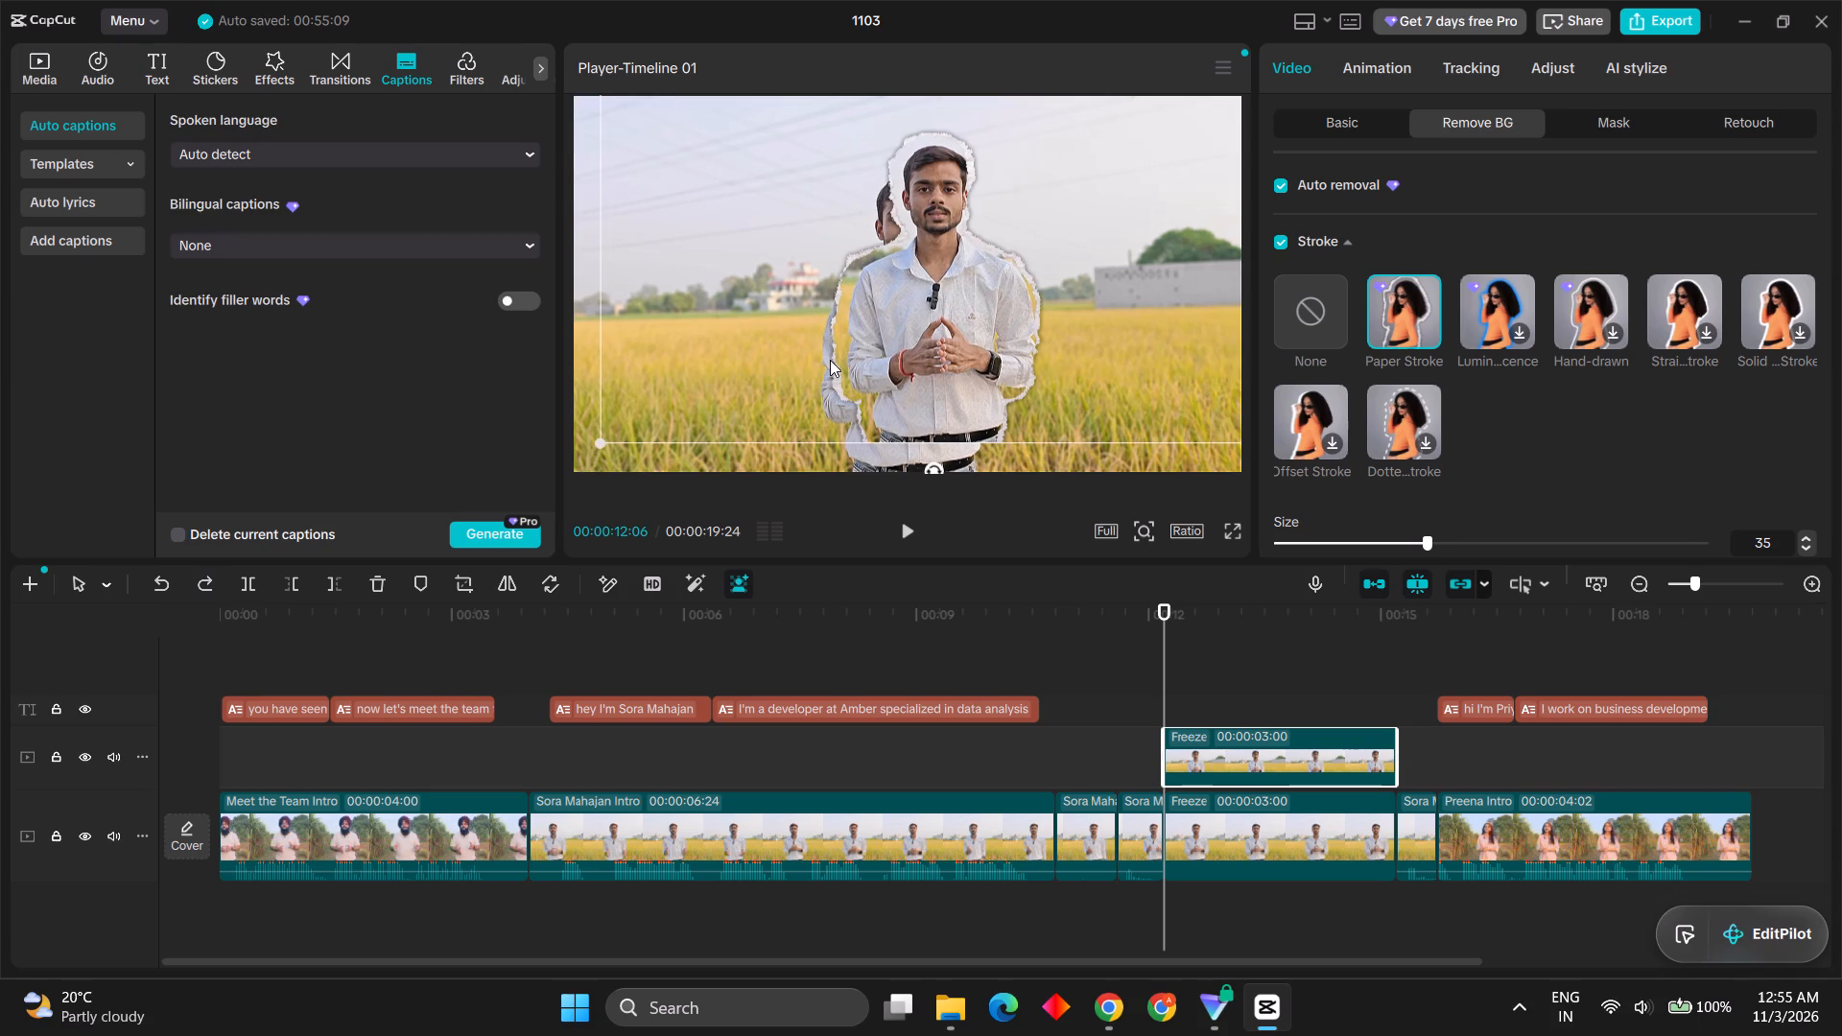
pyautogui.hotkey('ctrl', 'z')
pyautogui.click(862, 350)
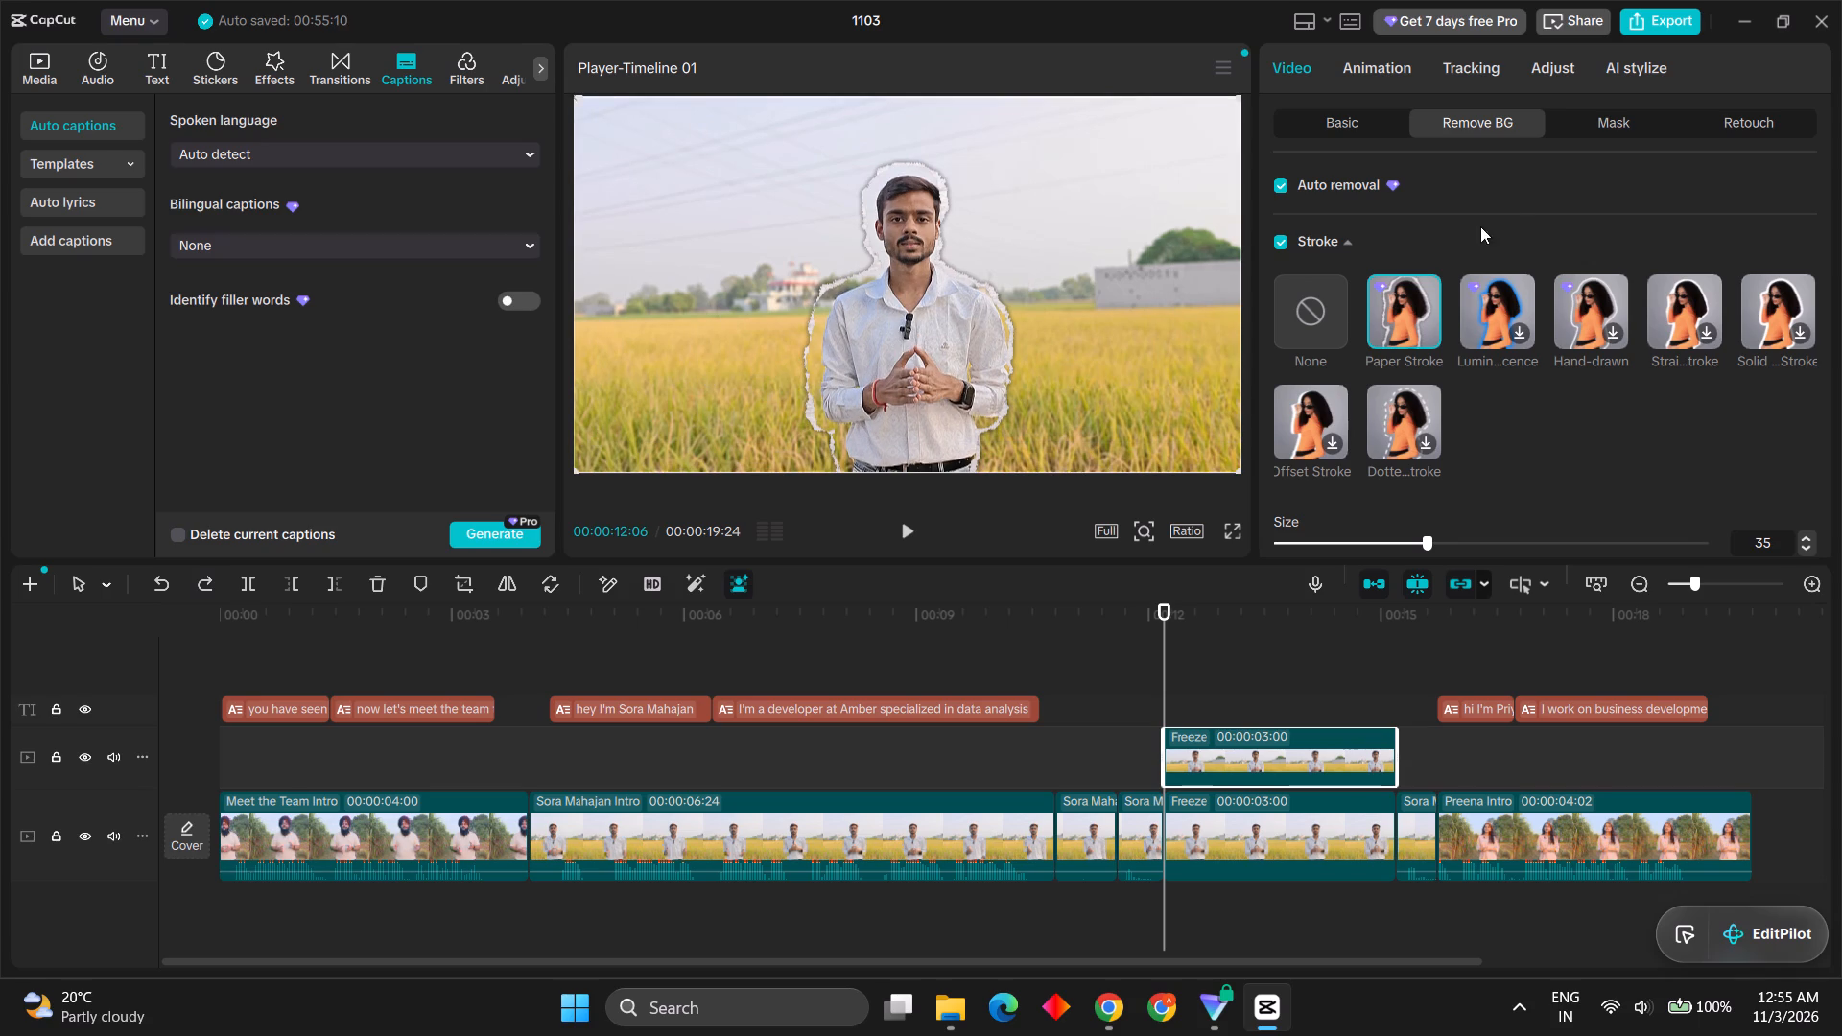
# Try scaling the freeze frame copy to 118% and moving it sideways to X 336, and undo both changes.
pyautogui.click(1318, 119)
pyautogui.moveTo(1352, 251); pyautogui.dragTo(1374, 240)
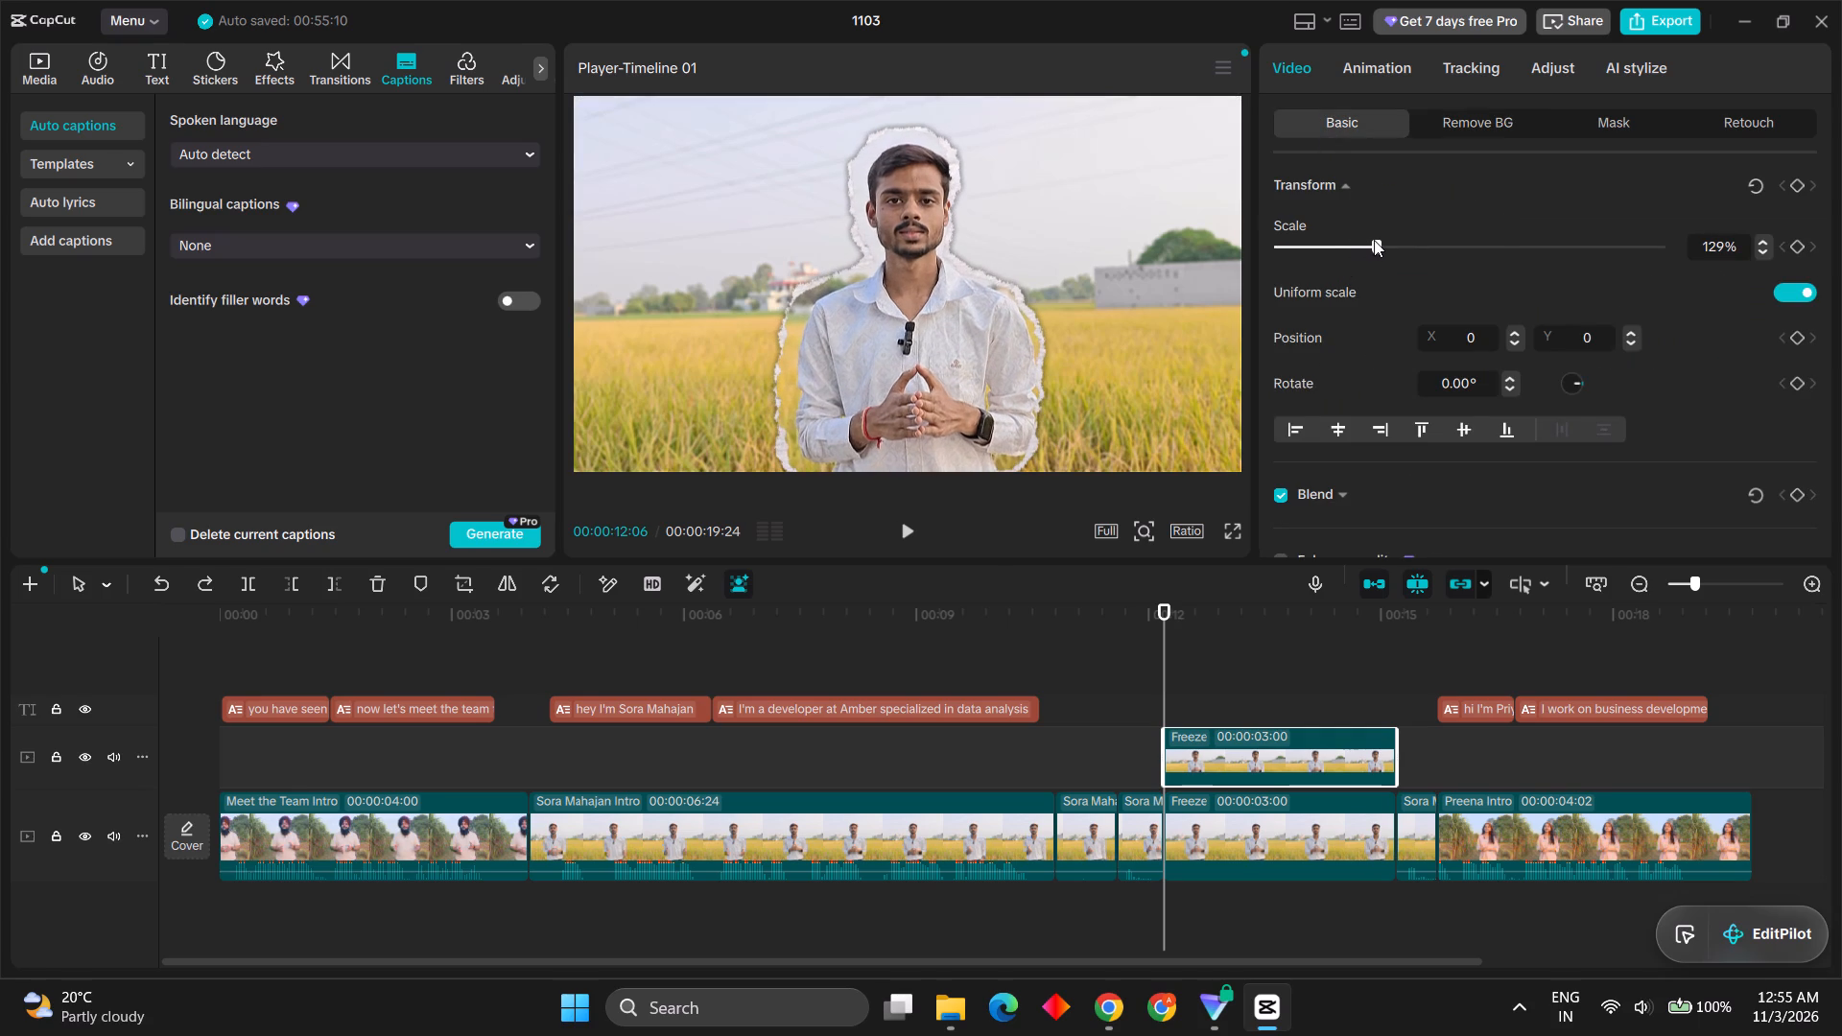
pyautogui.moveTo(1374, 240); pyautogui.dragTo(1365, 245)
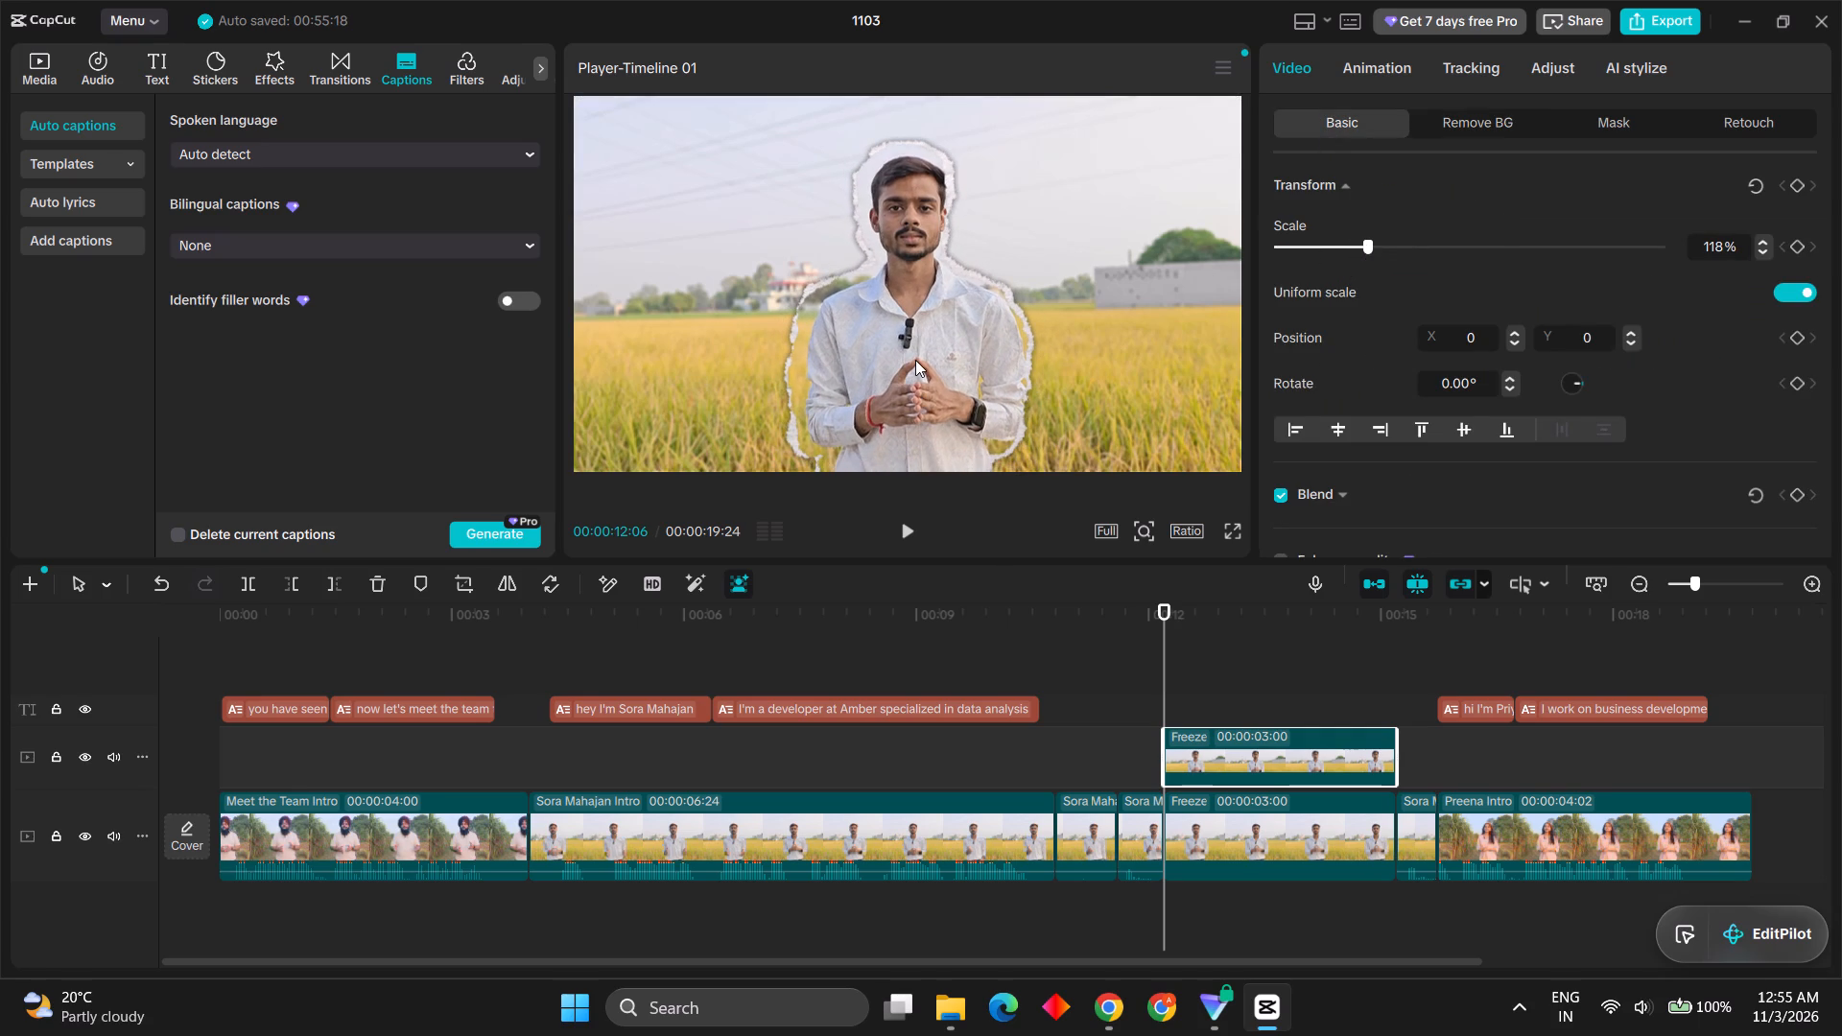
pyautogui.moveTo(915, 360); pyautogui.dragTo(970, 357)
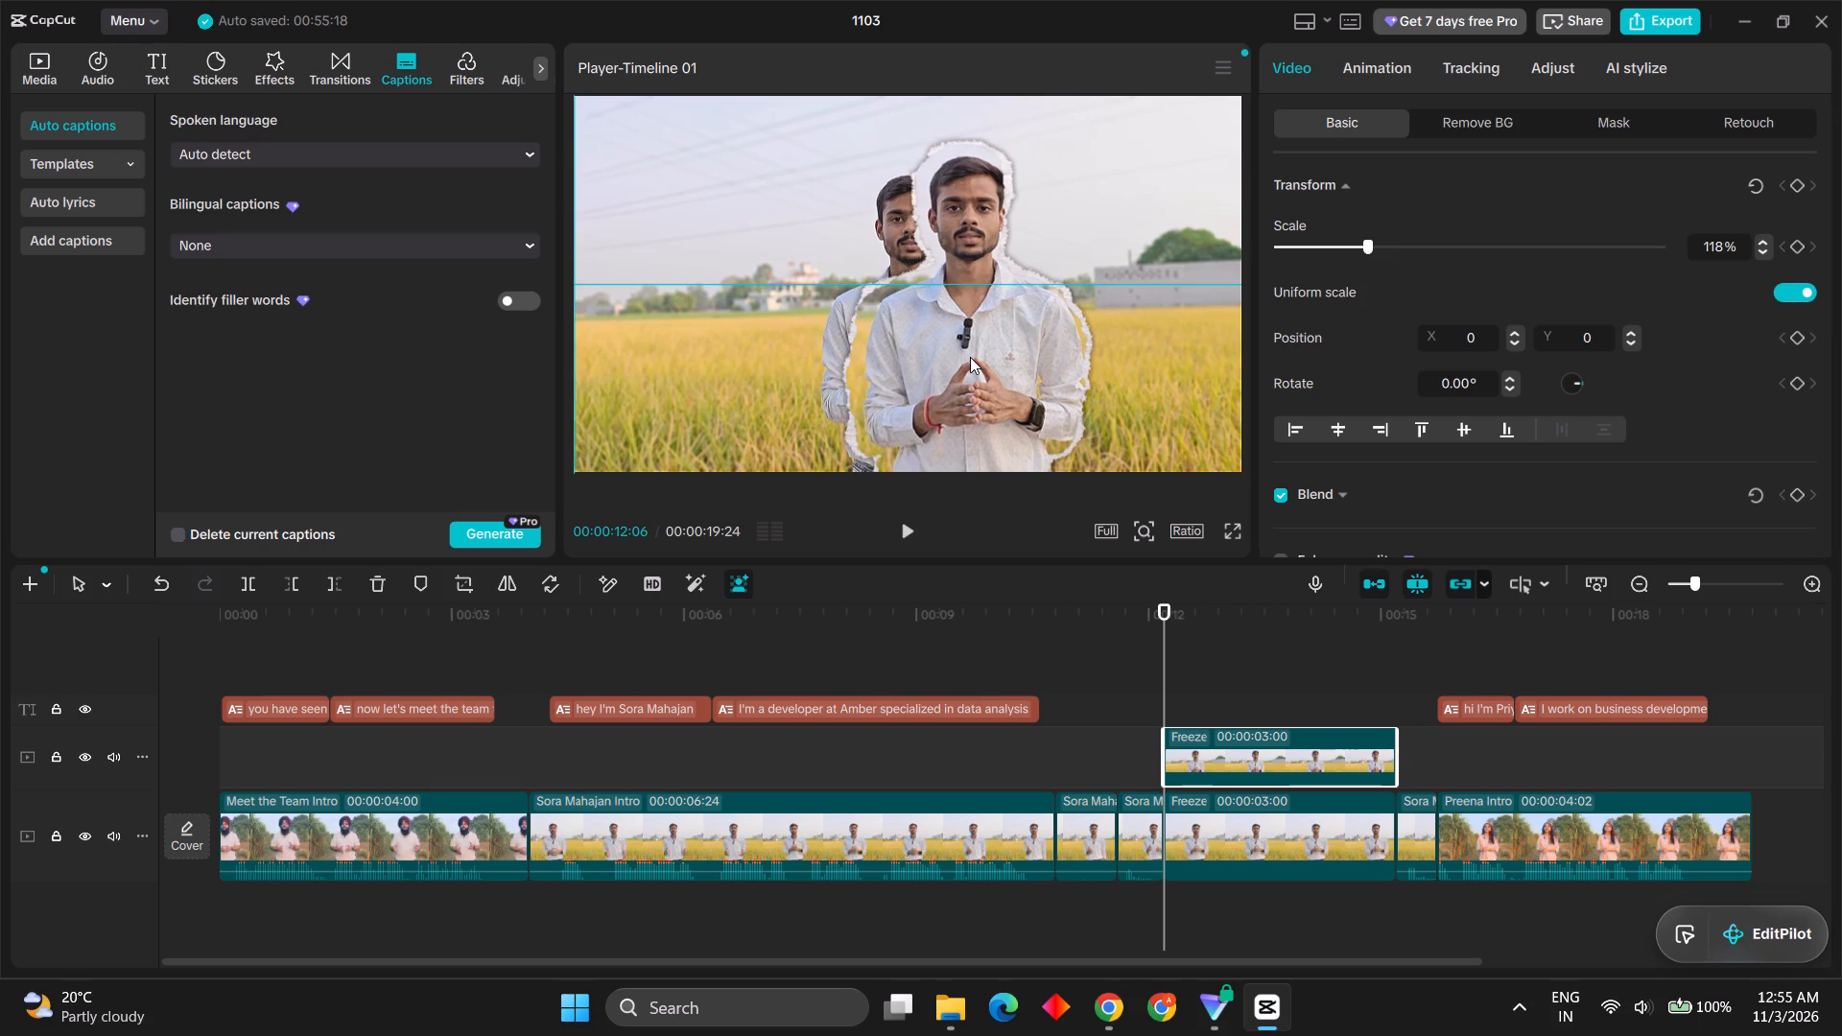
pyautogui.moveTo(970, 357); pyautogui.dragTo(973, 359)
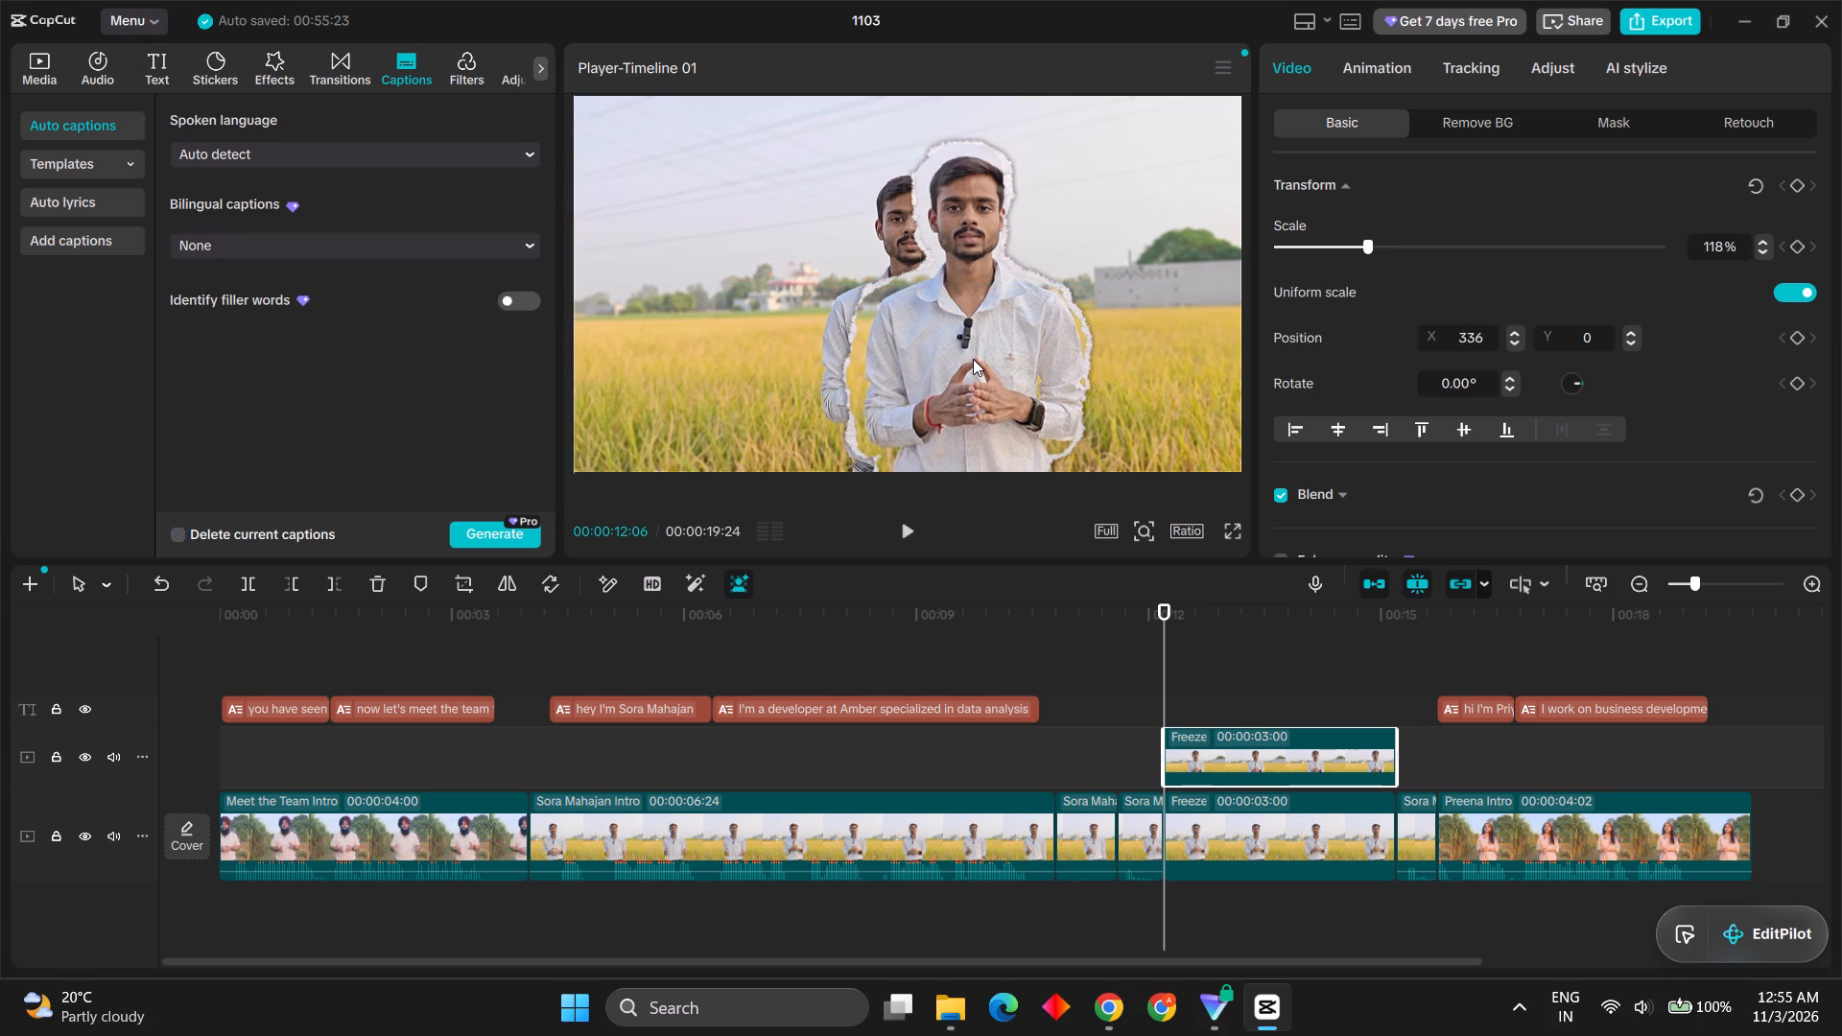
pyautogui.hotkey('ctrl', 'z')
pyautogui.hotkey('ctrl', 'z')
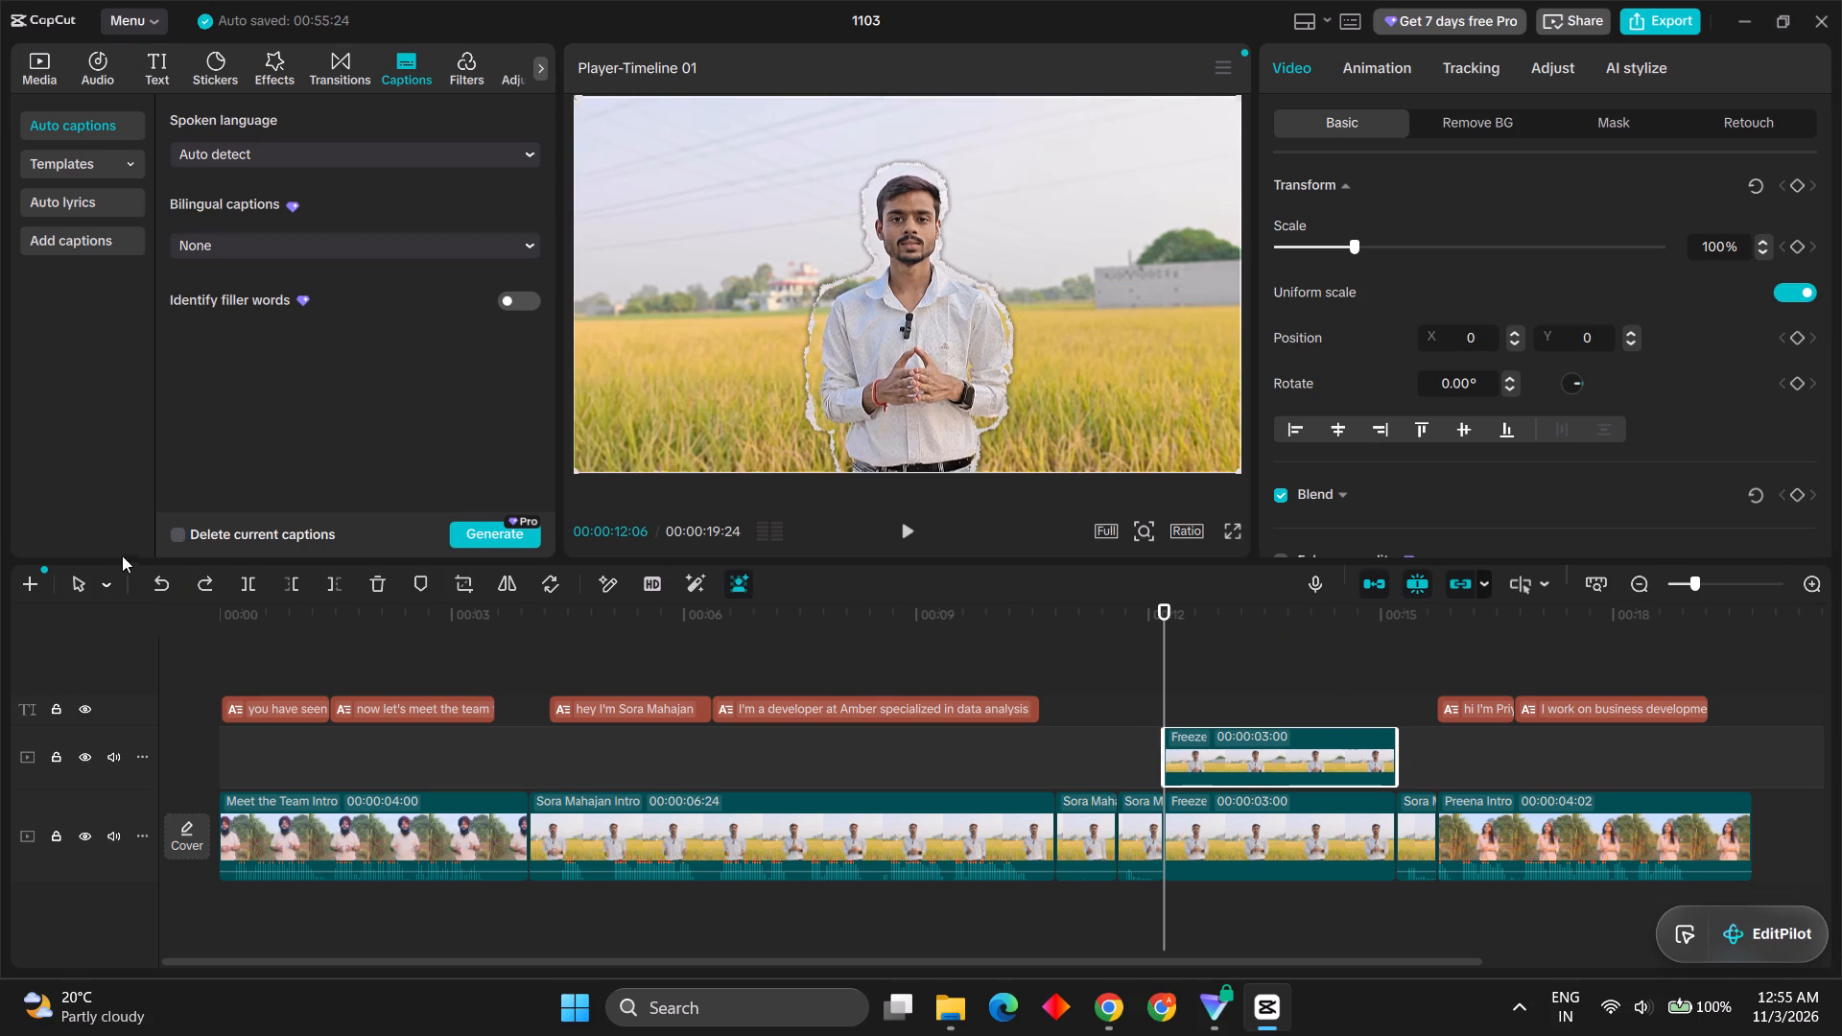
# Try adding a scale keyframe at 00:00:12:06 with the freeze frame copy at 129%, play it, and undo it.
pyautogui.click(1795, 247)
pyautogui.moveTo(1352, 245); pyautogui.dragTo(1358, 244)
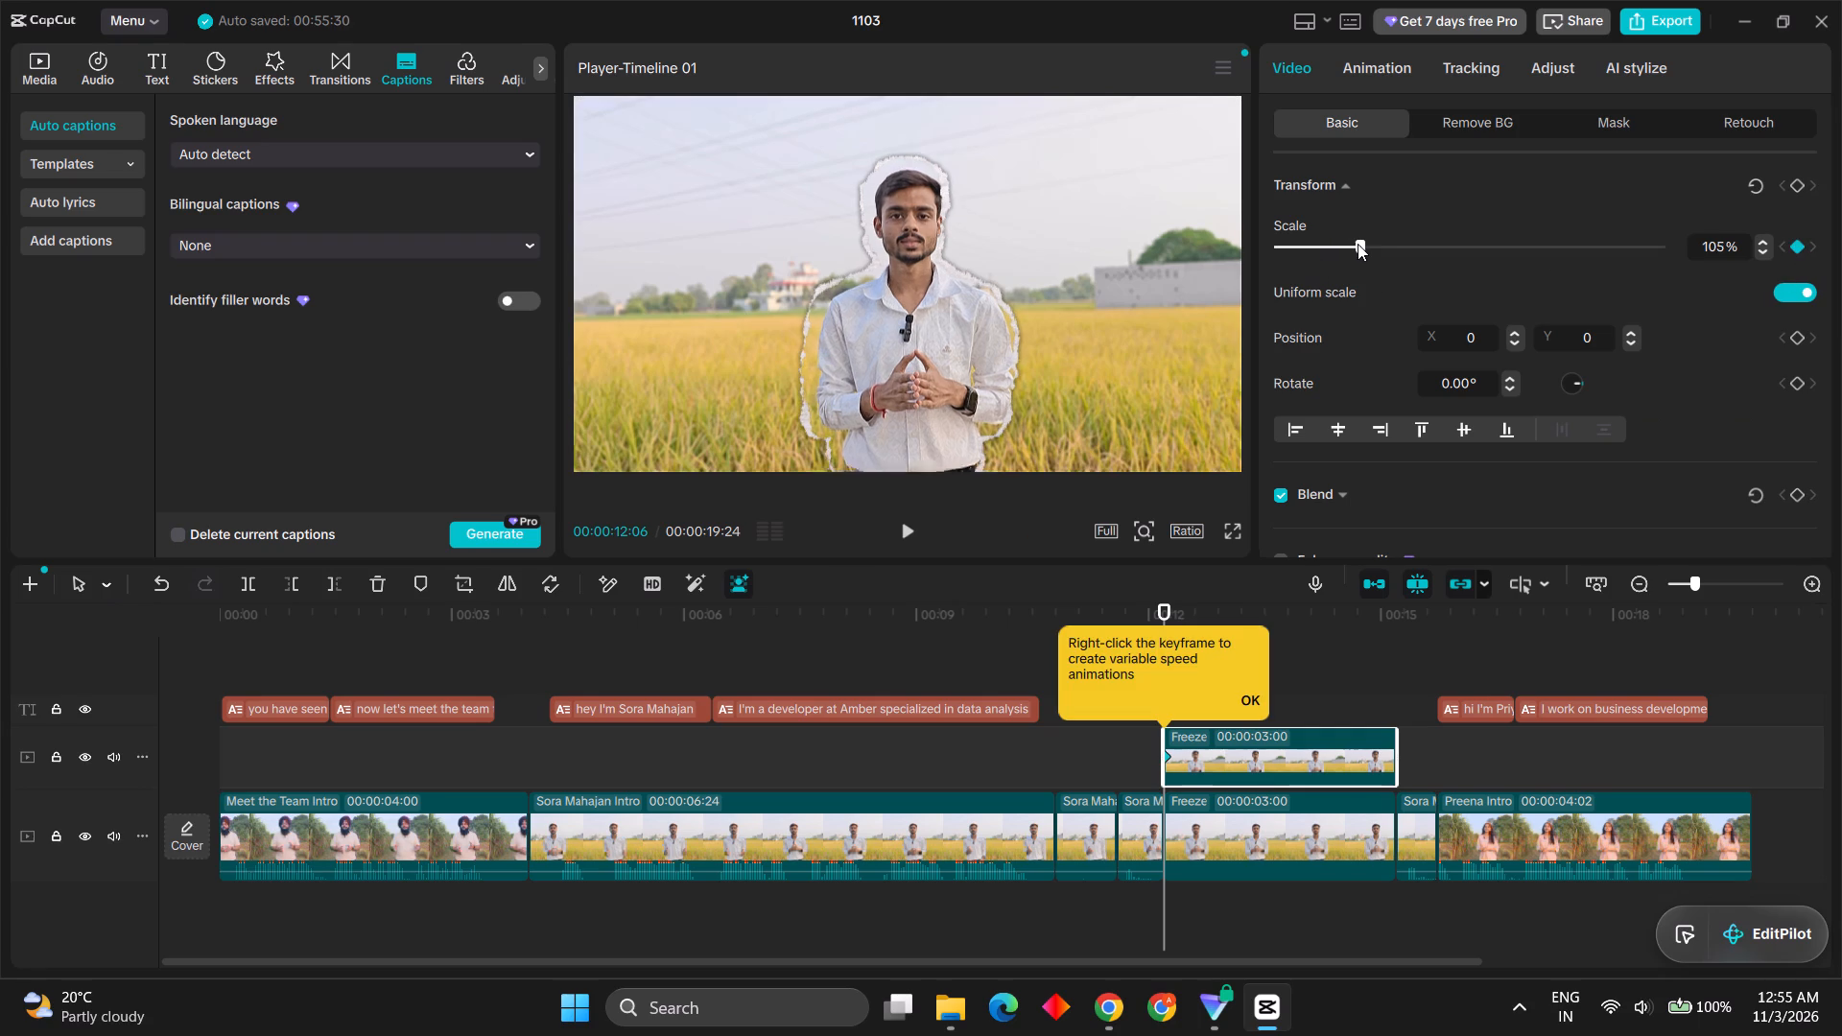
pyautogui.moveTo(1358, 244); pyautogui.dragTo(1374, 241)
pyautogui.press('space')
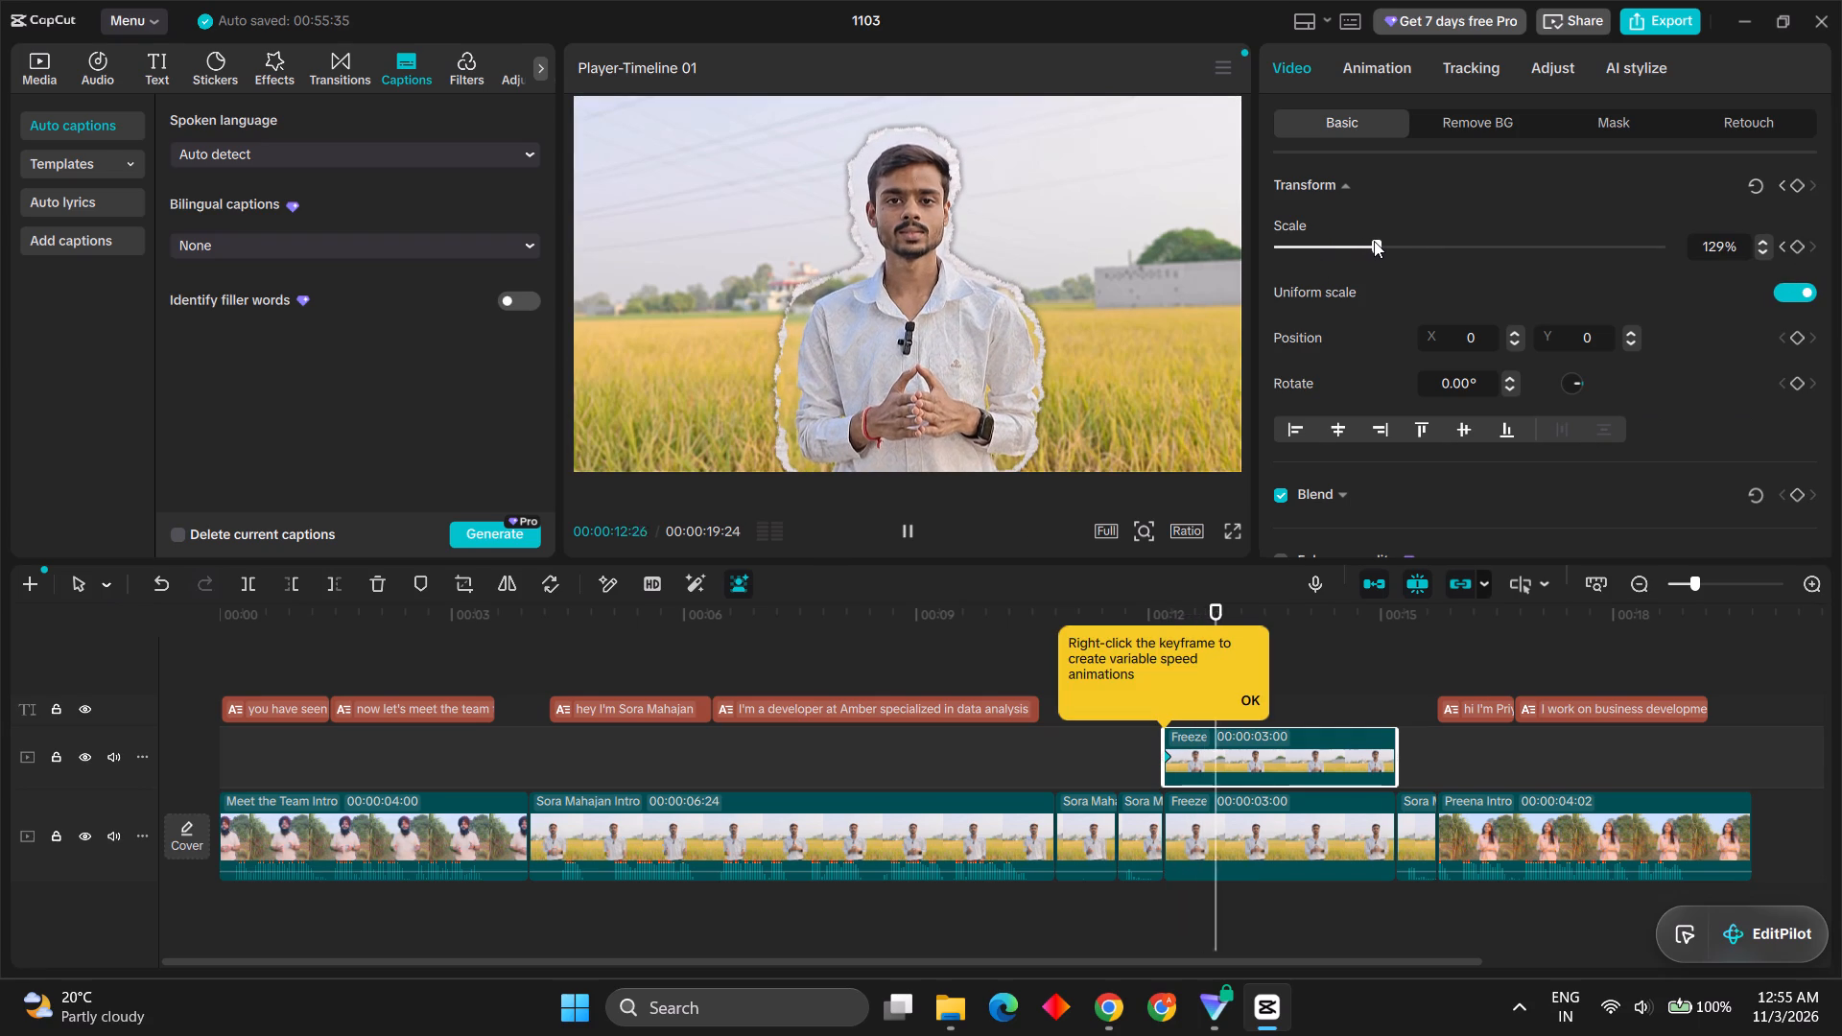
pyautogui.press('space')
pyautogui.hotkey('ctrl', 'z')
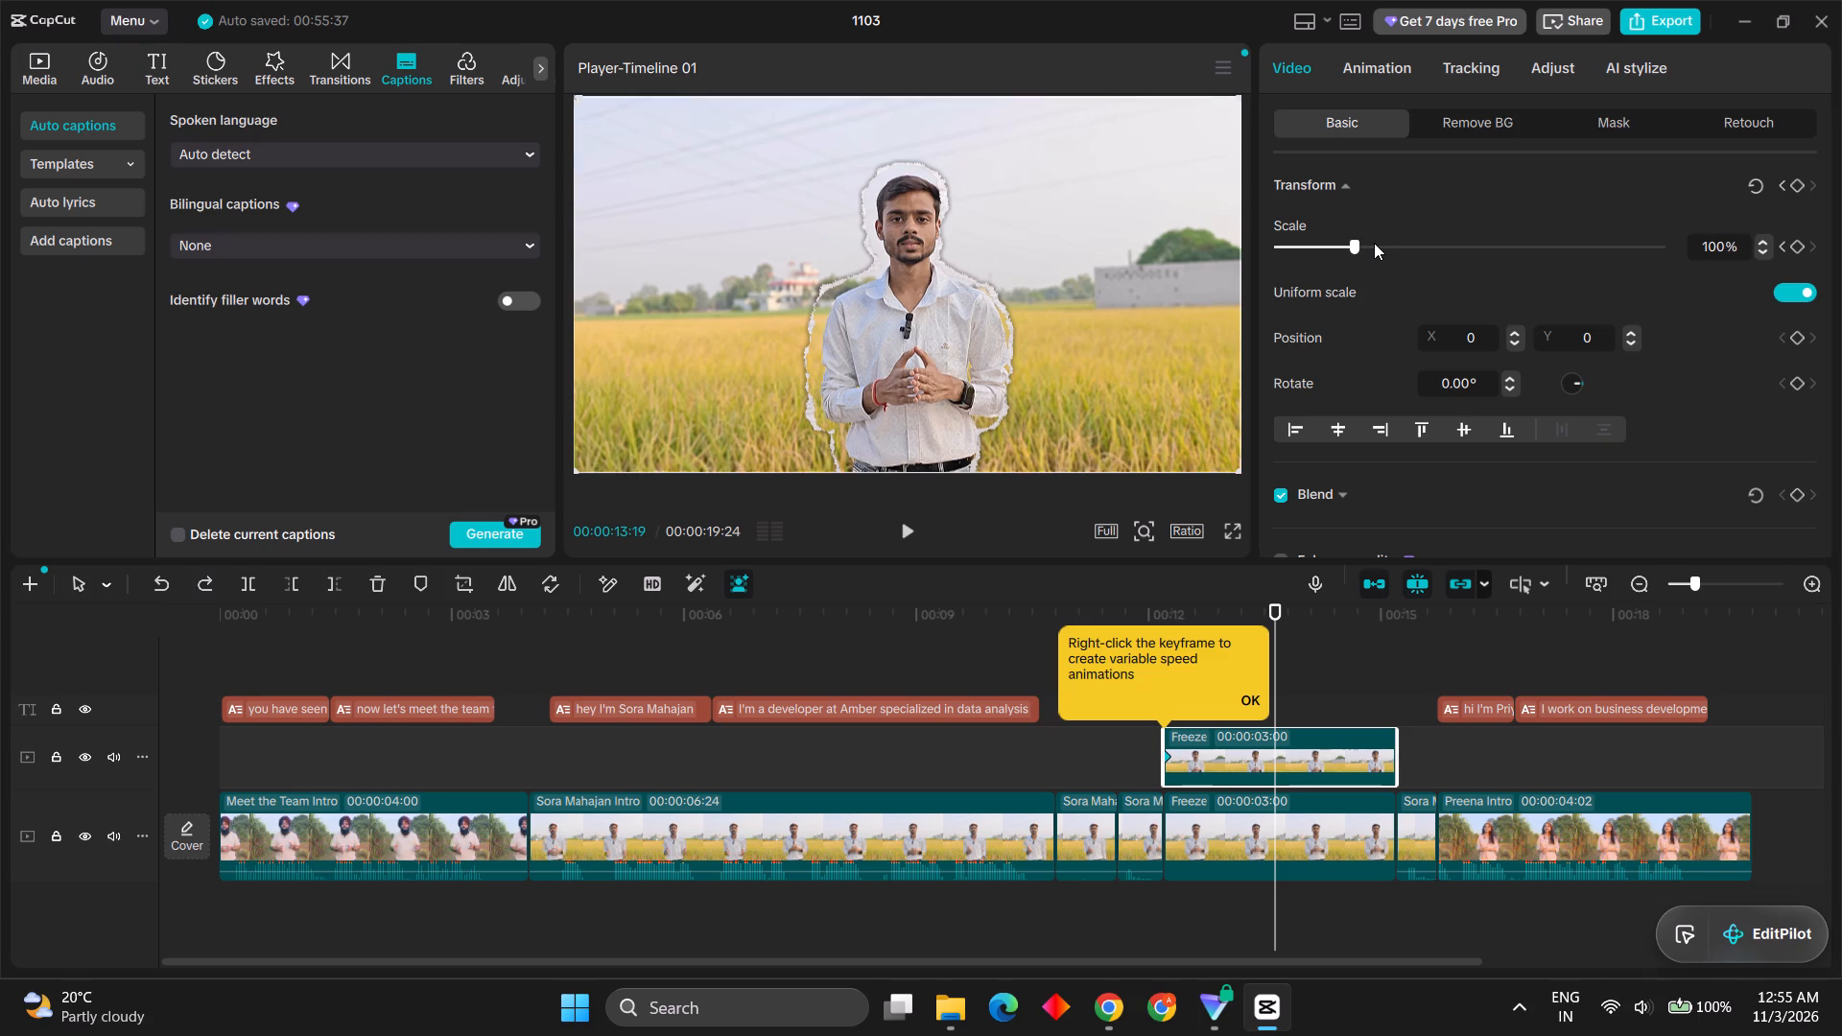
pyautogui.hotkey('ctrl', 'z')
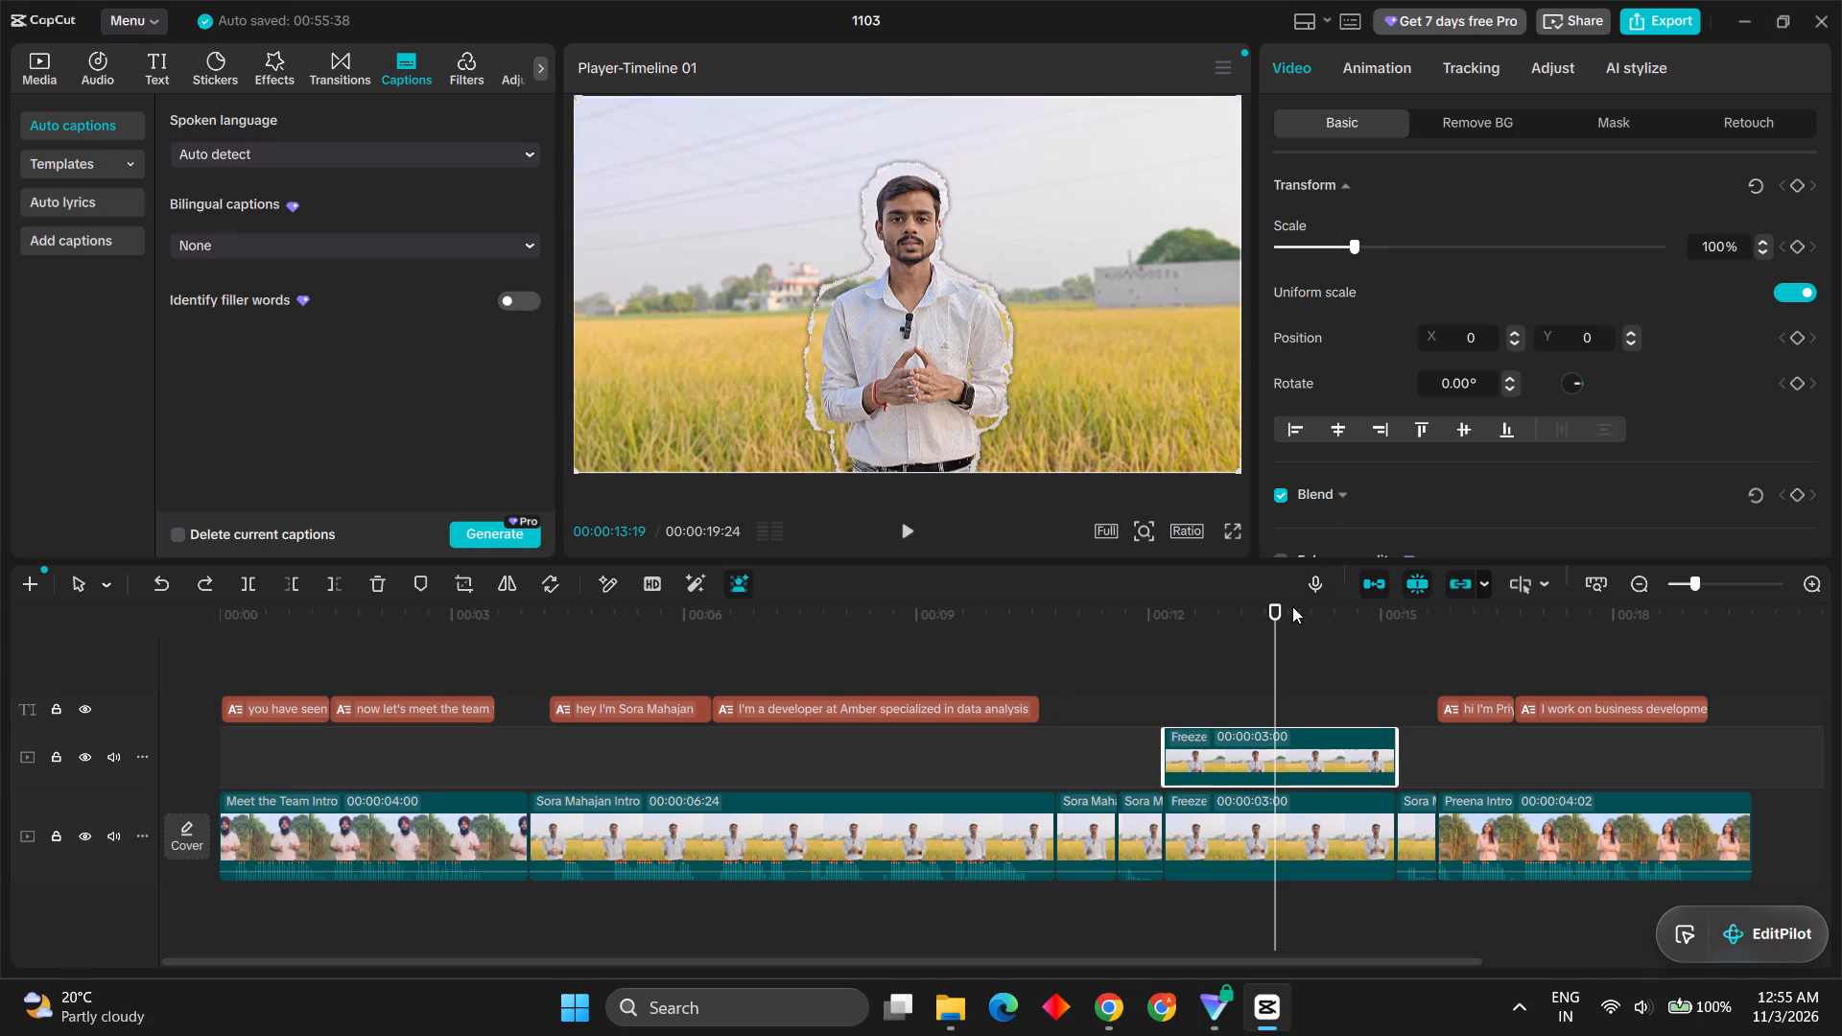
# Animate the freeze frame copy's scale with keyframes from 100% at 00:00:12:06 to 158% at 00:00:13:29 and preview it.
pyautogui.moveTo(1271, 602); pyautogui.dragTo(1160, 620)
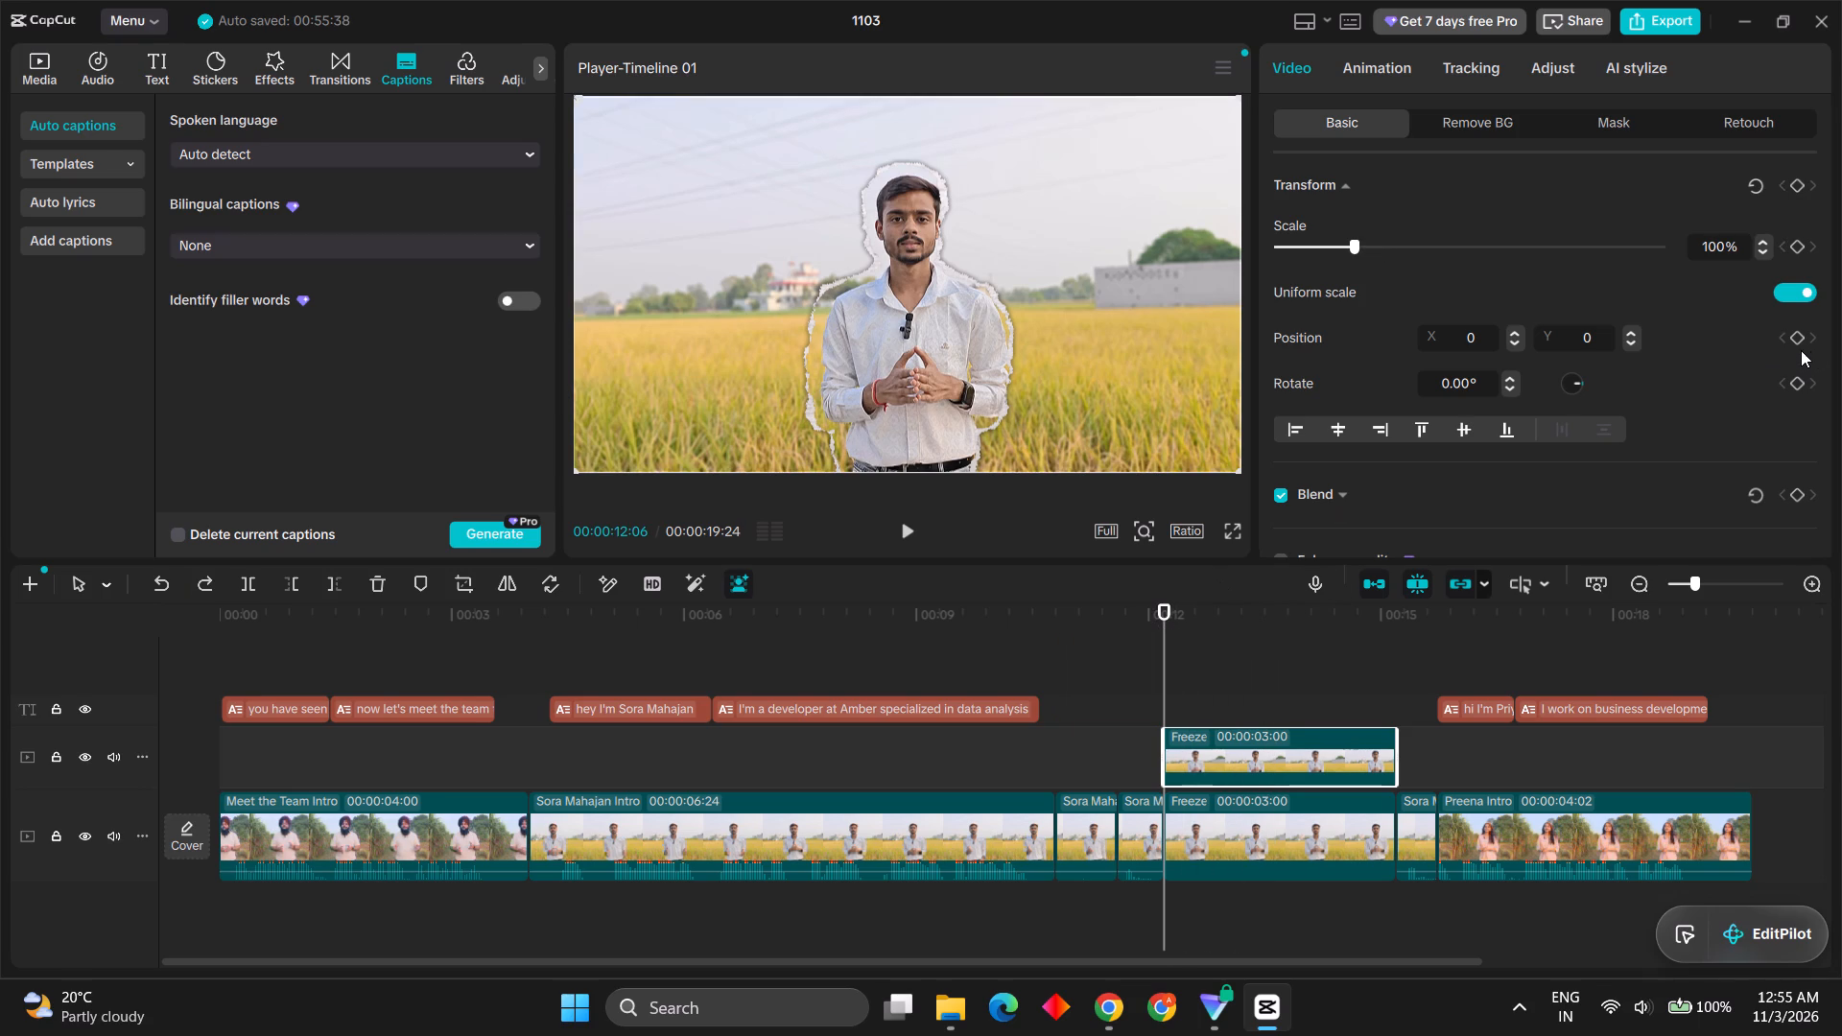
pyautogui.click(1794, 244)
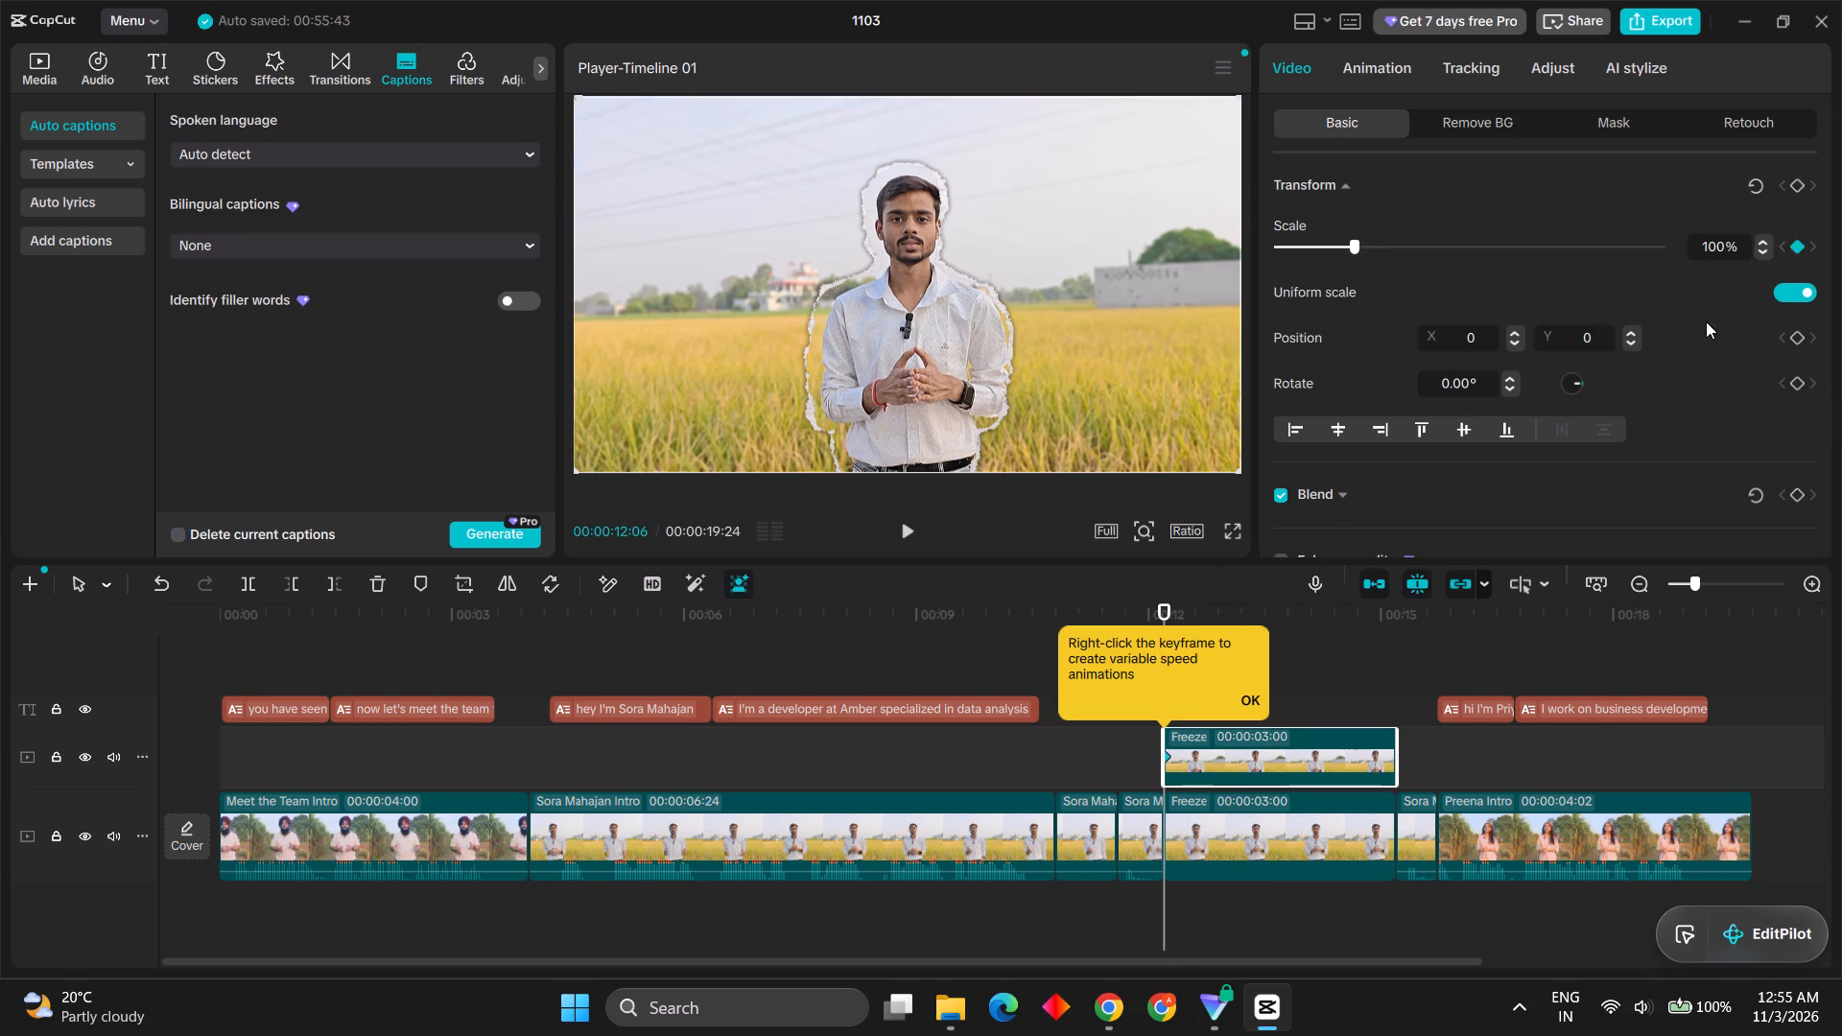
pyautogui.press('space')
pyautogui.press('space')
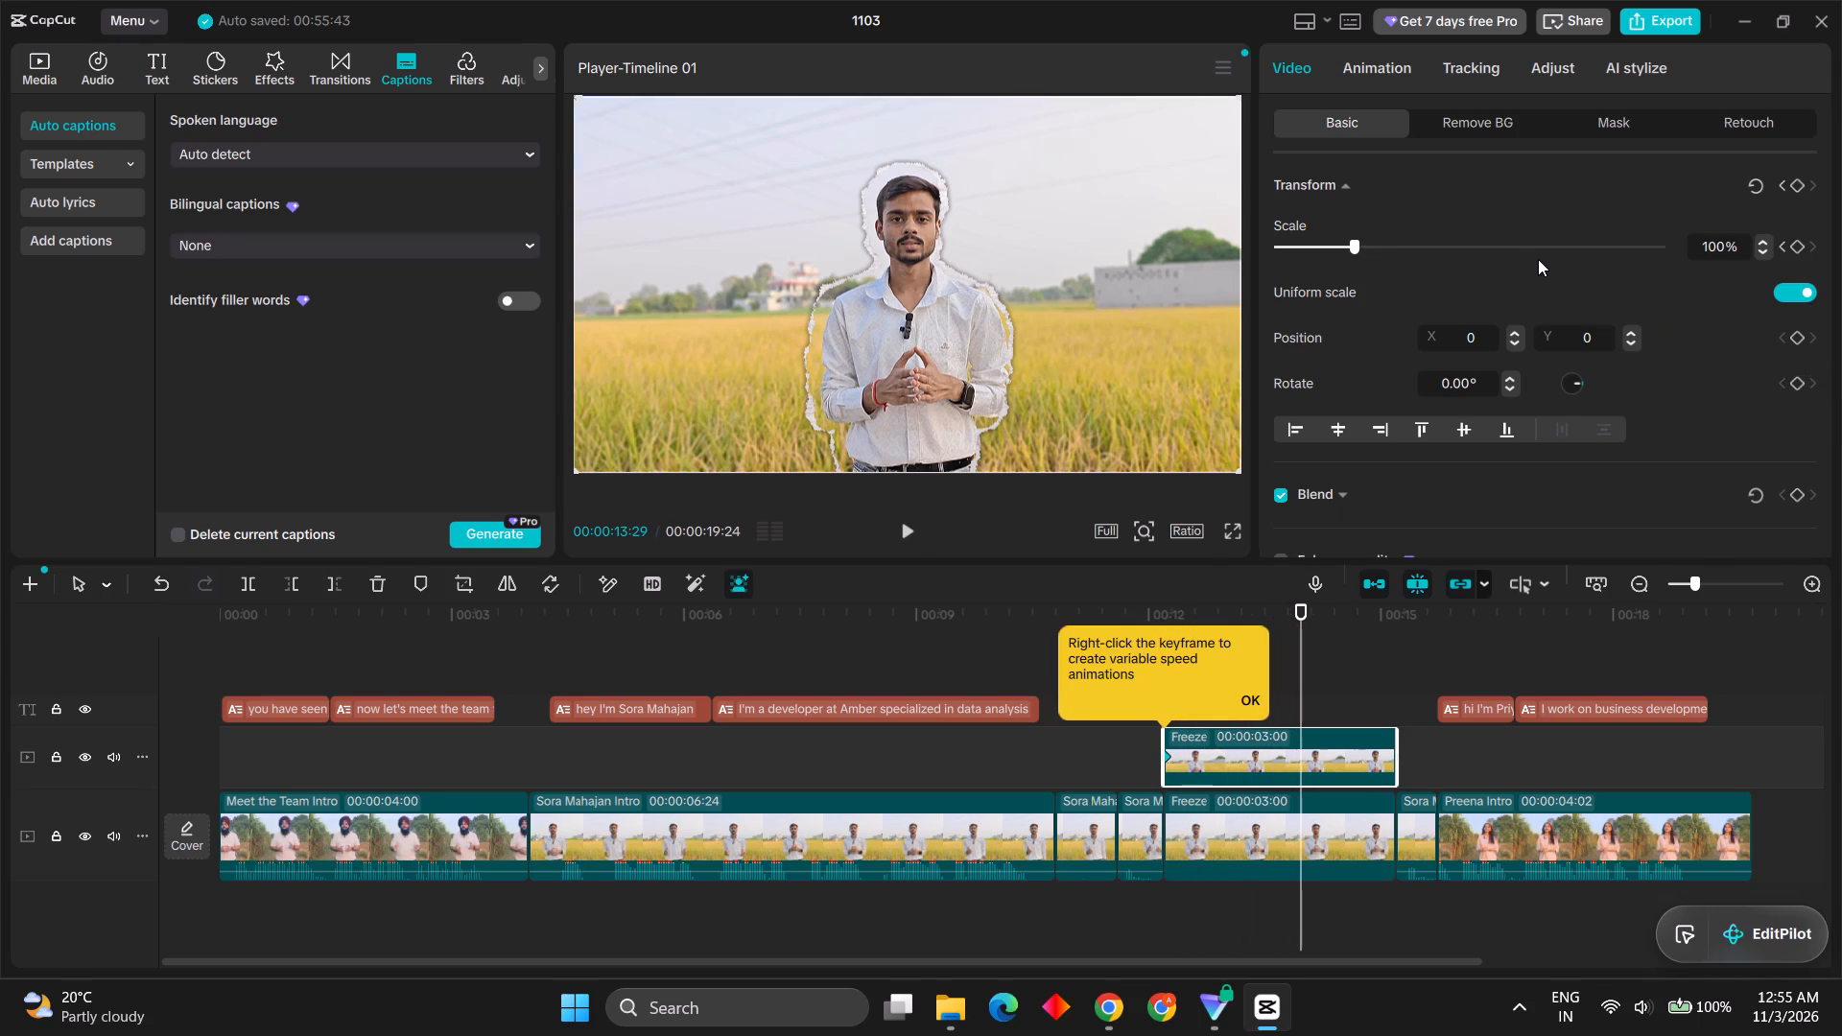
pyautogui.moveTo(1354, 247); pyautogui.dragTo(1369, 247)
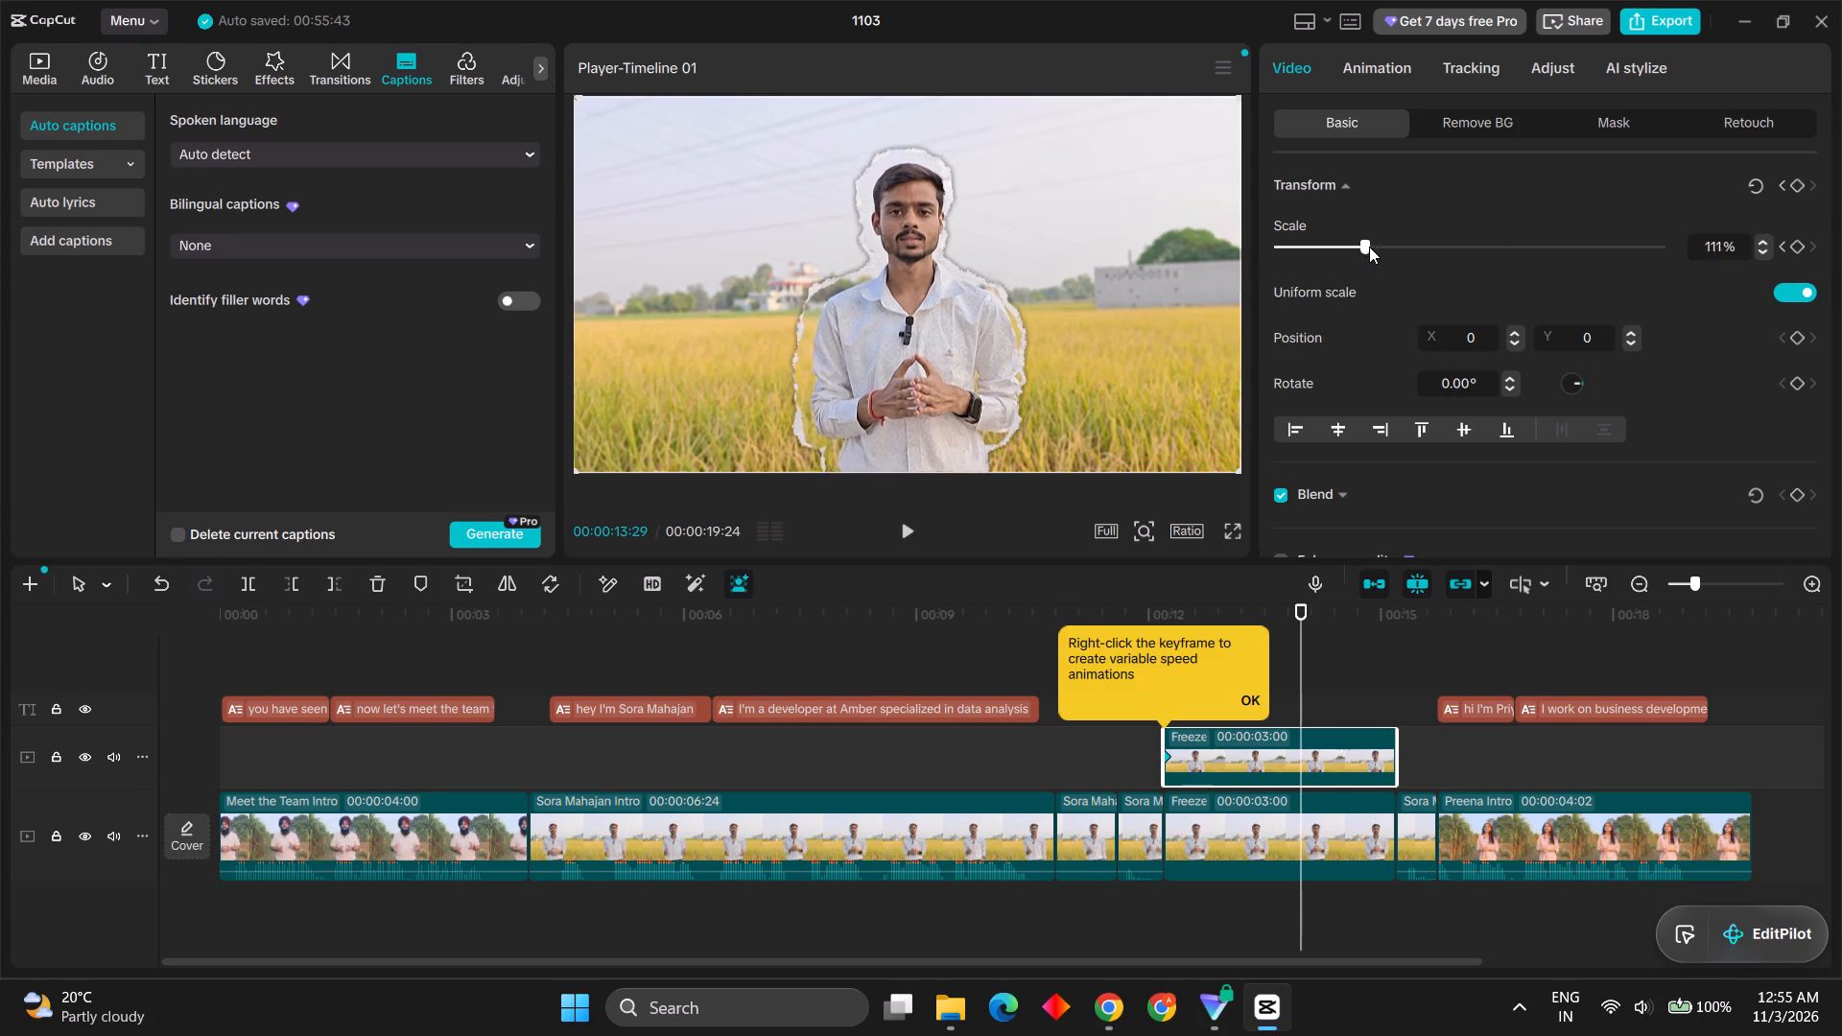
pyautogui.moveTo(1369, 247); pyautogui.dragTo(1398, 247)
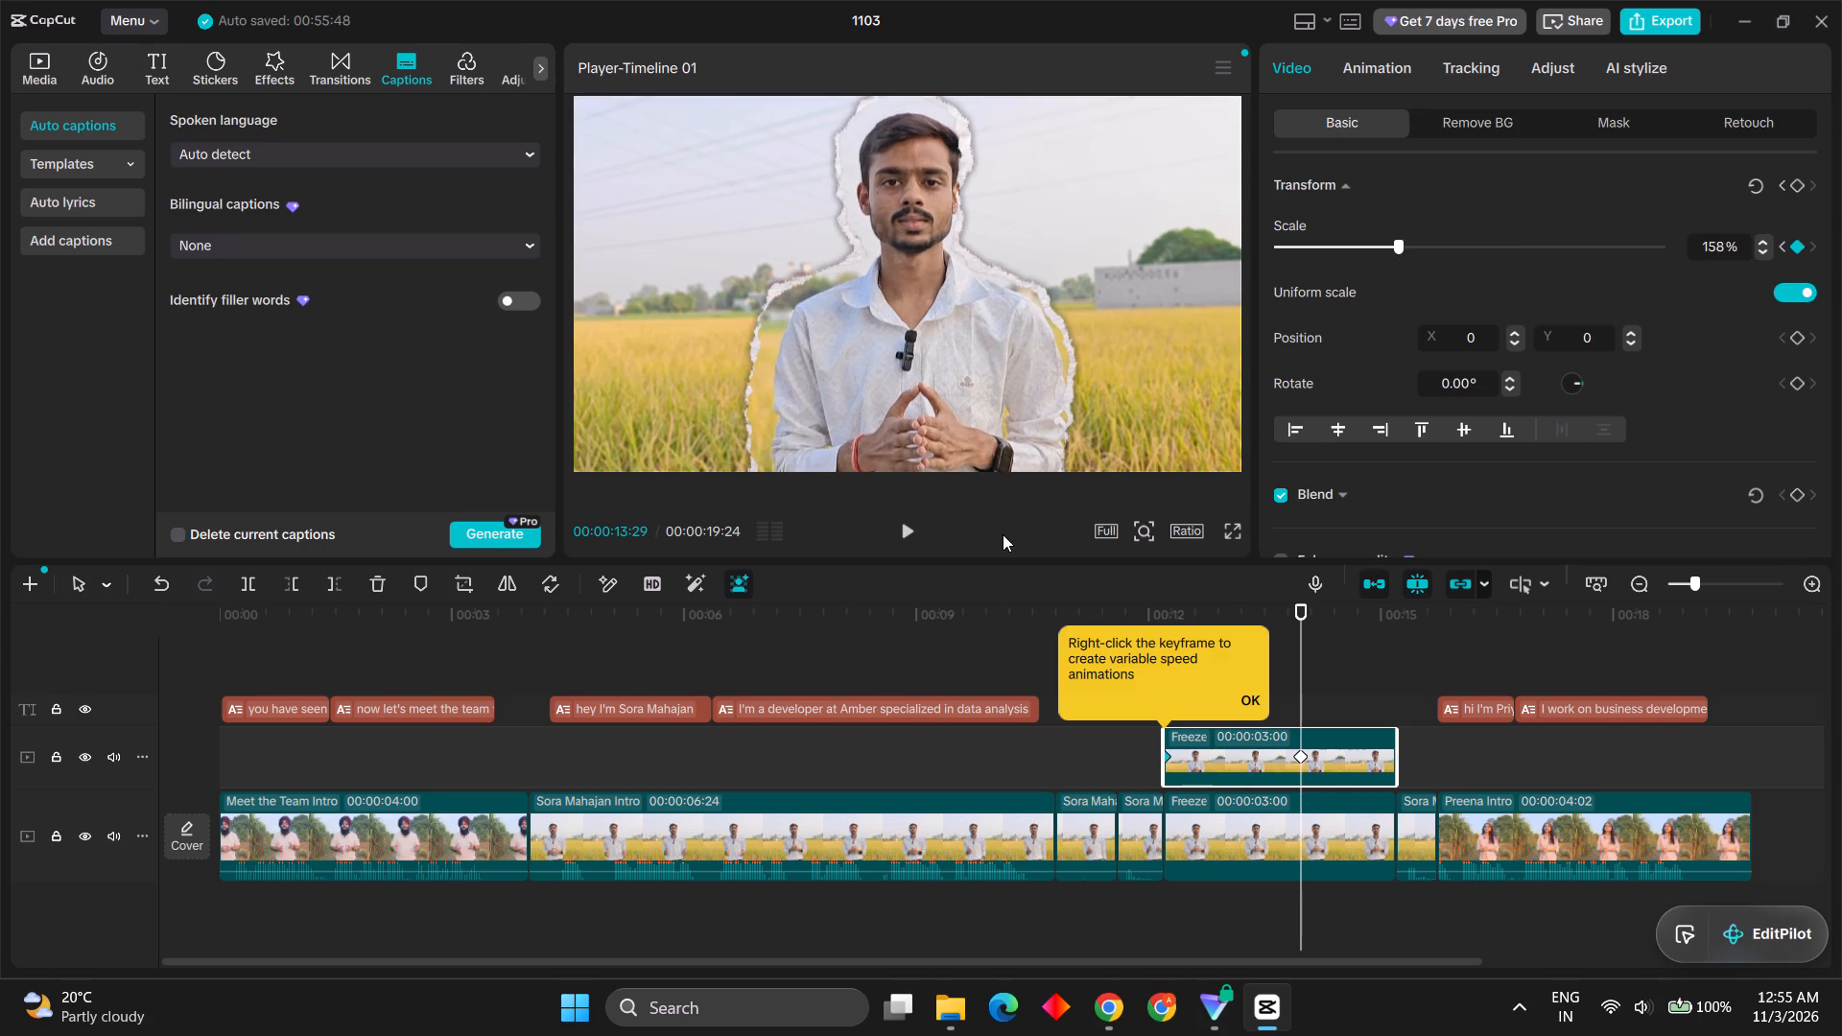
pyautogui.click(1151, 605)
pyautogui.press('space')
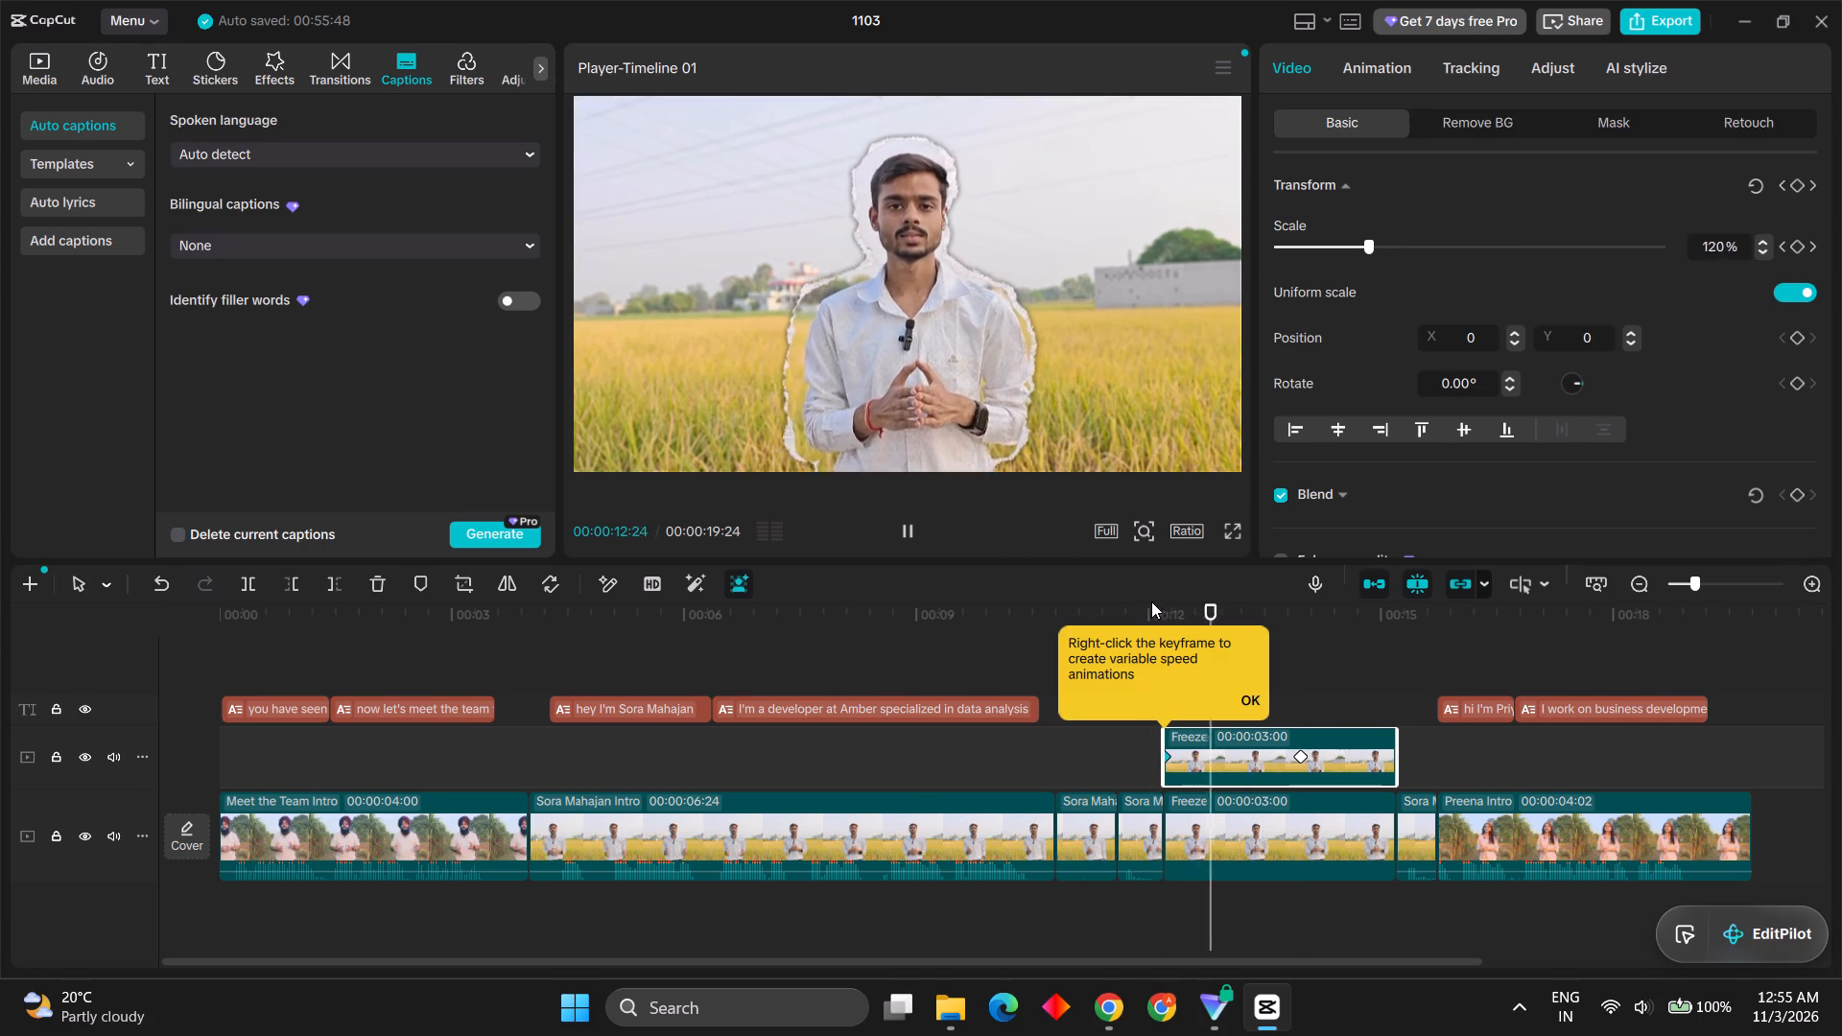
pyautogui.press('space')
# Move the freeze frame copy beside the original figure, to about X 441, Y 48, and play back the result.
pyautogui.moveTo(936, 408); pyautogui.dragTo(944, 405)
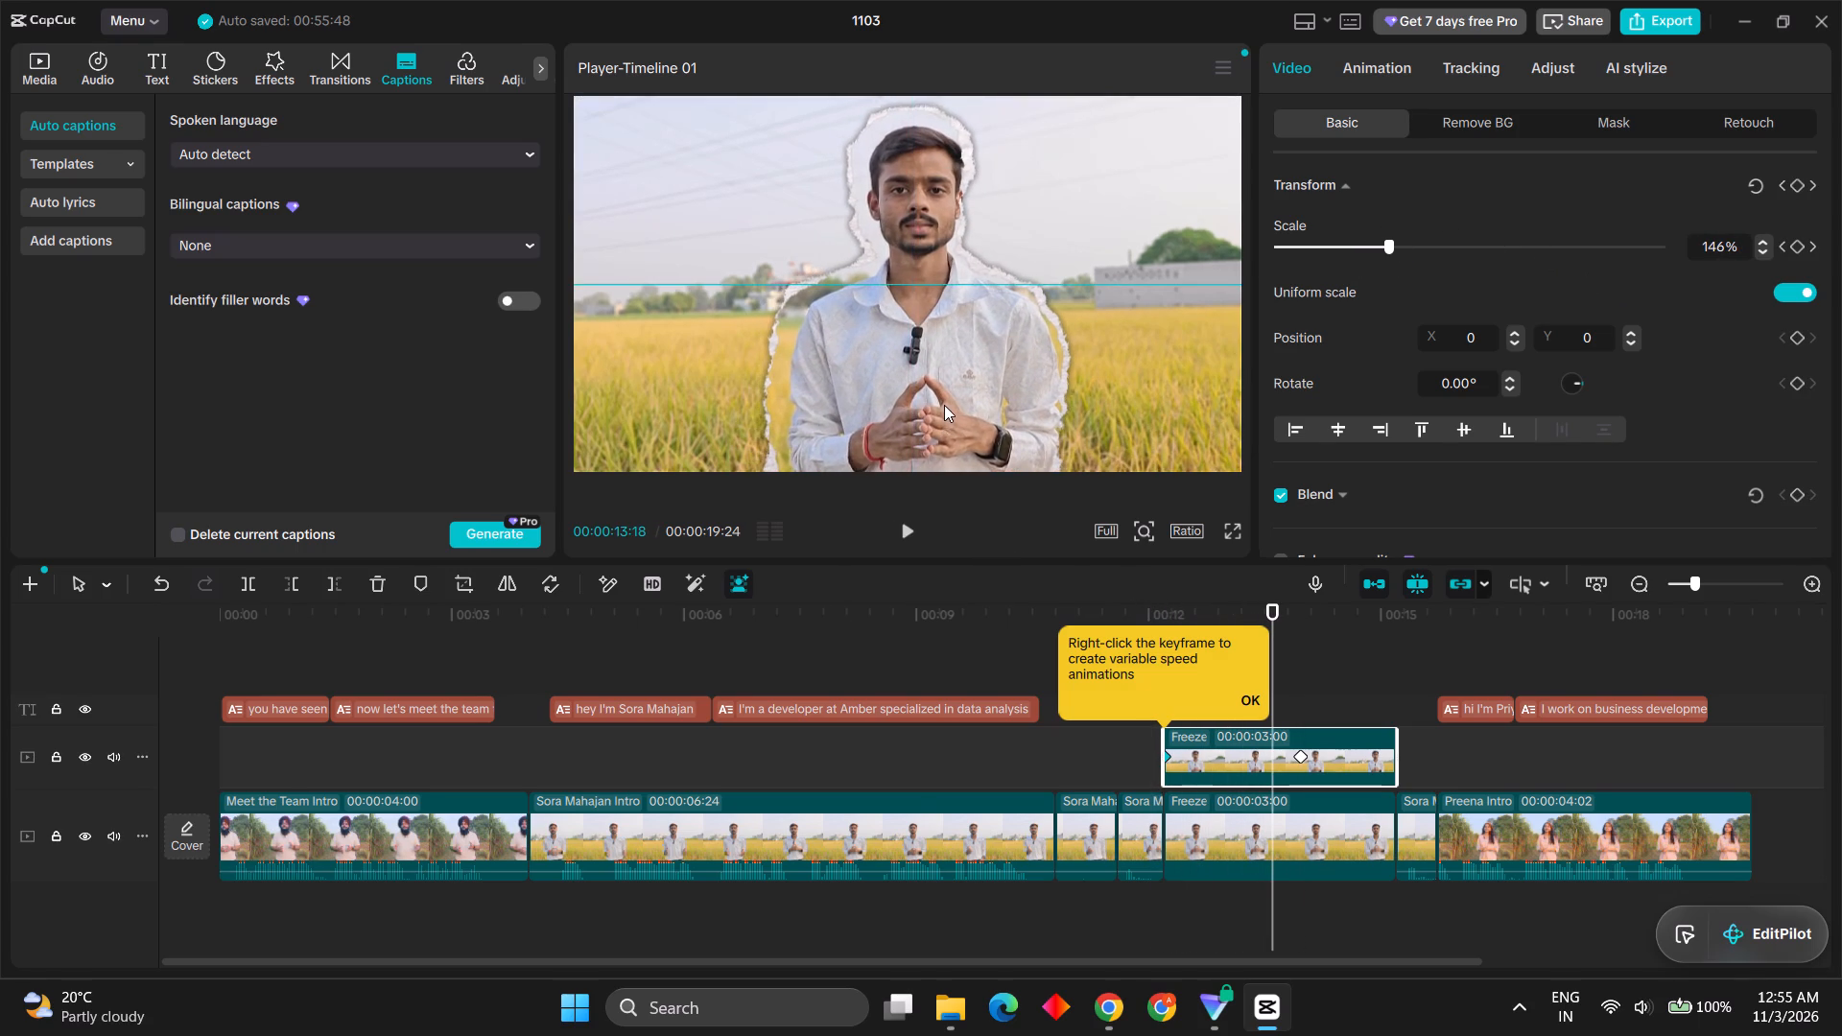
pyautogui.moveTo(944, 405); pyautogui.dragTo(999, 404)
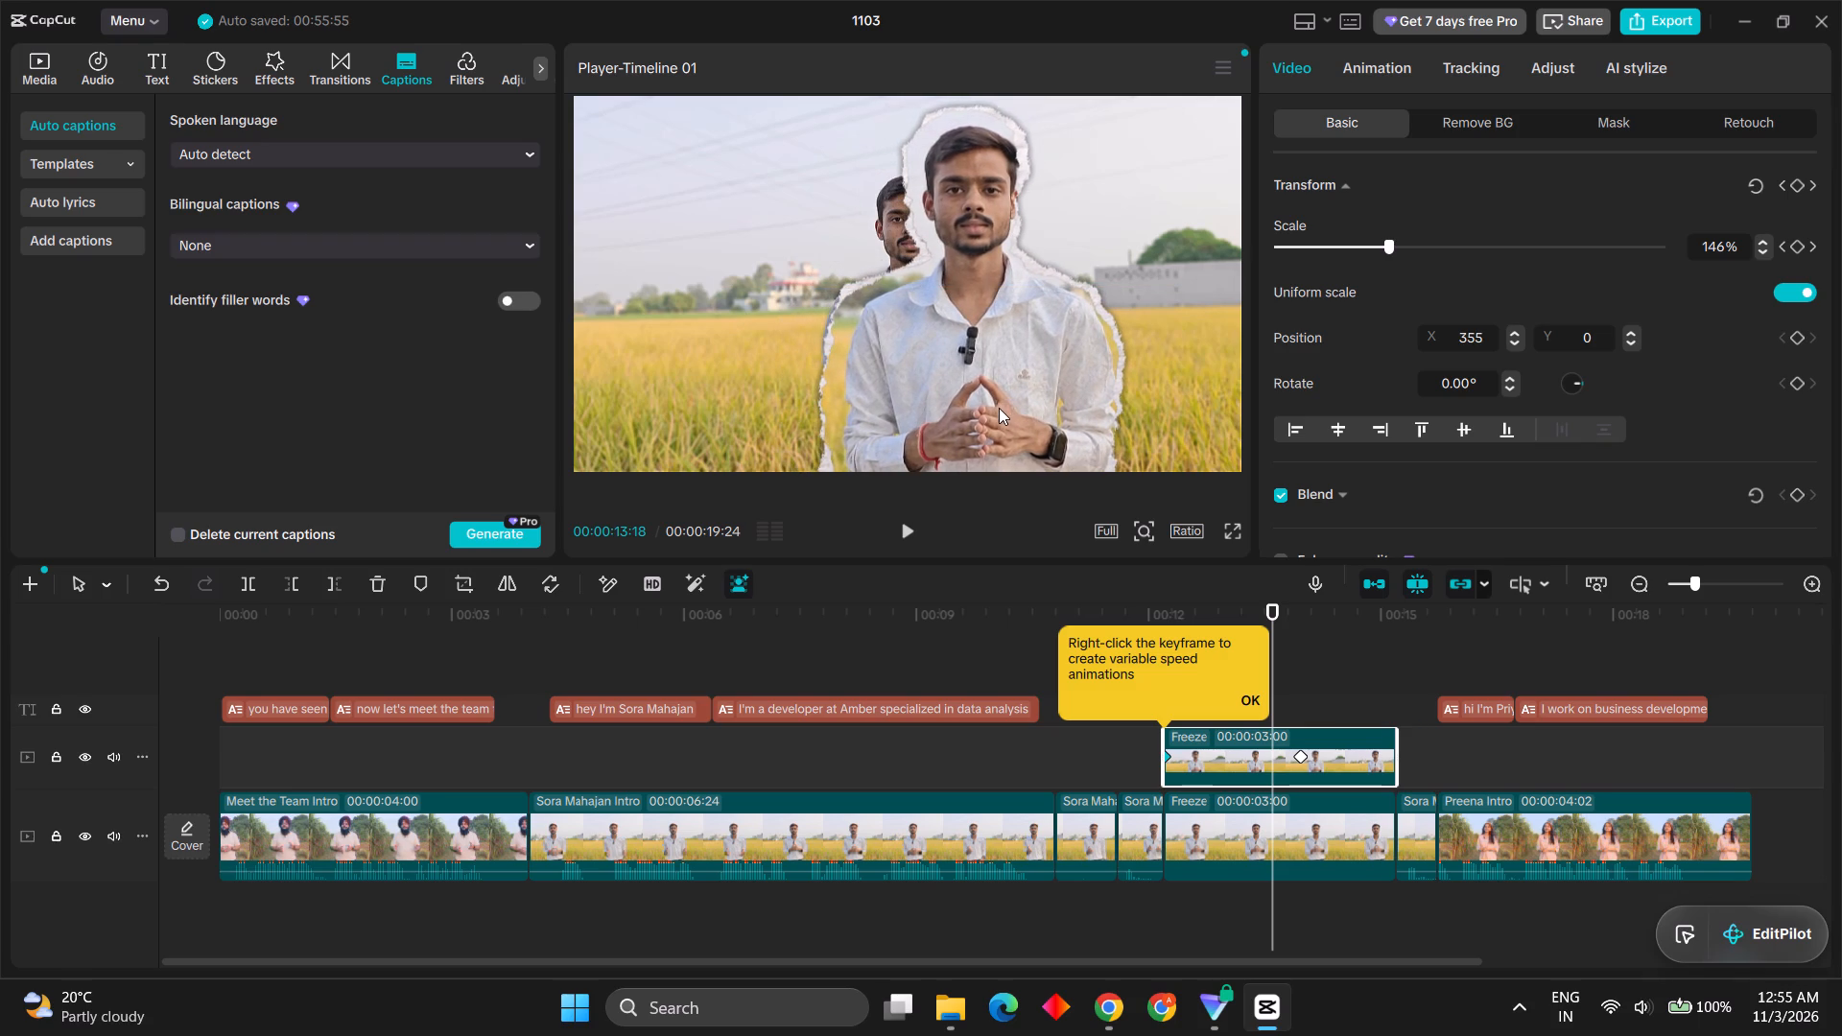
pyautogui.moveTo(1003, 431); pyautogui.dragTo(1018, 423)
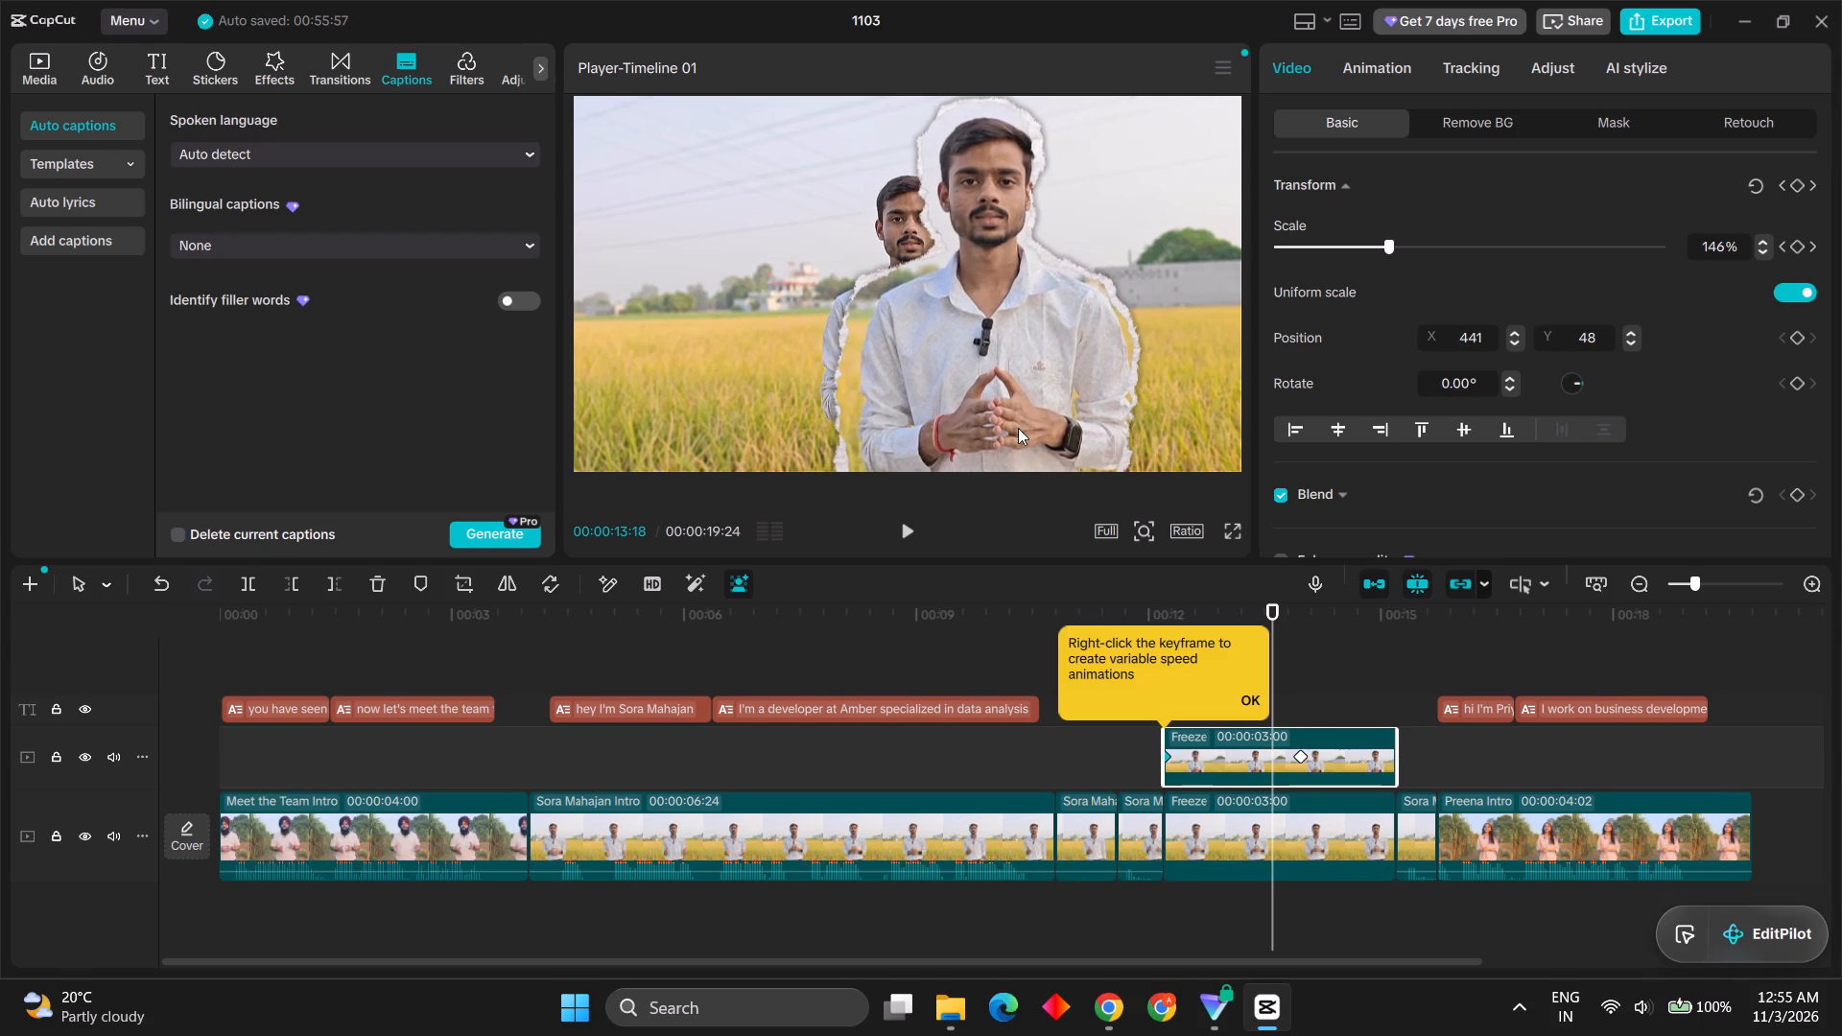
pyautogui.click(1170, 619)
pyautogui.moveTo(1167, 615); pyautogui.dragTo(1153, 615)
pyautogui.press('space')
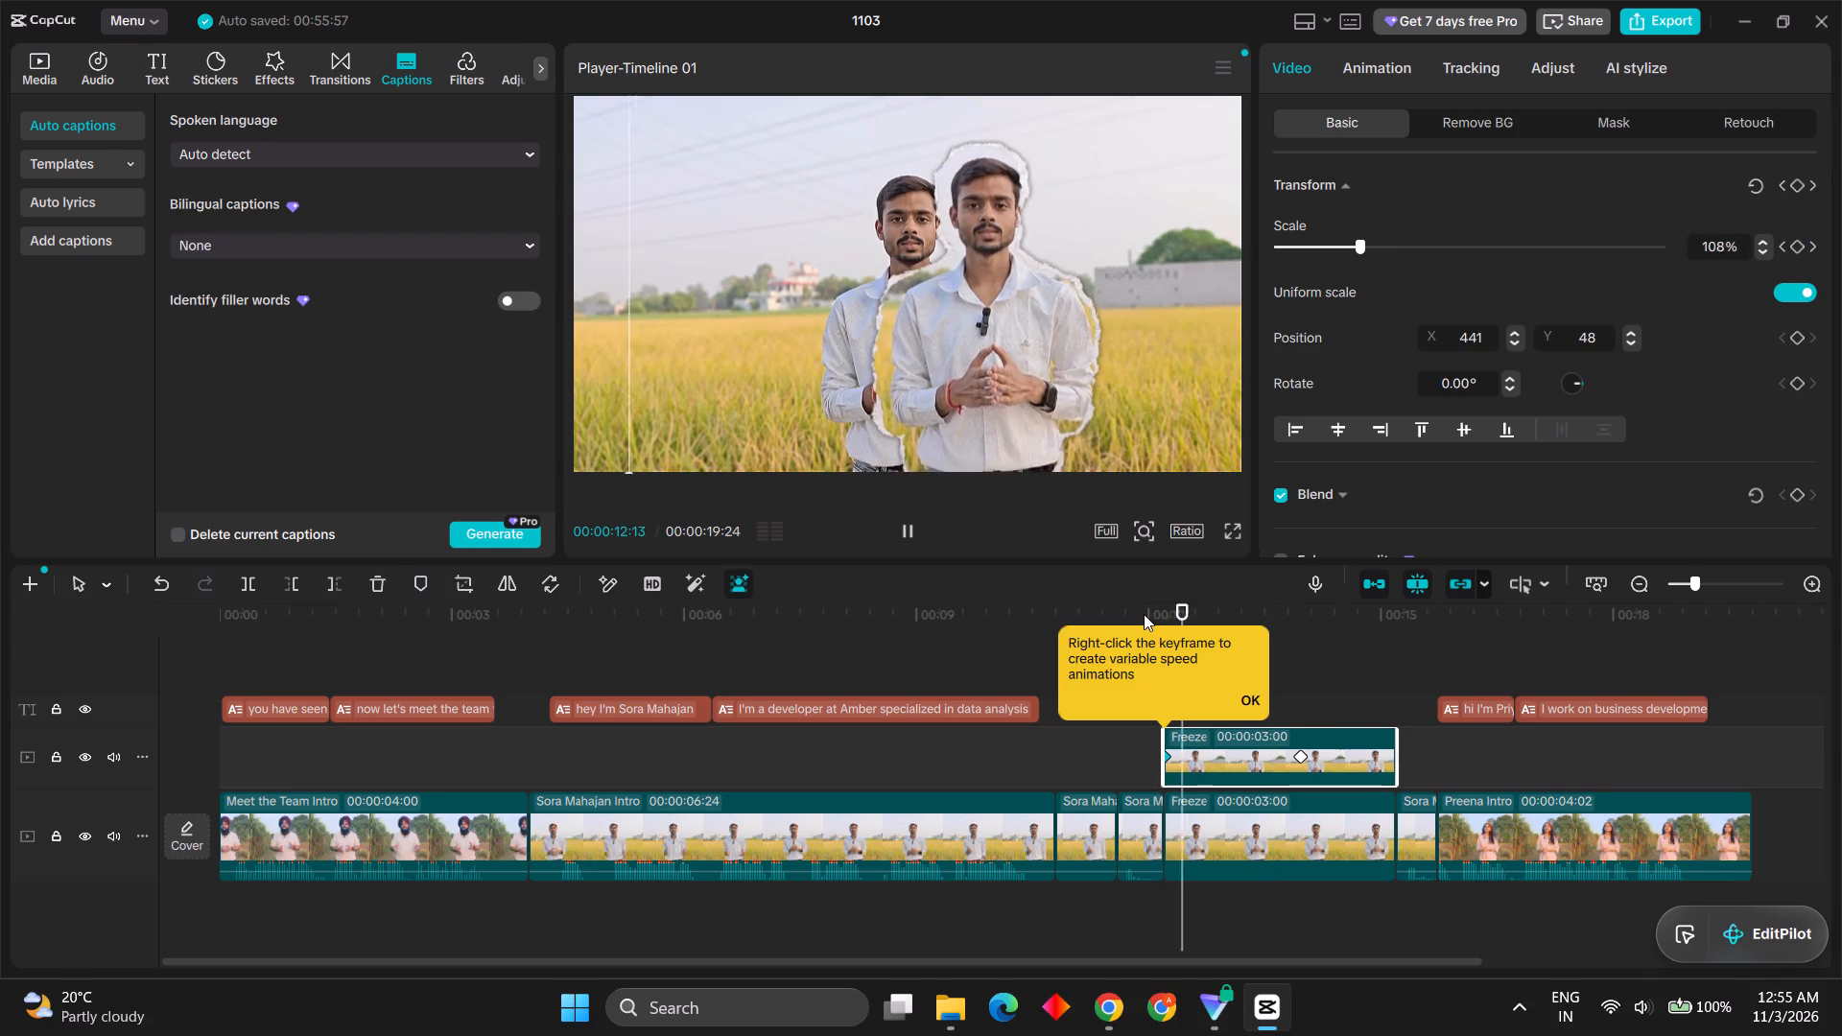
pyautogui.press('space')
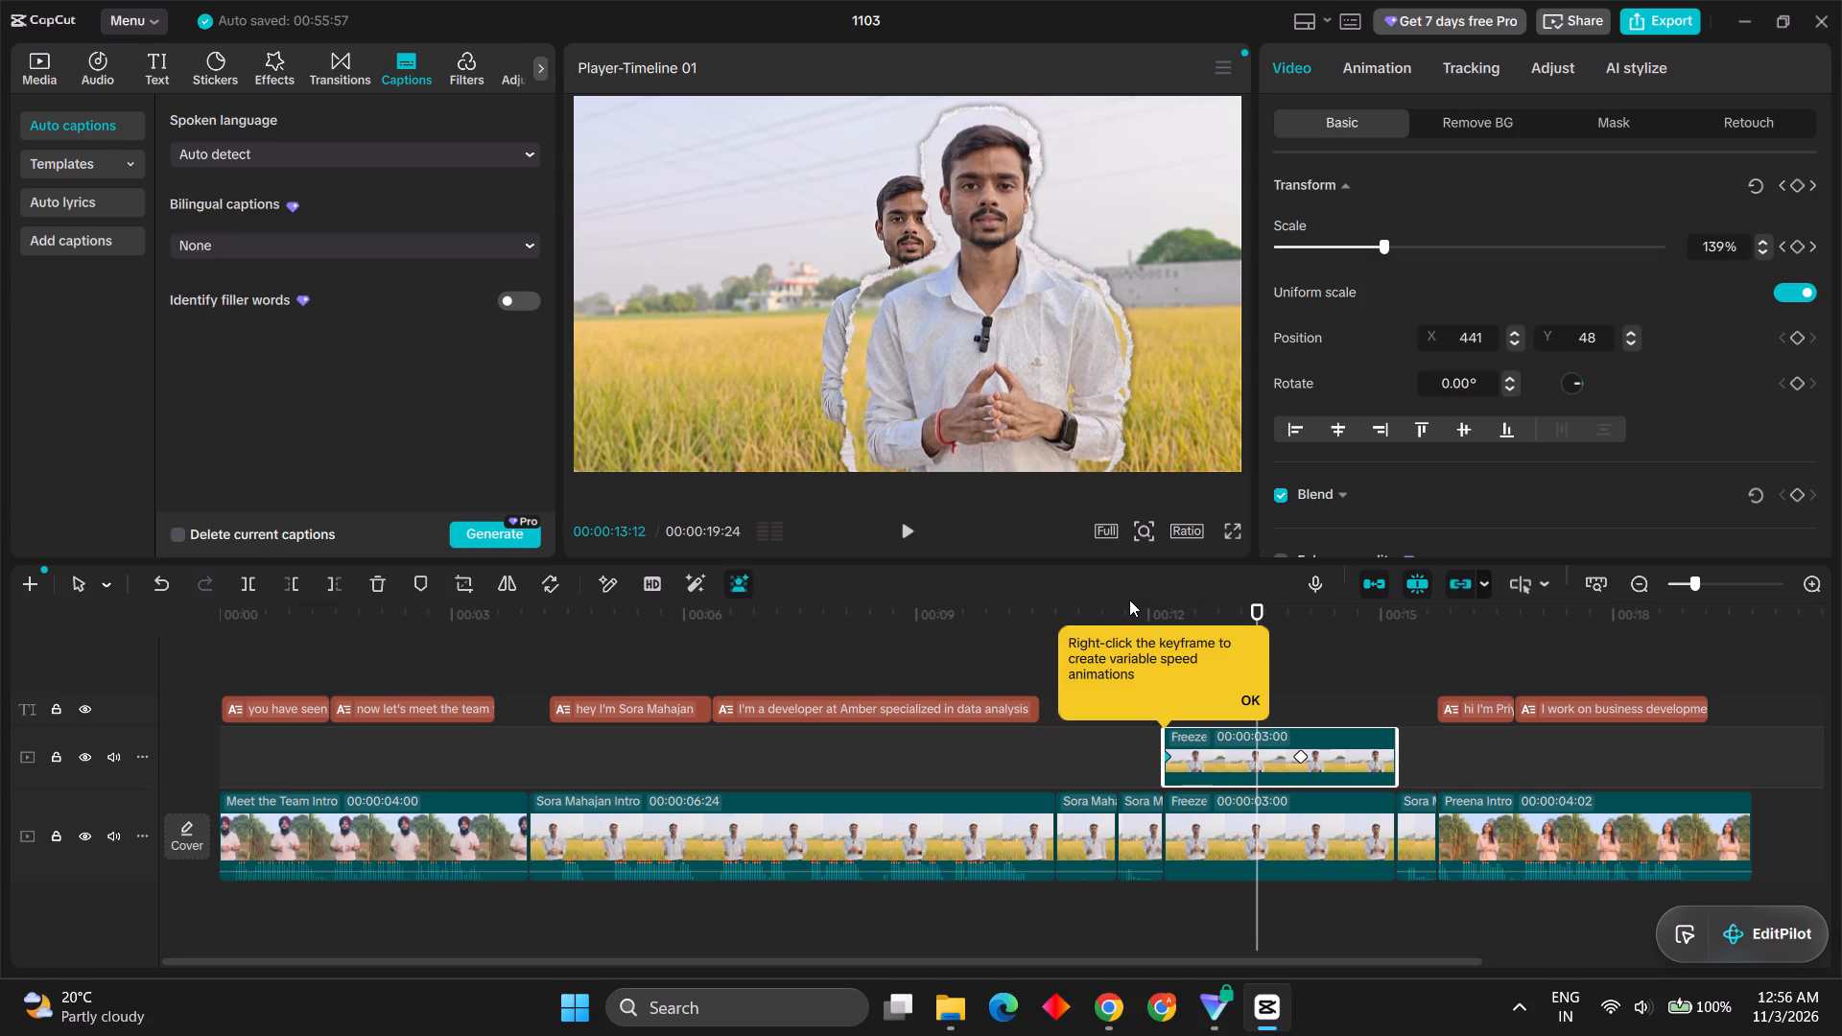
# Set the freeze frame copy's Paper Stroke size to 47 after trying and undoing 55.
pyautogui.click(1213, 733)
pyautogui.click(1446, 125)
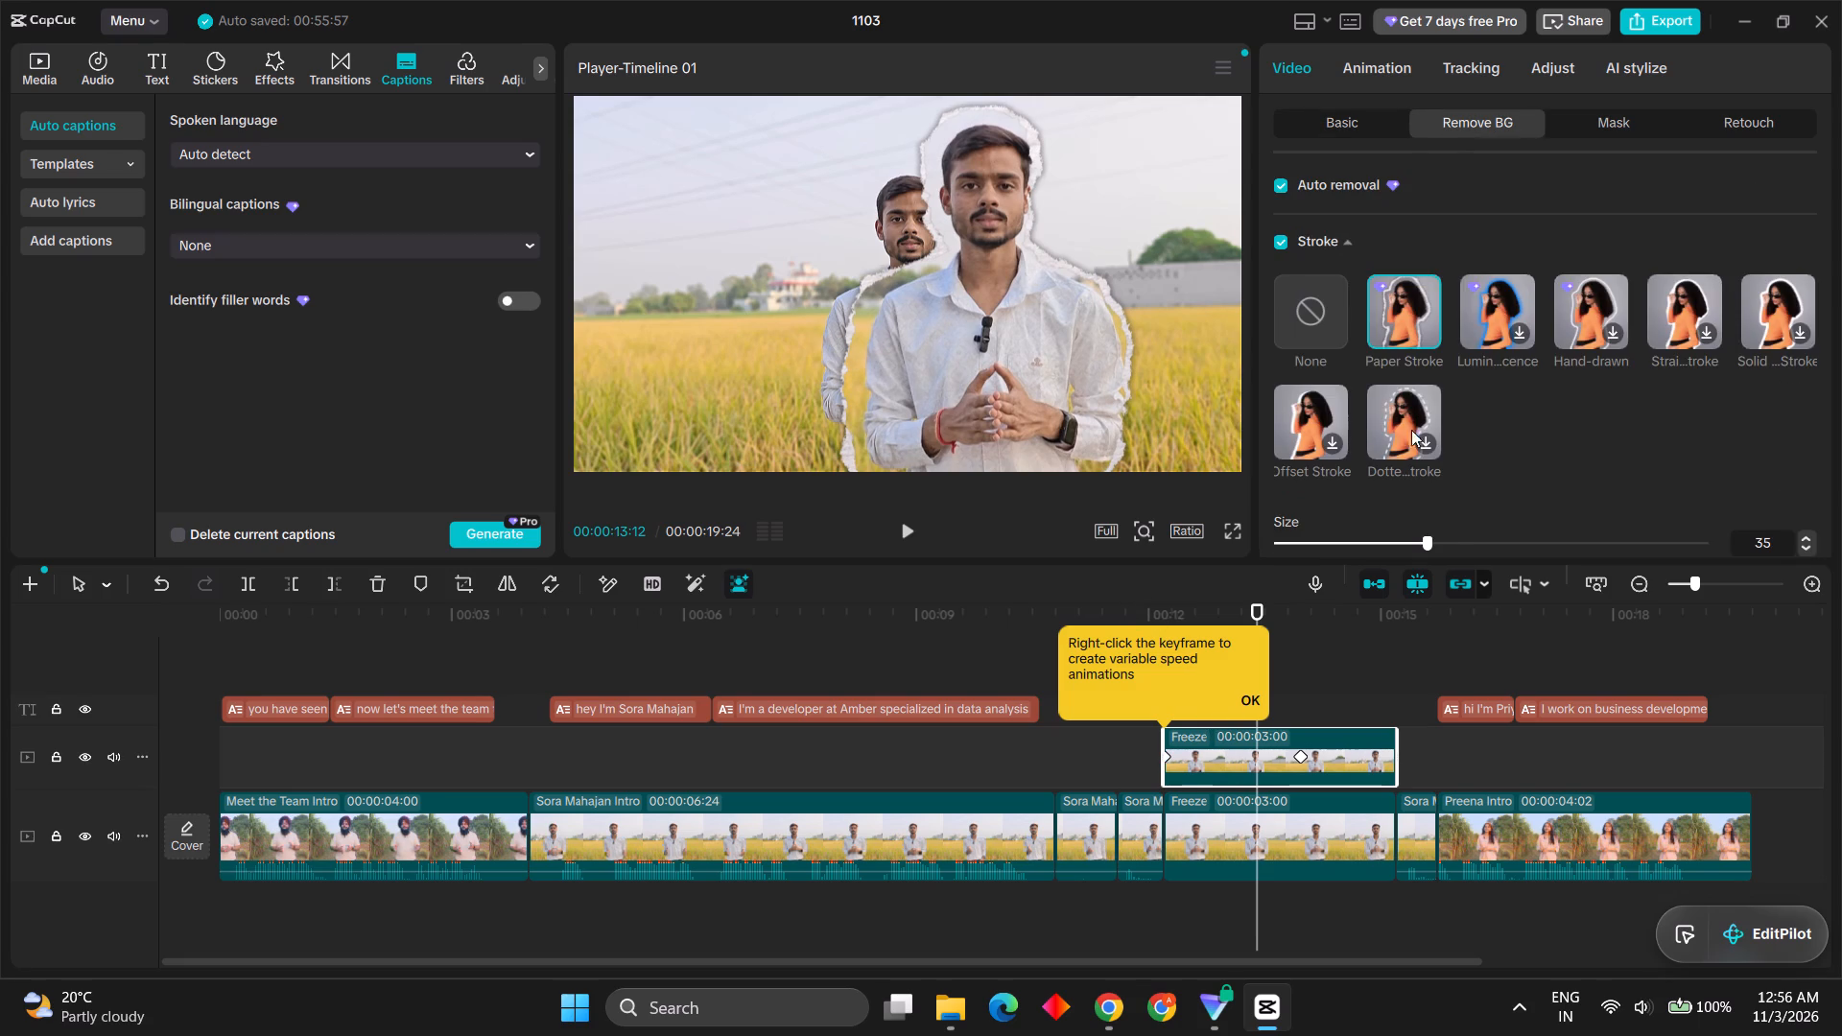
pyautogui.moveTo(1446, 530); pyautogui.dragTo(1511, 534)
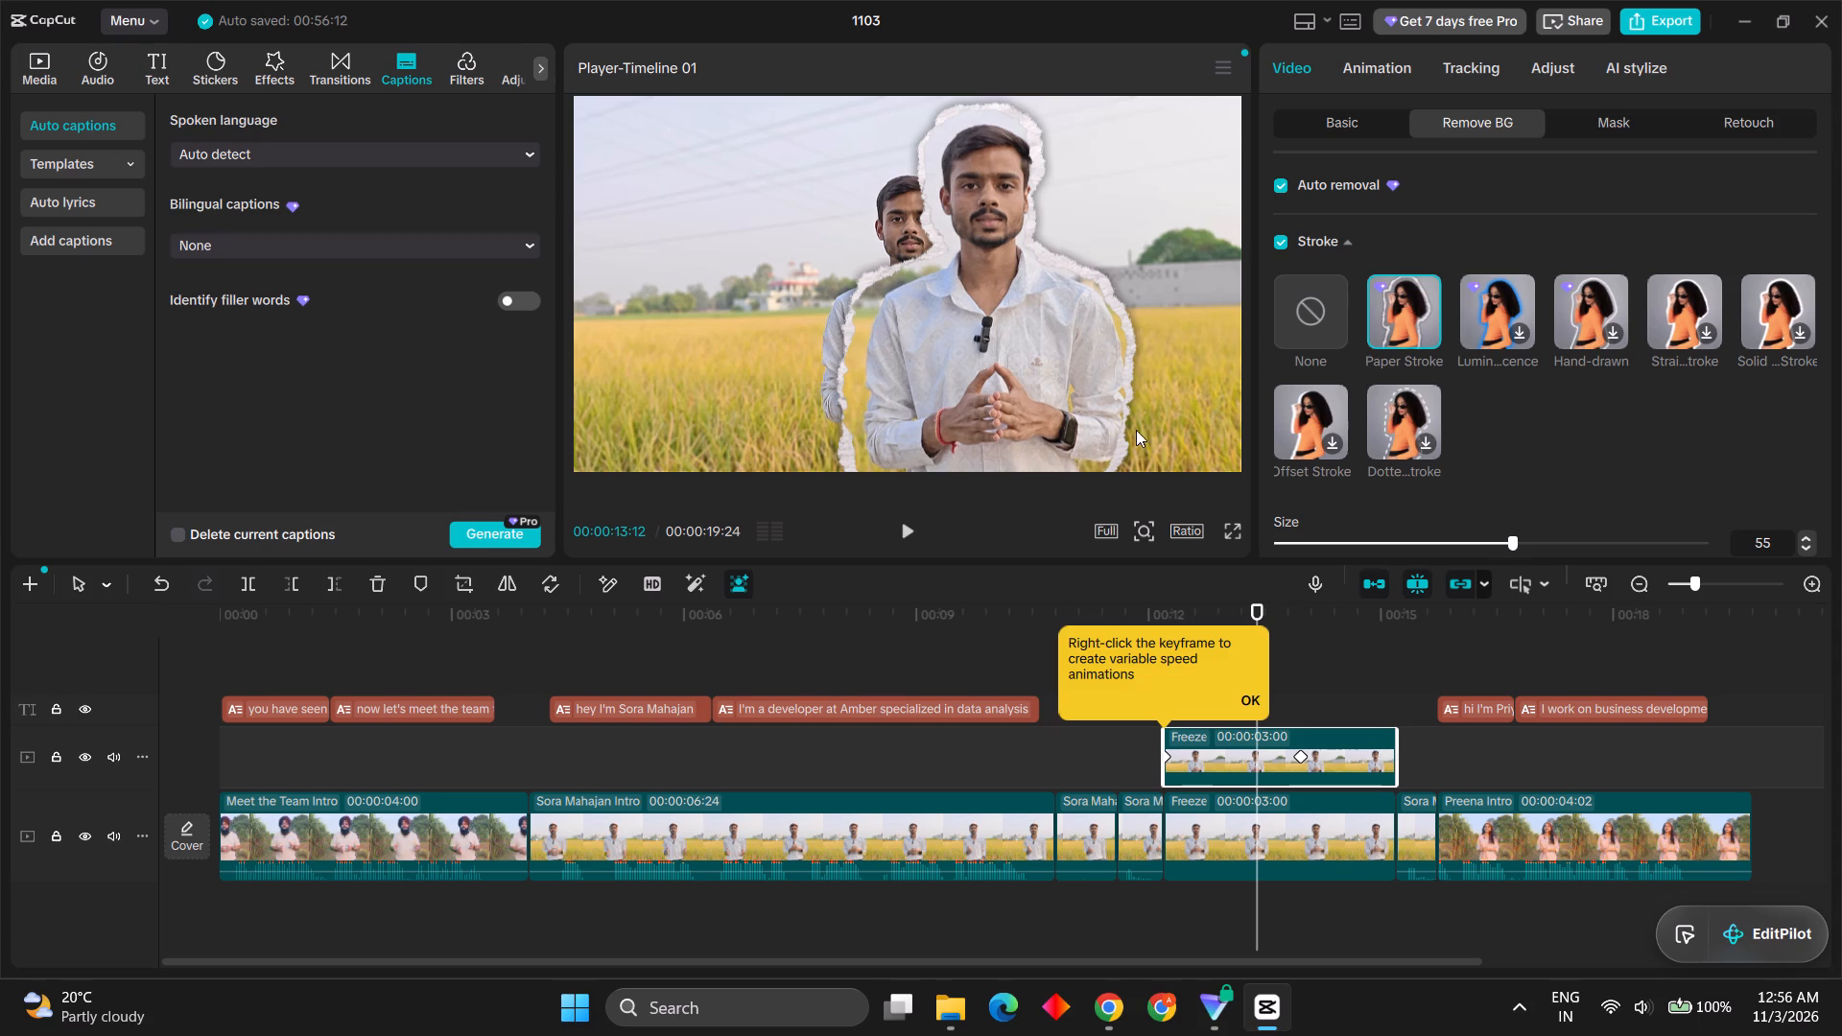
pyautogui.hotkey('ctrl', 'z')
pyautogui.moveTo(1451, 531); pyautogui.dragTo(1480, 537)
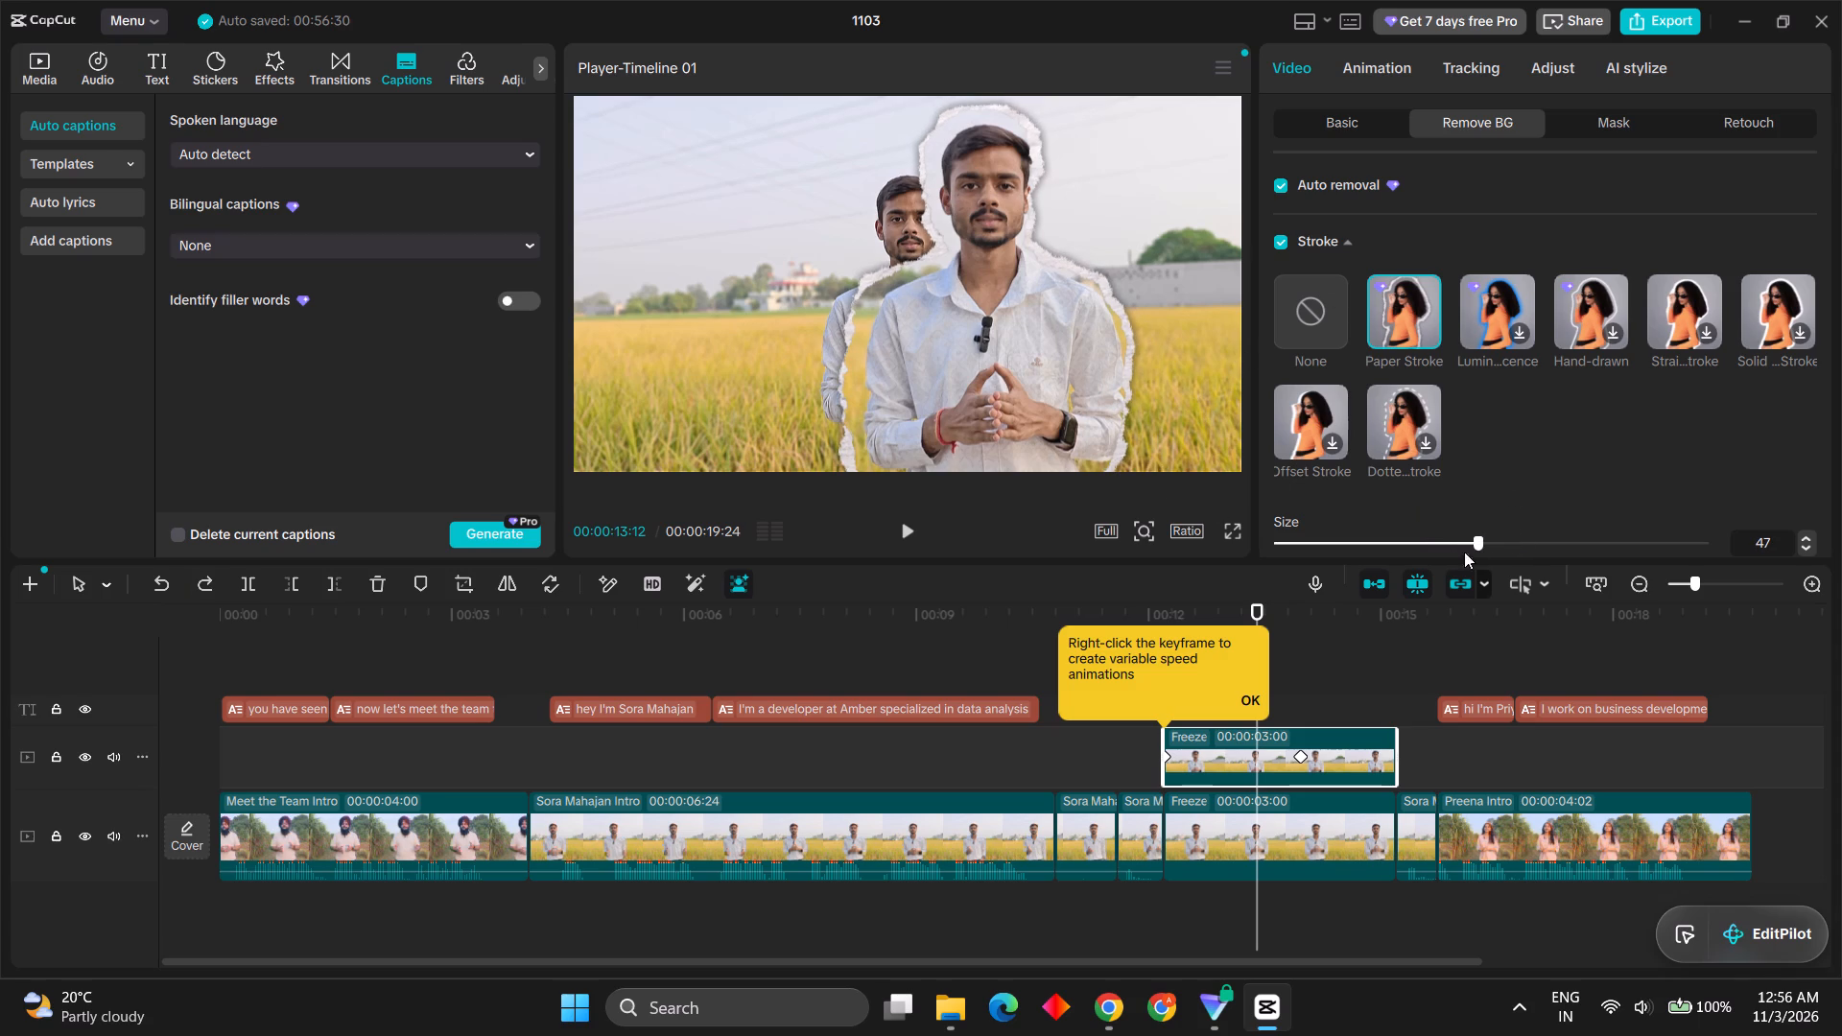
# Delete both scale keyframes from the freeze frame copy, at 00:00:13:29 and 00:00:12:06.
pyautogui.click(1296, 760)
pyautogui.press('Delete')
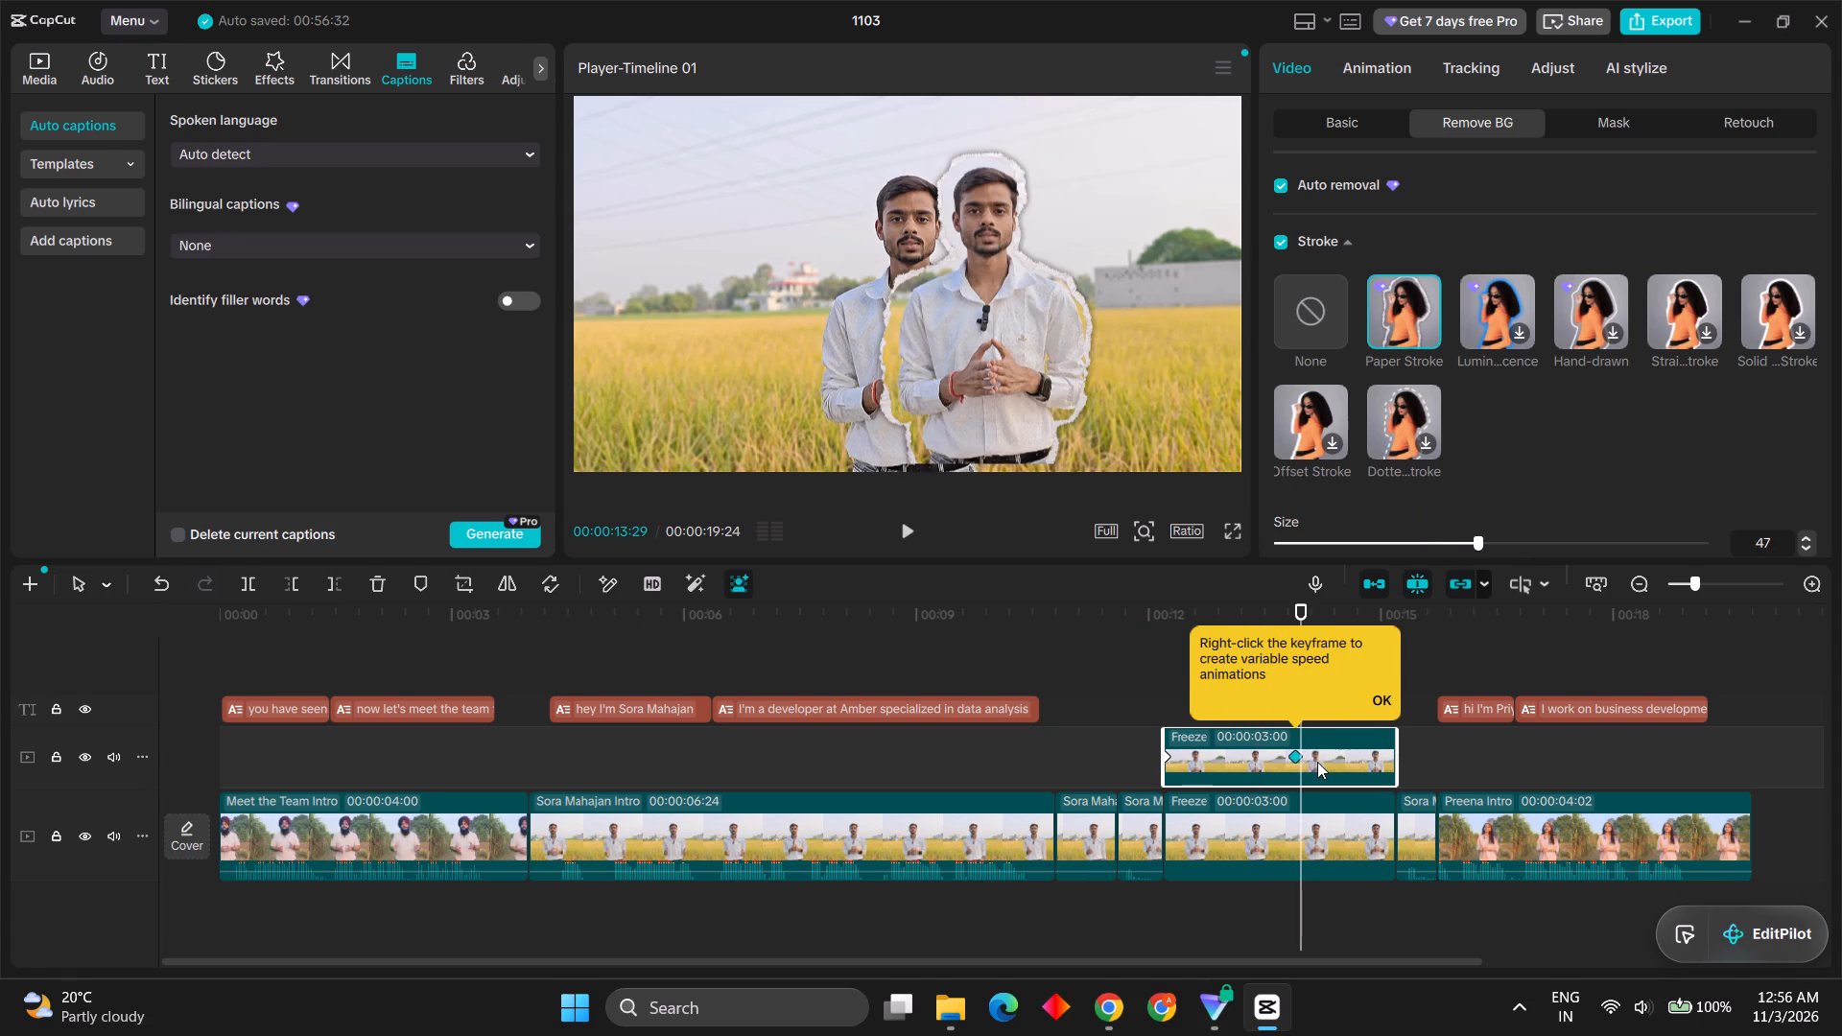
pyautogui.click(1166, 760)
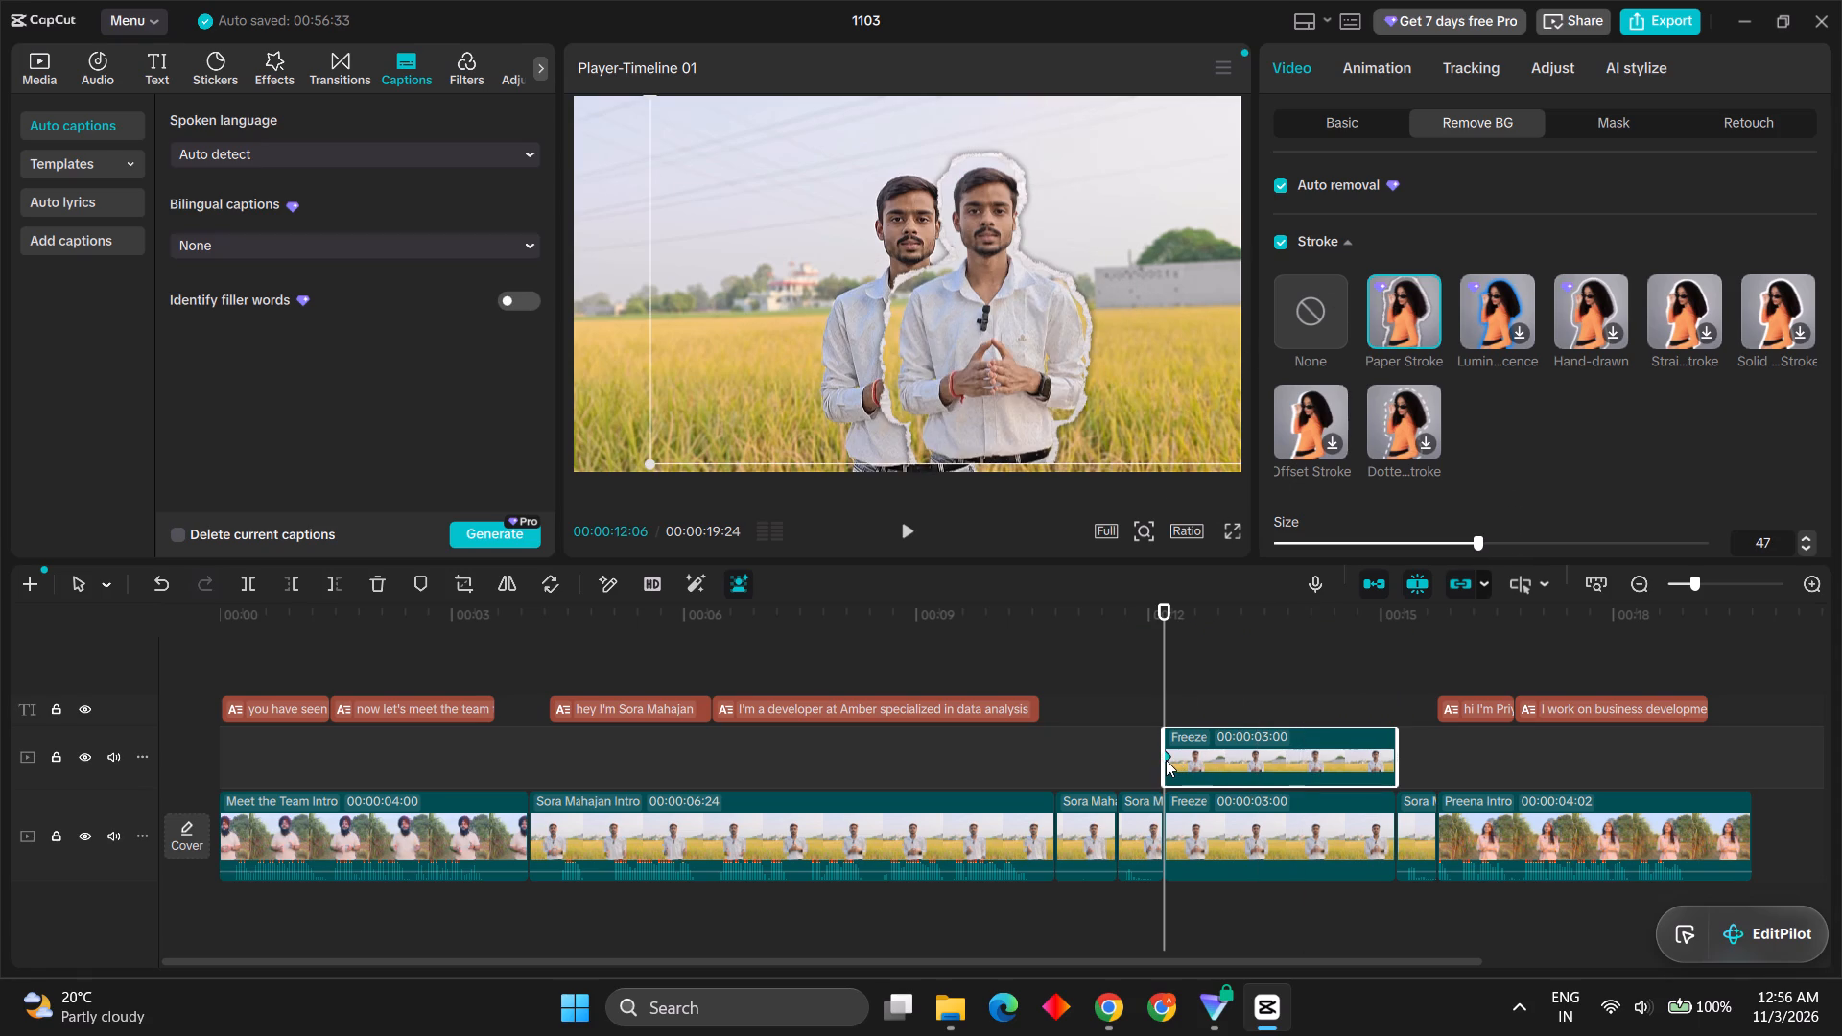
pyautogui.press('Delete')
# Move the freeze frame copy back over the original figure, to X 0, Y -59, and play back the result.
pyautogui.click(981, 374)
pyautogui.keyDown('ctrl'); pyautogui.moveTo(975, 374); pyautogui.dragTo(958, 376); pyautogui.keyUp('ctrl')
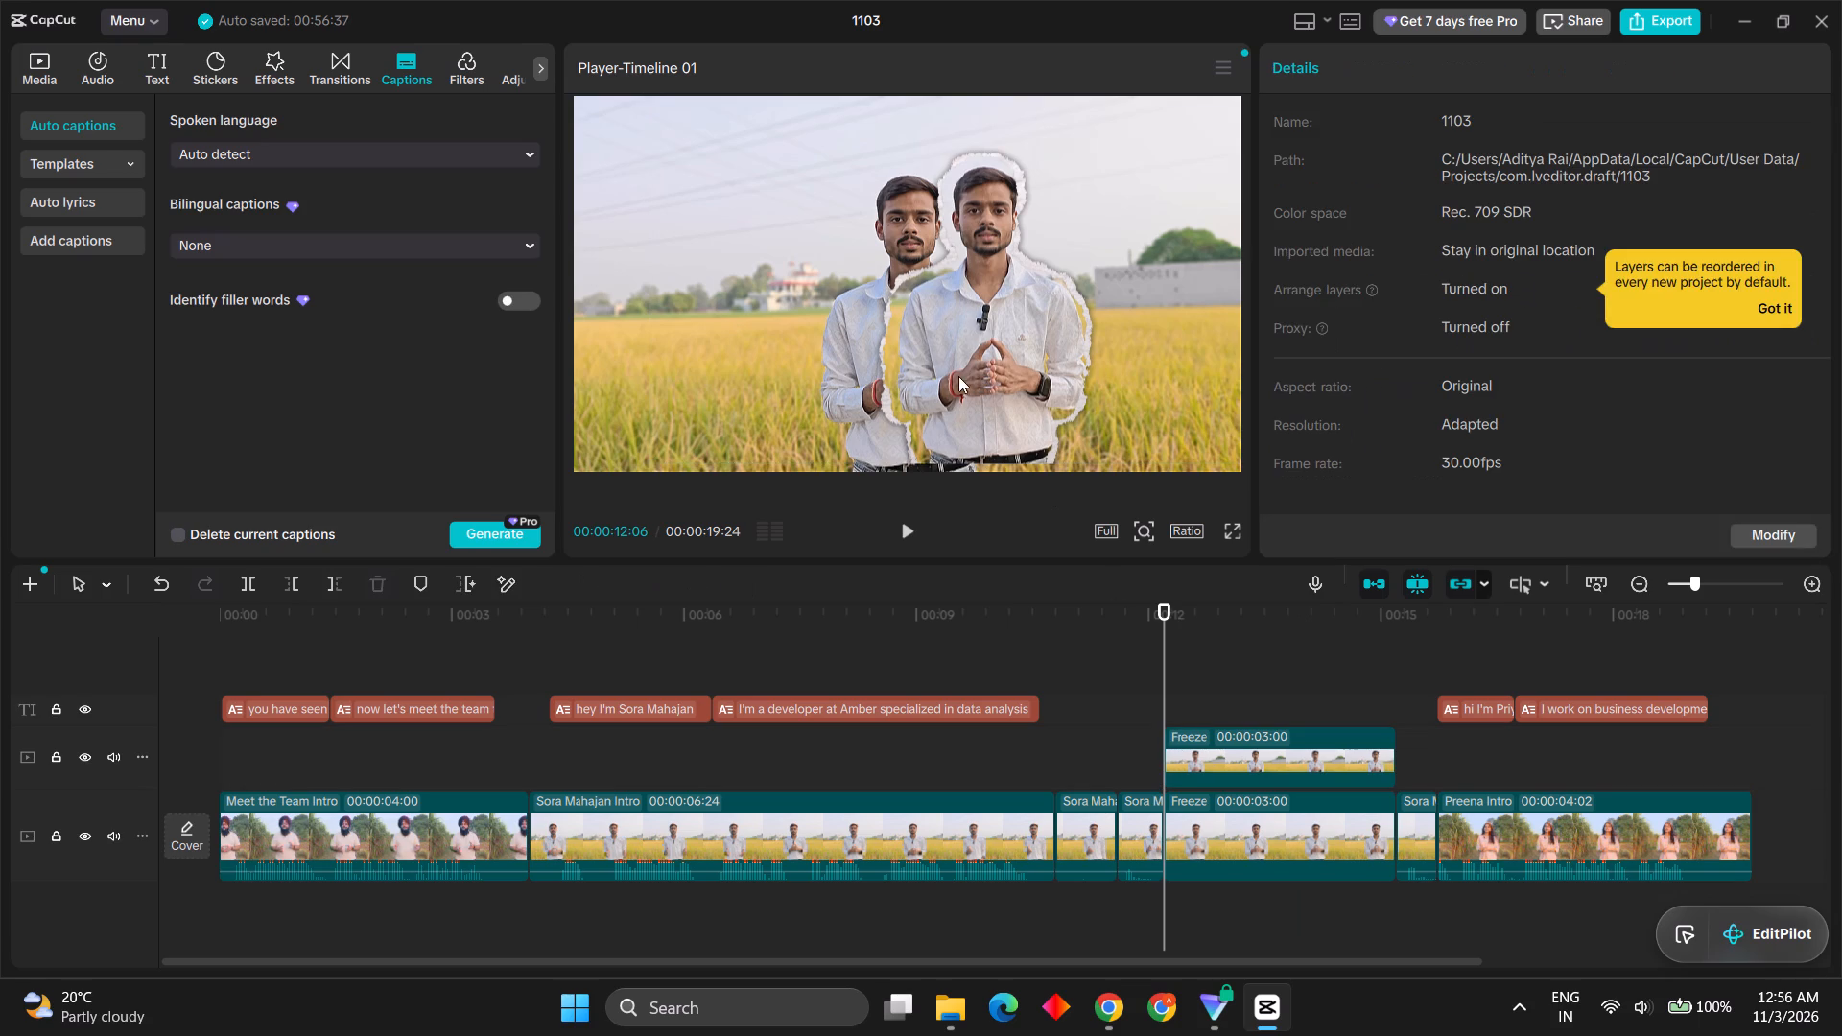
pyautogui.keyDown('ctrl'); pyautogui.moveTo(958, 376); pyautogui.dragTo(940, 378); pyautogui.keyUp('ctrl')
pyautogui.click(1251, 718)
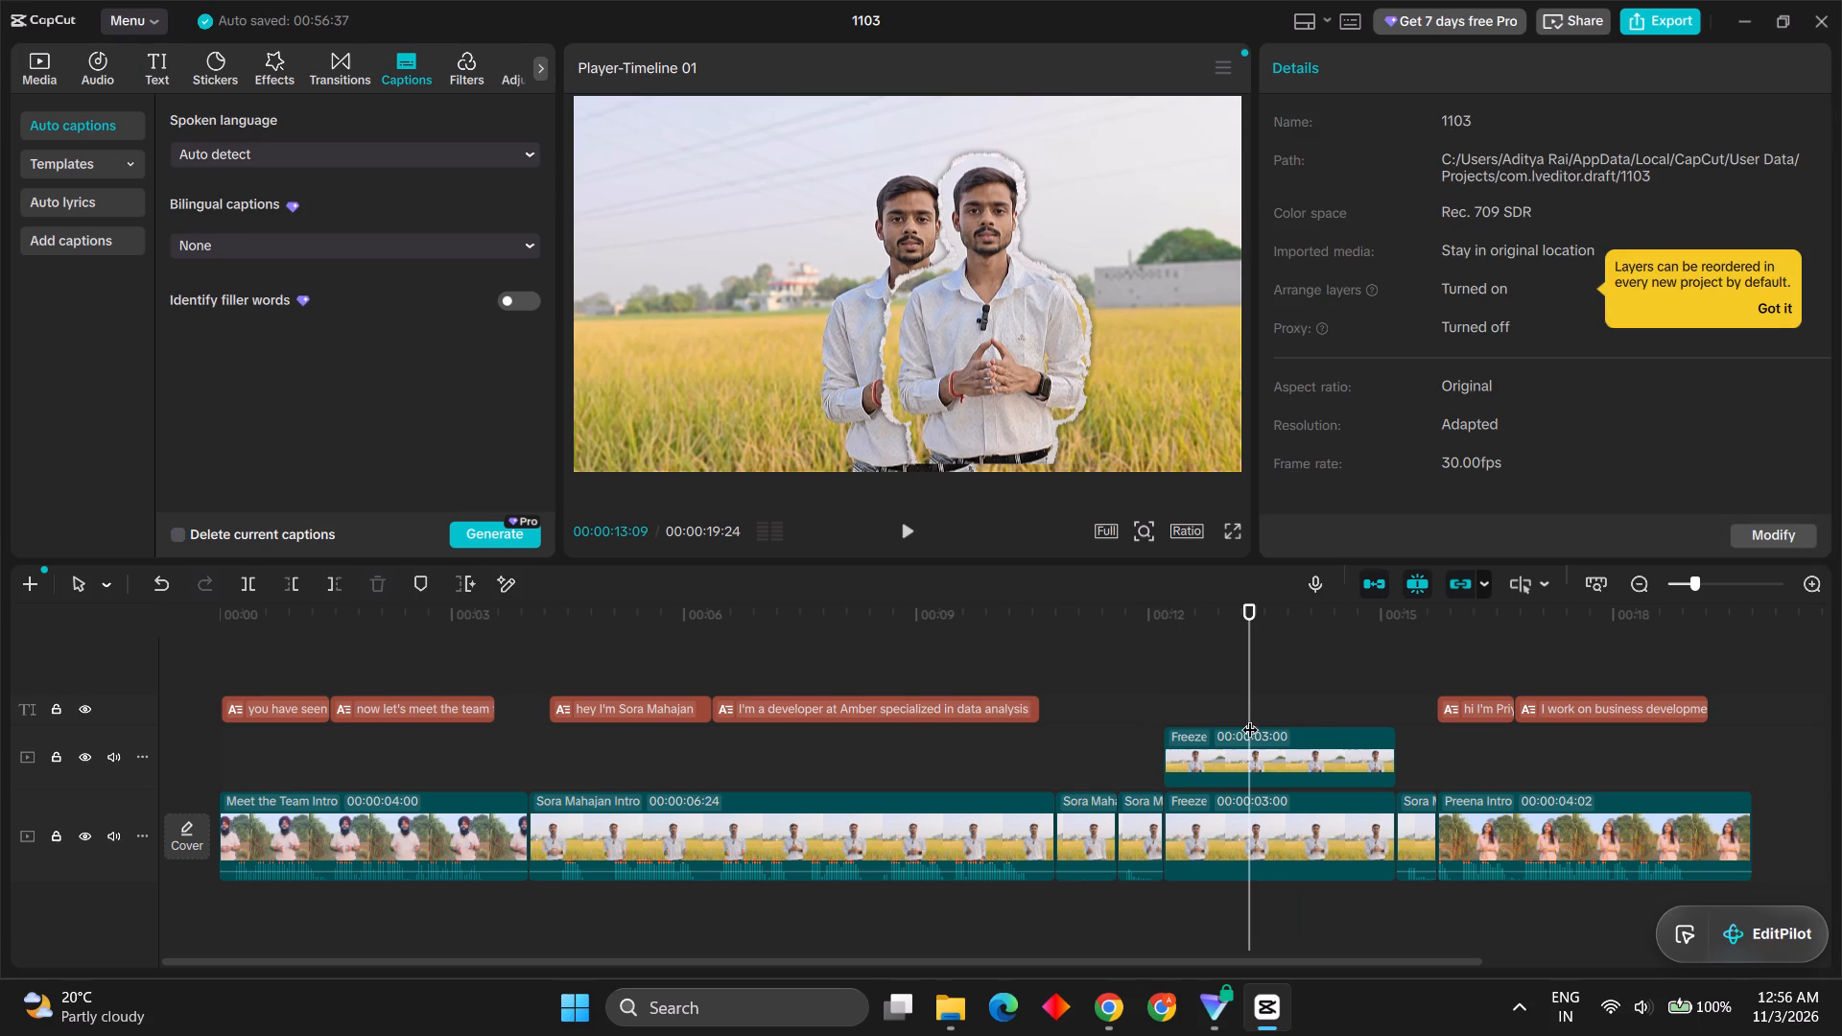
pyautogui.click(913, 326)
pyautogui.moveTo(953, 322); pyautogui.dragTo(879, 341)
pyautogui.moveTo(1189, 650); pyautogui.dragTo(1187, 641)
pyautogui.moveTo(1183, 623); pyautogui.dragTo(1169, 620)
pyautogui.press('space')
pyautogui.press('space')
pyautogui.click(1169, 620)
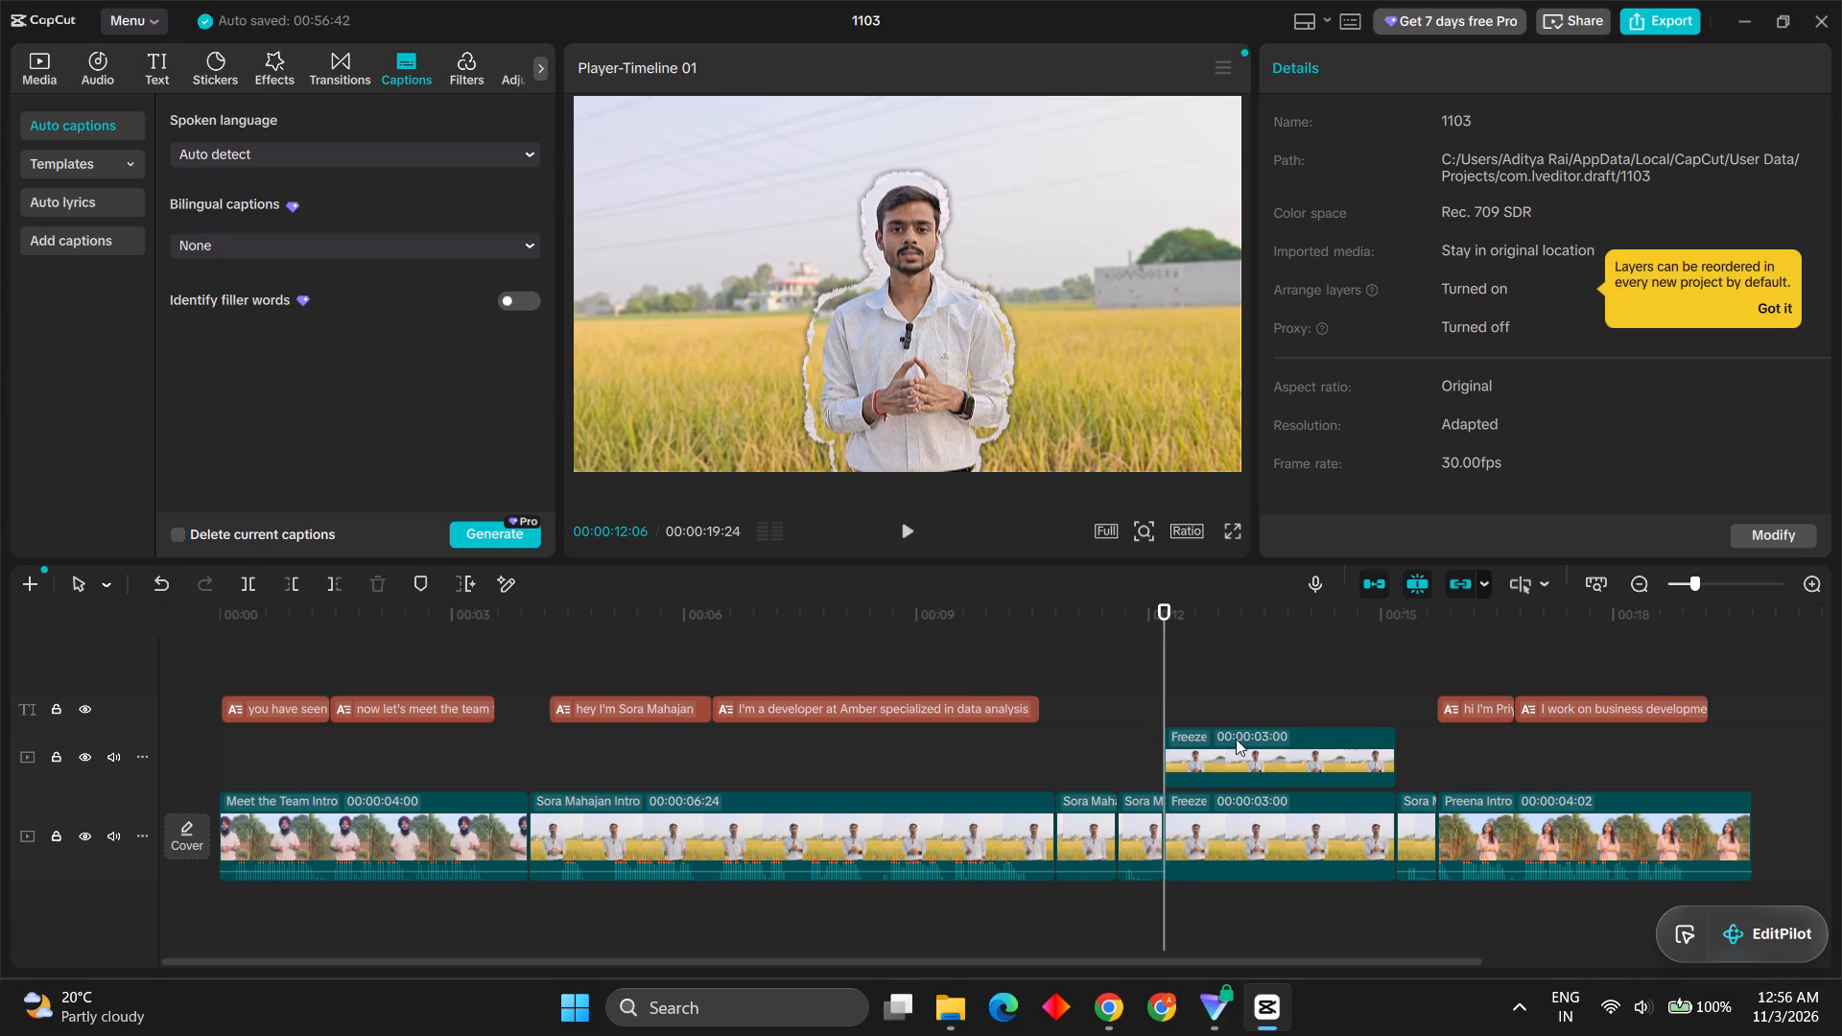
# Animate the freeze frame copy's scale with keyframes from 100% at 00:00:12:06 to 158% at 00:00:13:18.
pyautogui.click(1236, 749)
pyautogui.click(1336, 131)
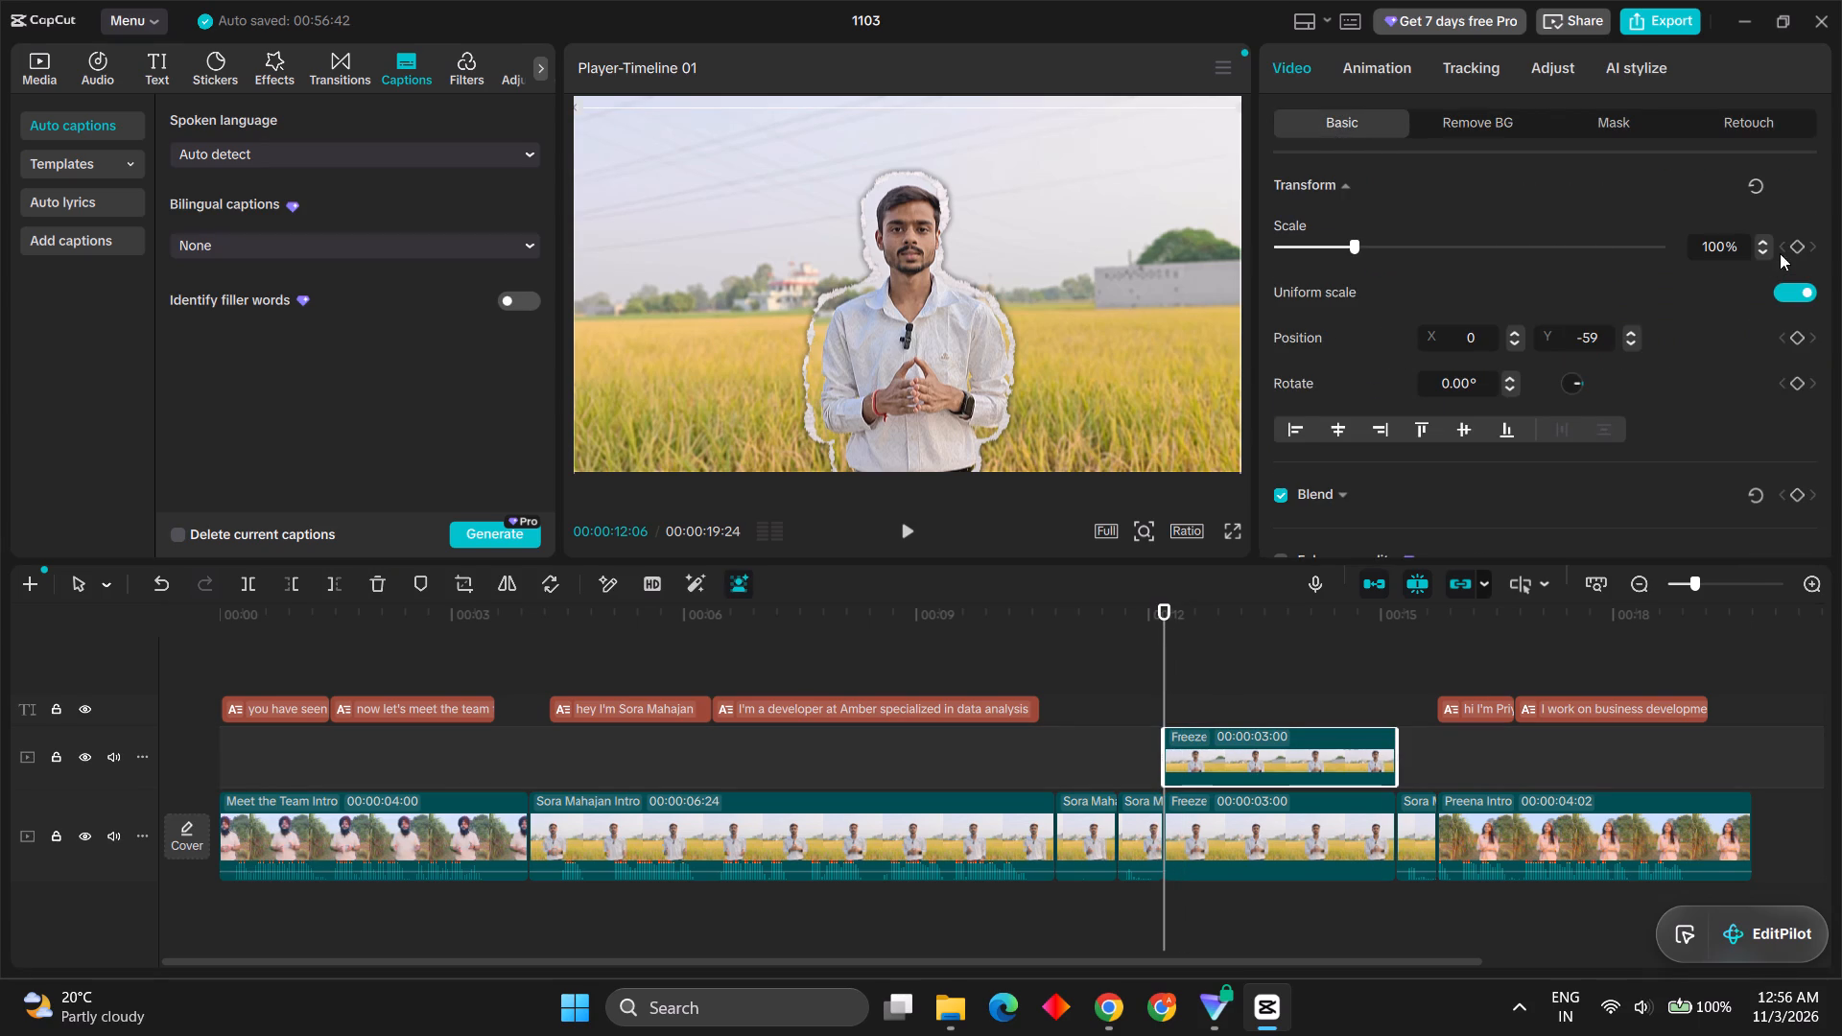
pyautogui.click(1792, 247)
pyautogui.moveTo(1166, 616); pyautogui.dragTo(1170, 614)
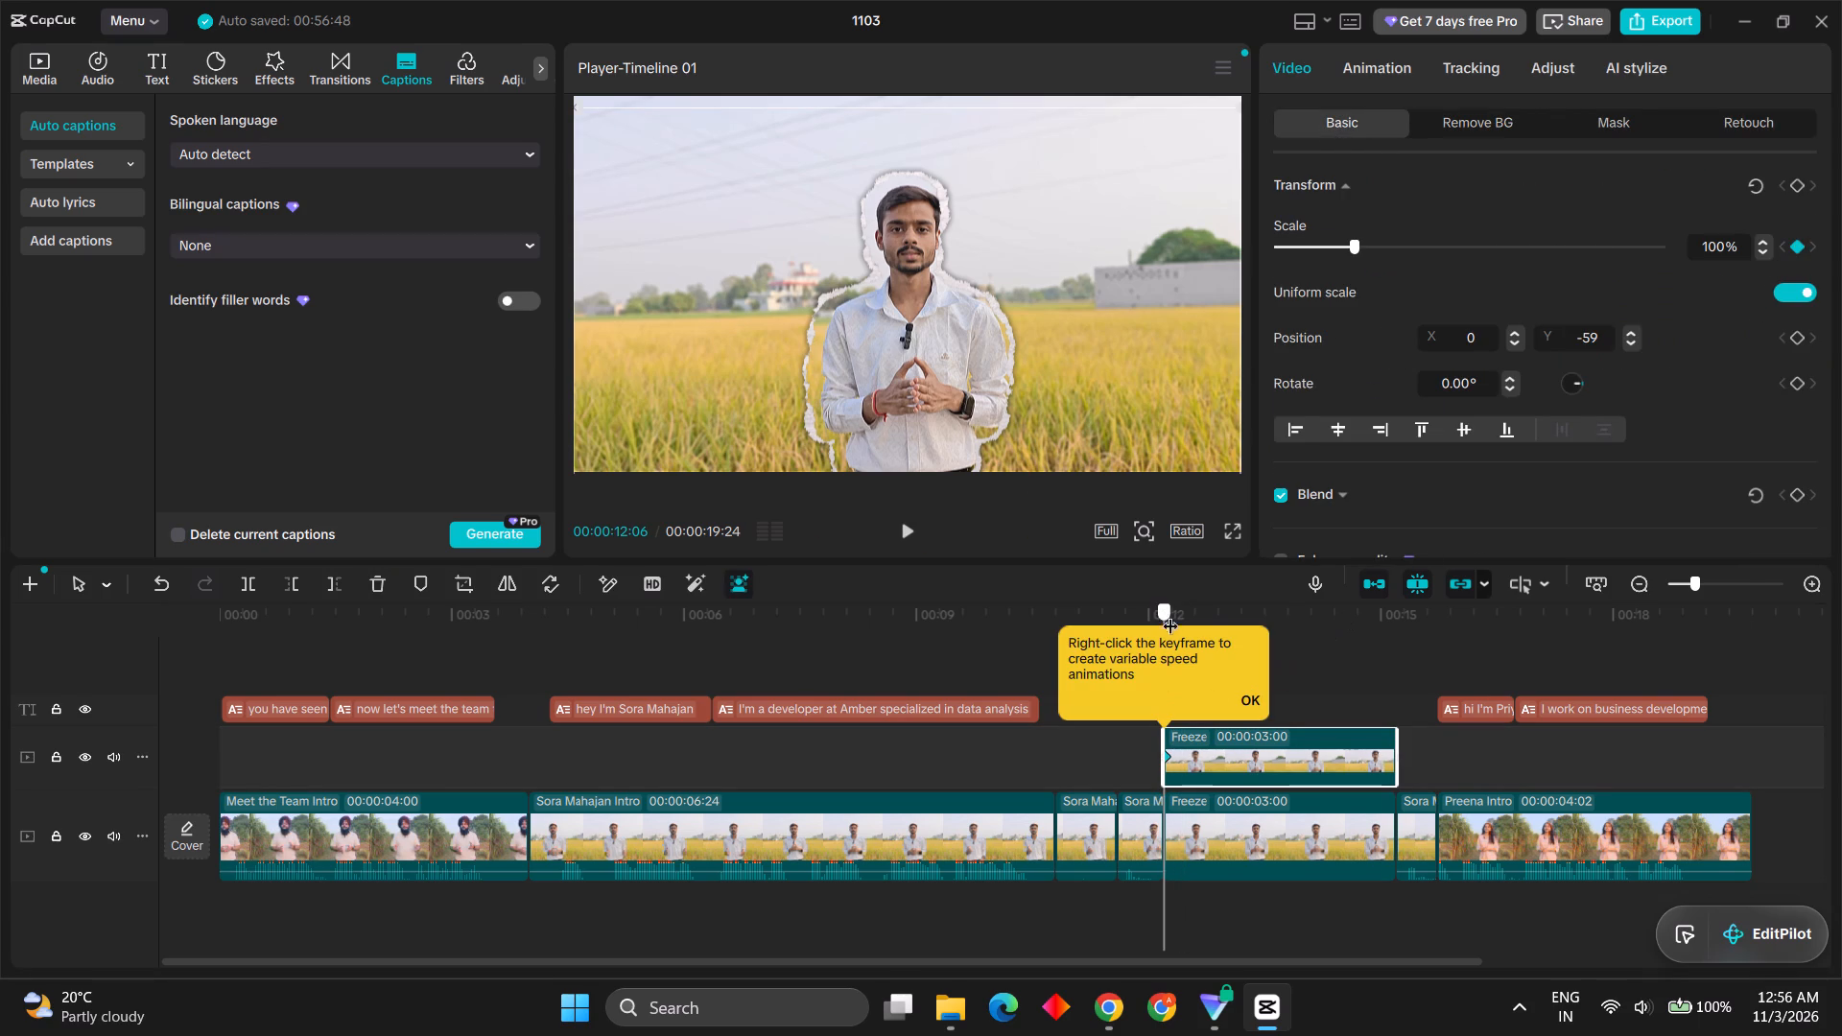
pyautogui.moveTo(1170, 614); pyautogui.dragTo(1272, 607)
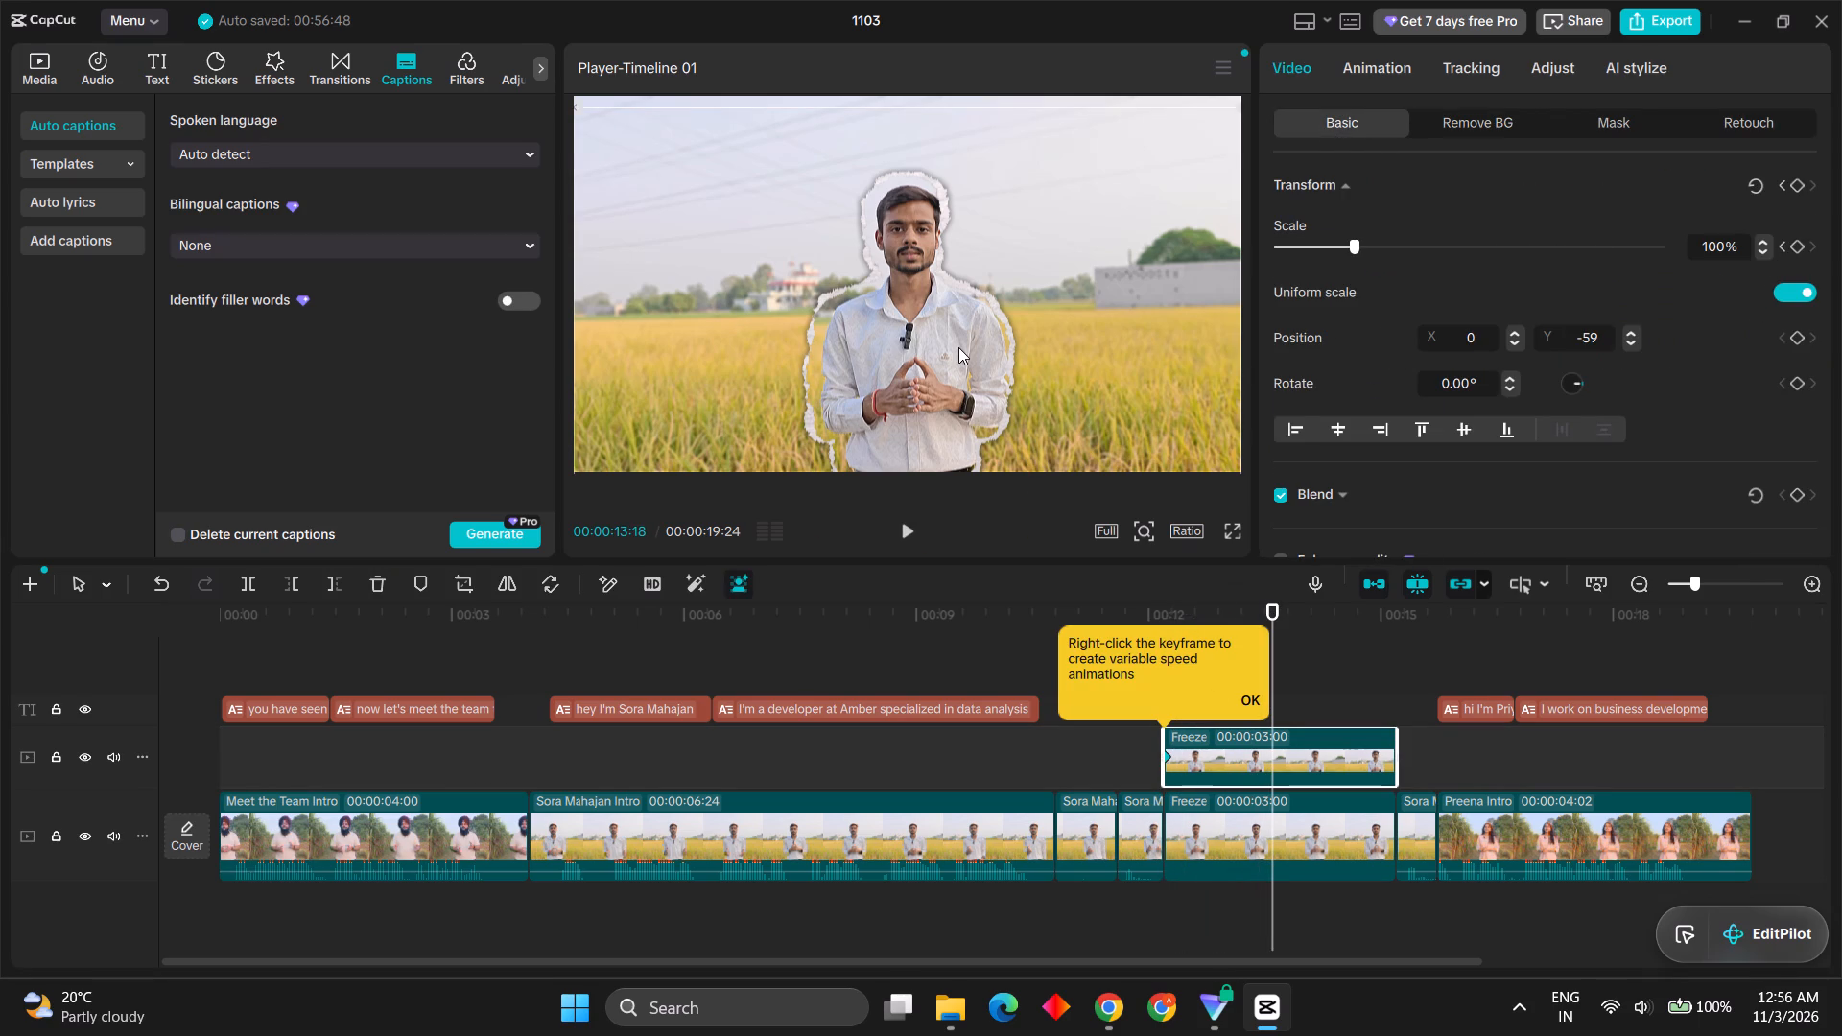
pyautogui.click(958, 347)
pyautogui.moveTo(1363, 252); pyautogui.dragTo(1399, 251)
# Move the enlarged freeze frame copy beside the original figure, to X 507, Y -90.
pyautogui.moveTo(946, 346); pyautogui.dragTo(1033, 351)
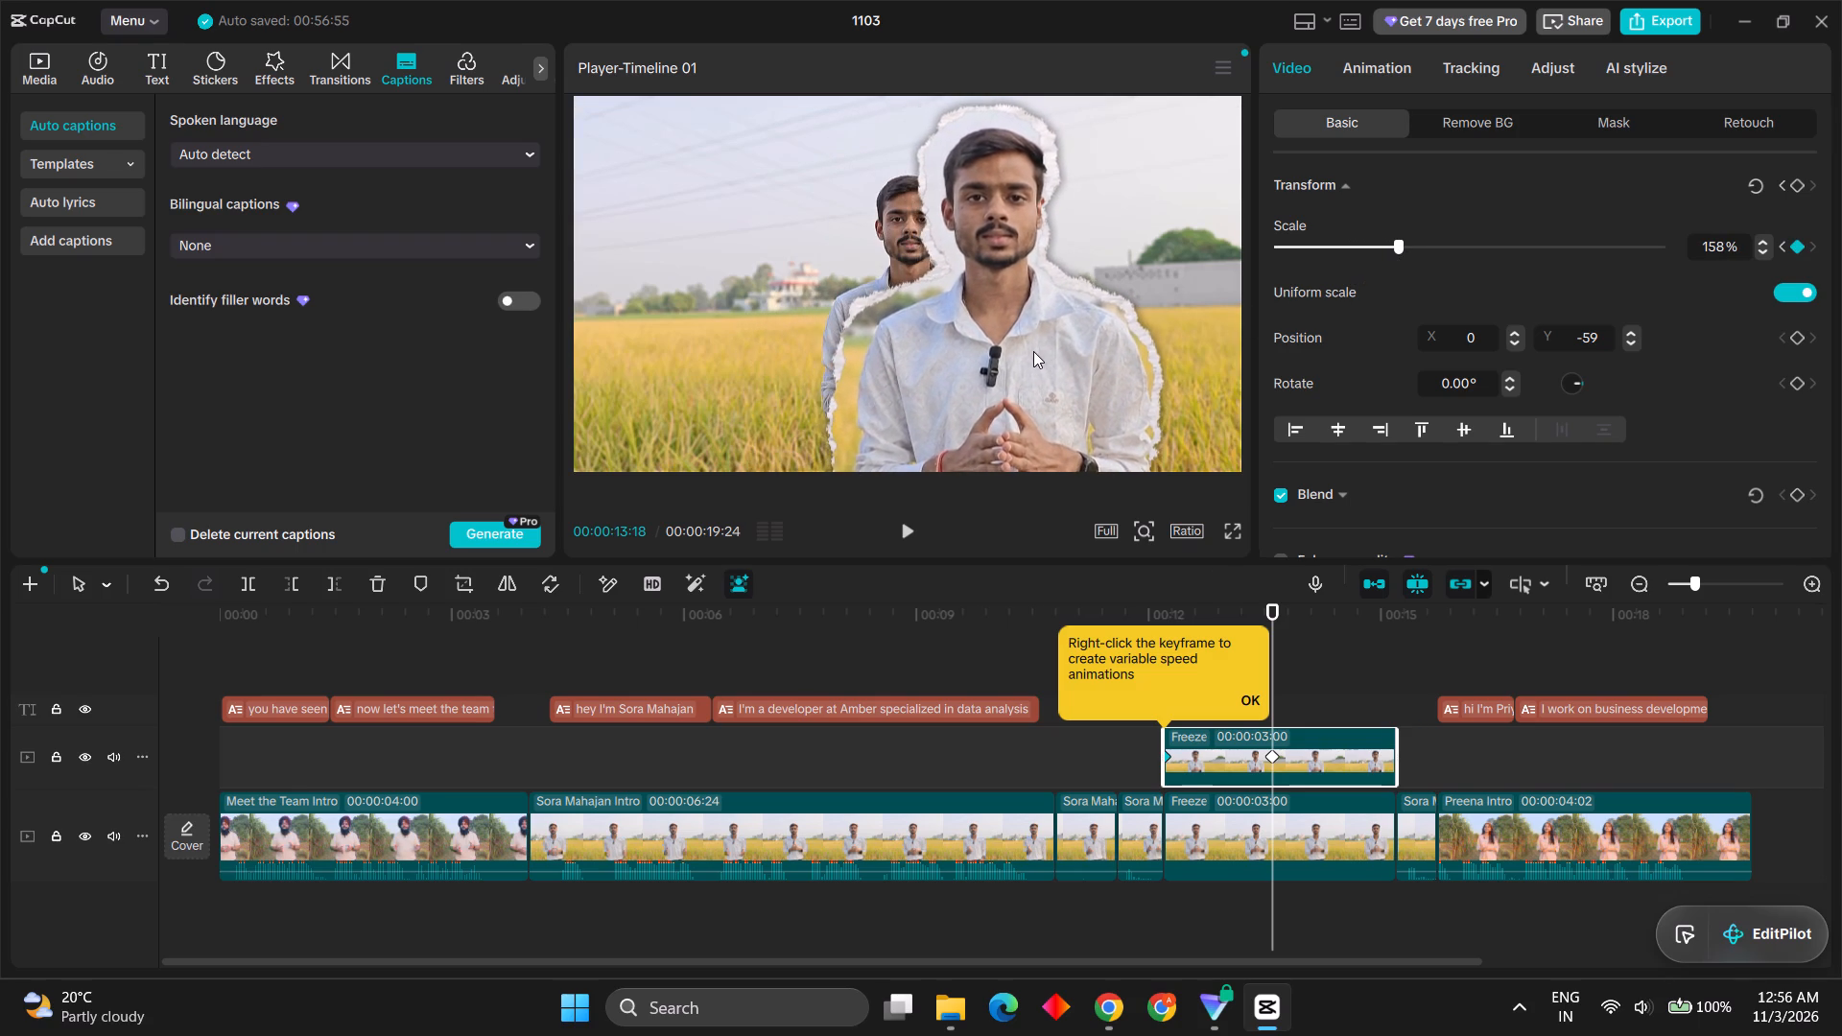
pyautogui.moveTo(1033, 351); pyautogui.dragTo(1034, 351)
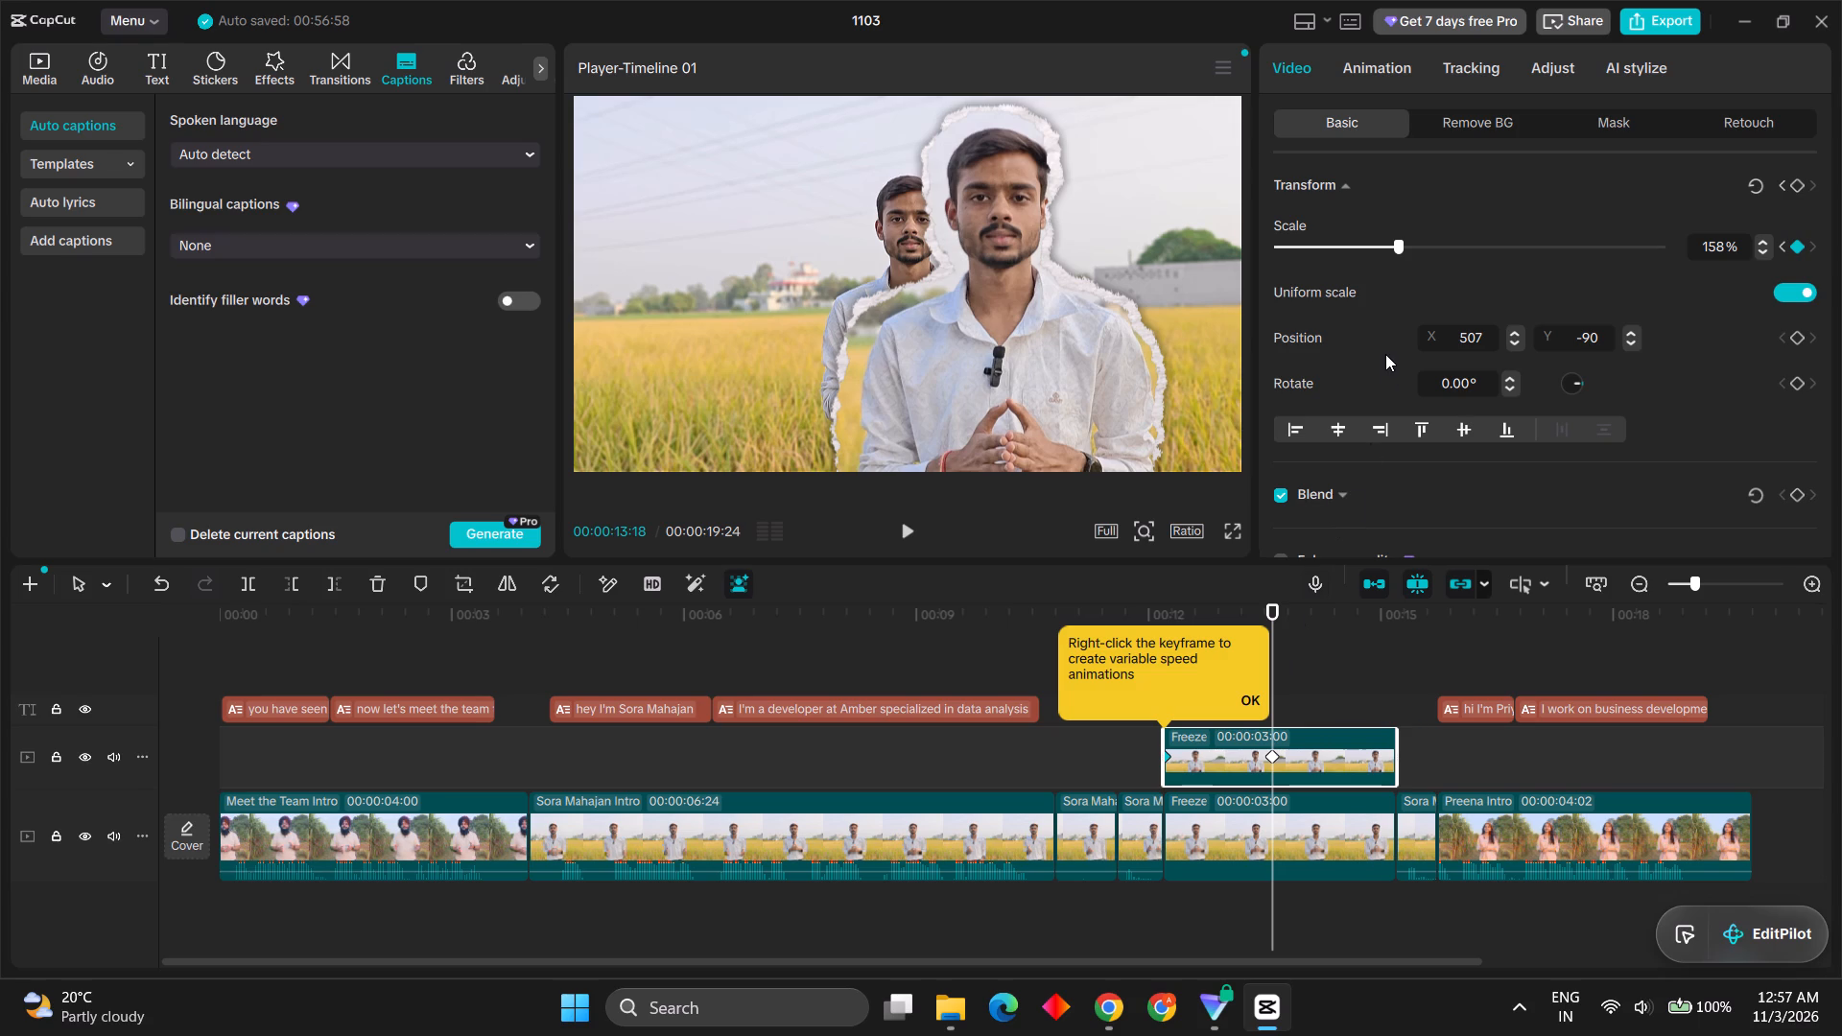
# Look through the freeze frame copy's tracking, adjustment, animation, mask, retouch and background removal settings for a keyframe graph option.
pyautogui.scroll(-1, 1385, 354)
pyautogui.scroll(1, 1385, 354)
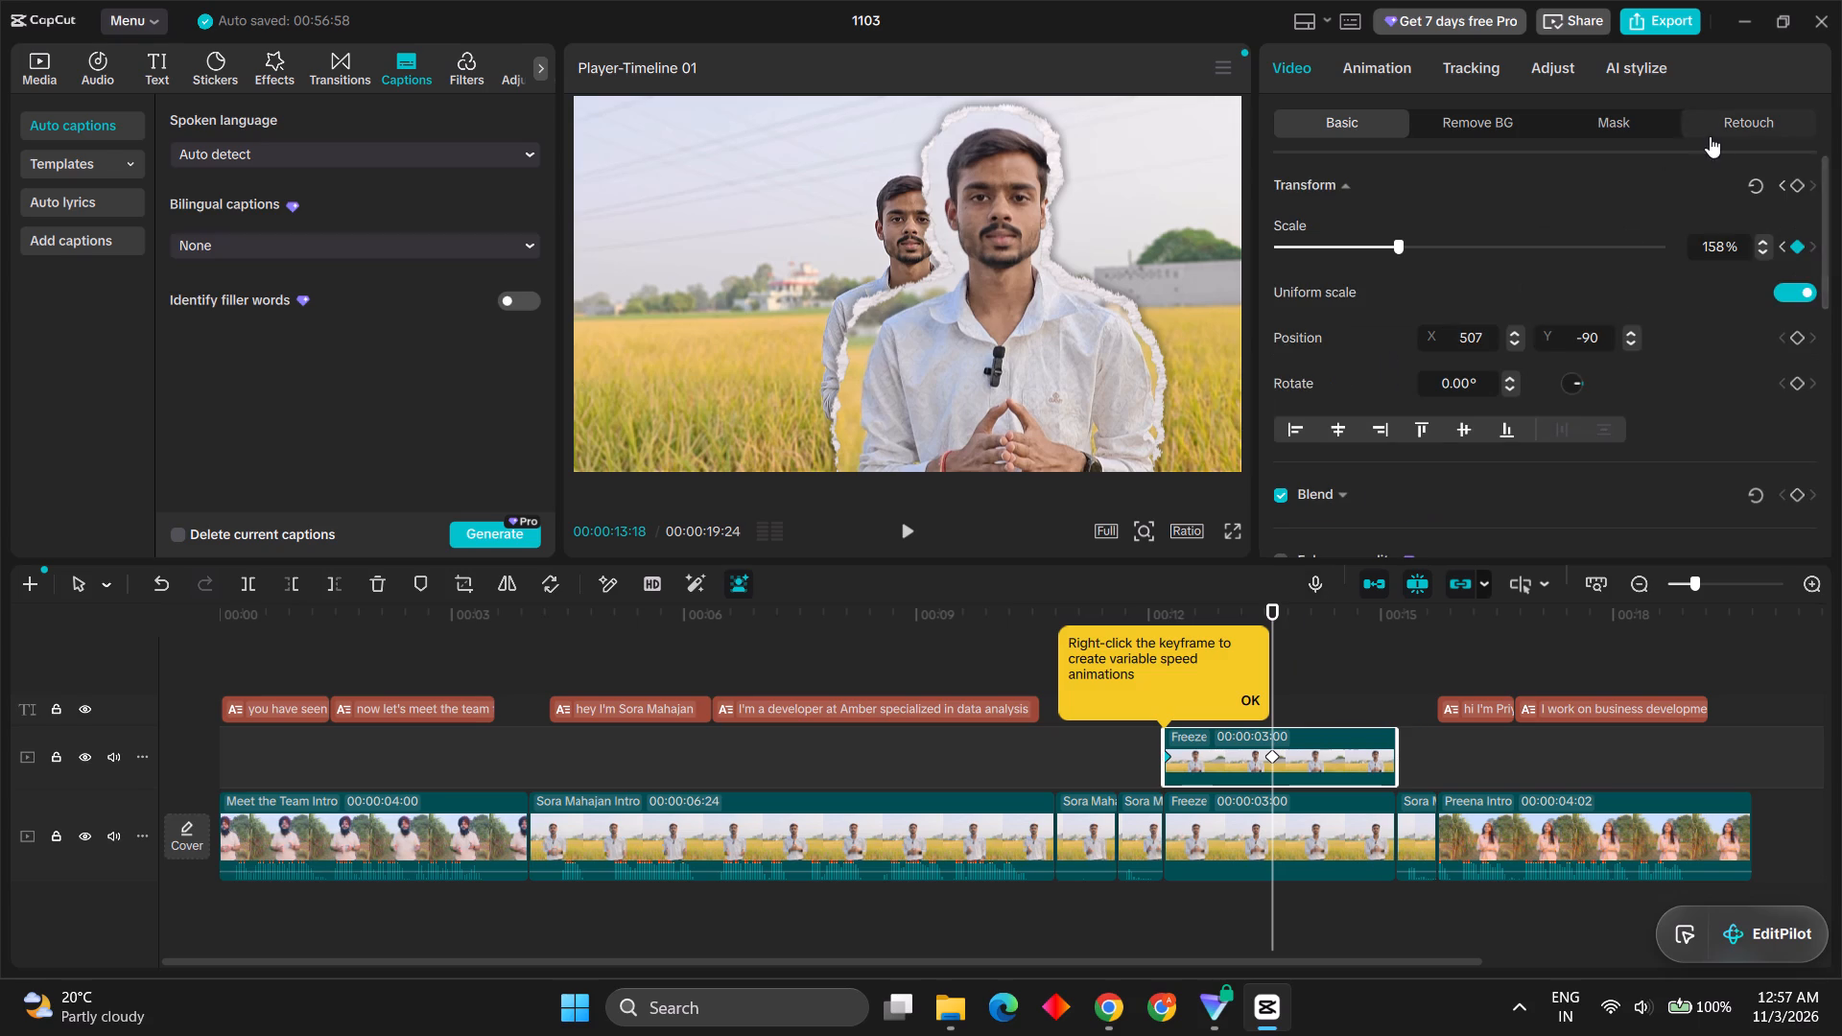
pyautogui.click(1459, 58)
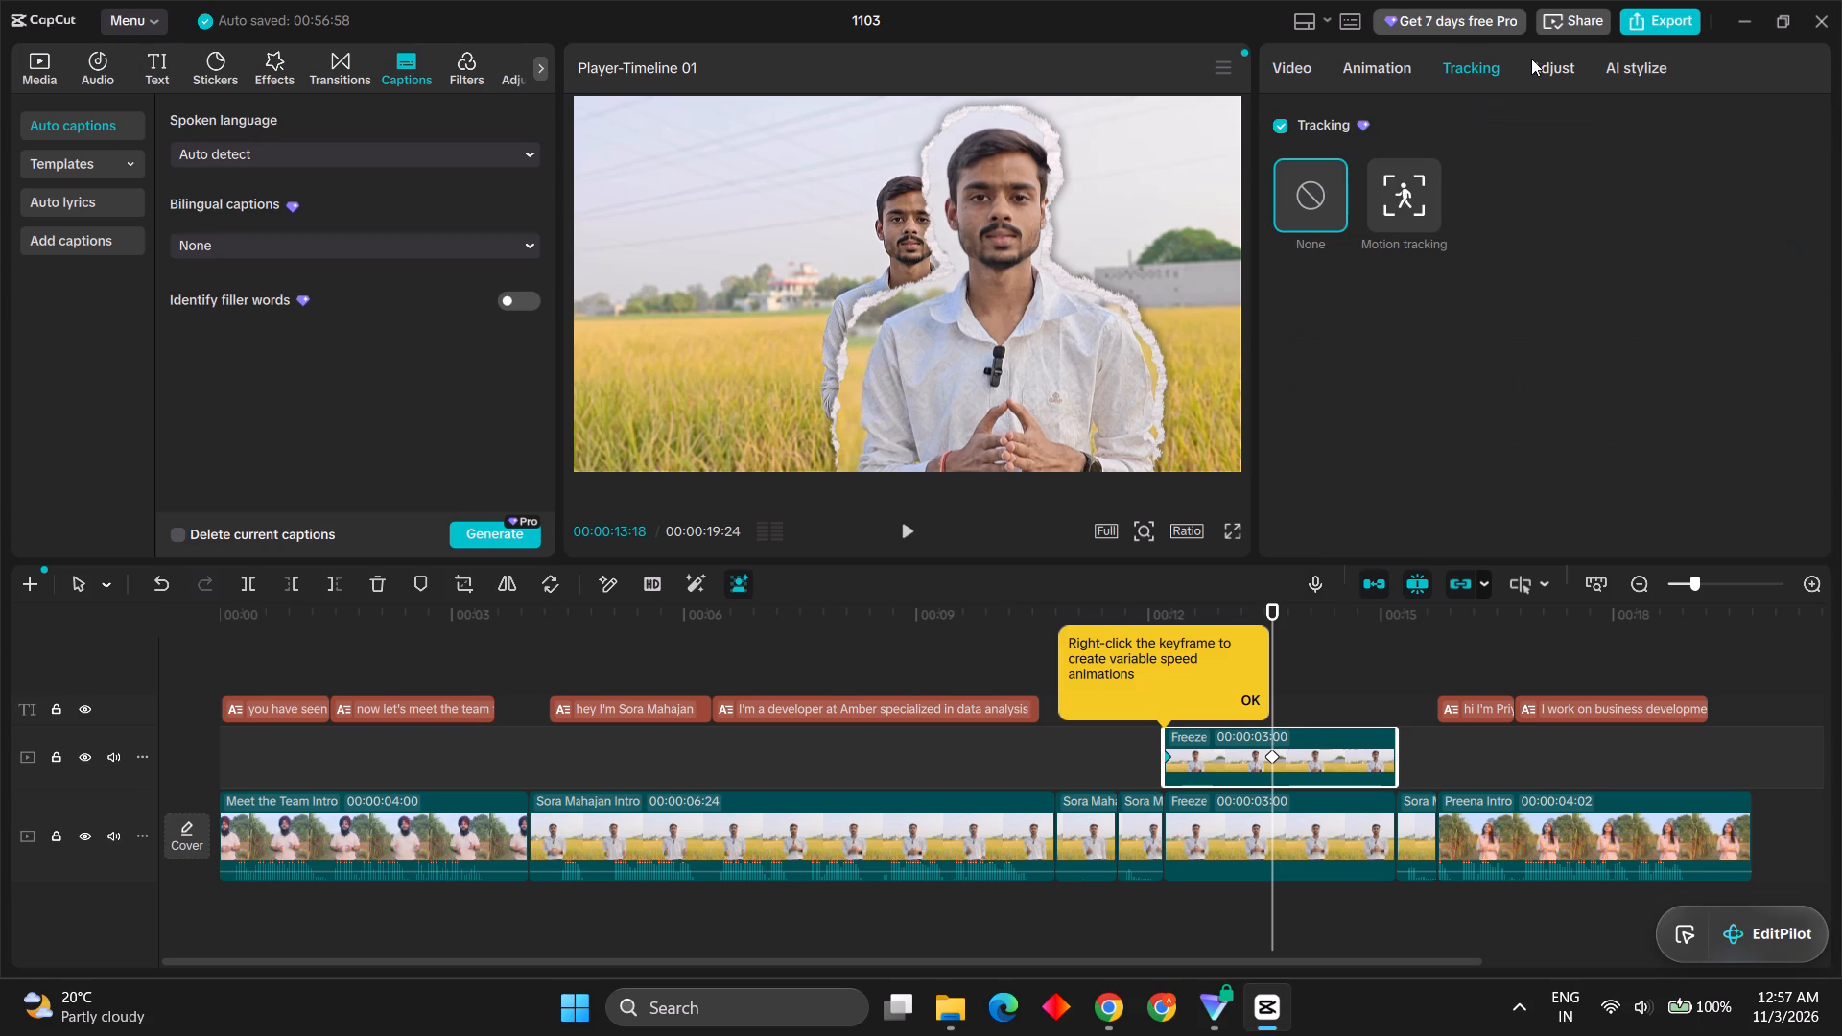
pyautogui.click(1531, 59)
pyautogui.click(1544, 71)
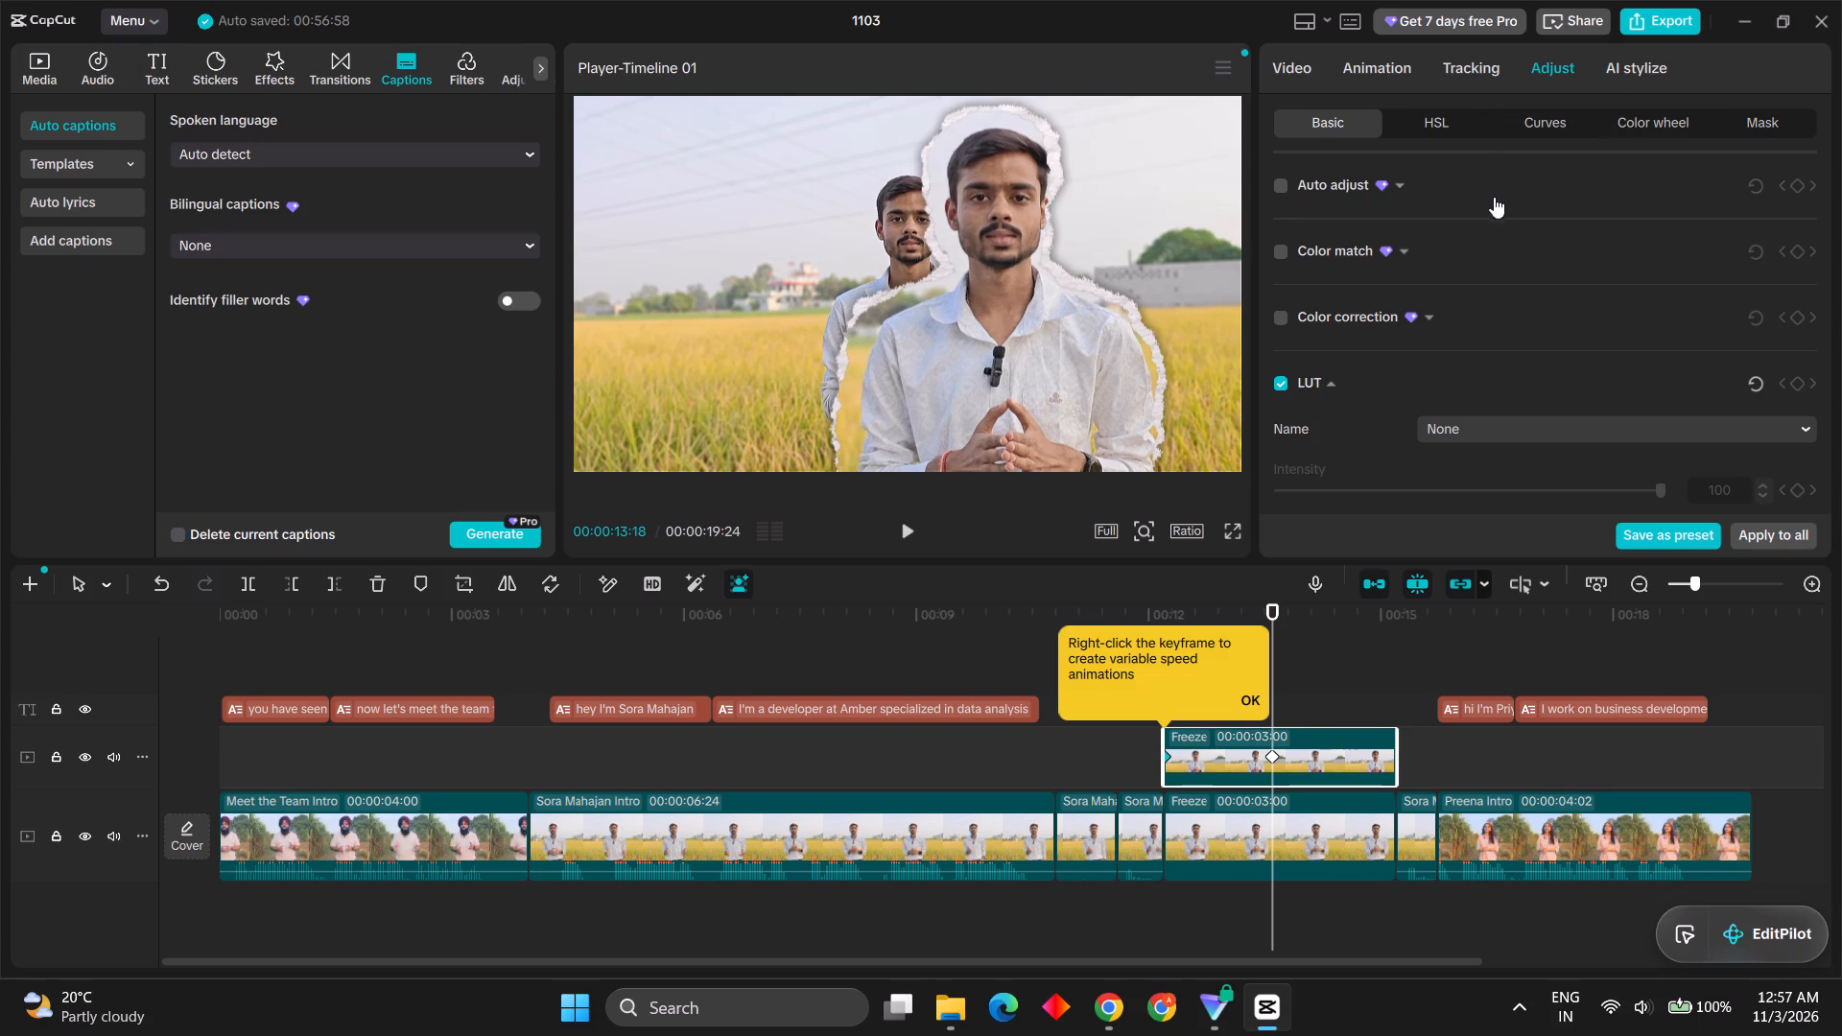
pyautogui.scroll(-17, 1494, 200)
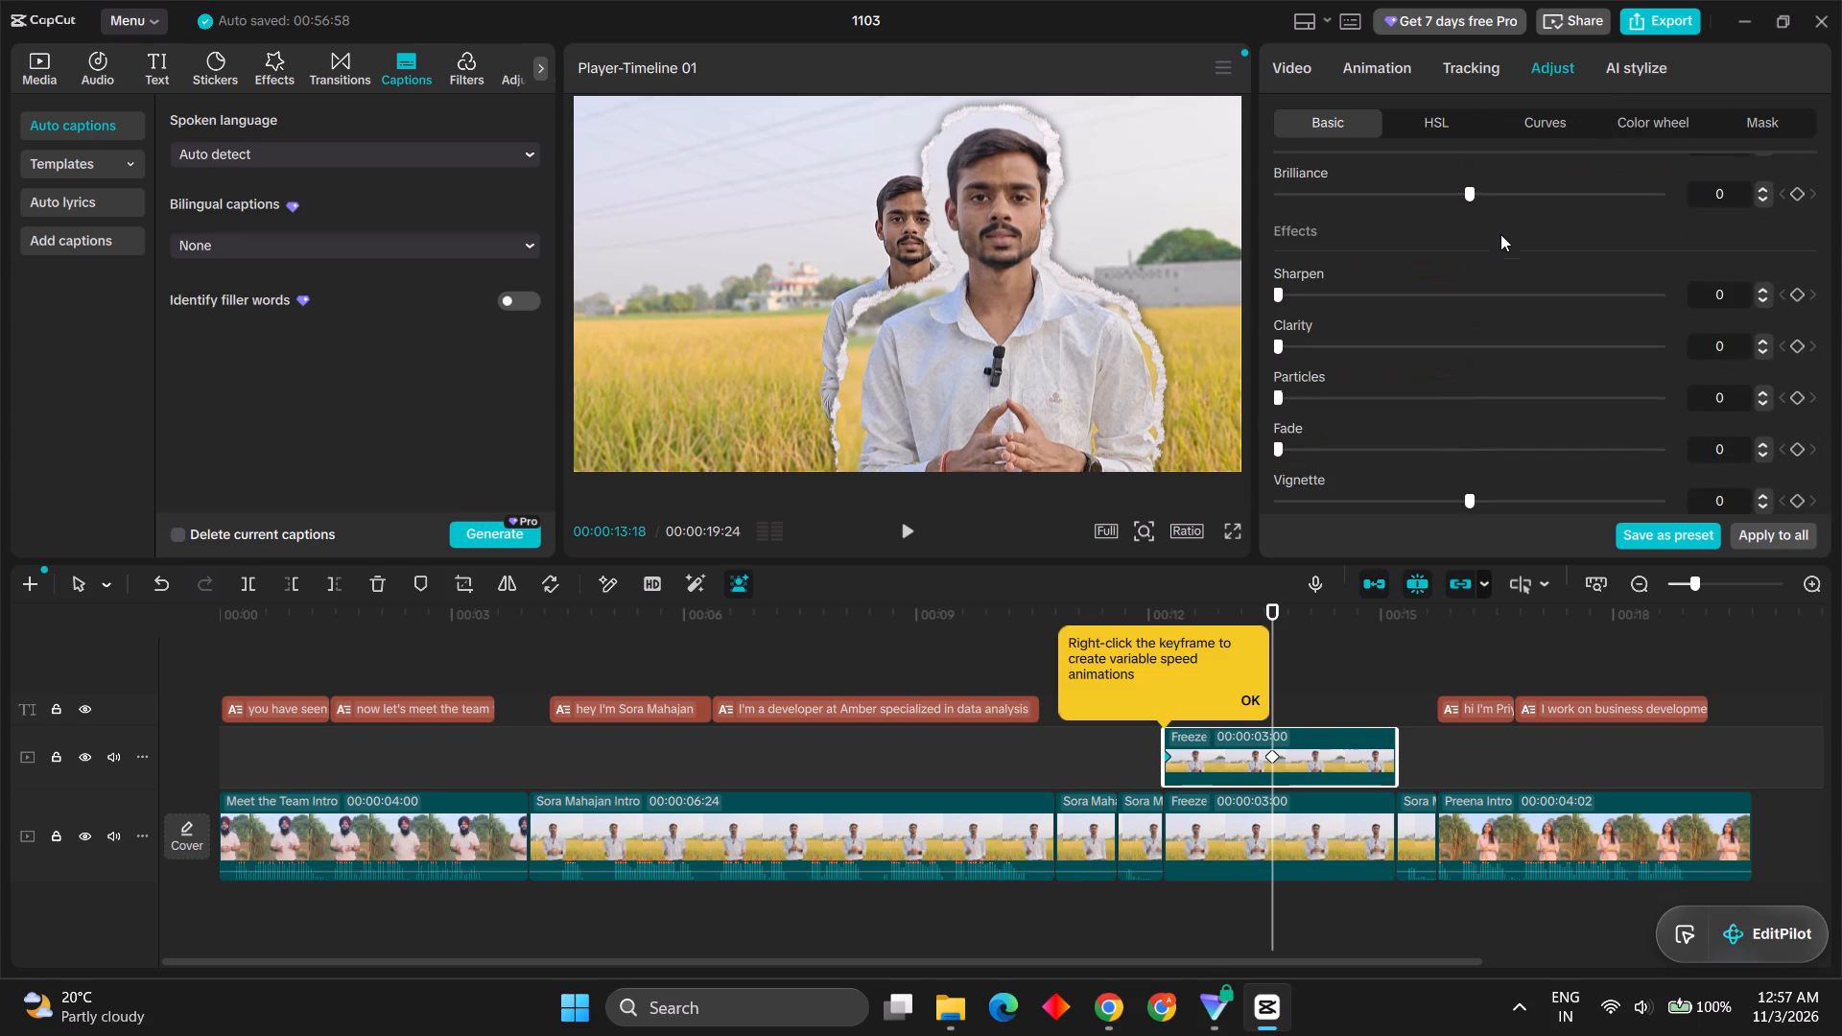
pyautogui.scroll(15, 1500, 239)
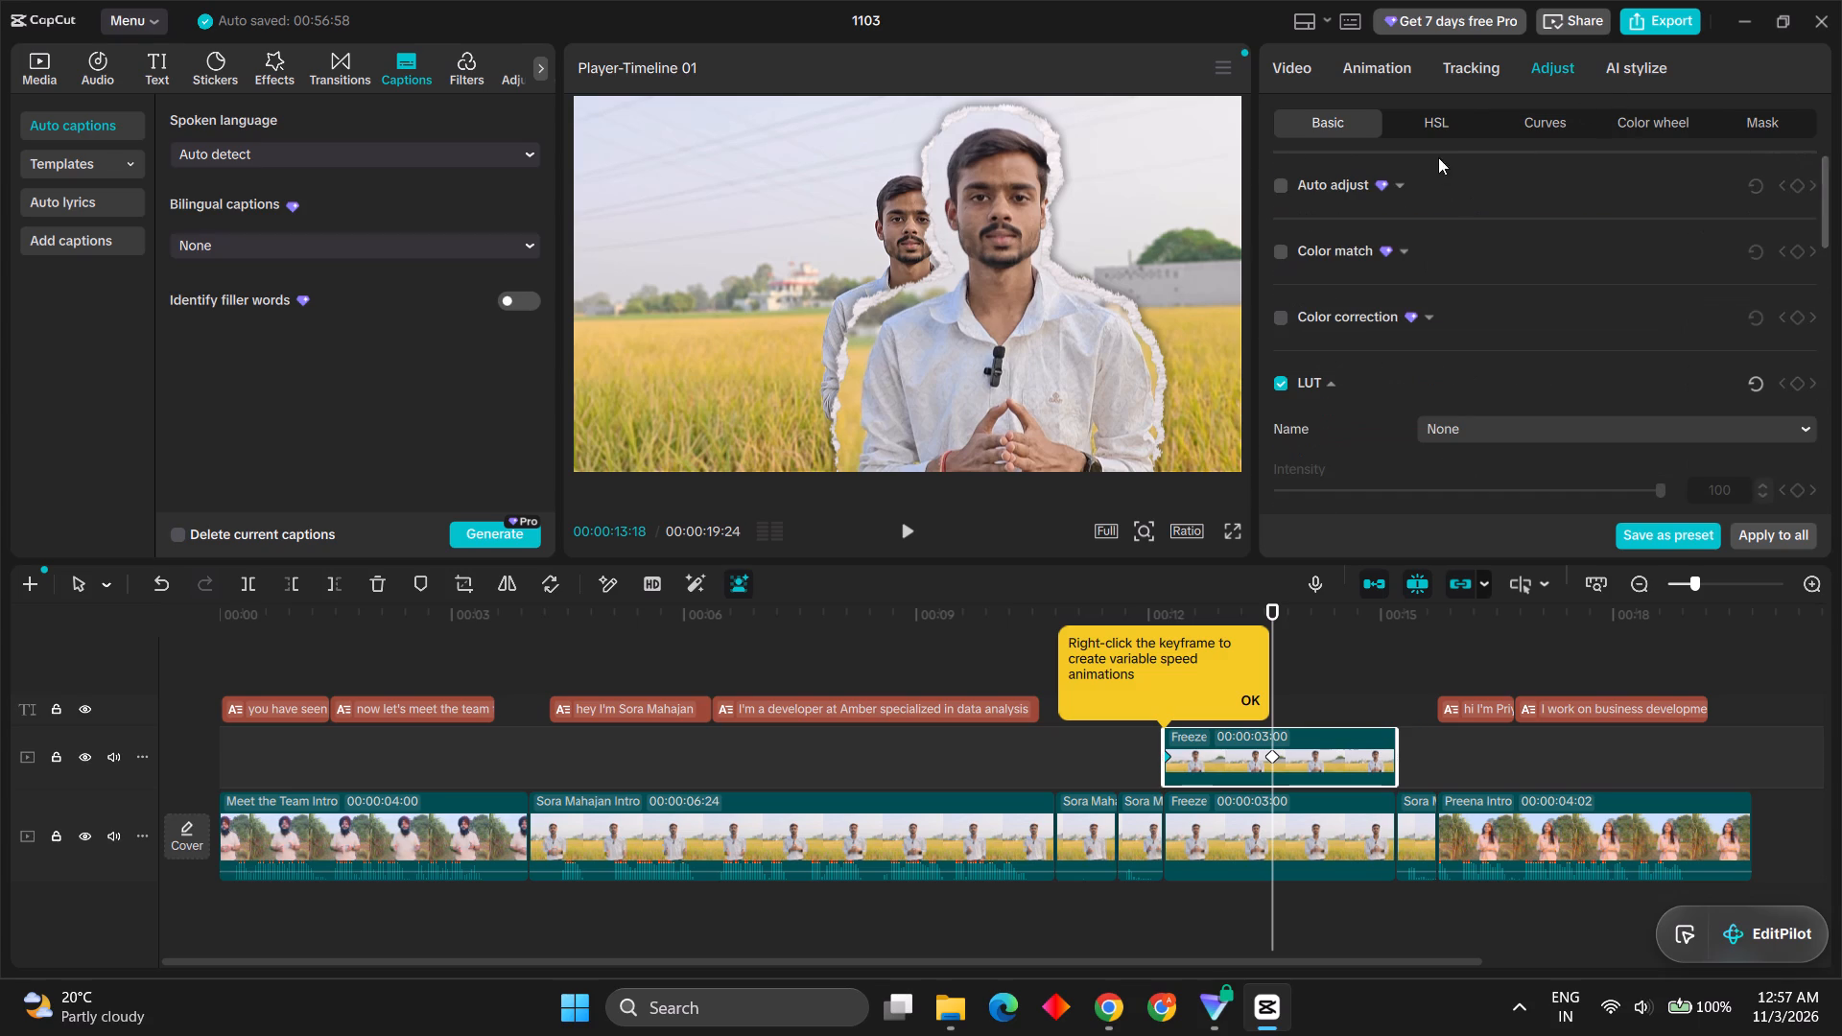
pyautogui.click(1361, 76)
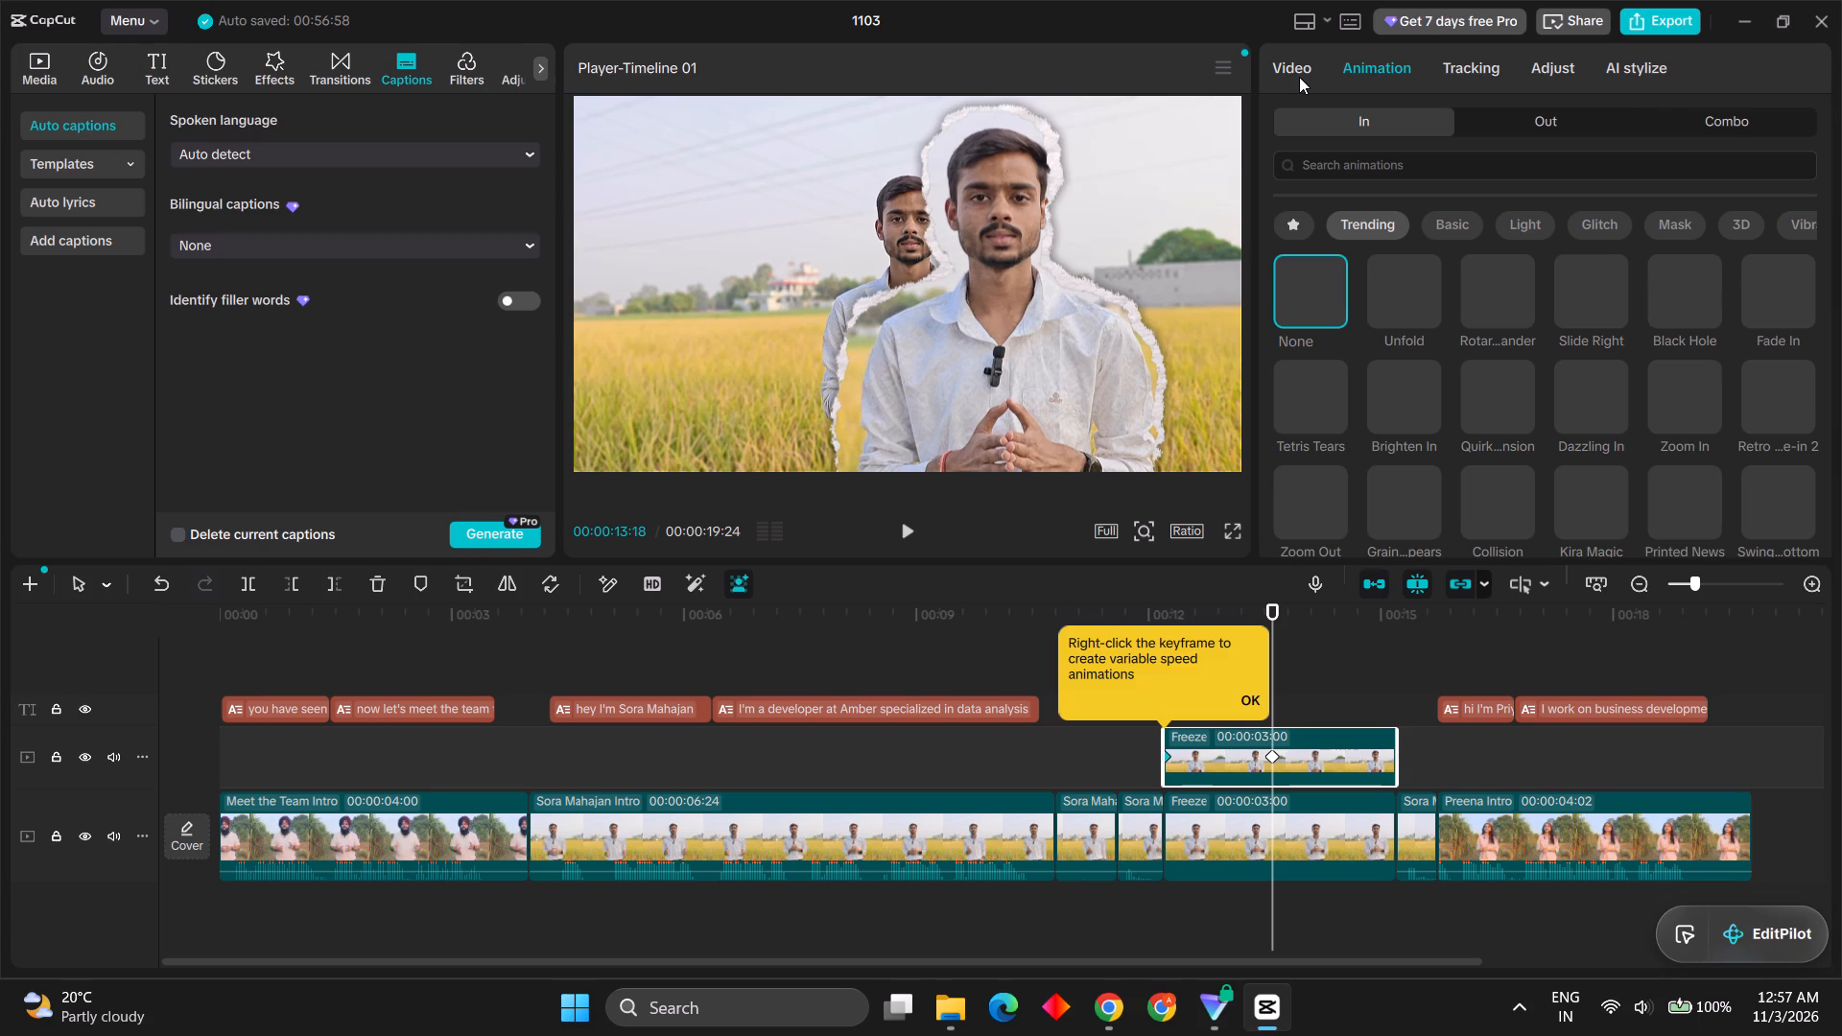
pyautogui.click(1299, 77)
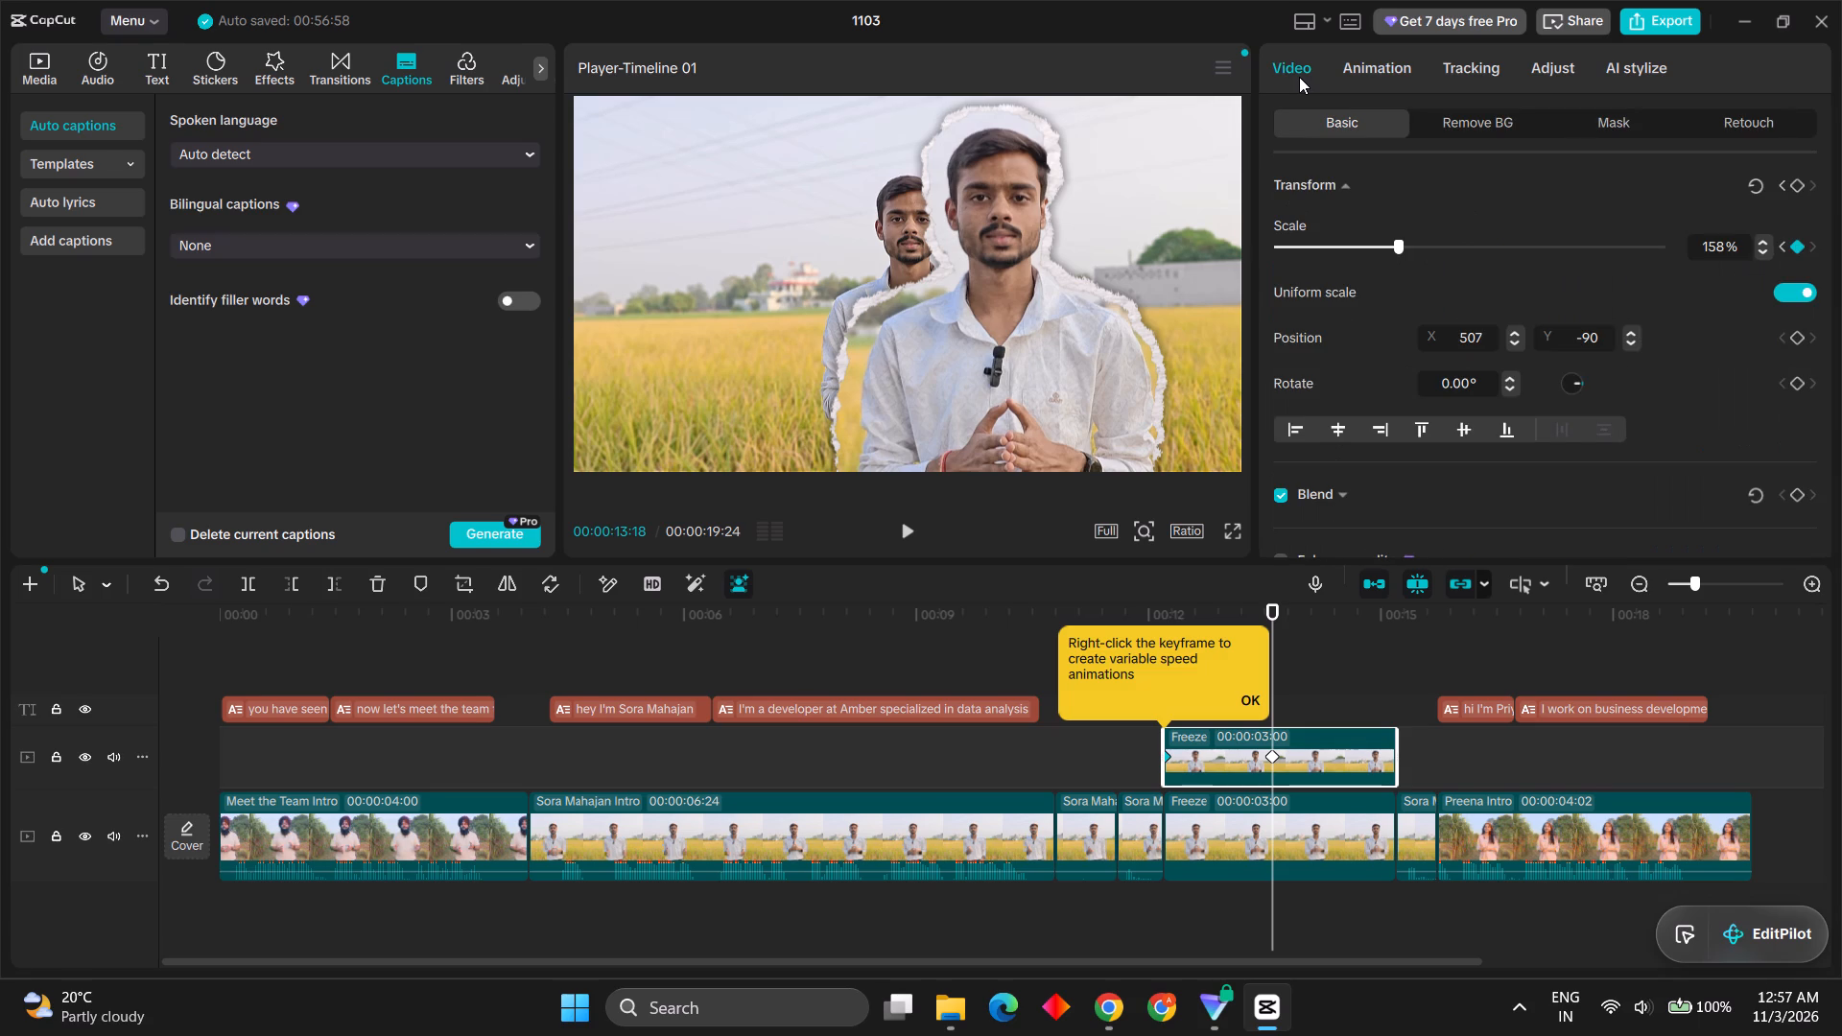
pyautogui.scroll(-14, 1480, 313)
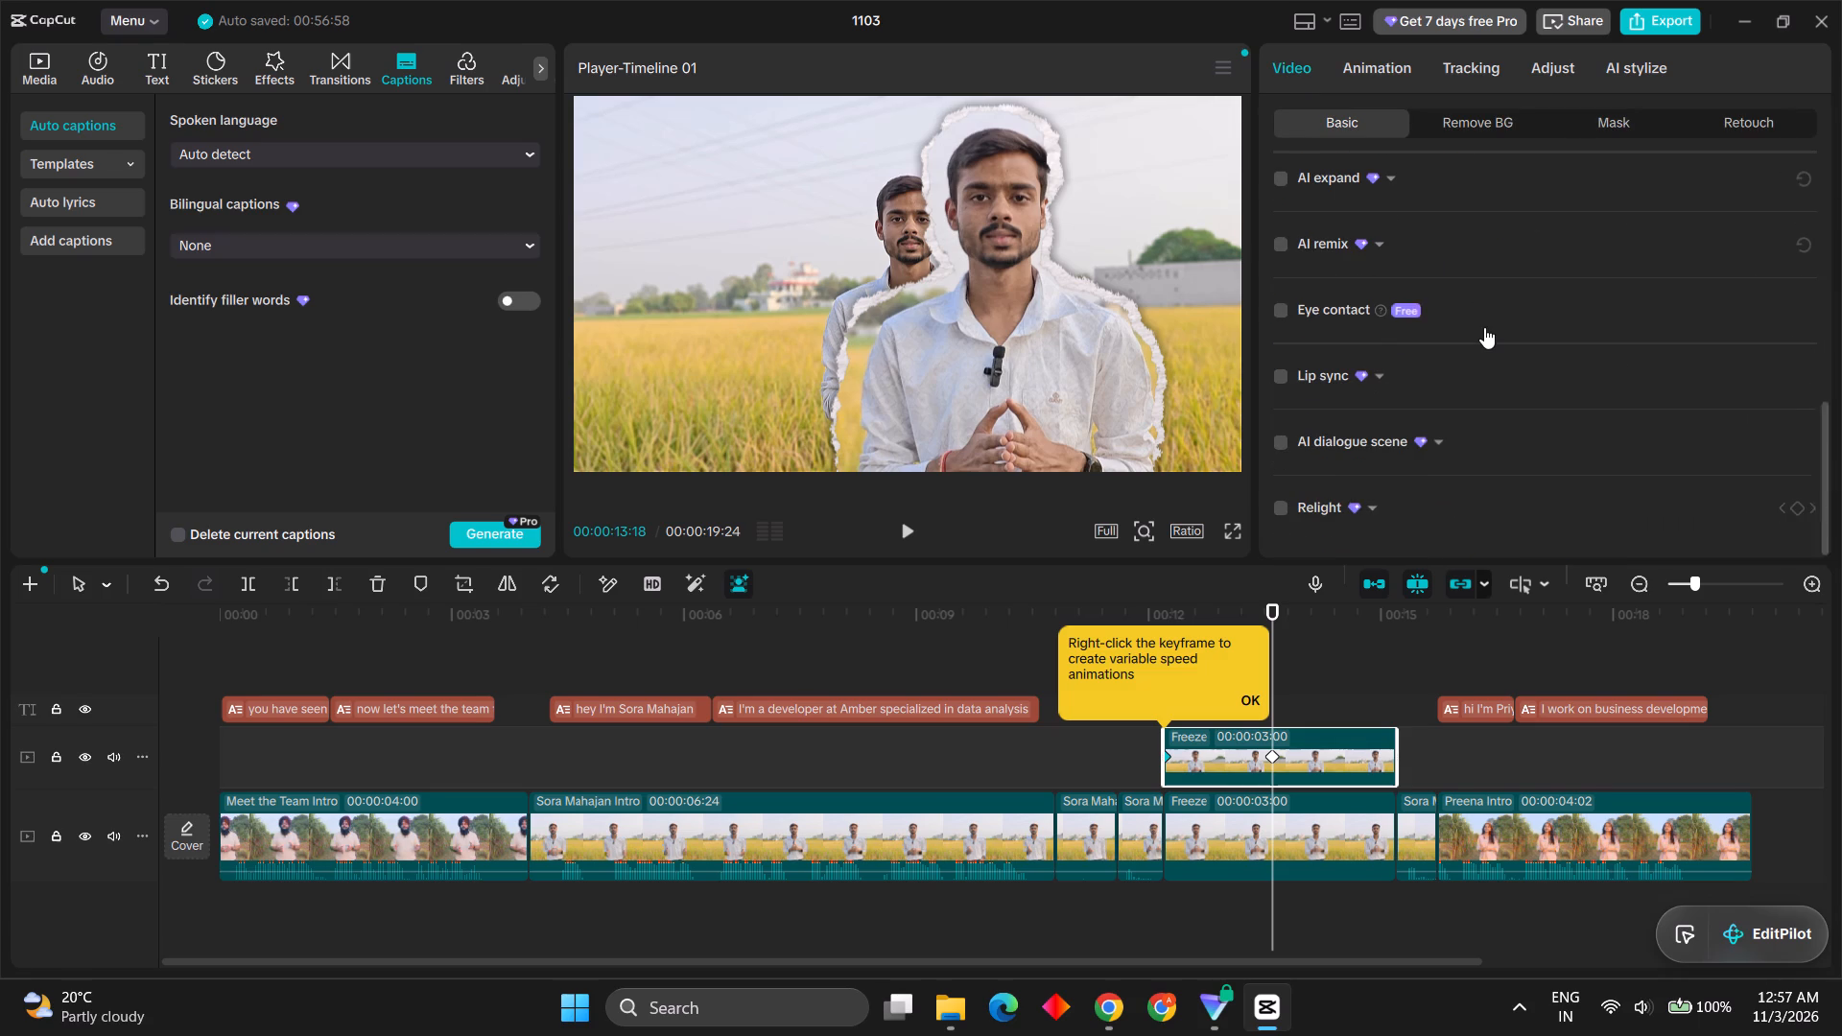
pyautogui.scroll(6, 1487, 331)
pyautogui.click(1663, 126)
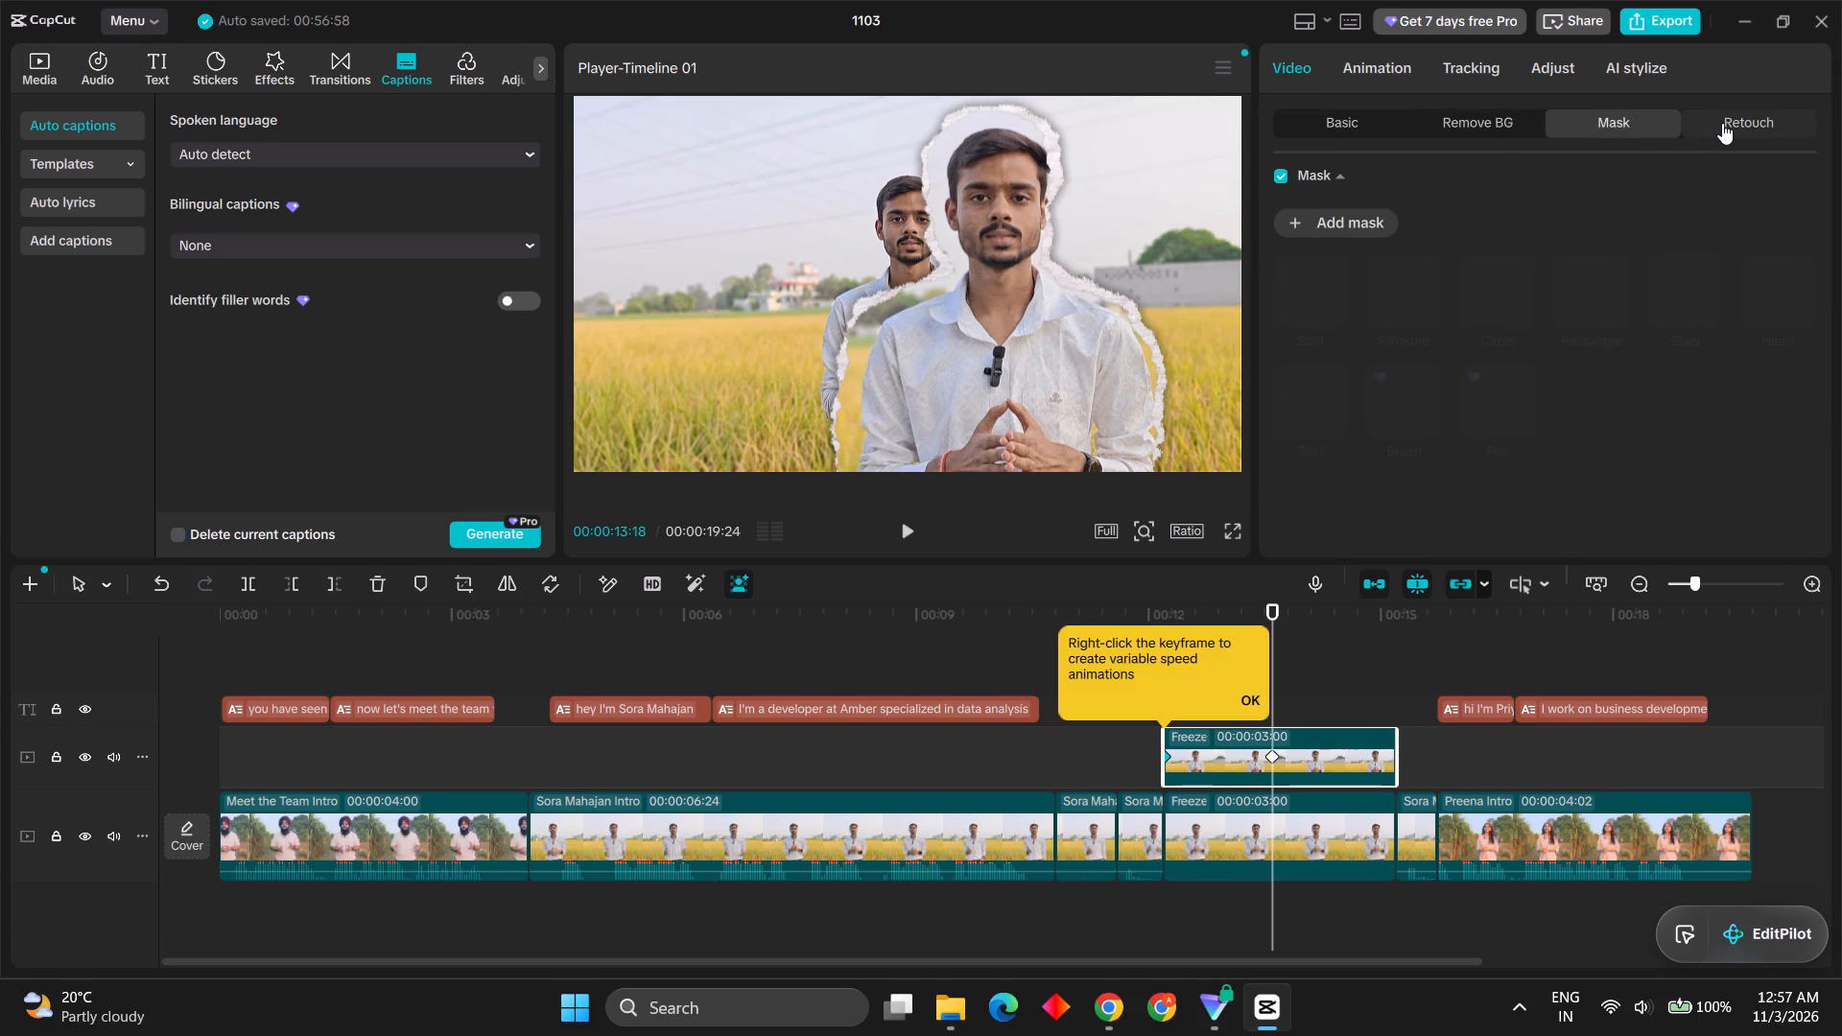
pyautogui.click(1722, 123)
pyautogui.click(1489, 135)
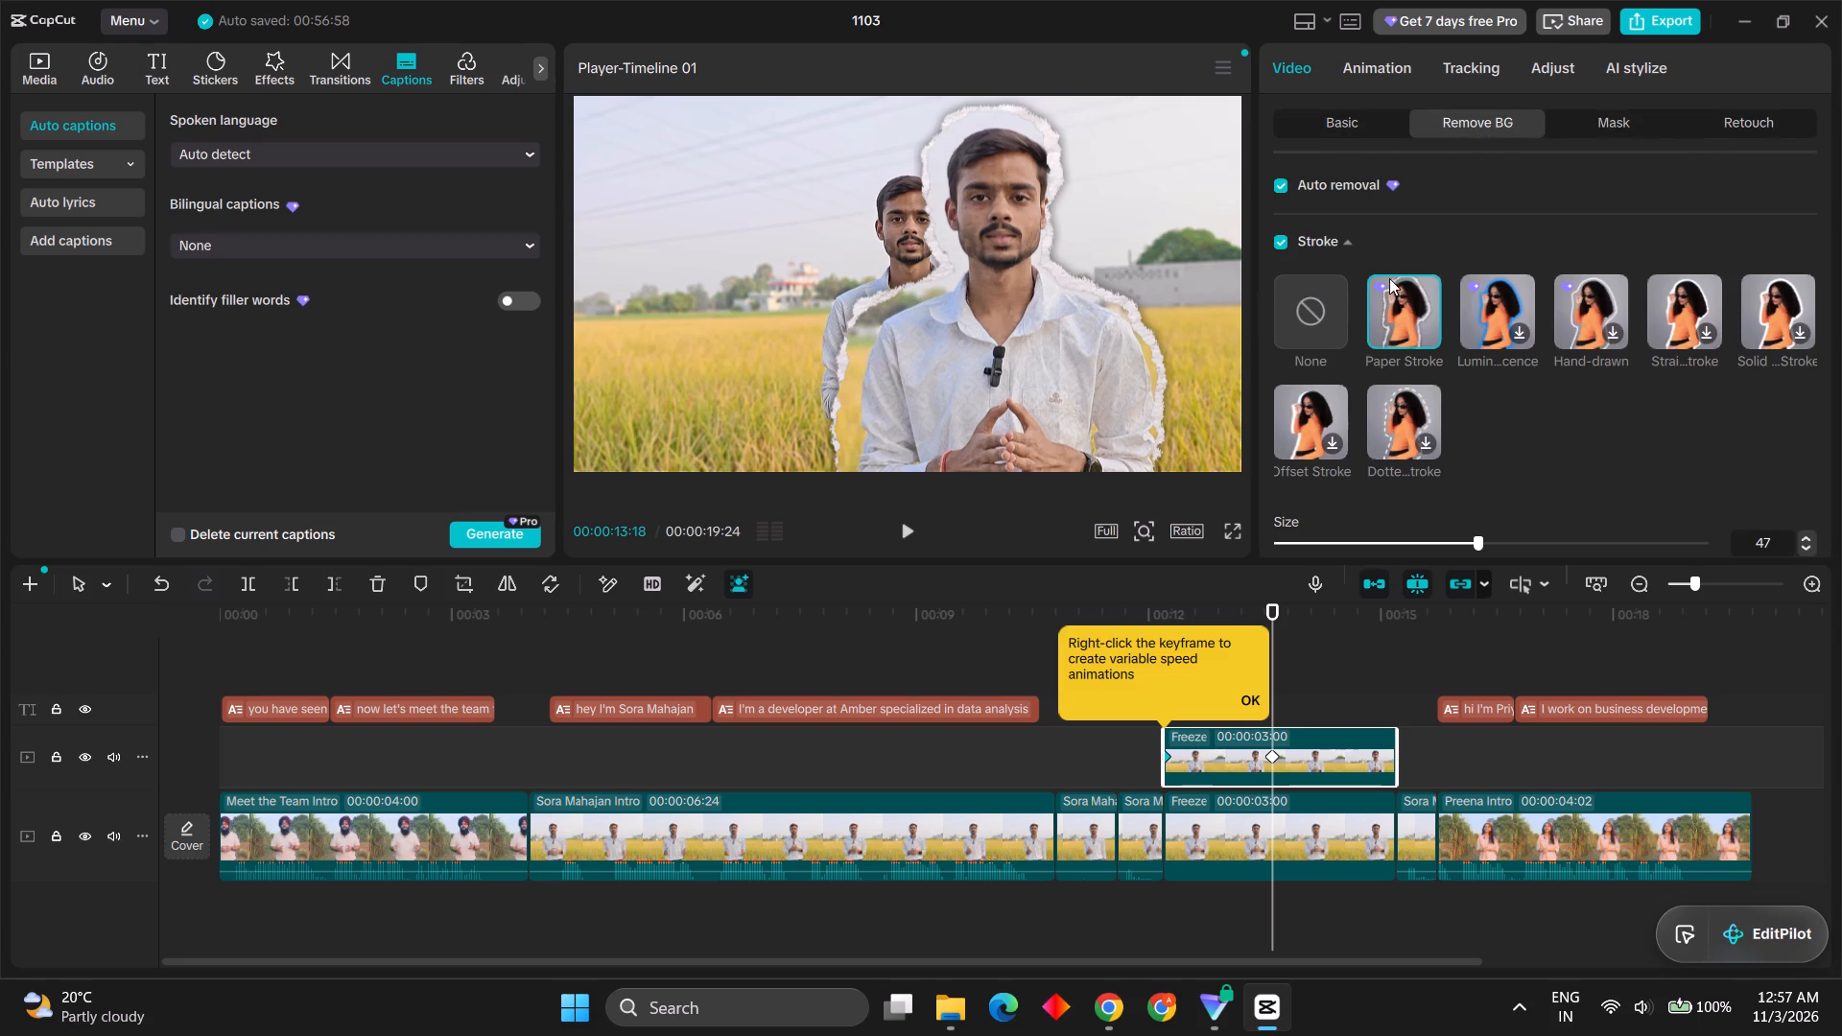
pyautogui.scroll(-7, 1390, 280)
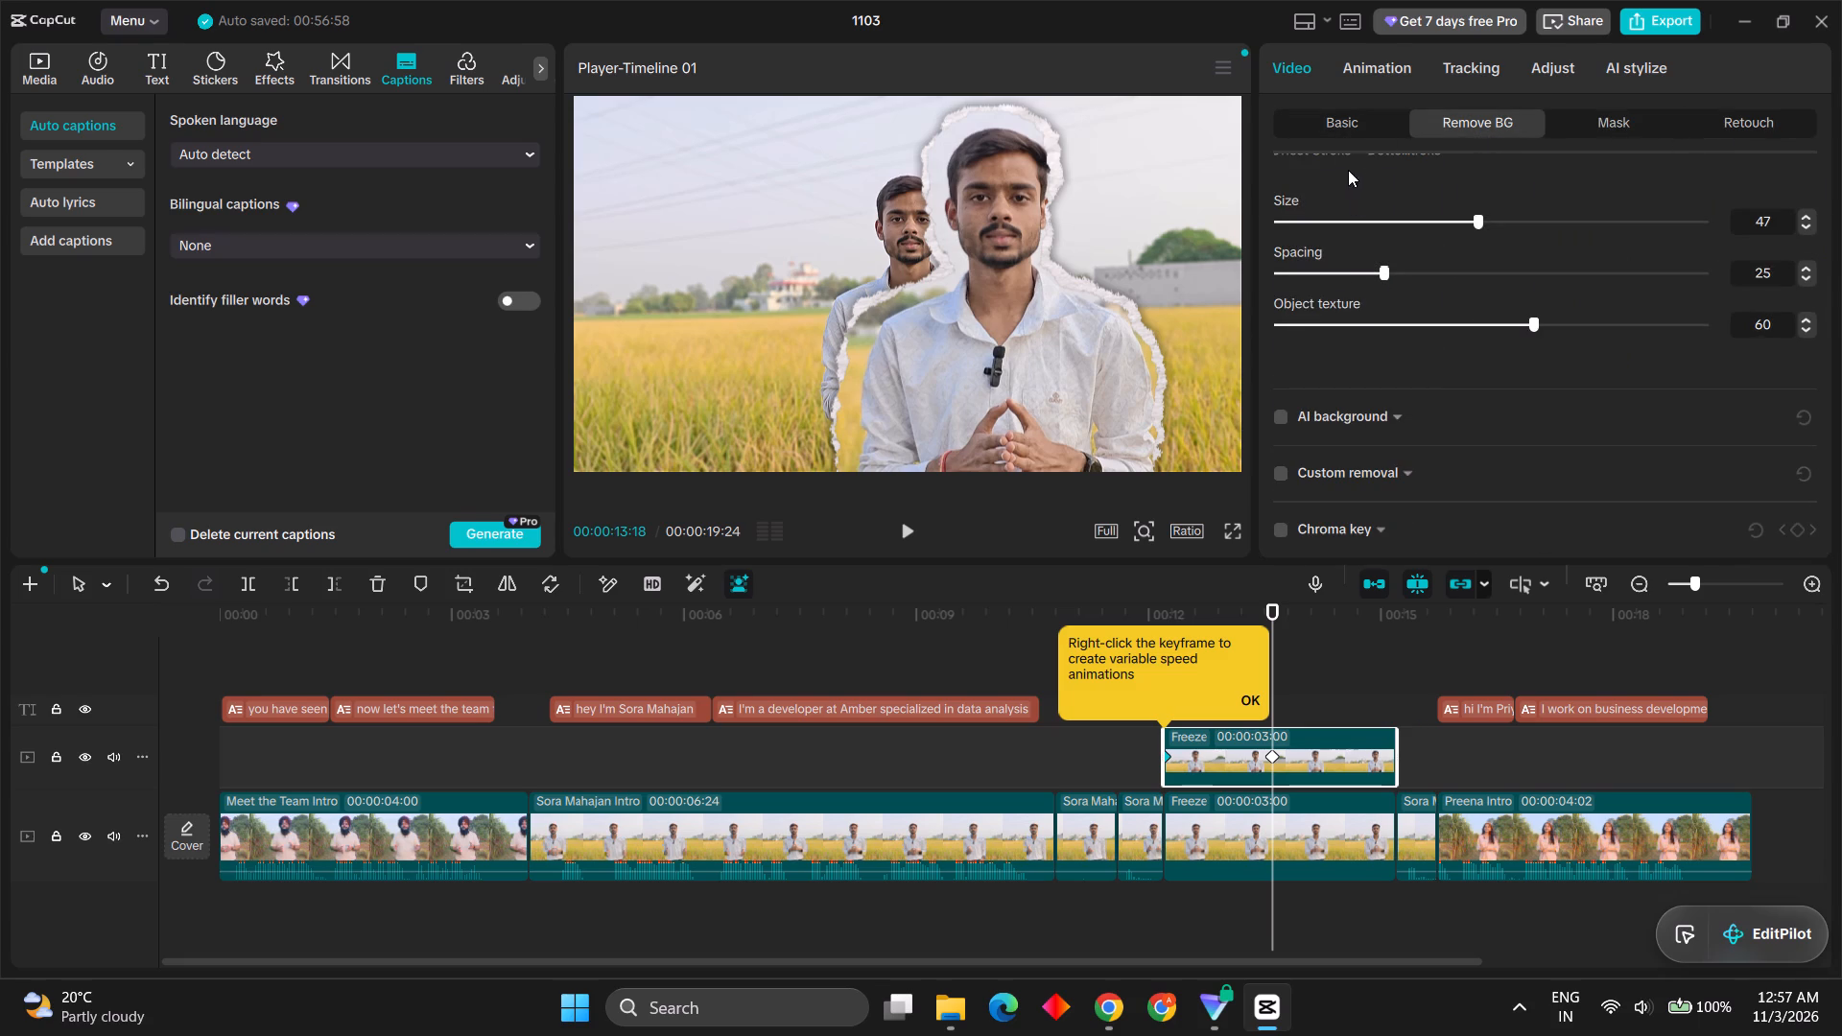
pyautogui.click(1342, 130)
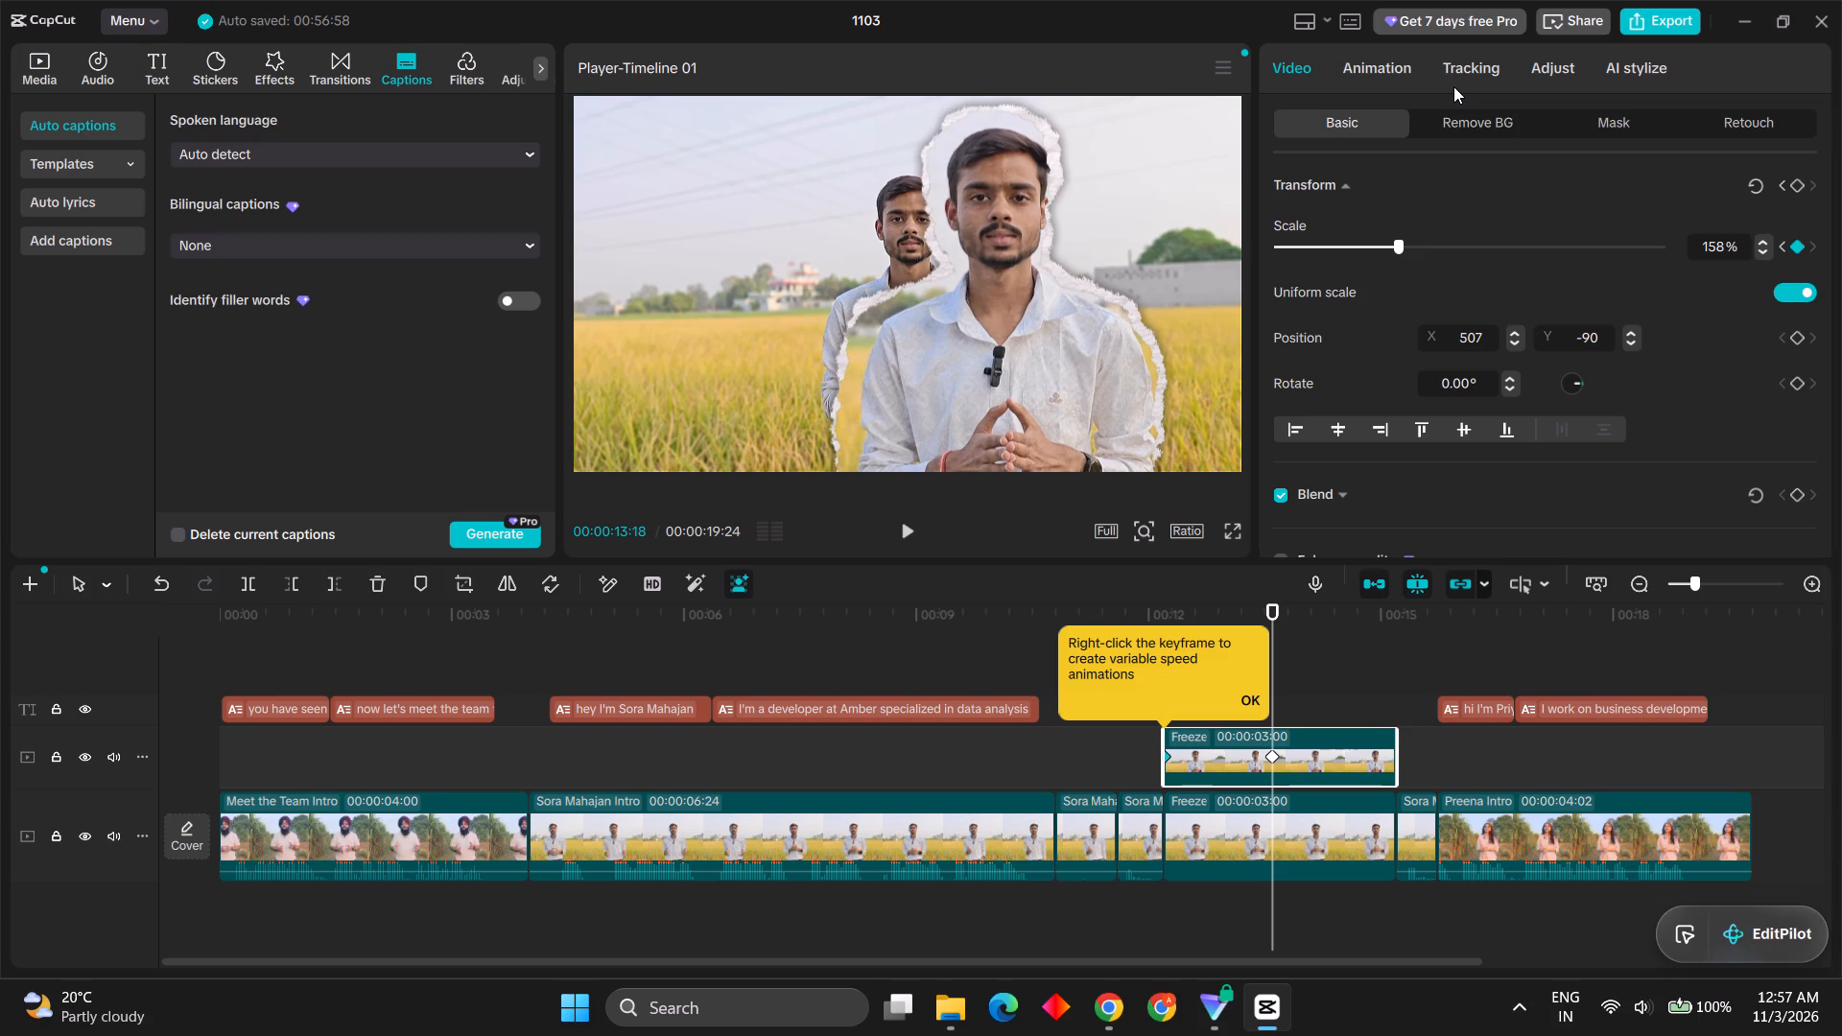
# Switch to Chrome, search Google for "graph option in capcut pc" and read the instructions for opening the graph editor.
pyautogui.click(340, 192)
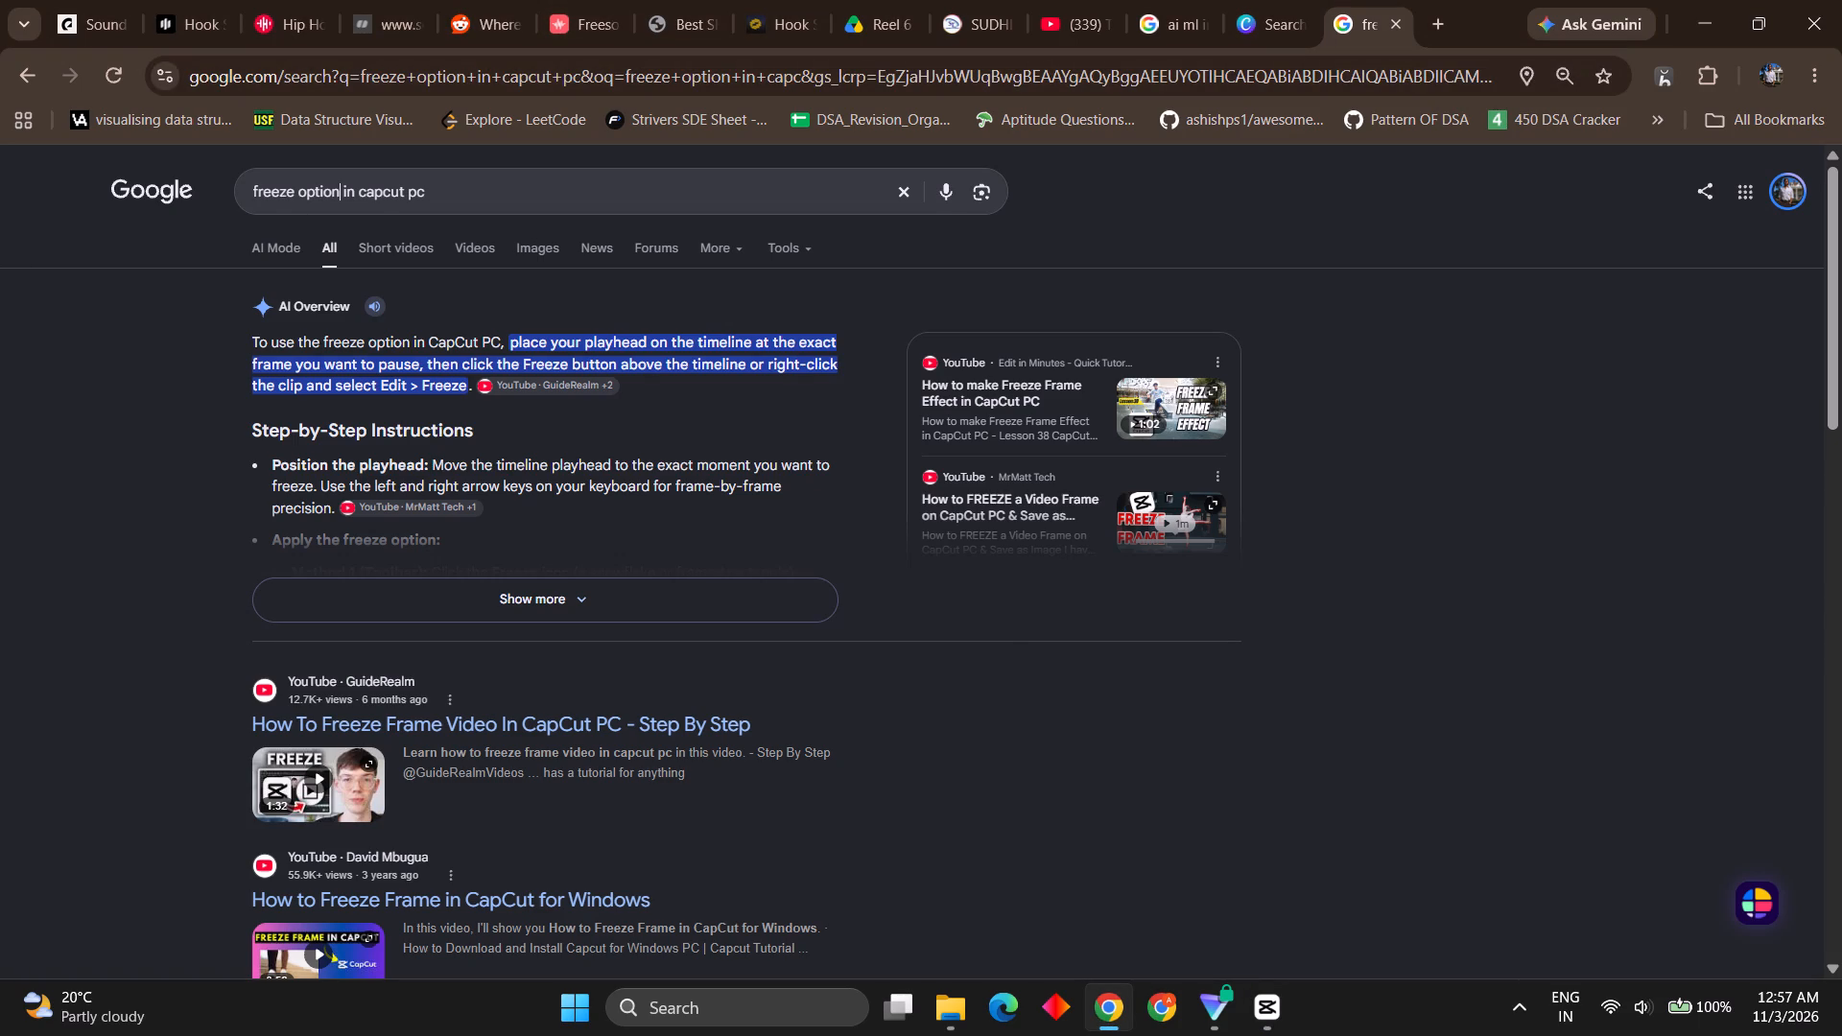
pyautogui.hotkey('ctrl', 'Left')
pyautogui.hotkey('ctrl', 'BackSpace')
pyautogui.write('graph')
pyautogui.press('space')
pyautogui.press('Return')
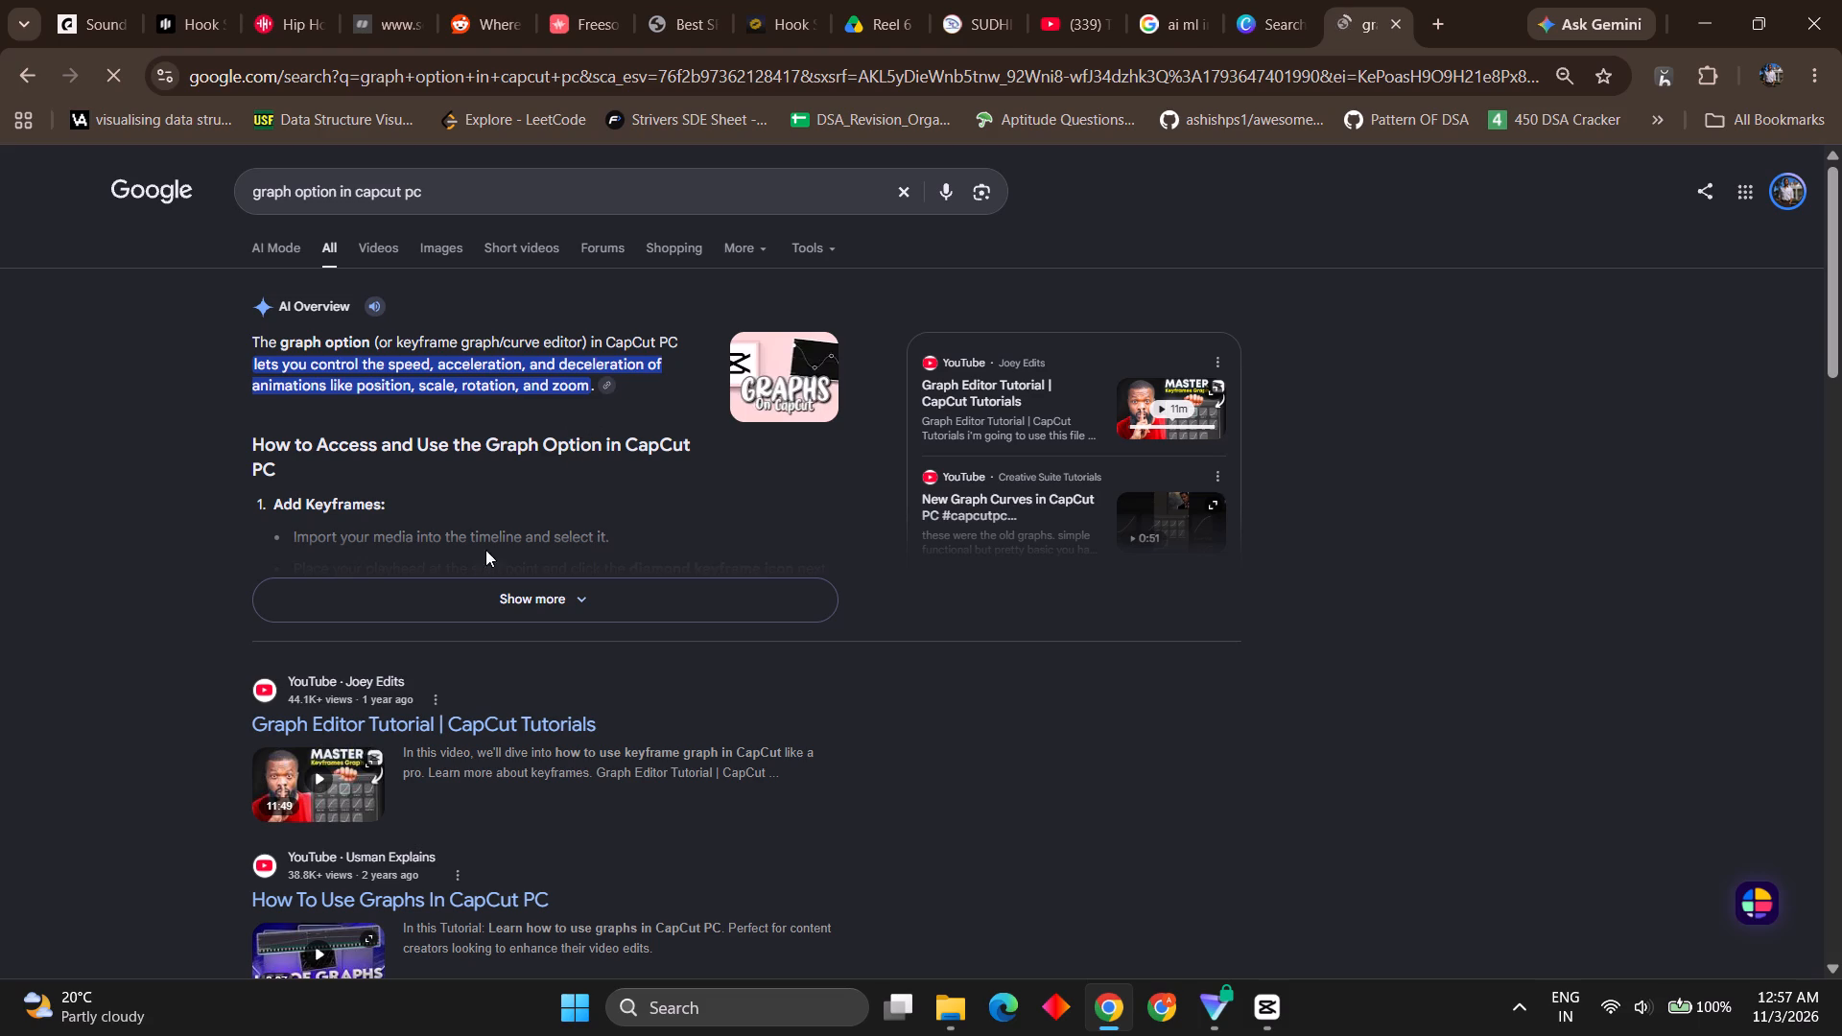
pyautogui.click(485, 590)
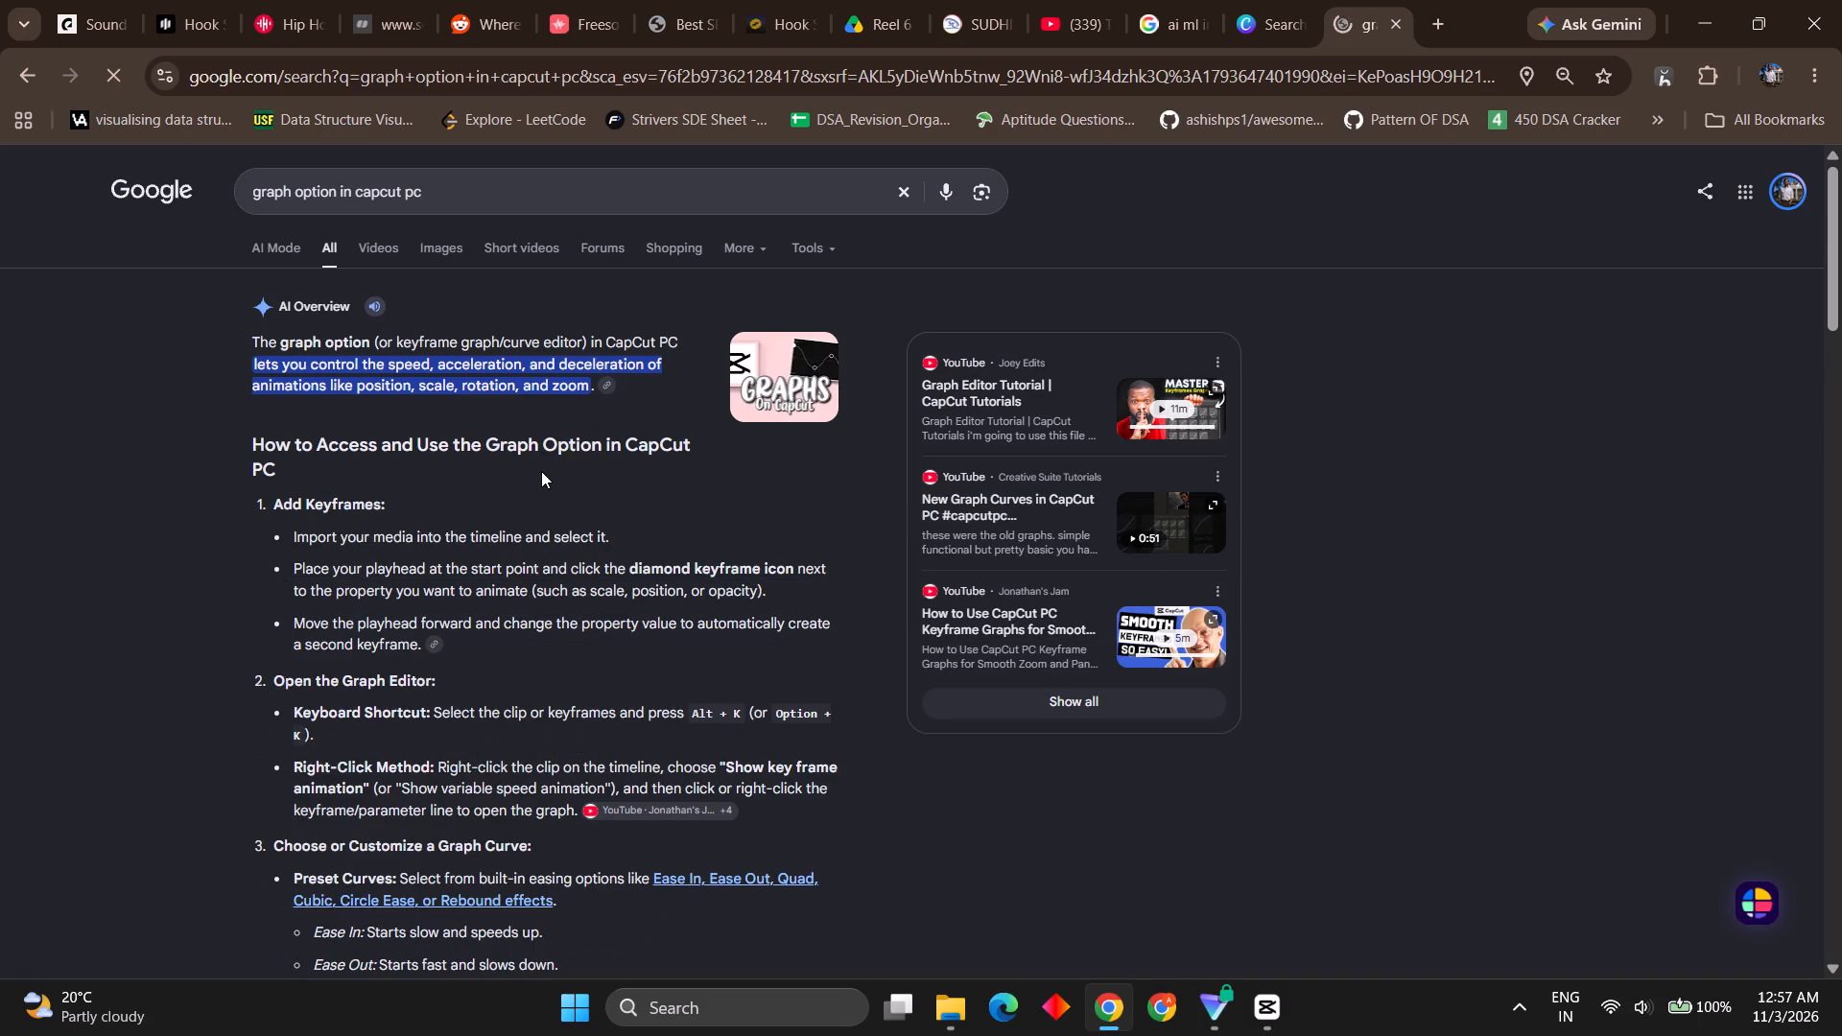
pyautogui.scroll(-1, 526, 503)
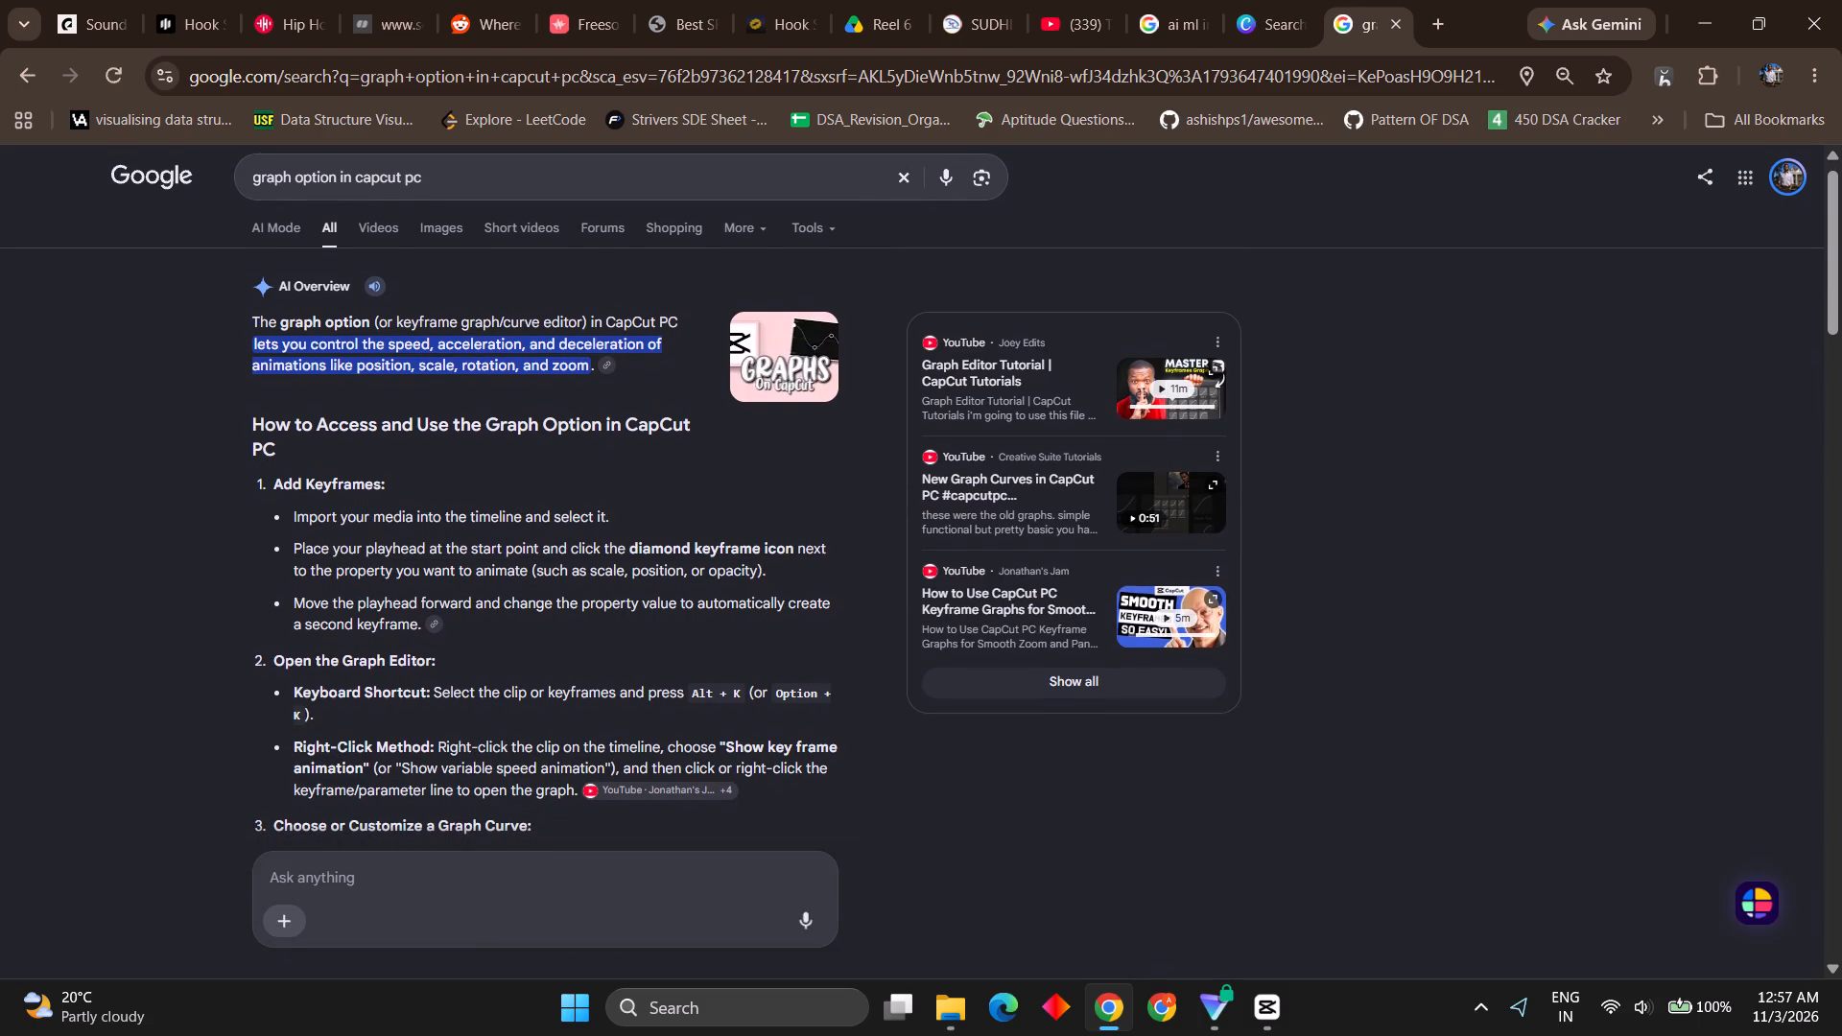
pyautogui.scroll(-2, 517, 517)
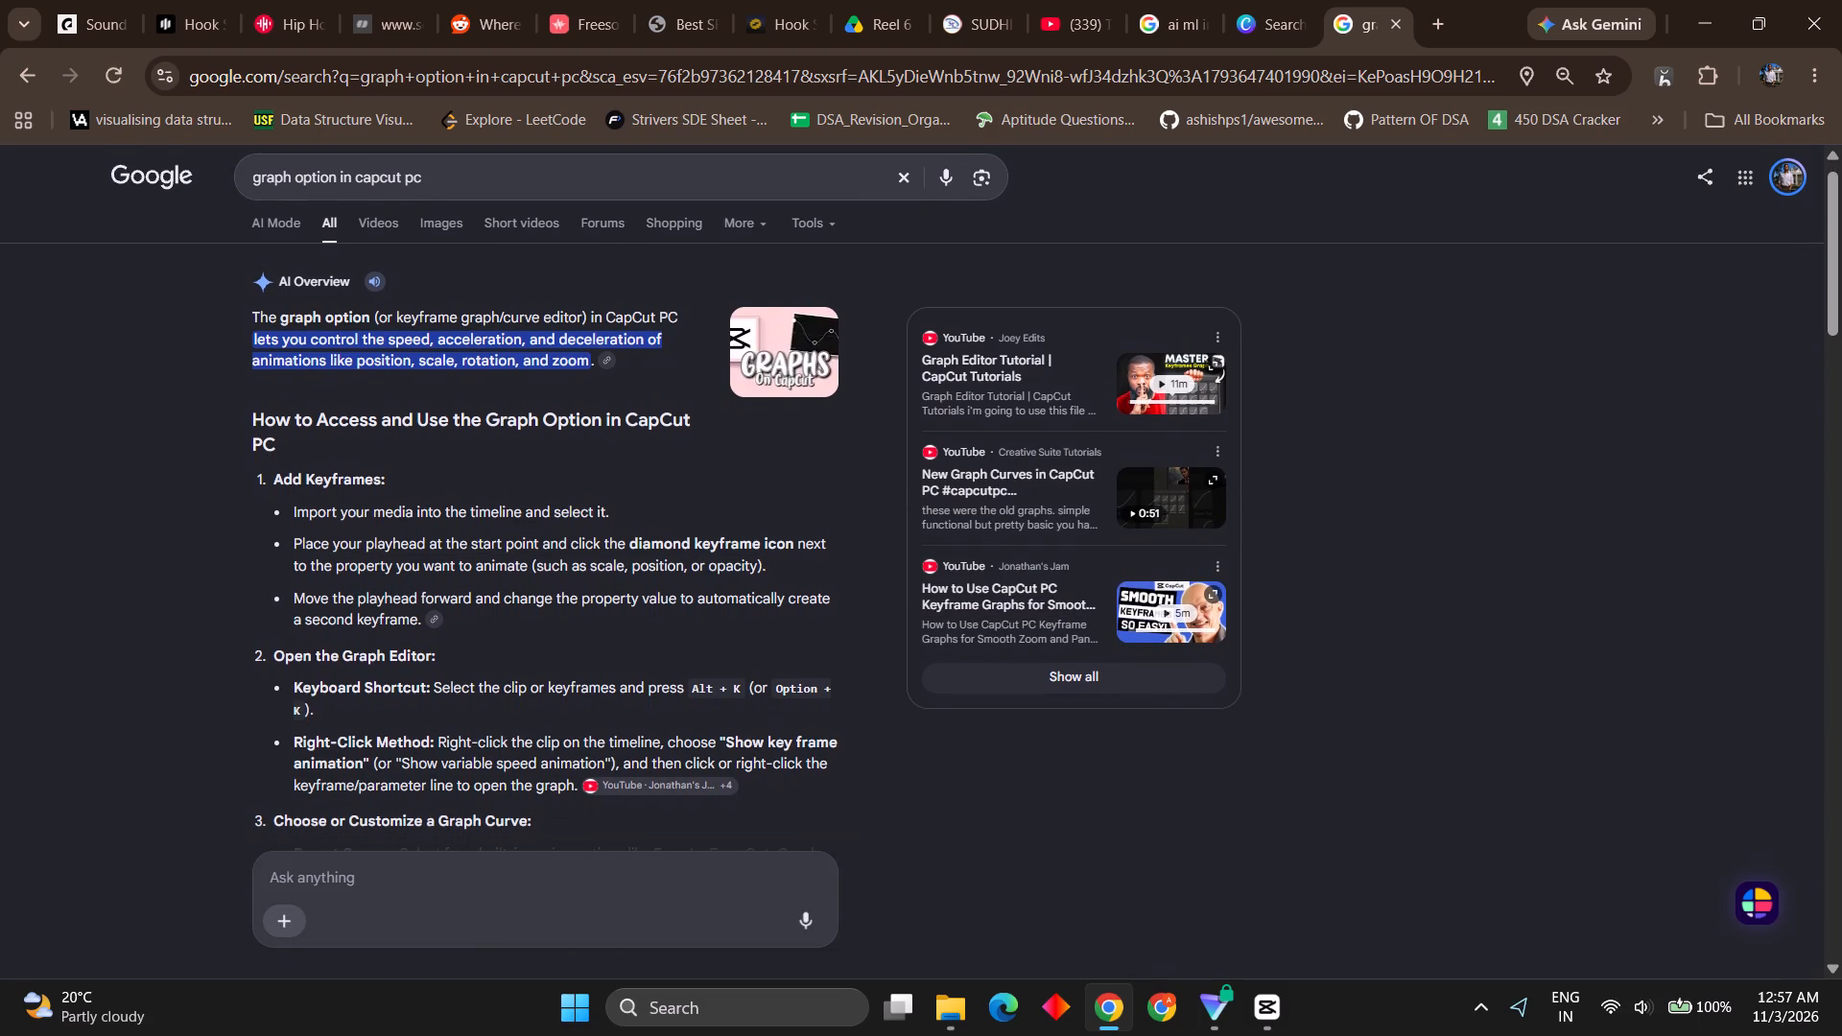
pyautogui.scroll(-2, 517, 517)
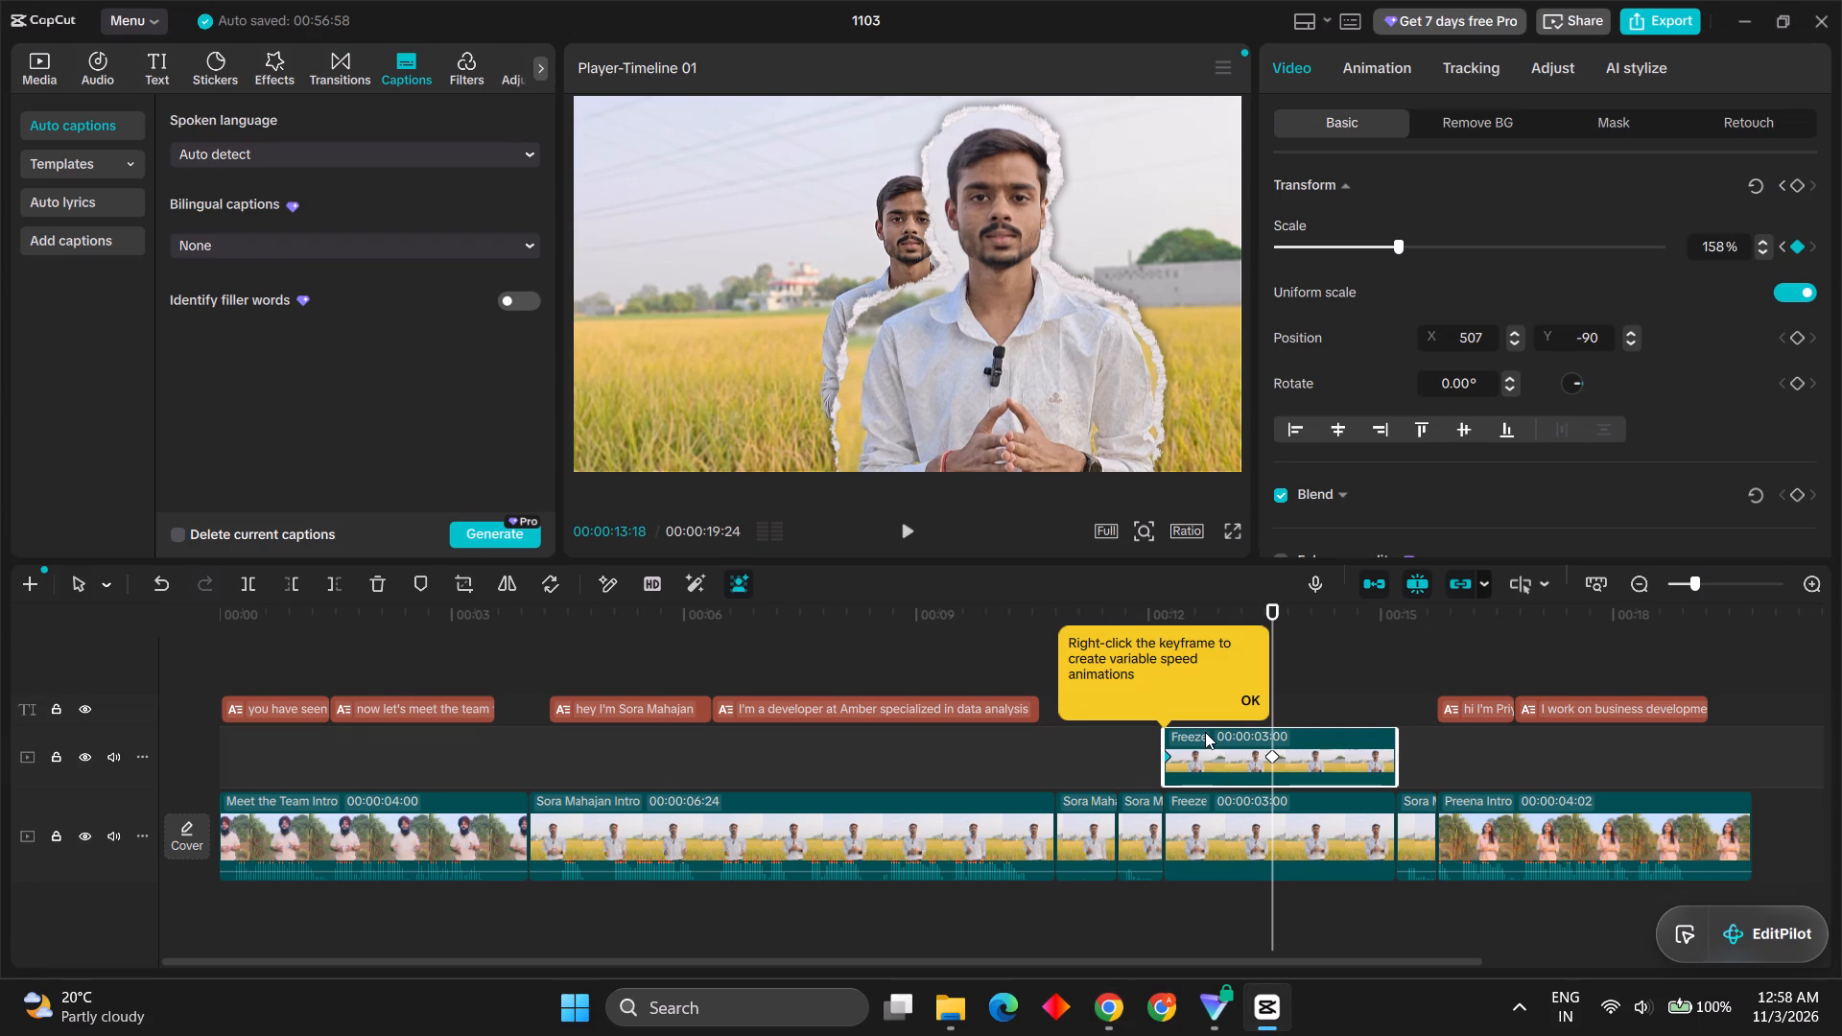
# Return to CapCut, show the freeze frame copy's variable speed animation graph, examine its scale curve, and hide the graph again.
pyautogui.hotkey('alt', 'k')
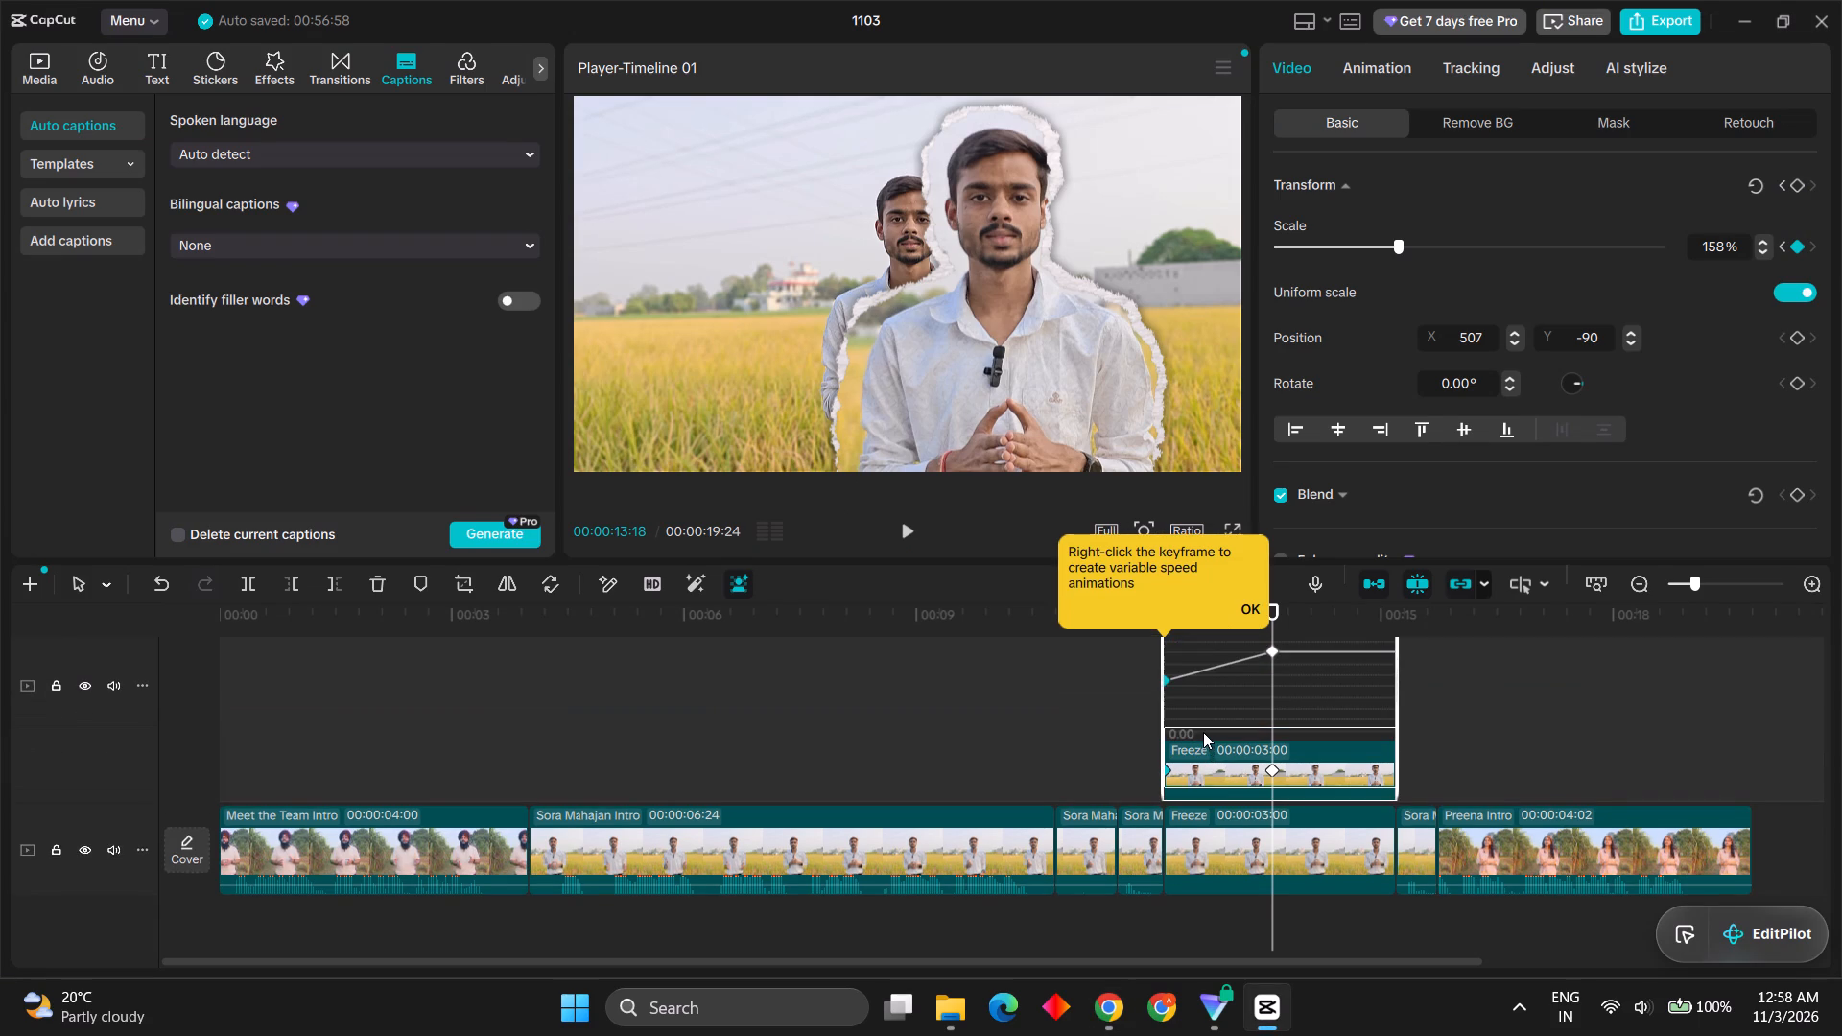
pyautogui.scroll(3, 1240, 718)
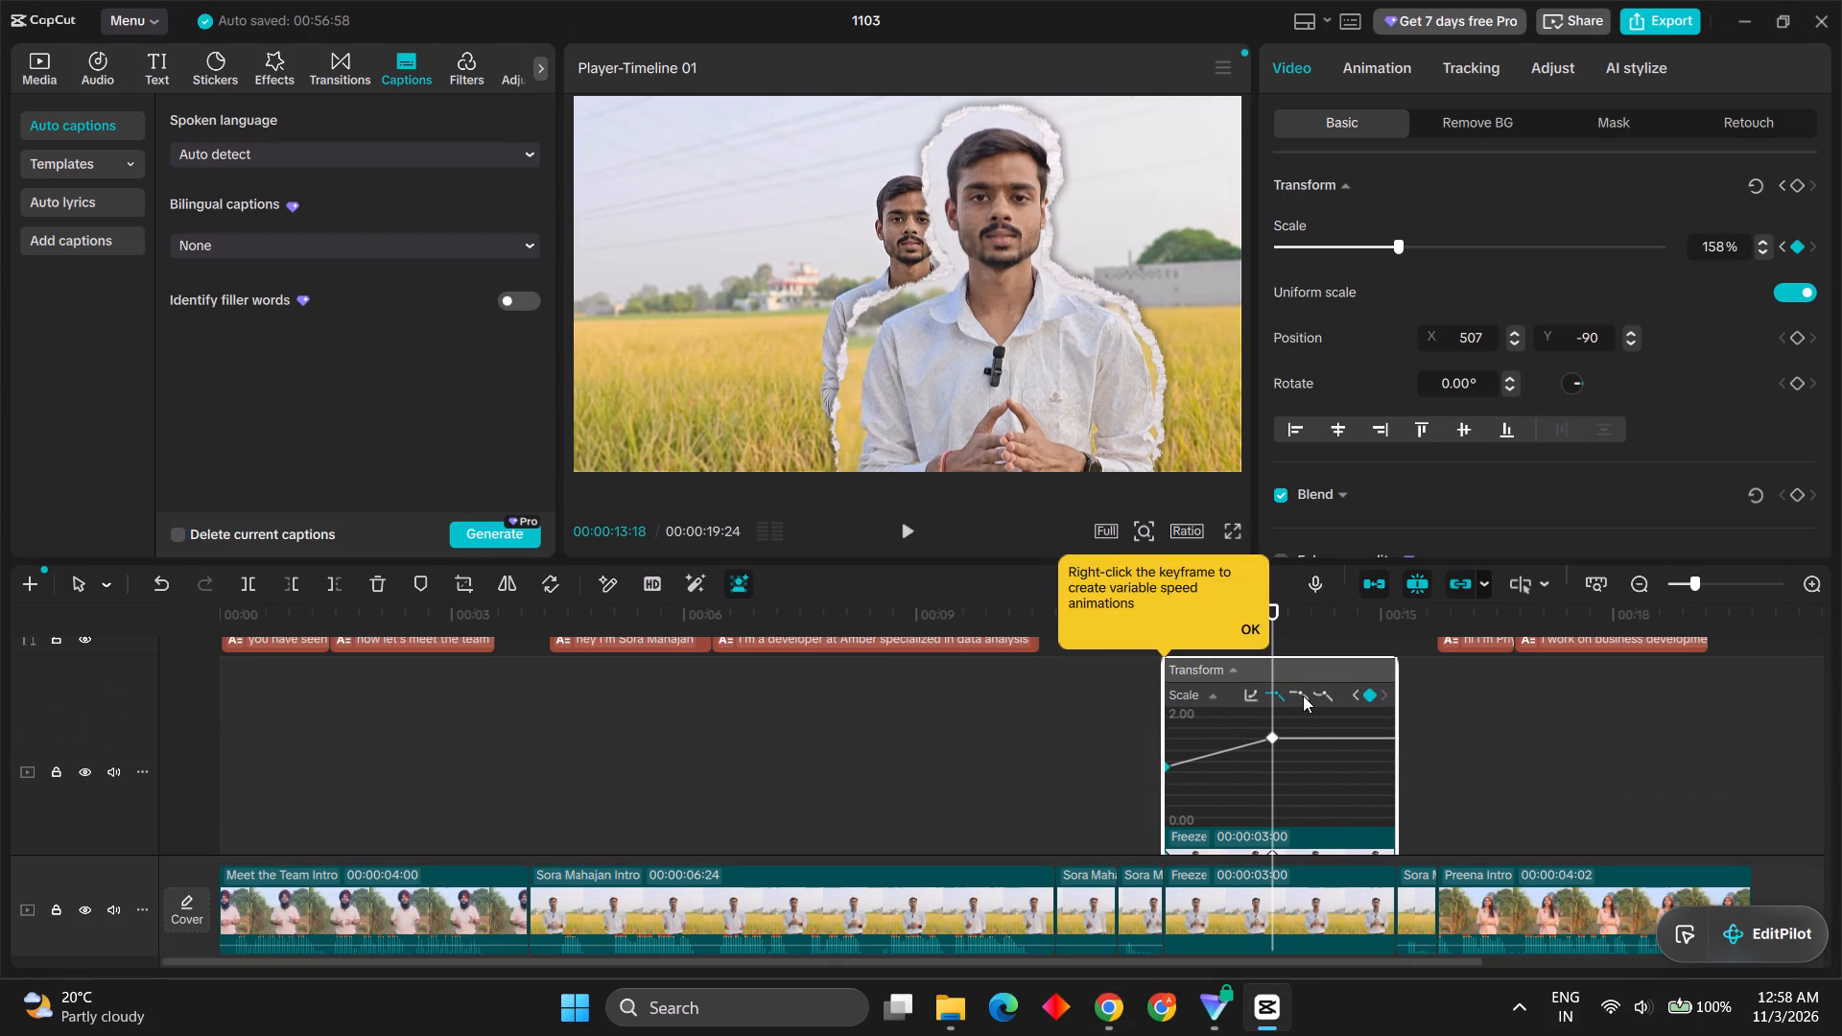
pyautogui.click(1187, 693)
pyautogui.click(1204, 742)
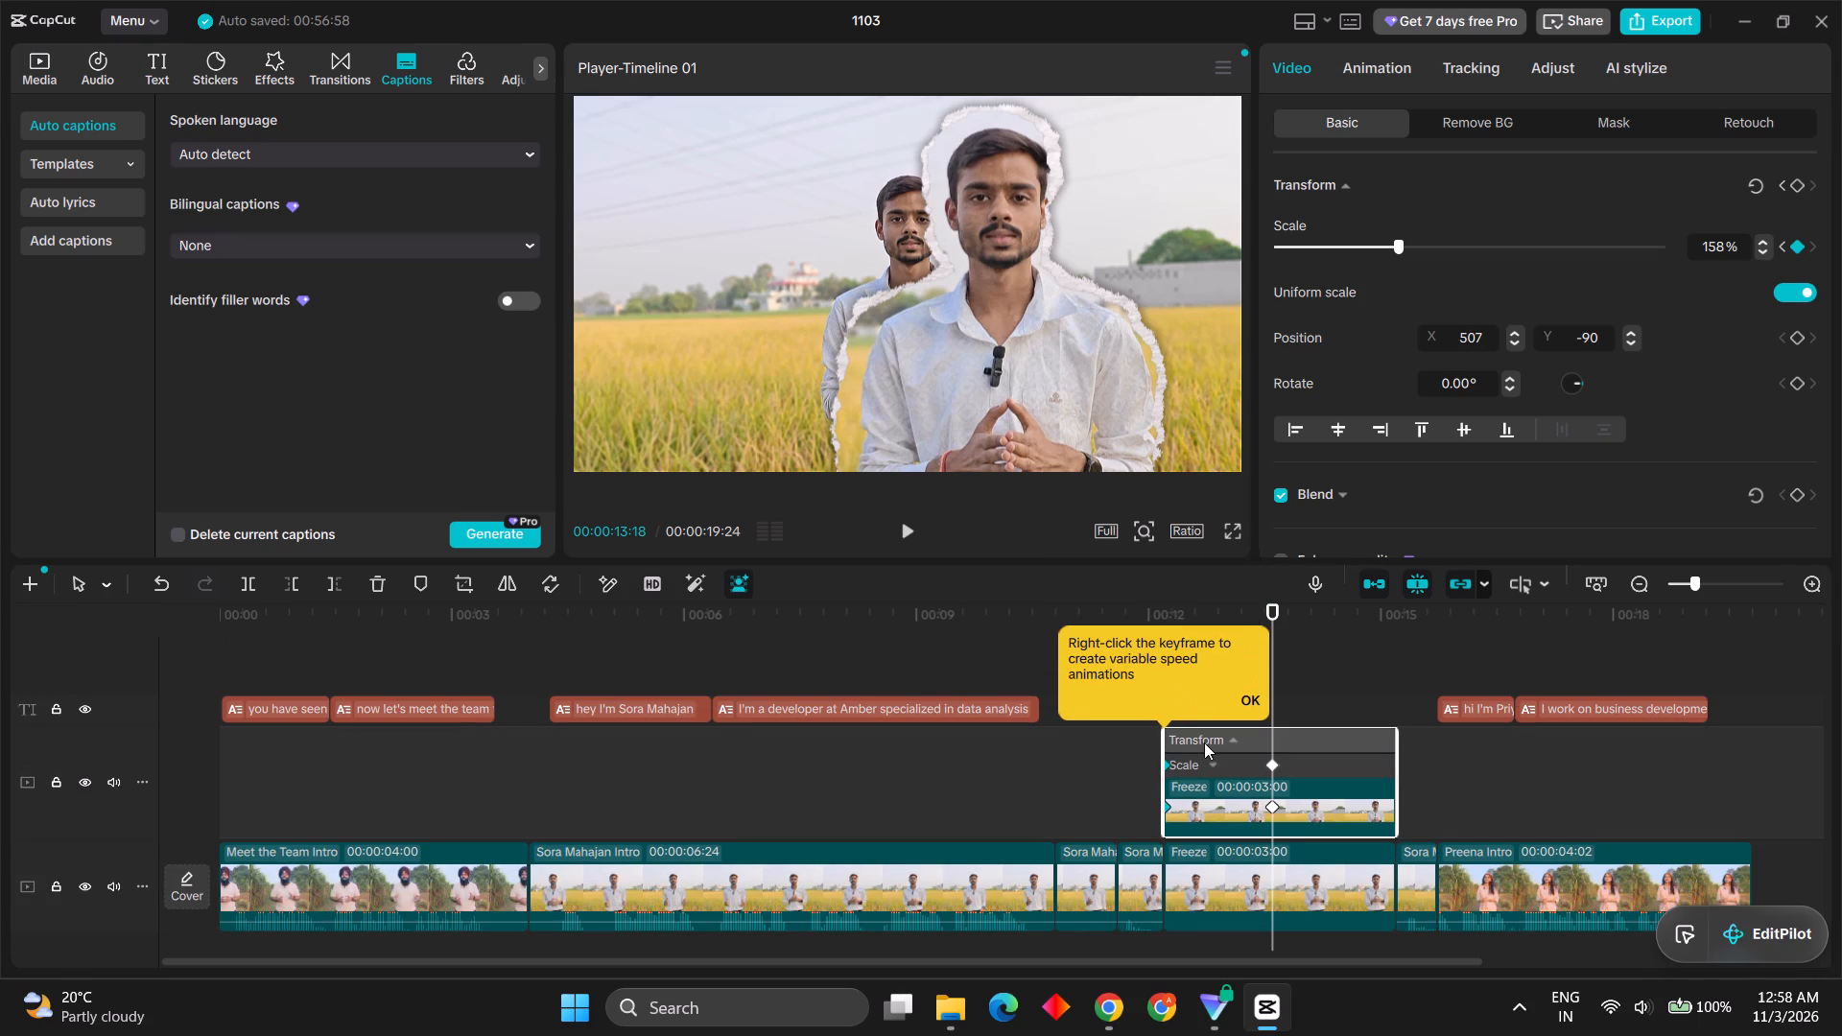
pyautogui.click(1204, 742)
pyautogui.scroll(2, 1204, 742)
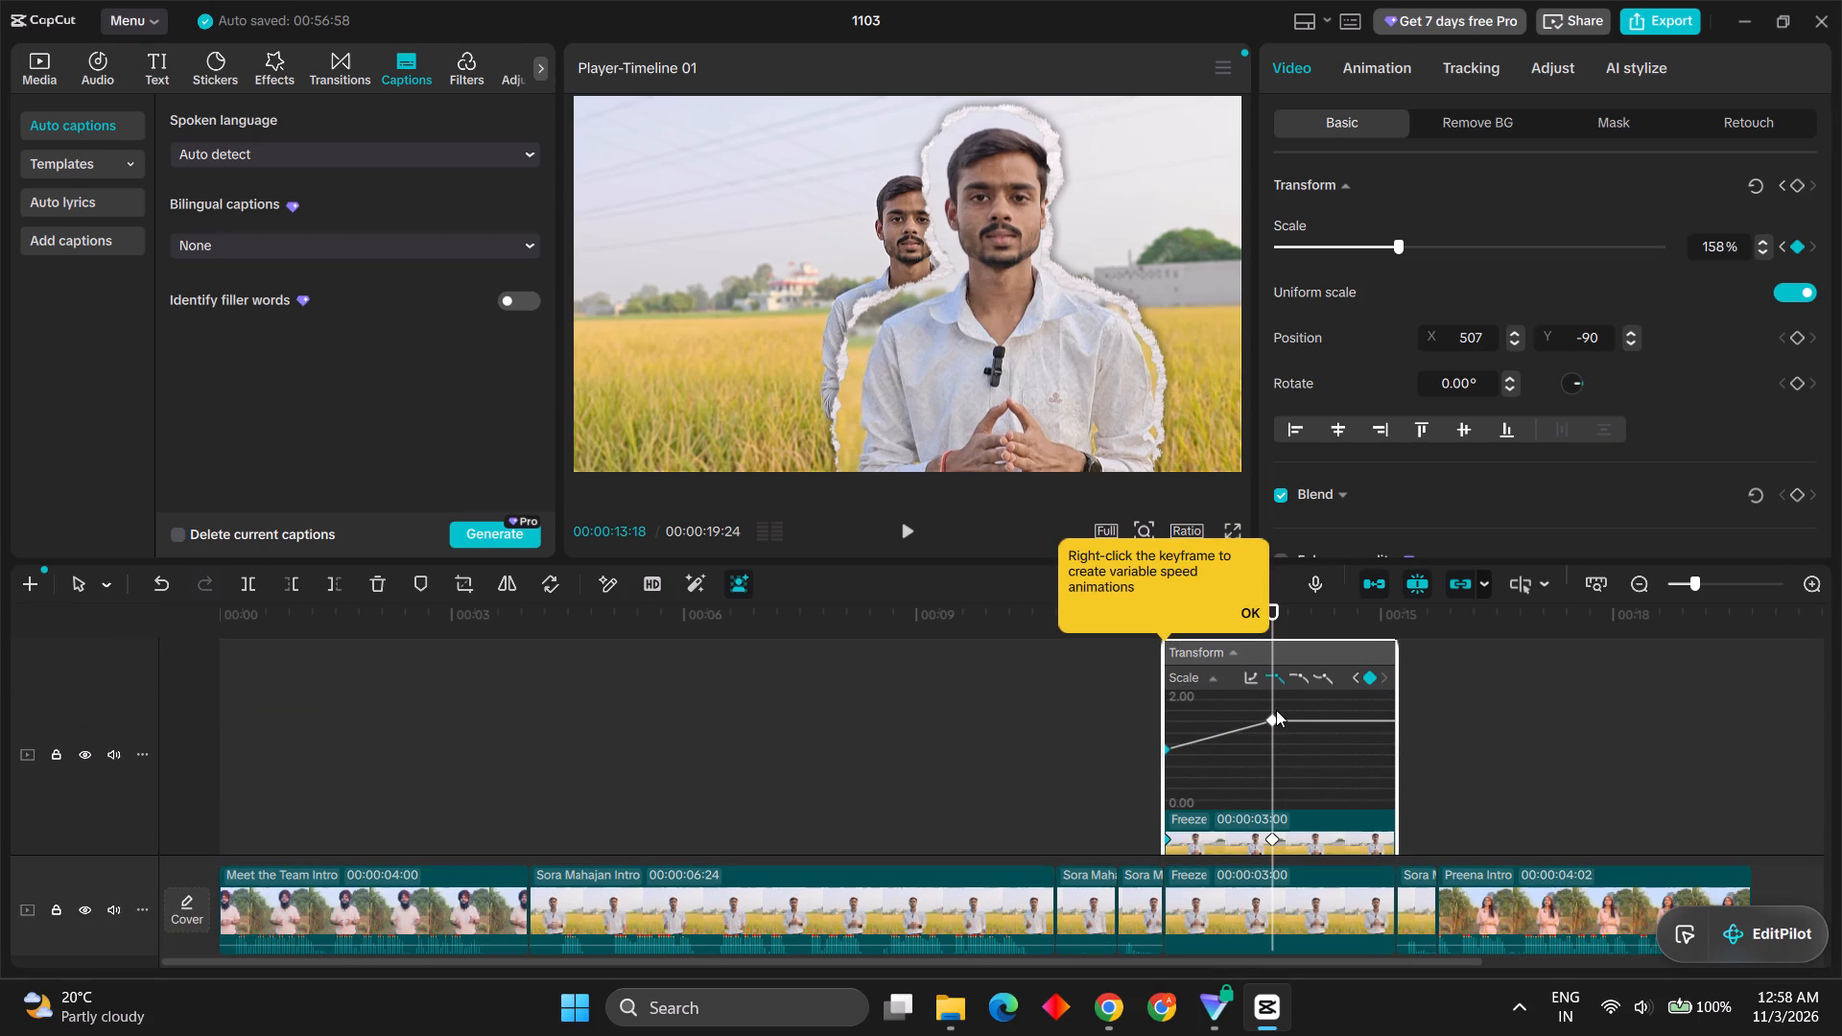
pyautogui.hotkey('alt', 'k')
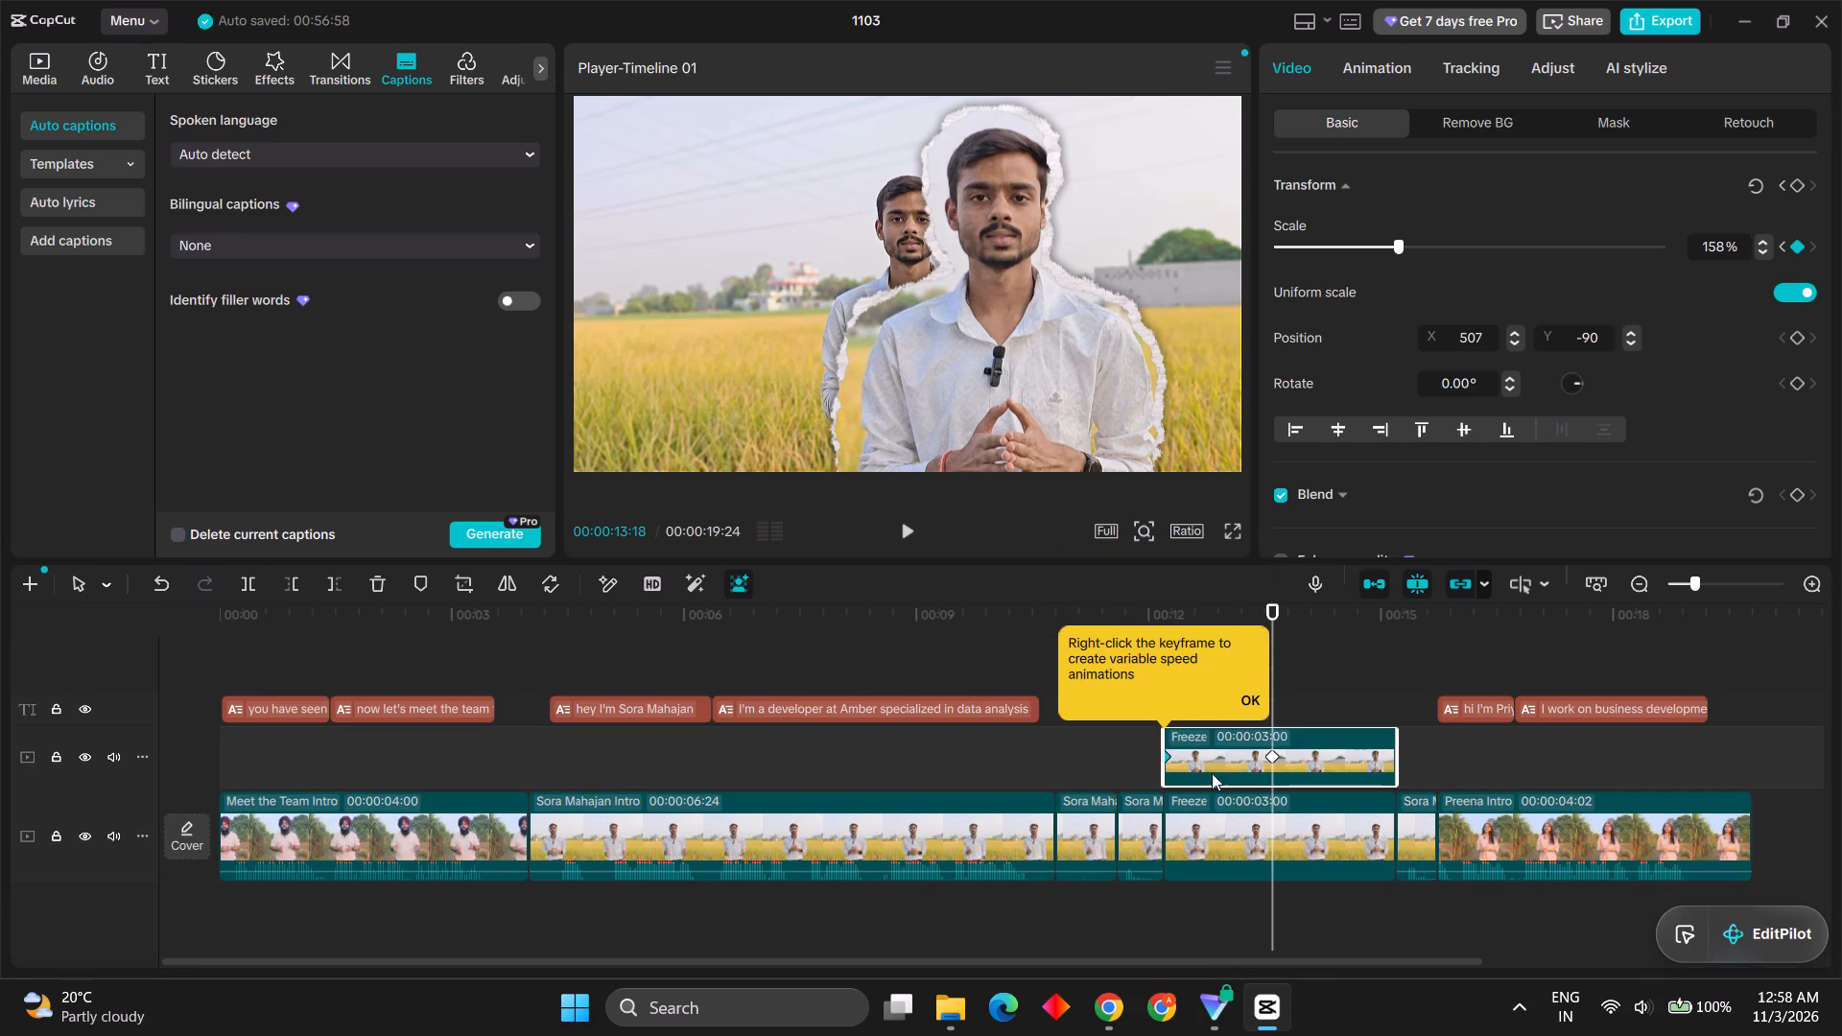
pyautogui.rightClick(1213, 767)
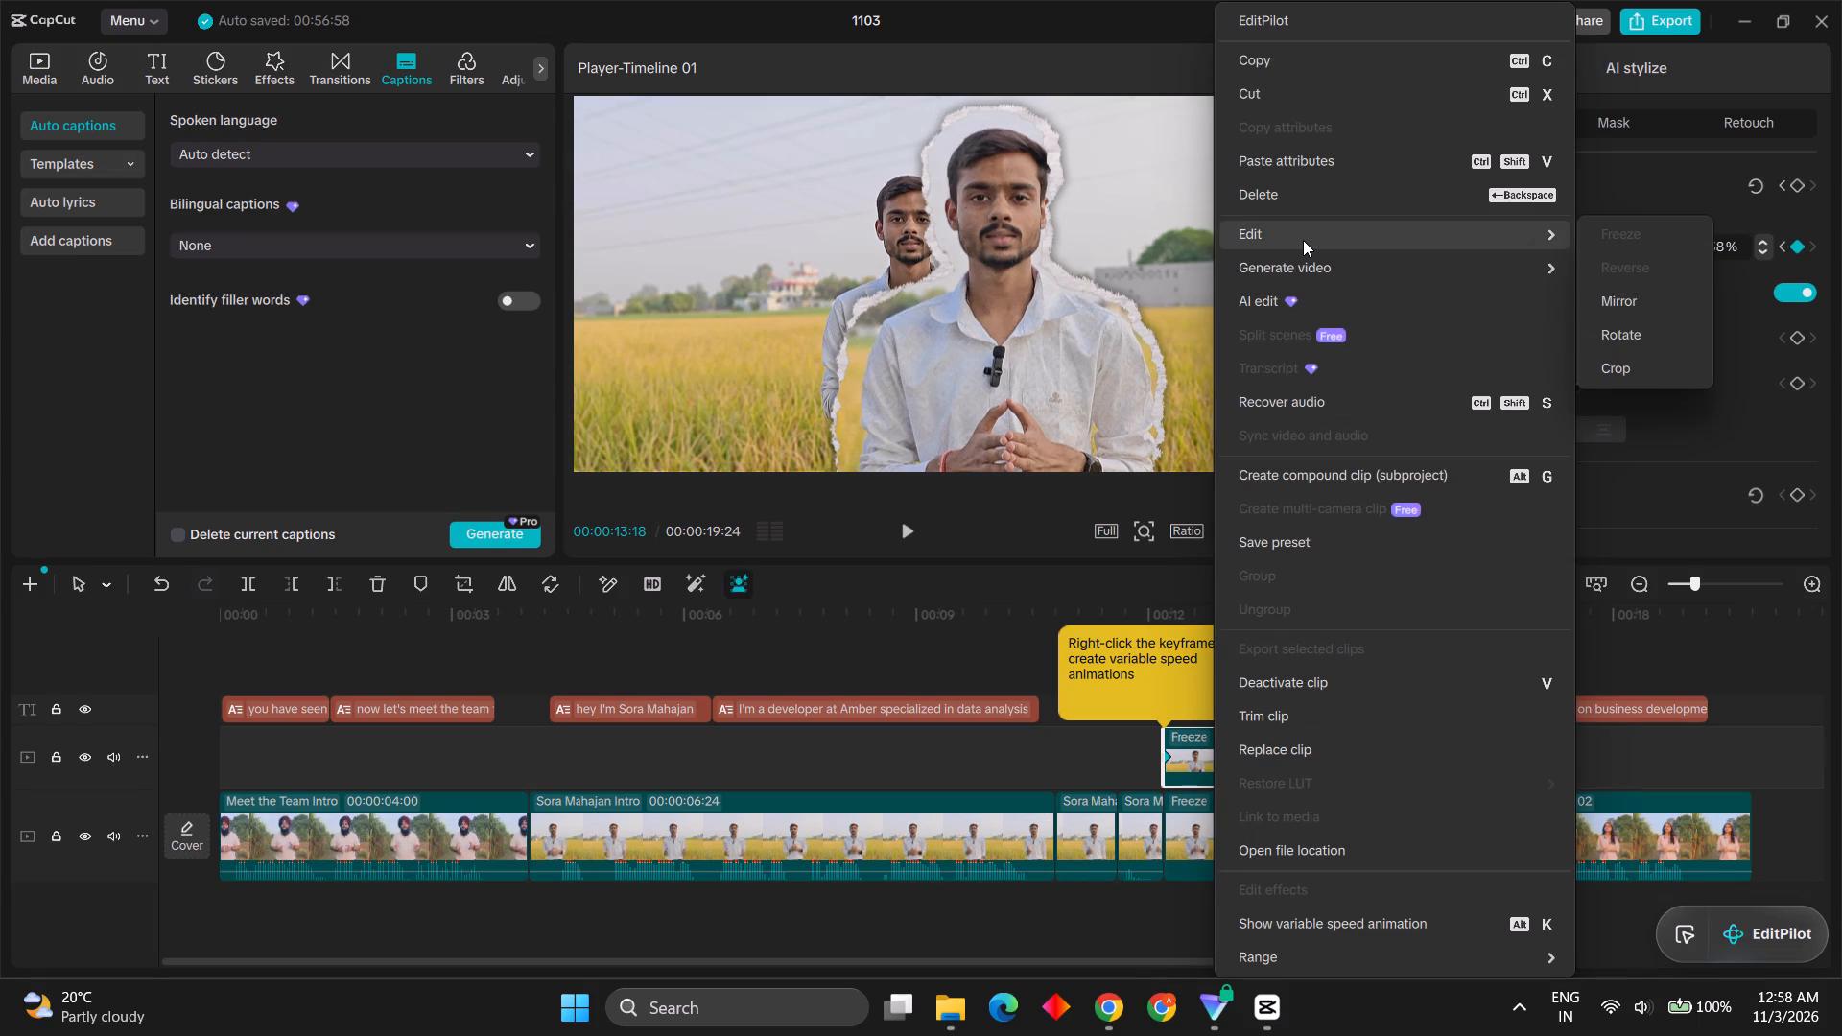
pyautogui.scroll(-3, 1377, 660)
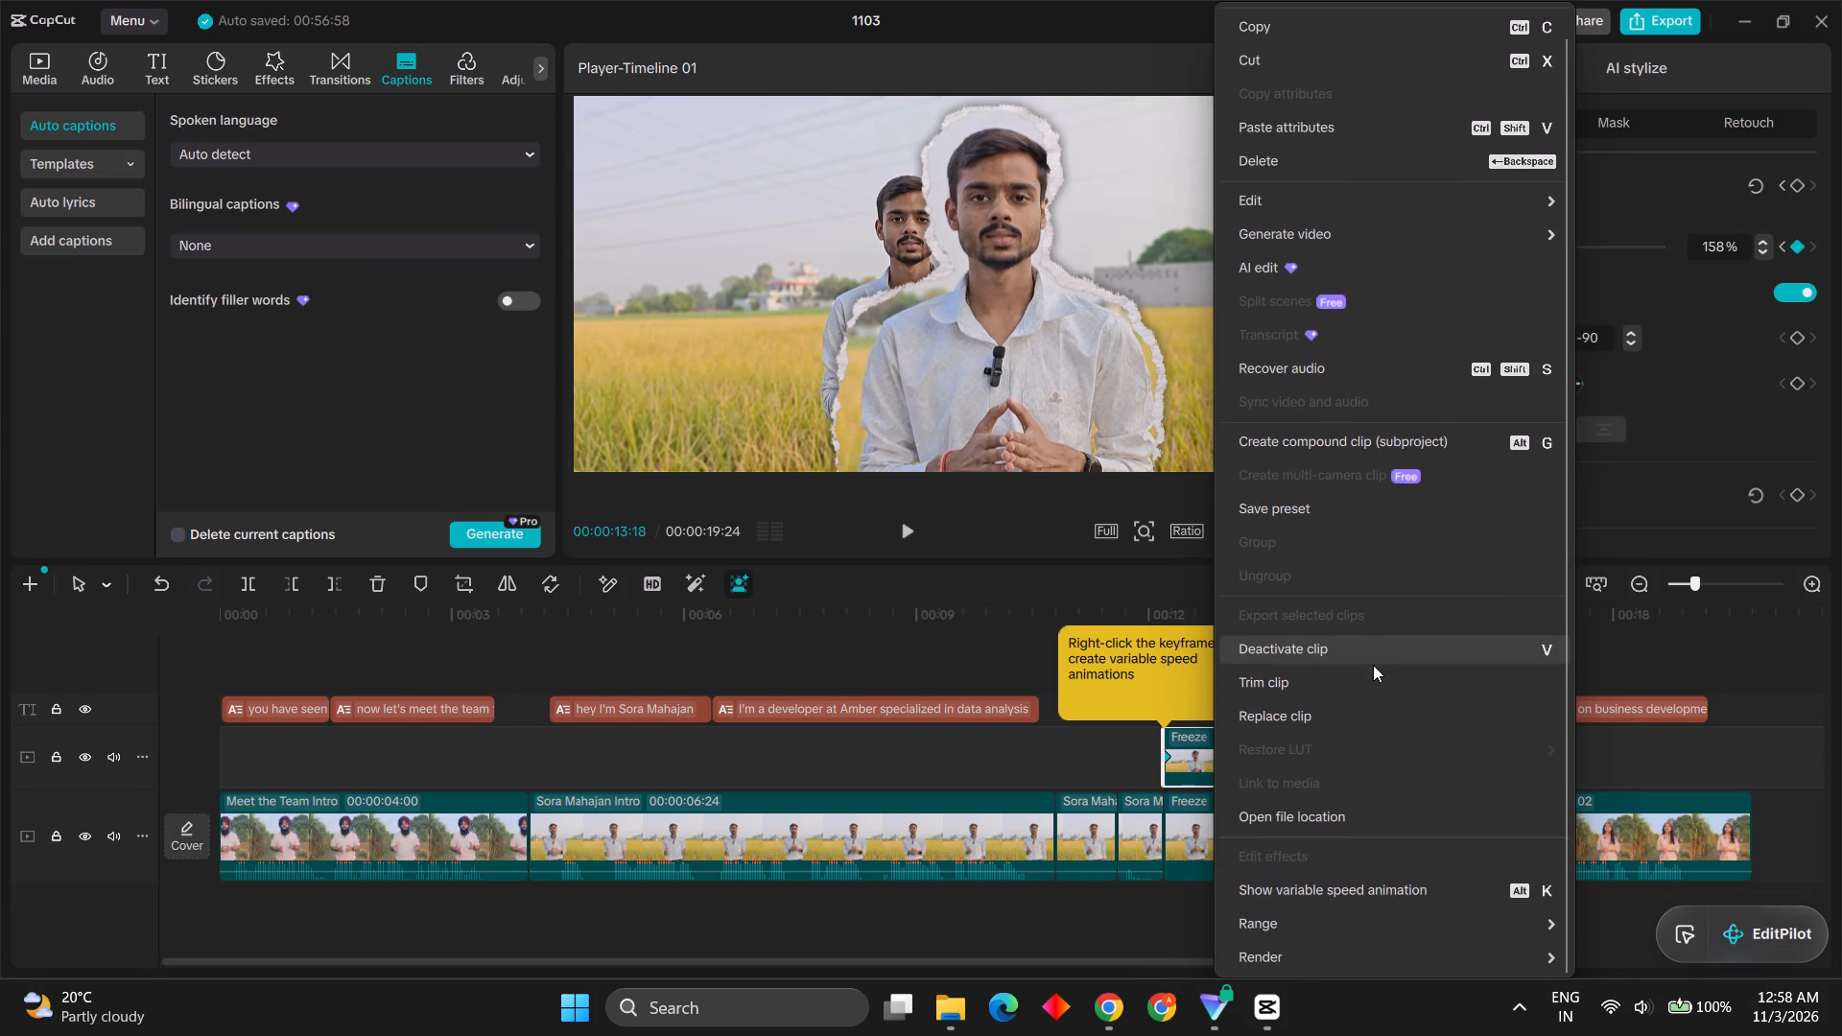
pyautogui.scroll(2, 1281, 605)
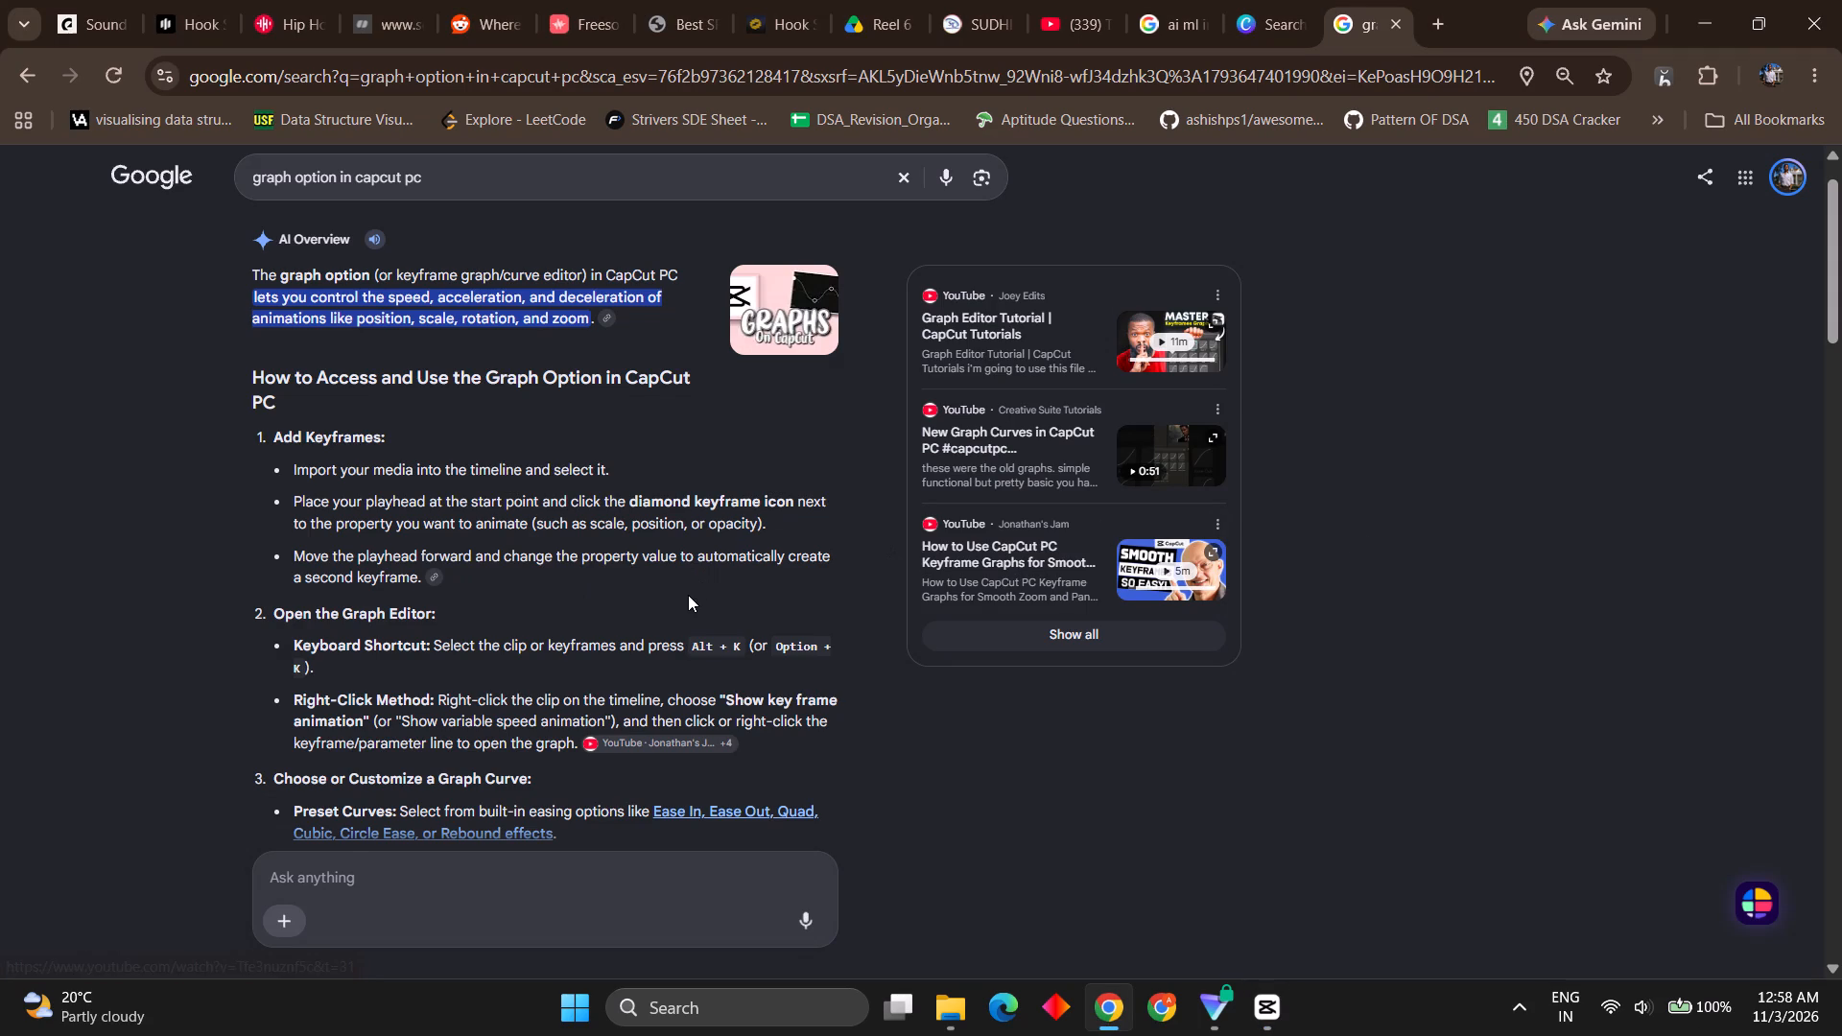
# Reread the search overview's instructions for opening the graph editor and choosing or customizing a graph curve.
pyautogui.scroll(-1, 688, 595)
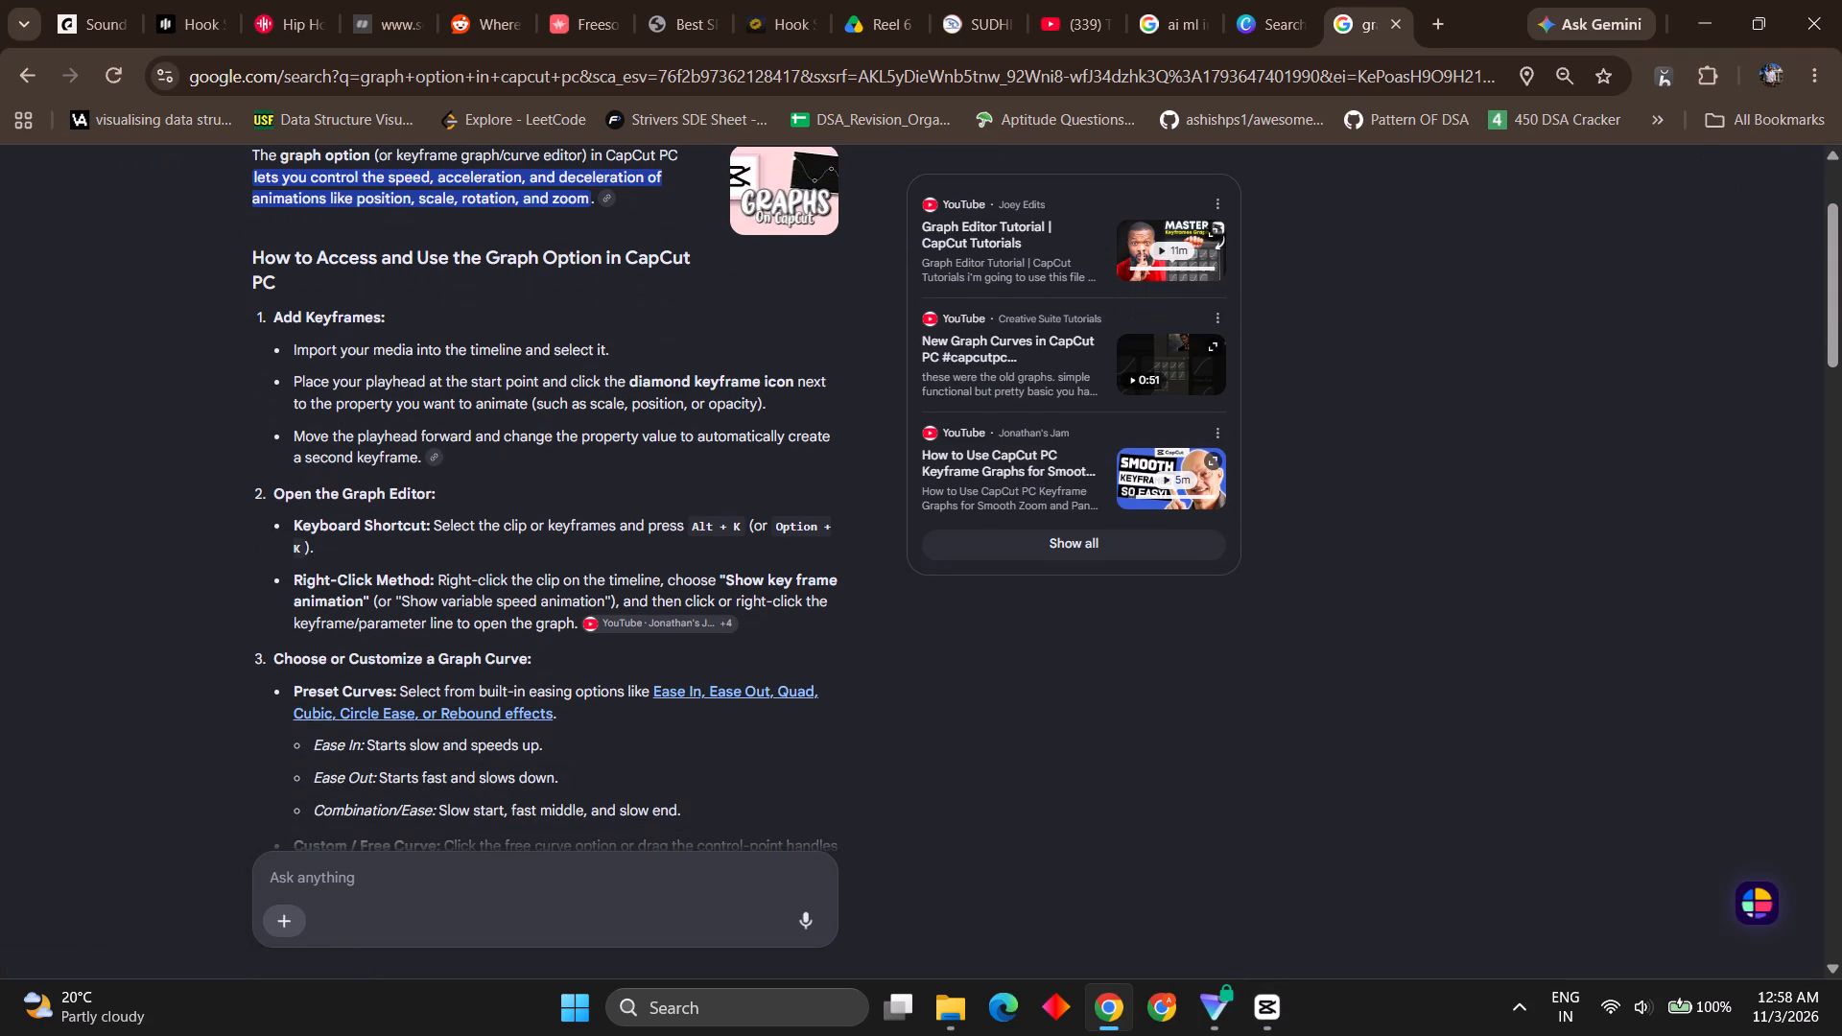
pyautogui.scroll(-2, 688, 595)
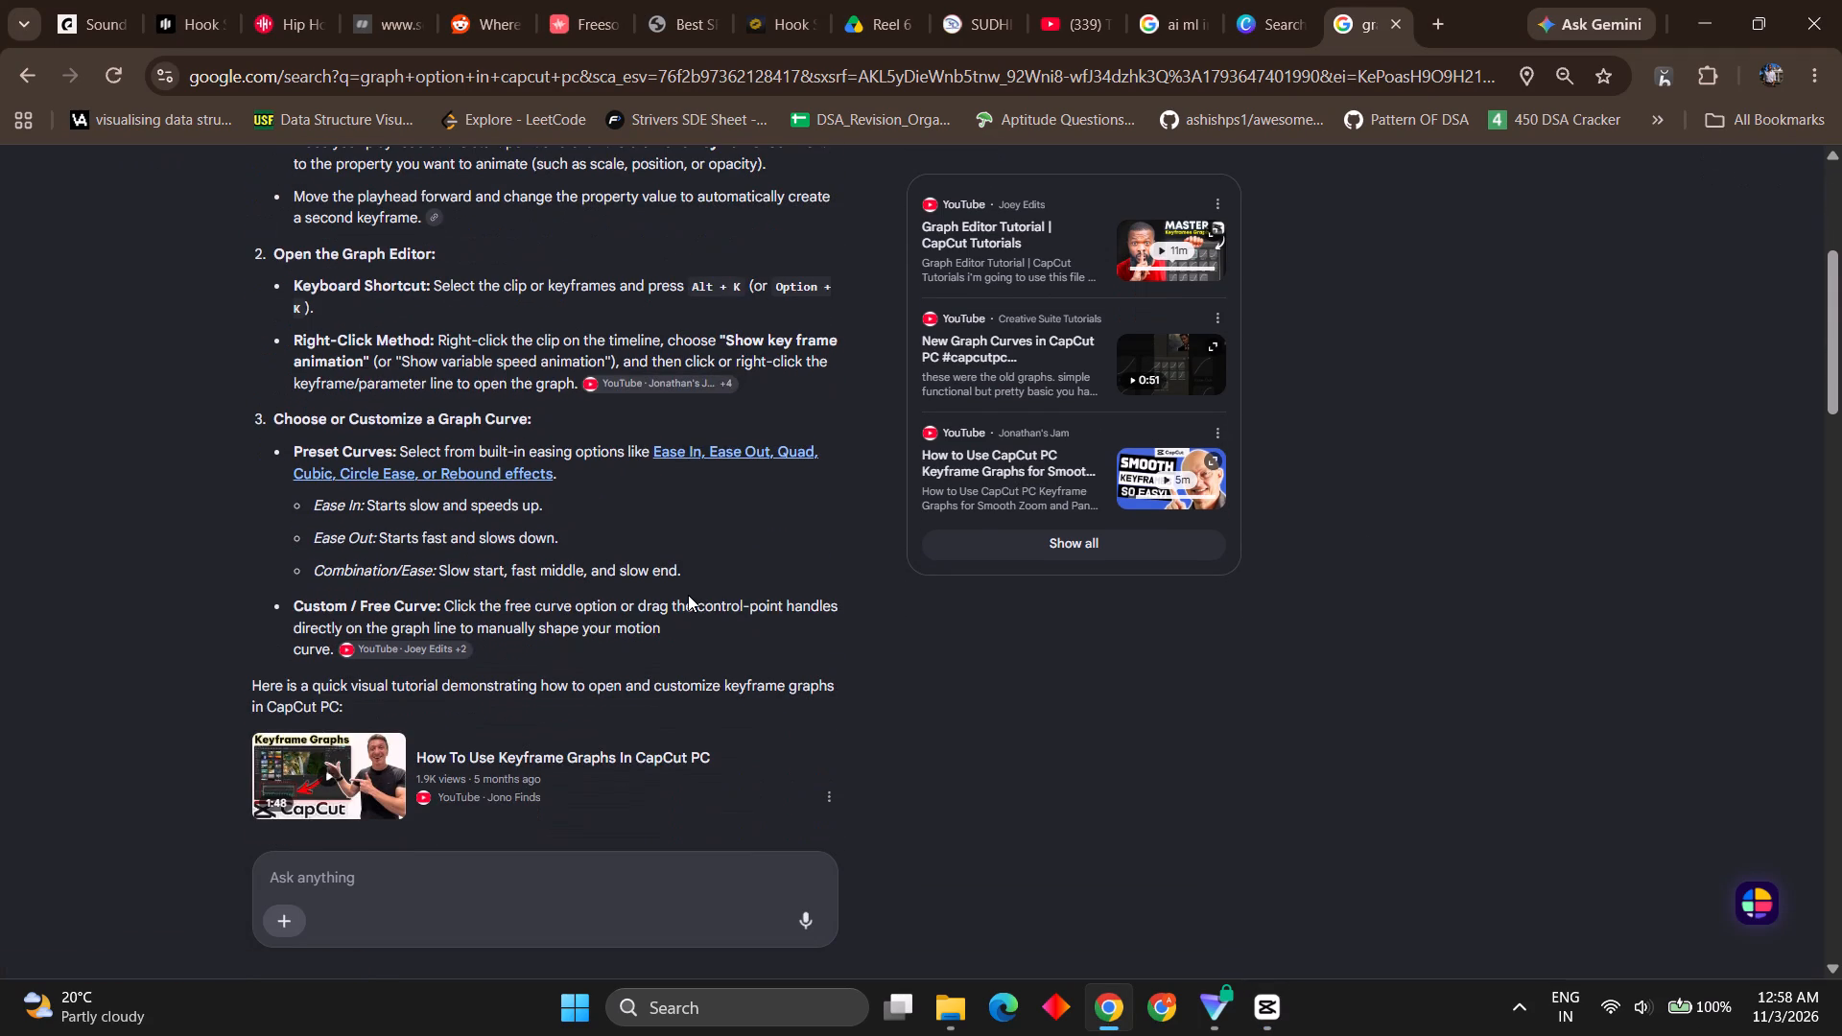
pyautogui.scroll(2, 688, 595)
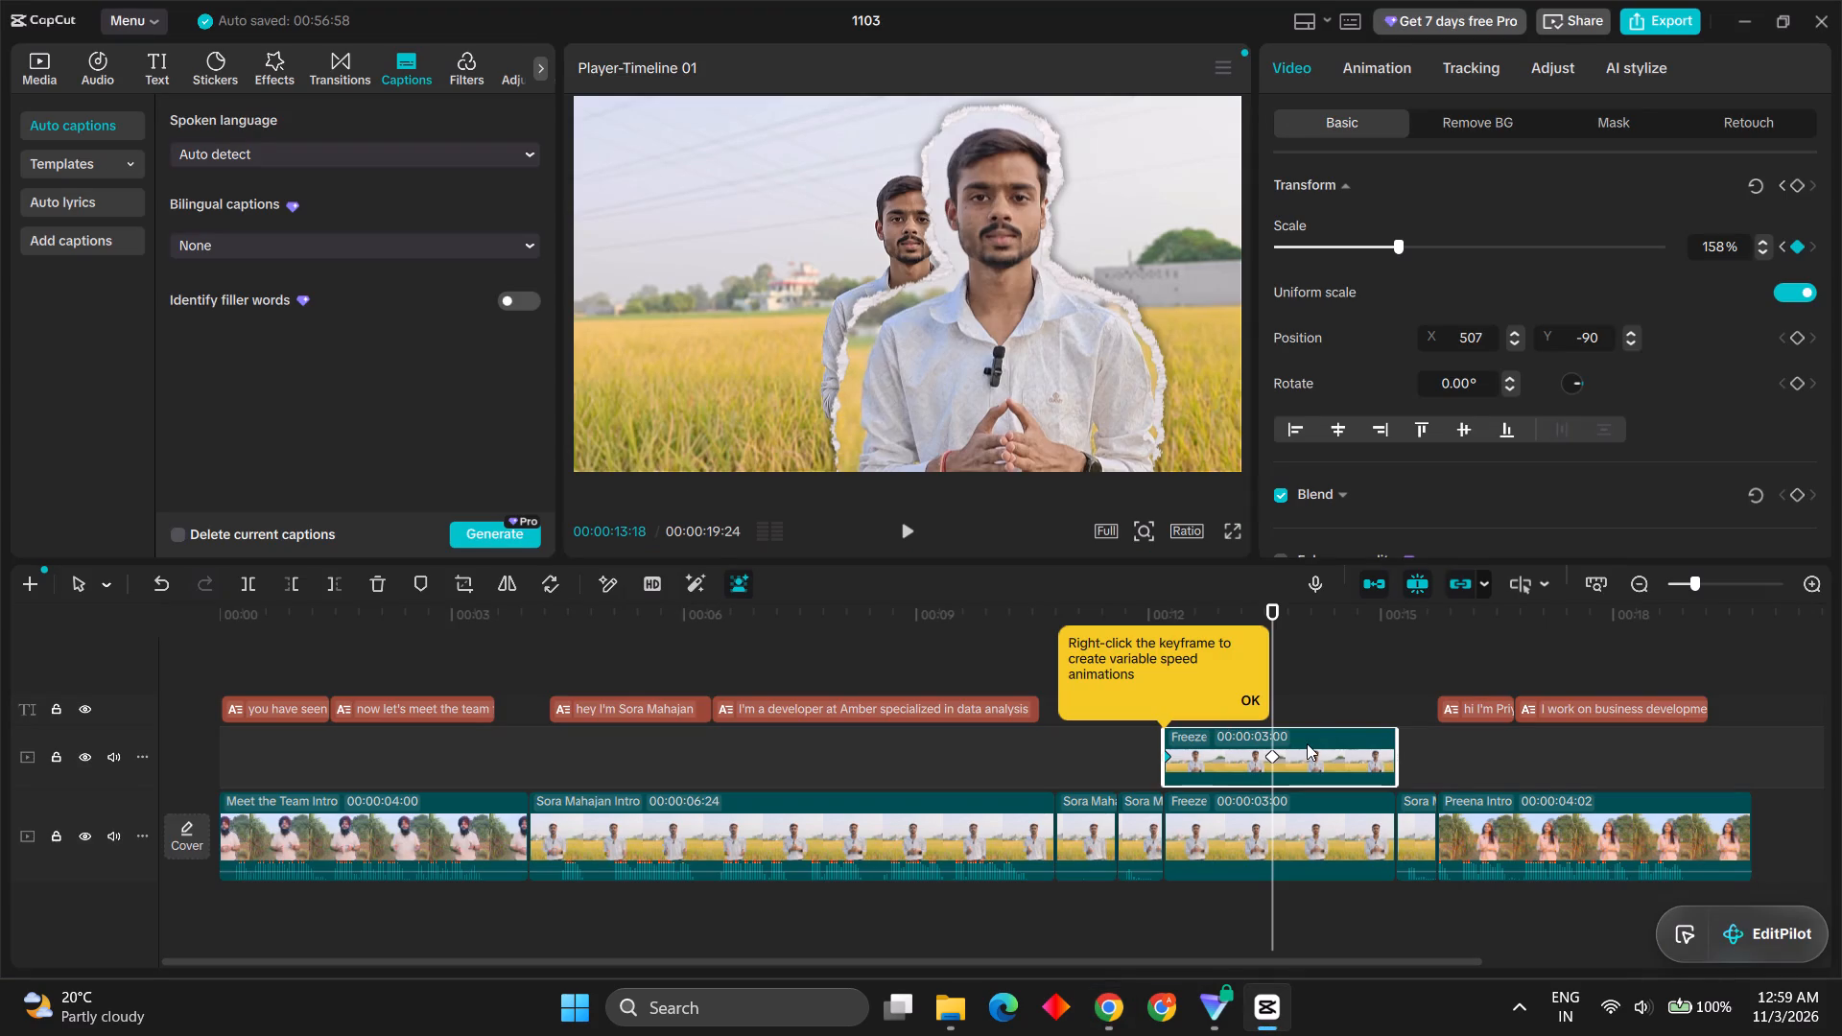
# In CapCut, apply the Quad Out preset curve to the freeze frame copy's scale keyframe animation and close the presets.
pyautogui.hotkey('alt', 'k')
pyautogui.rightClick(1283, 714)
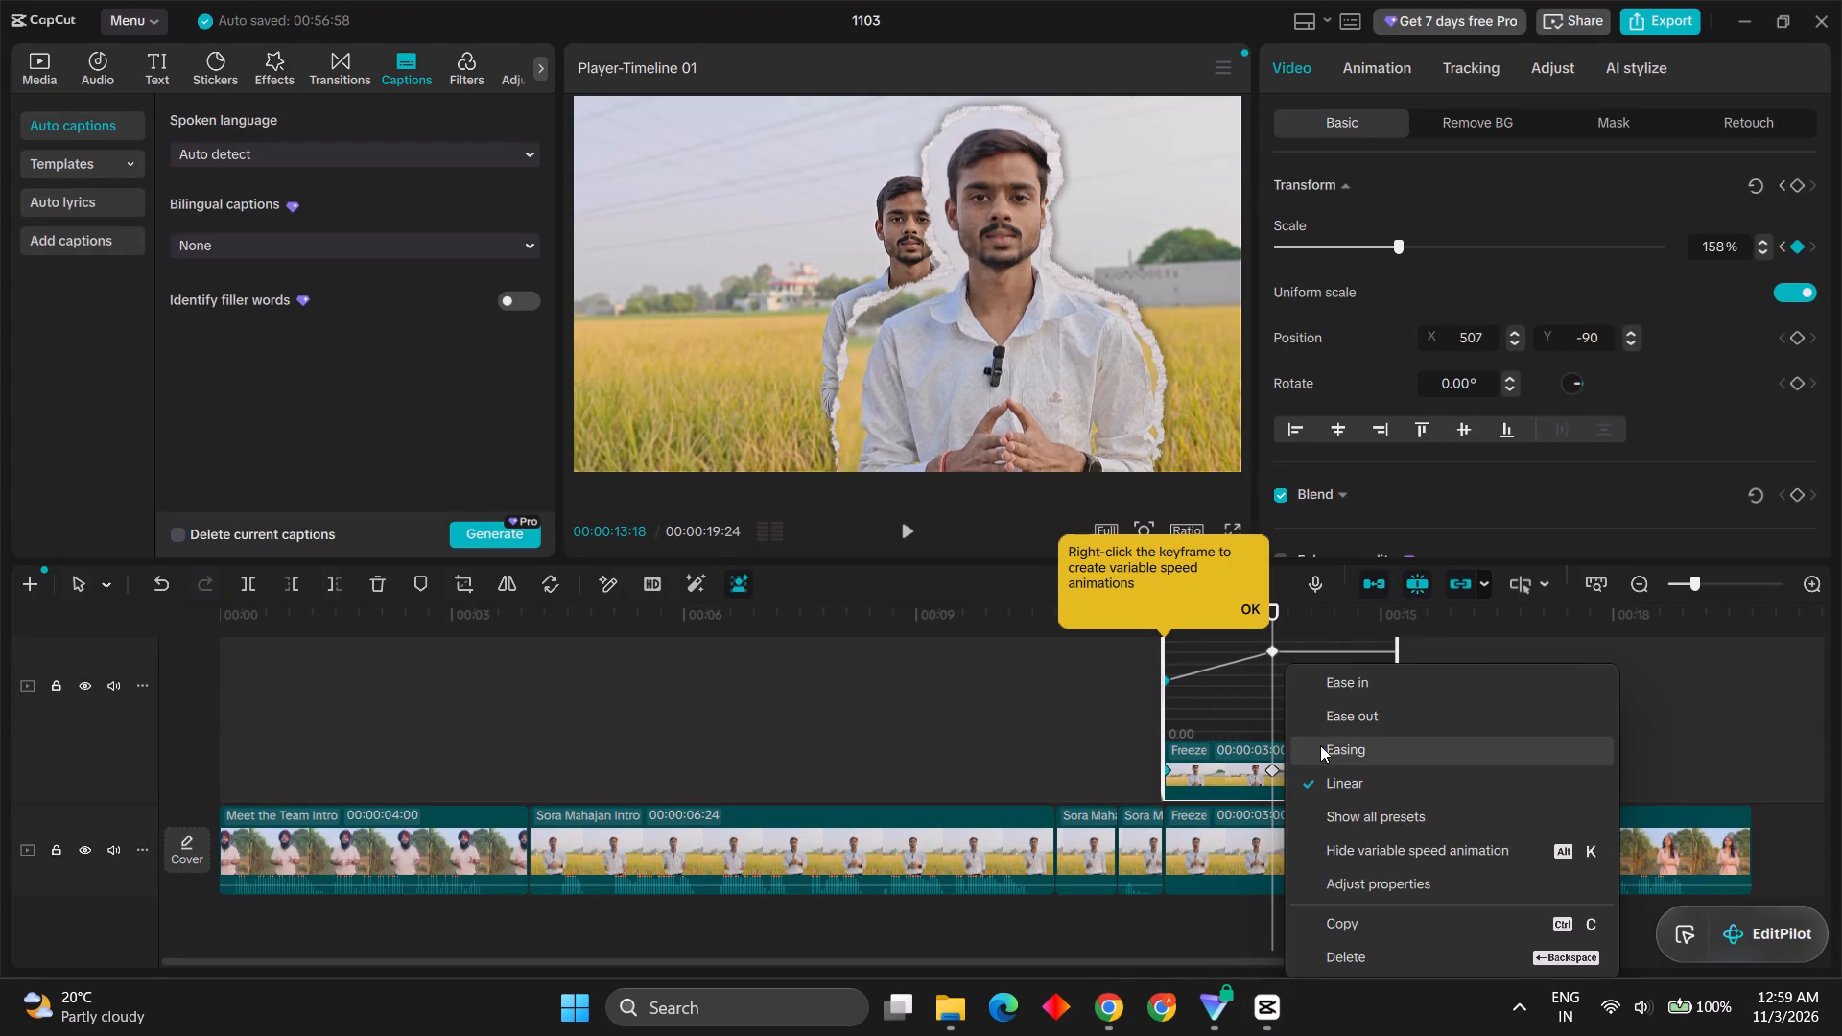
pyautogui.click(1366, 823)
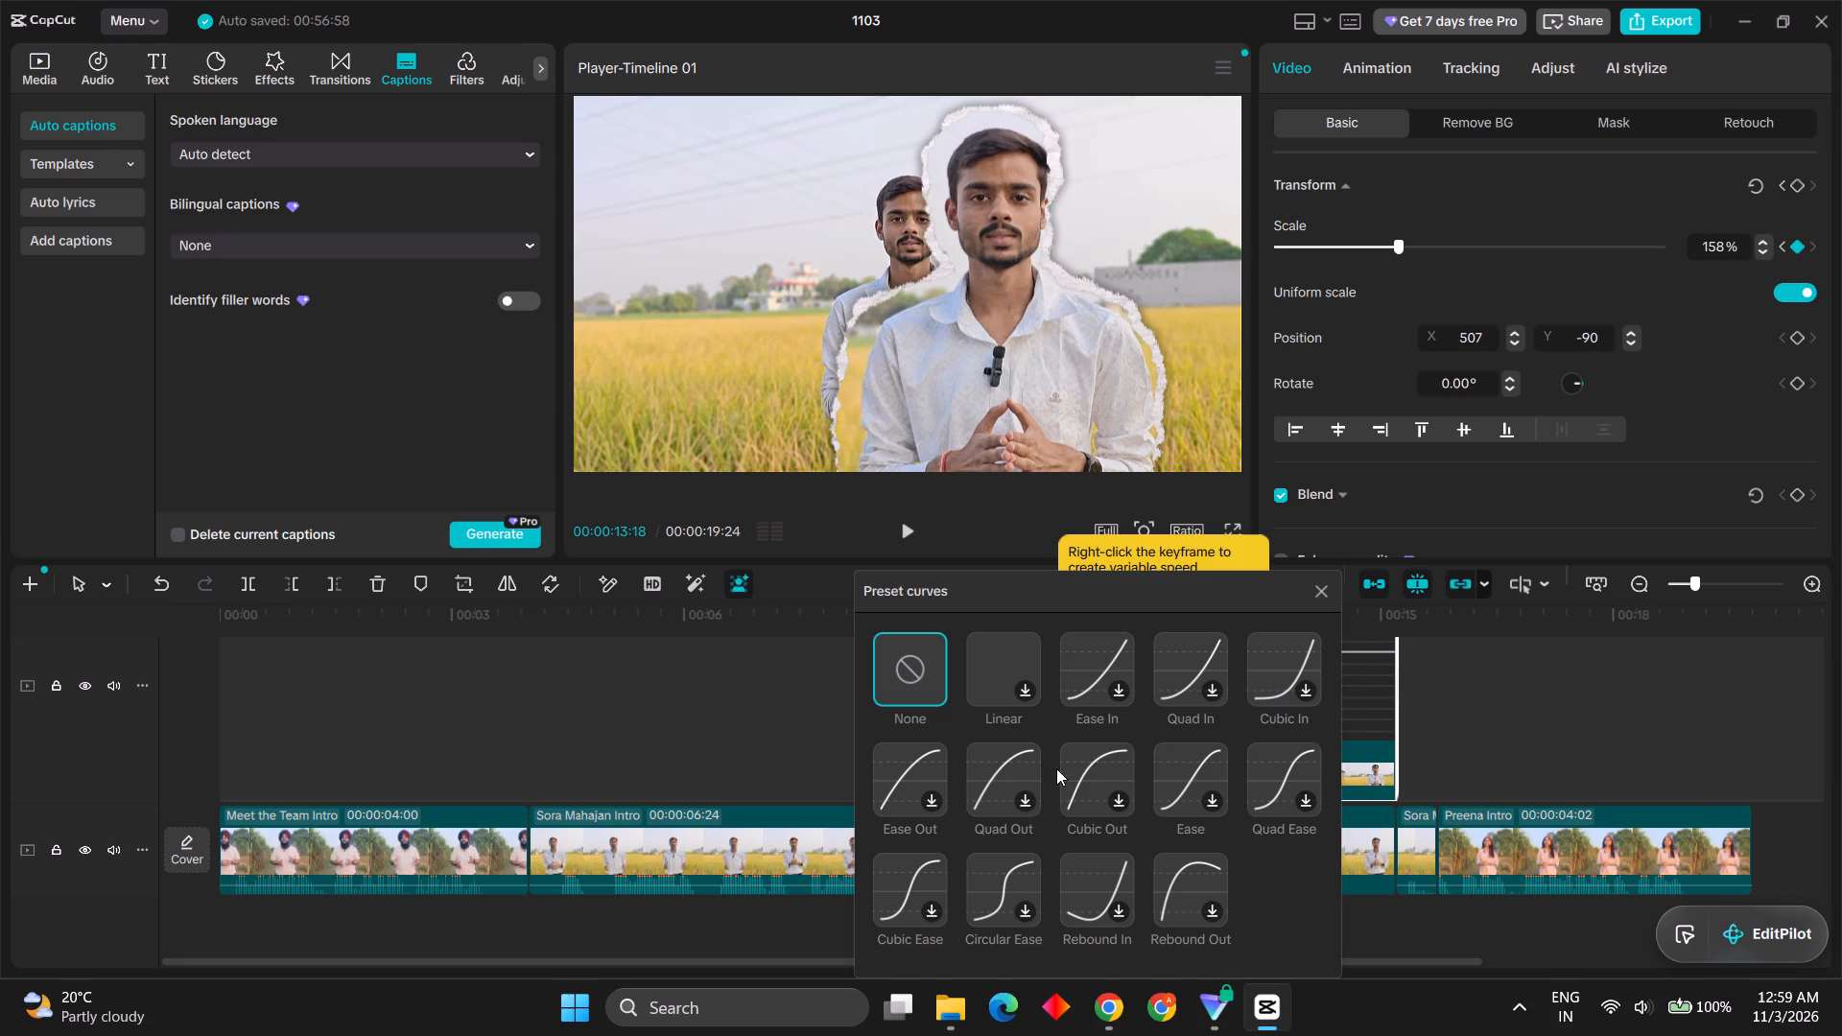
pyautogui.click(1019, 773)
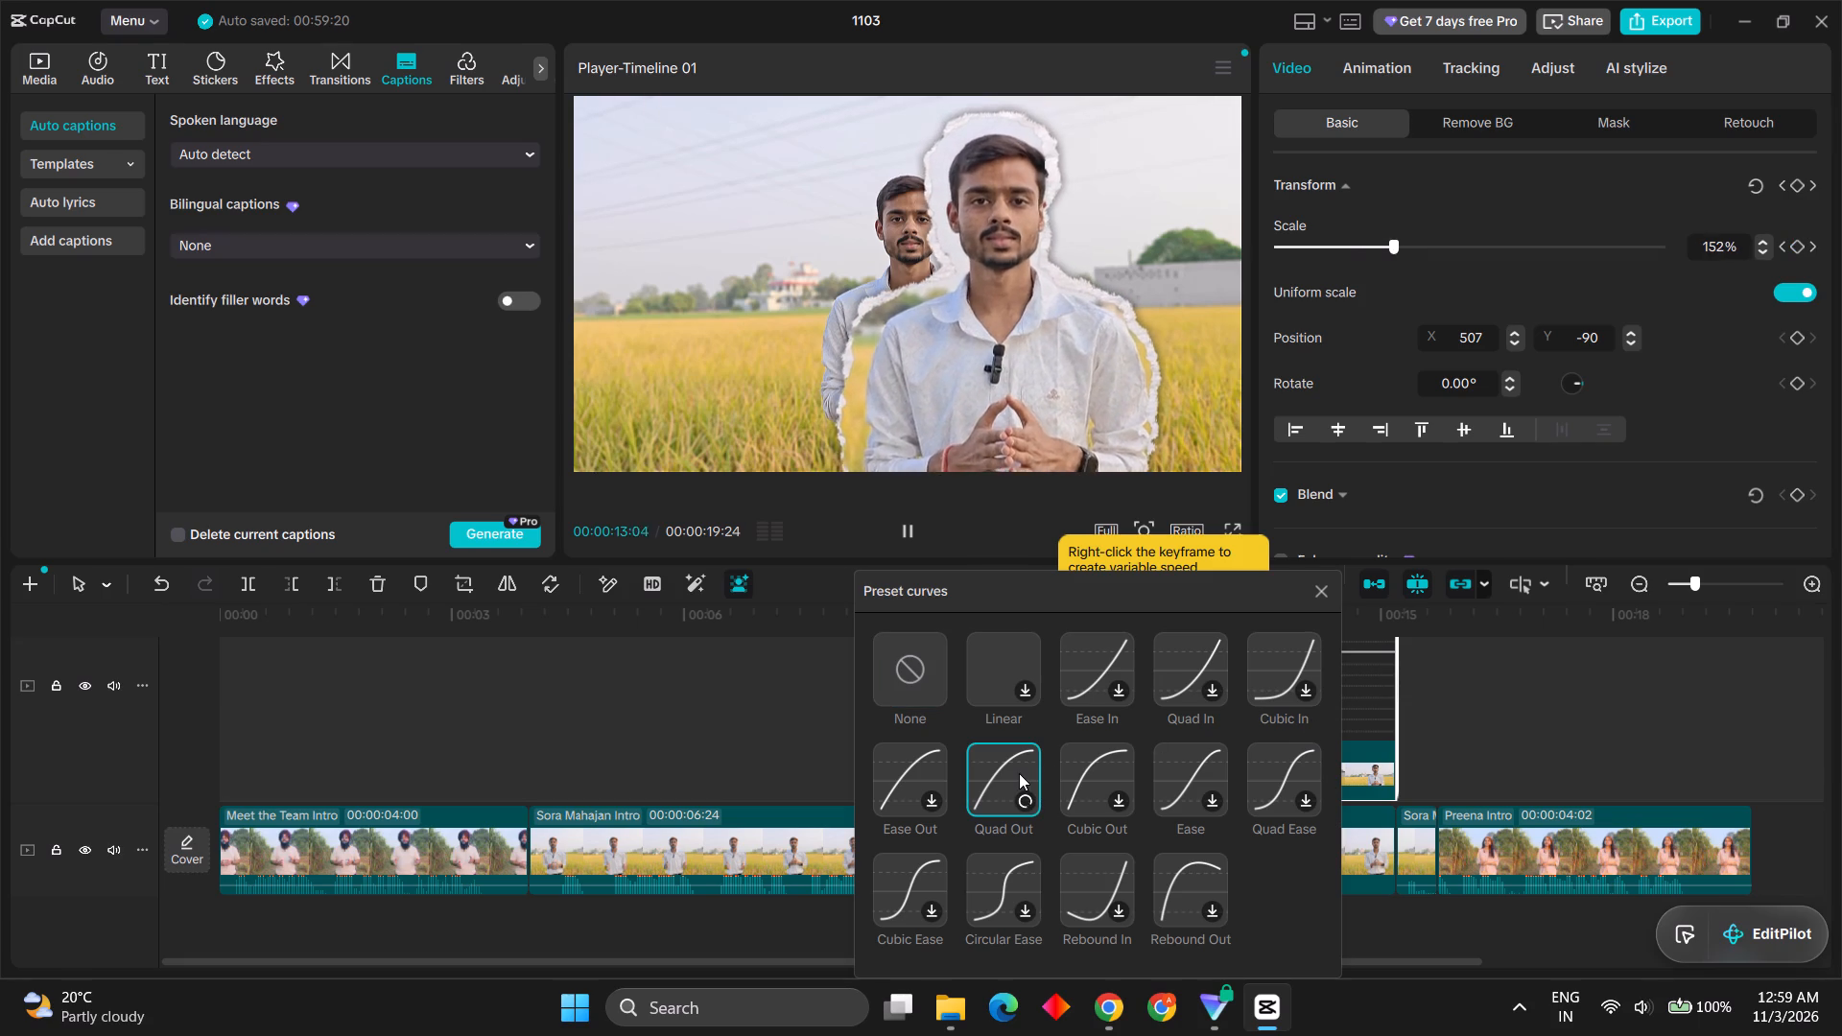
pyautogui.click(1019, 773)
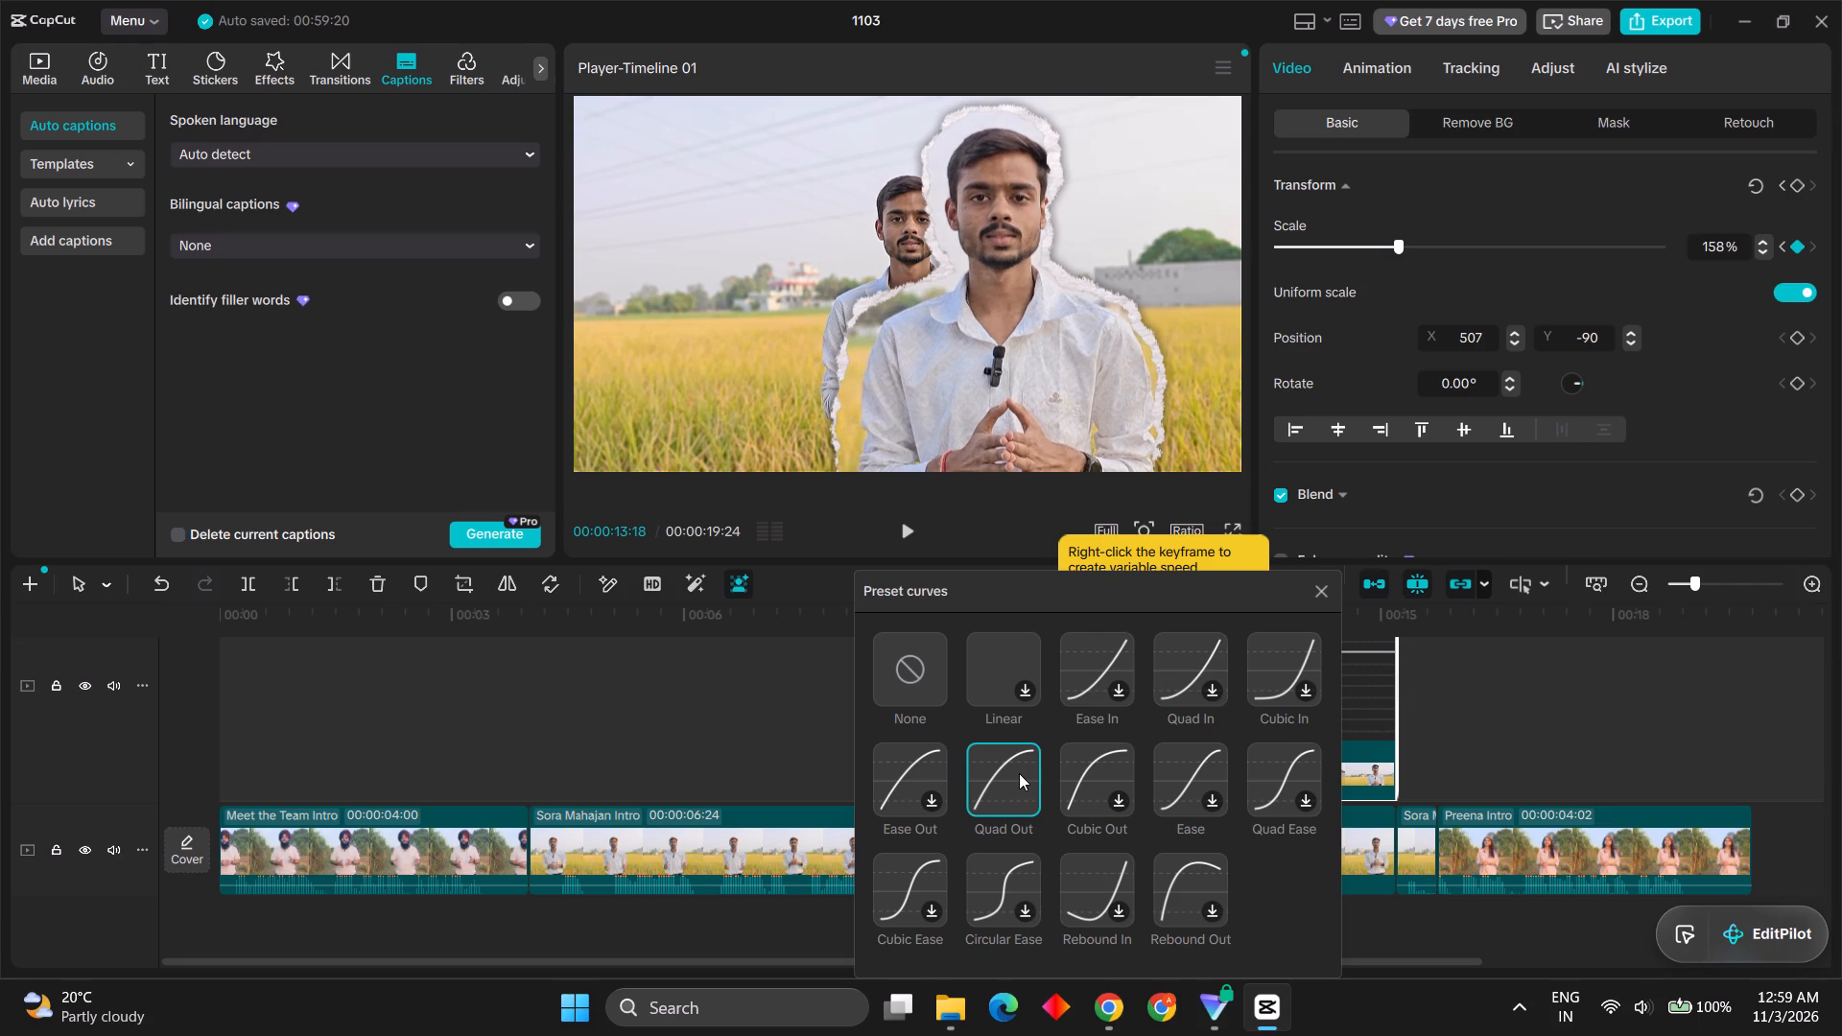
pyautogui.click(1494, 702)
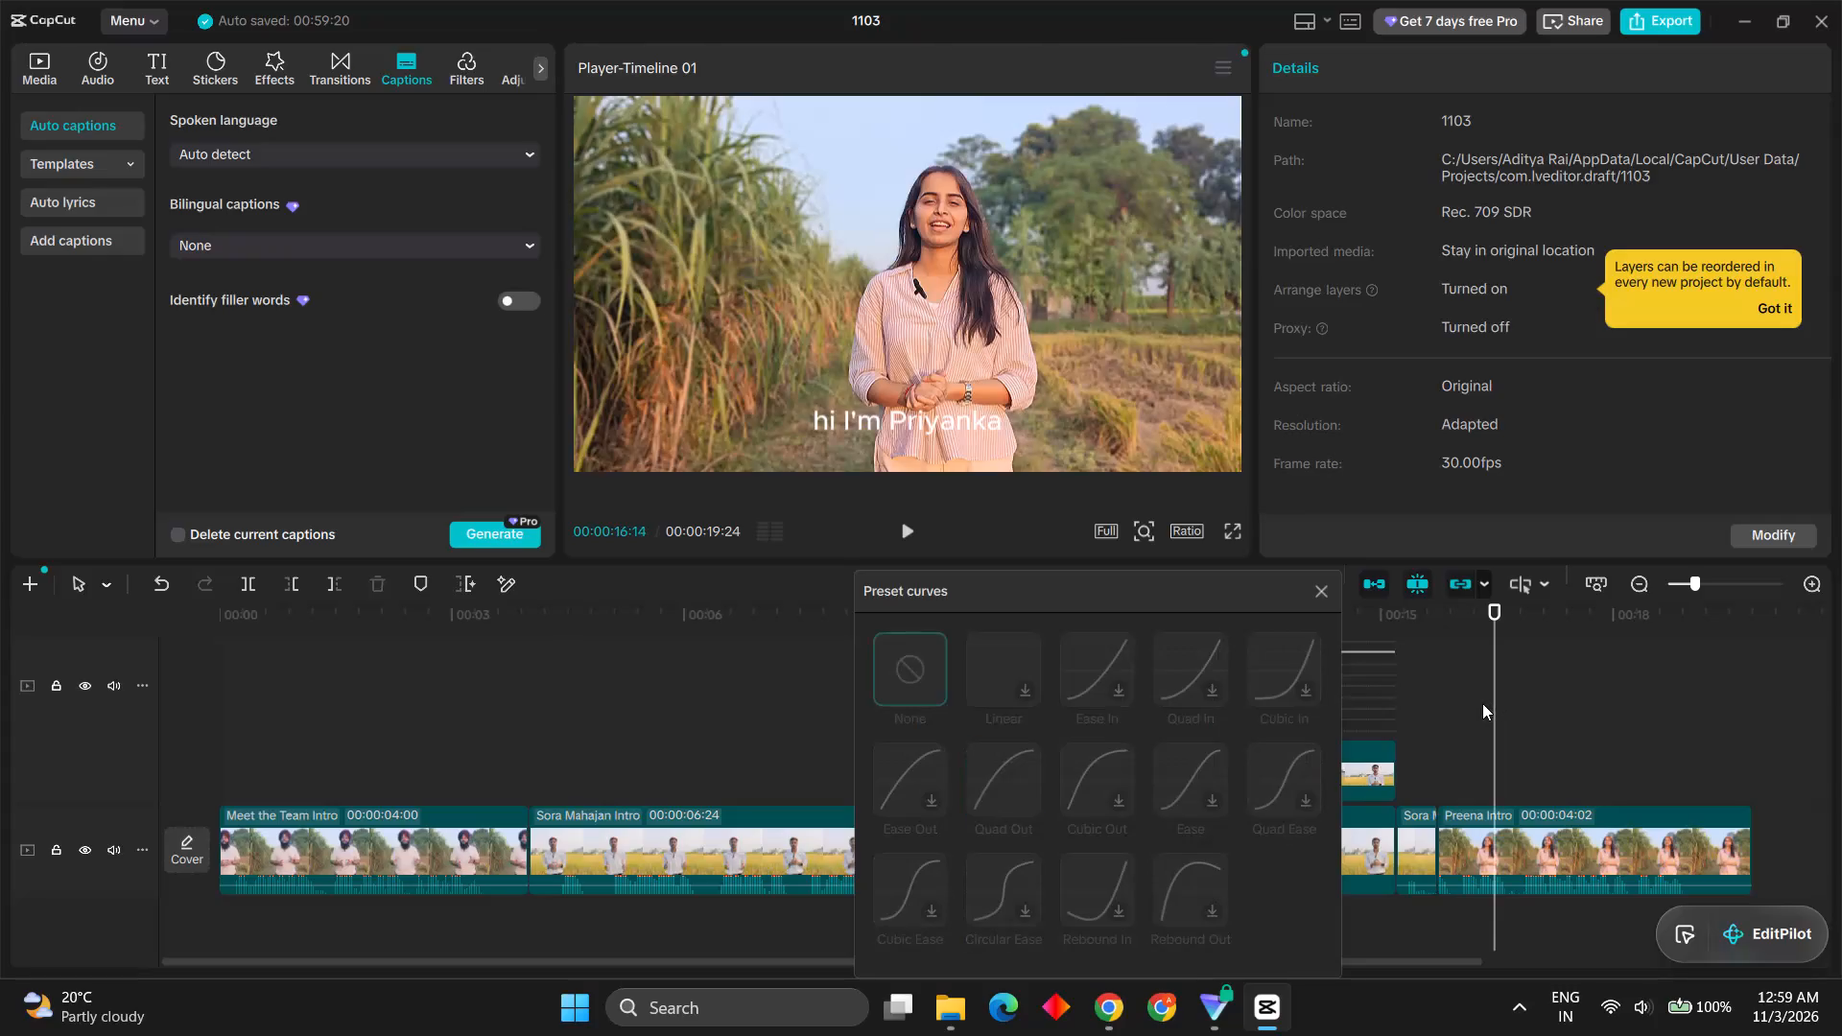
pyautogui.click(1328, 597)
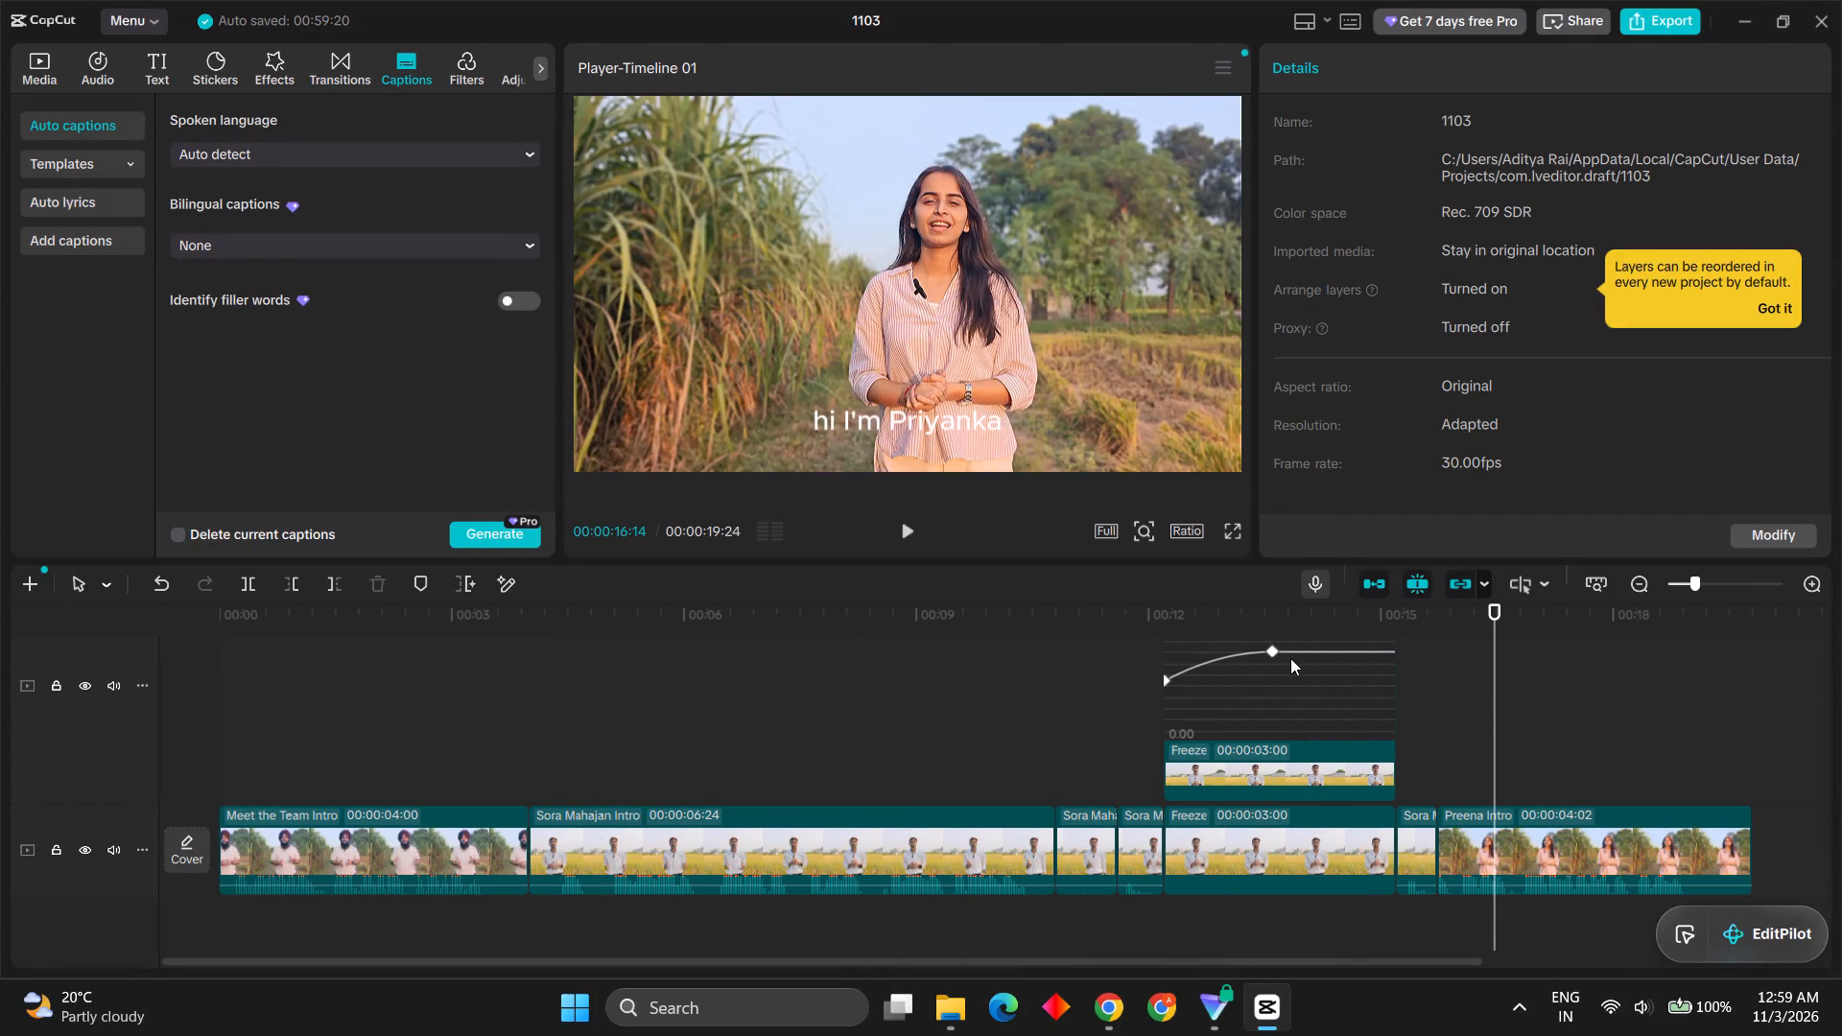
# Select the main-track freeze frame and search the video effects for "dot", choosing the suggested term "dot silkscreen".
pyautogui.click(1240, 827)
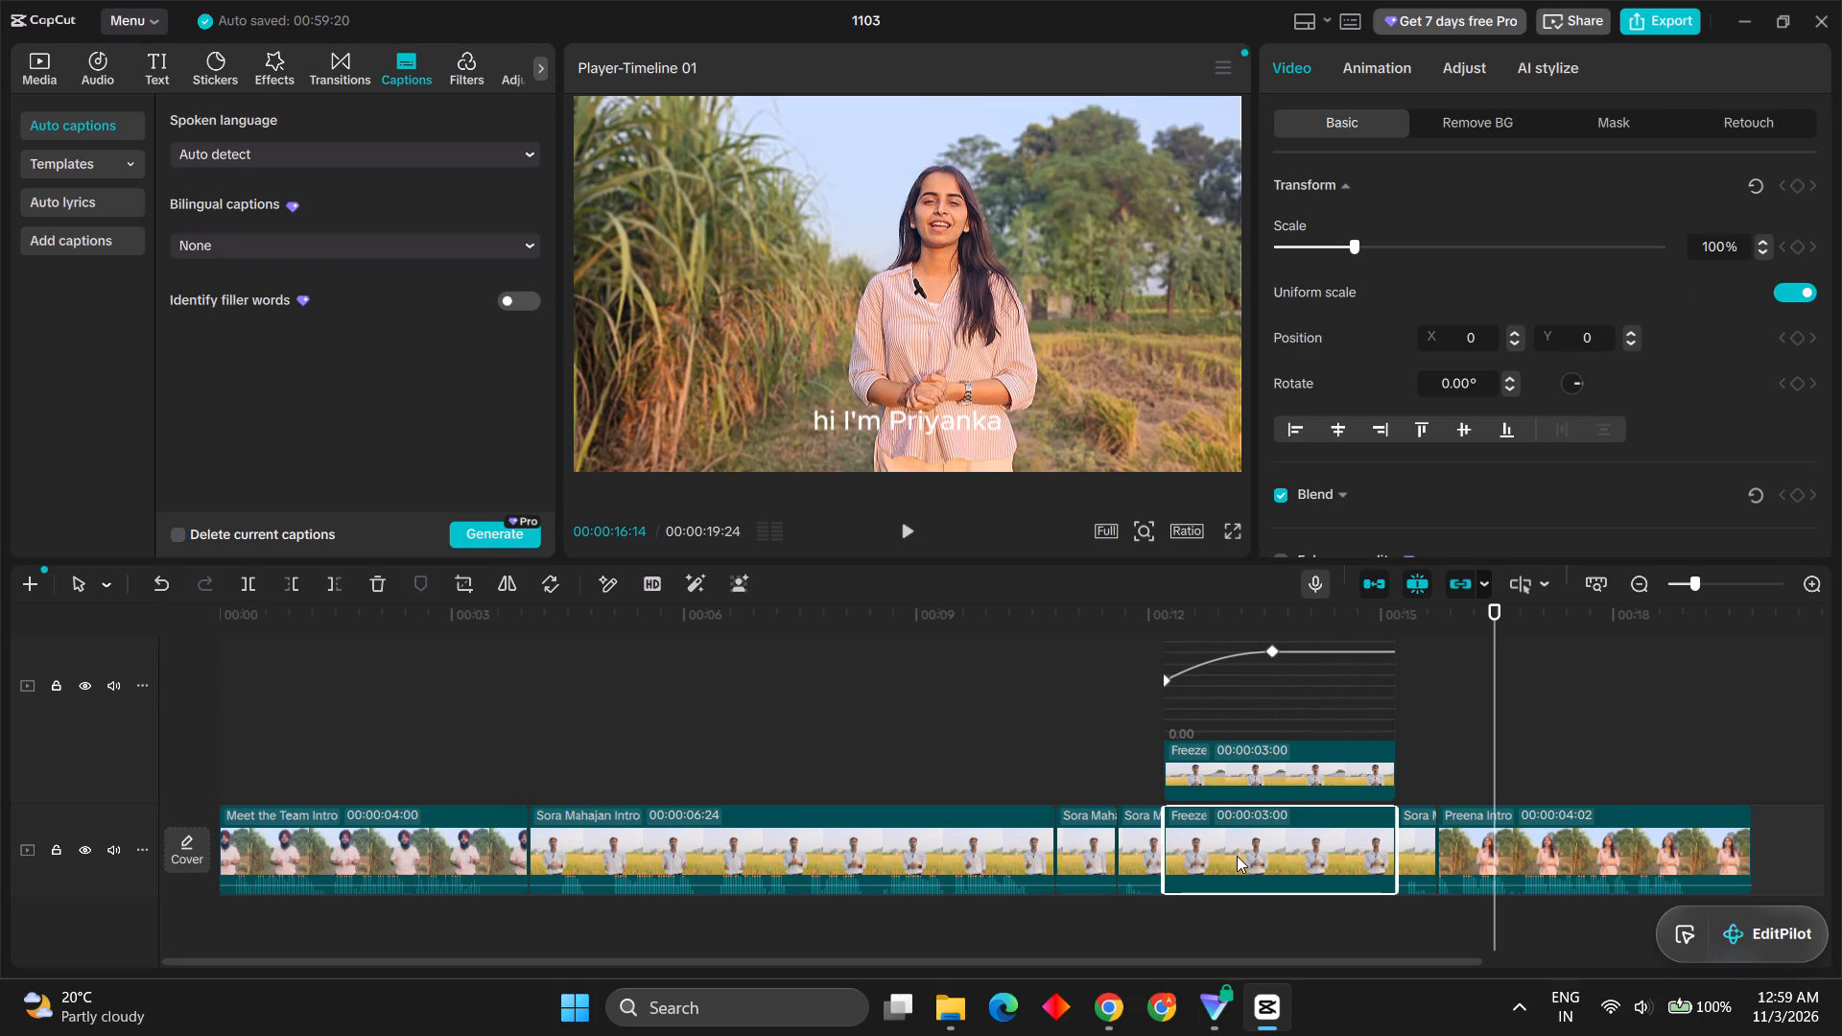
pyautogui.click(291, 57)
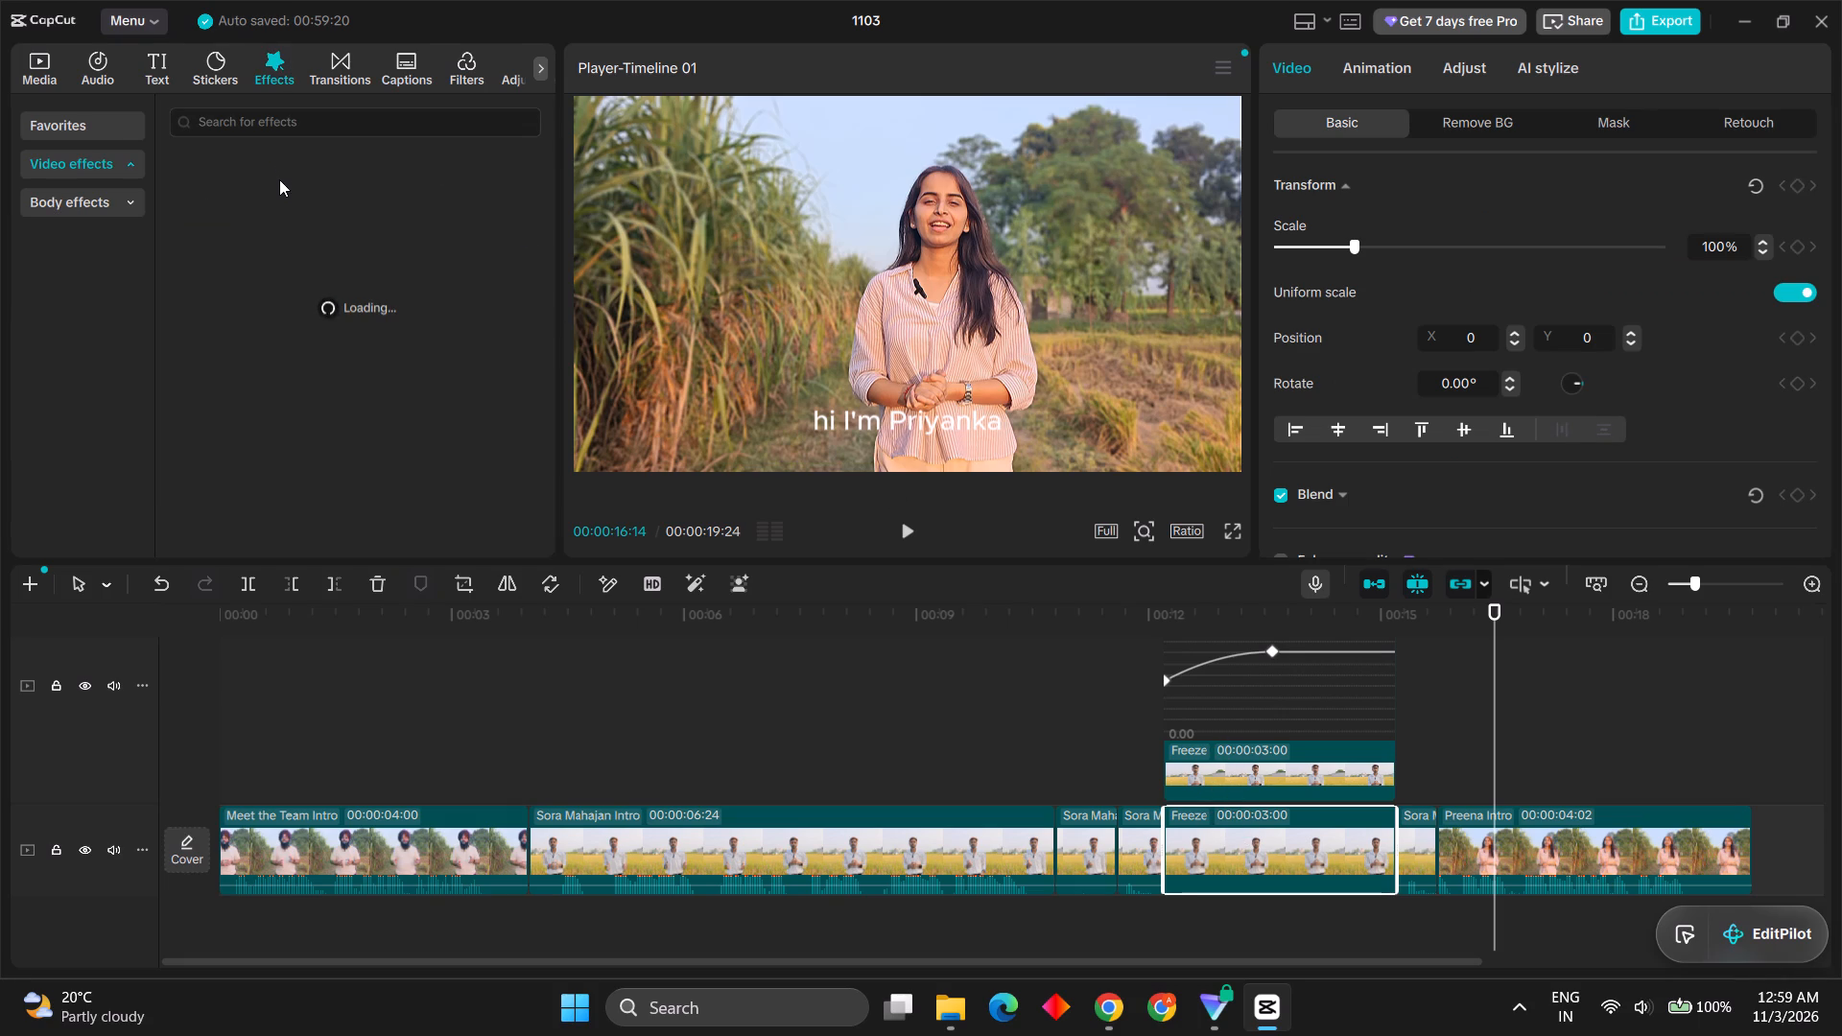
pyautogui.click(261, 128)
pyautogui.press('d')
pyautogui.write('ot')
pyautogui.press('space')
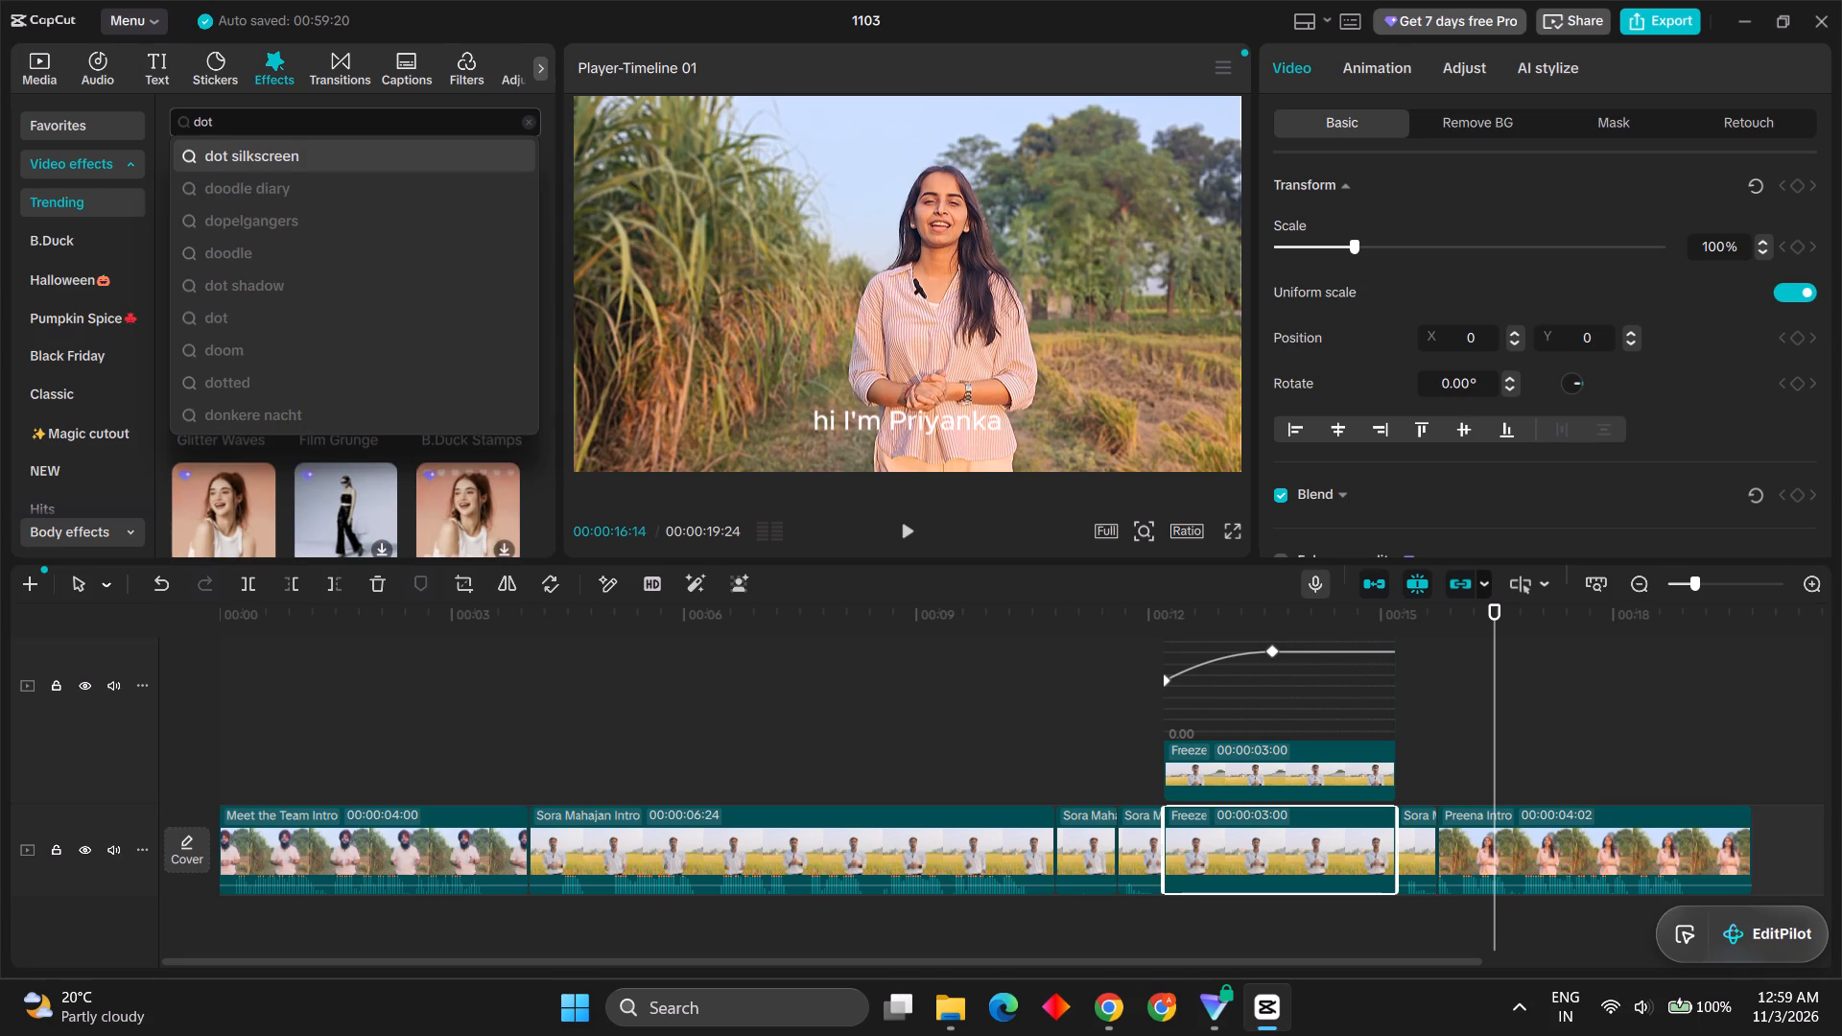
pyautogui.press('Return')
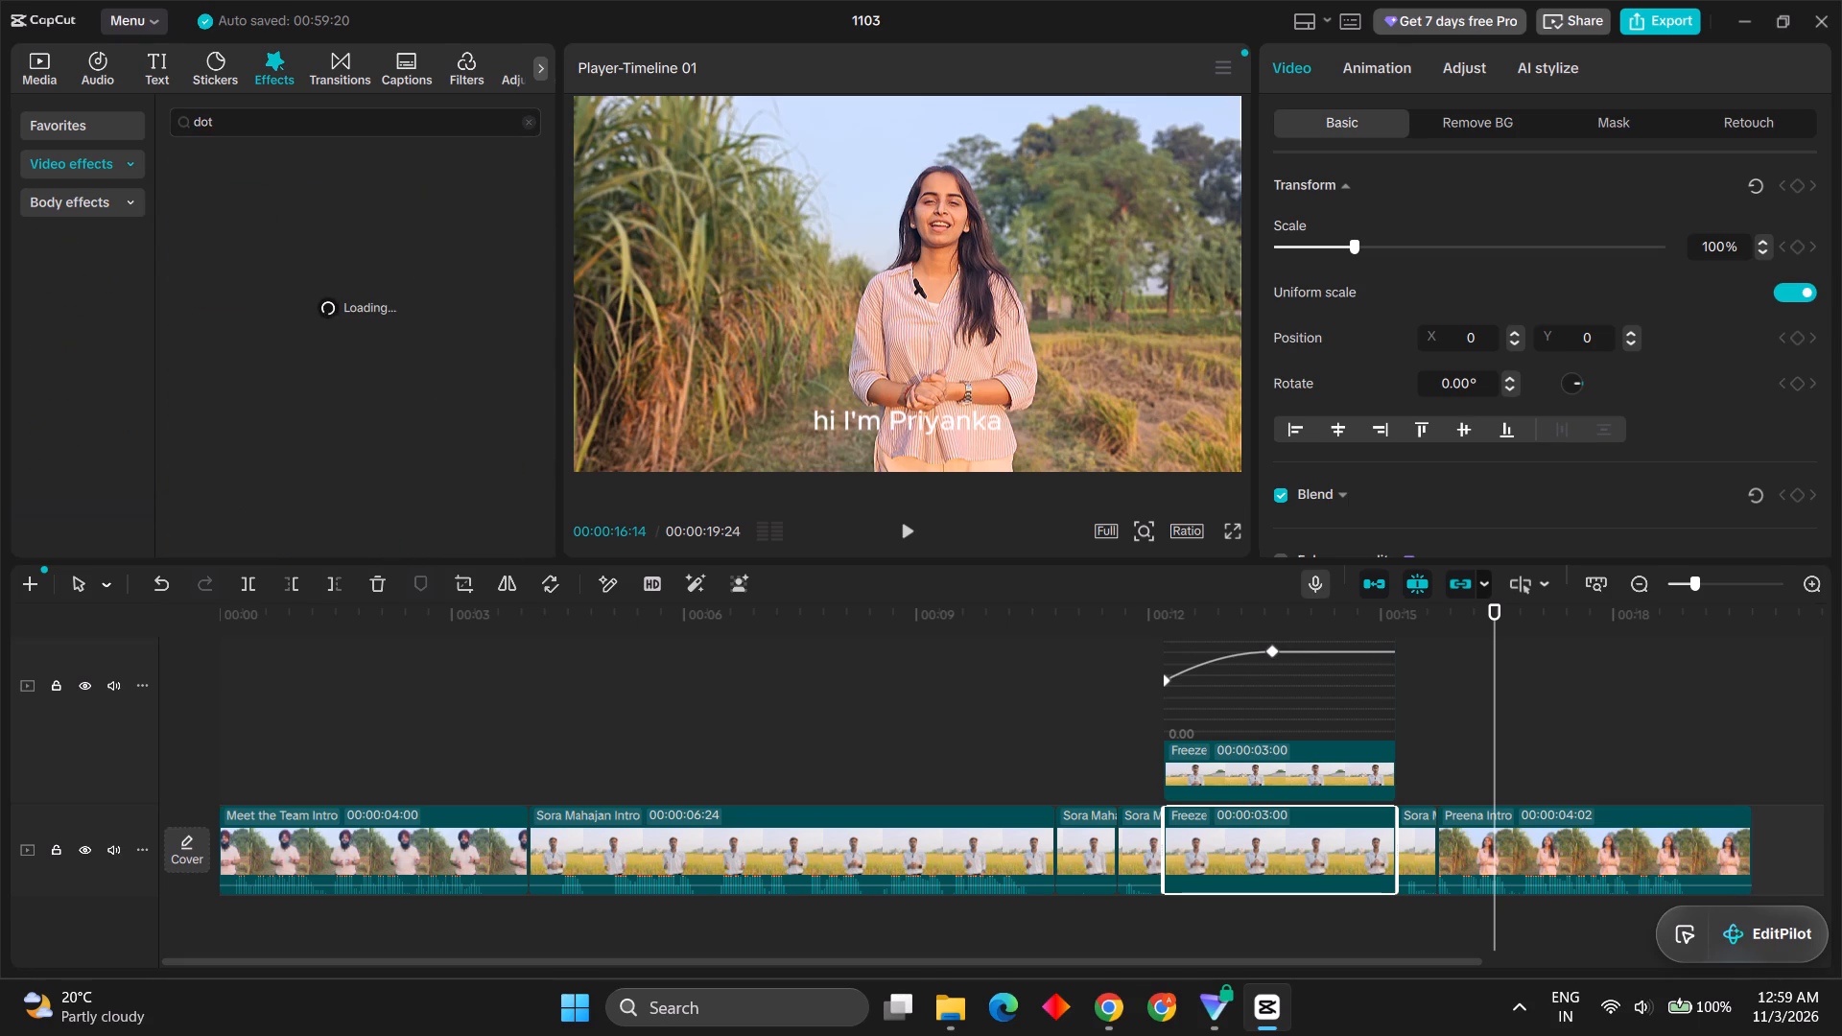
pyautogui.click(263, 129)
pyautogui.click(263, 151)
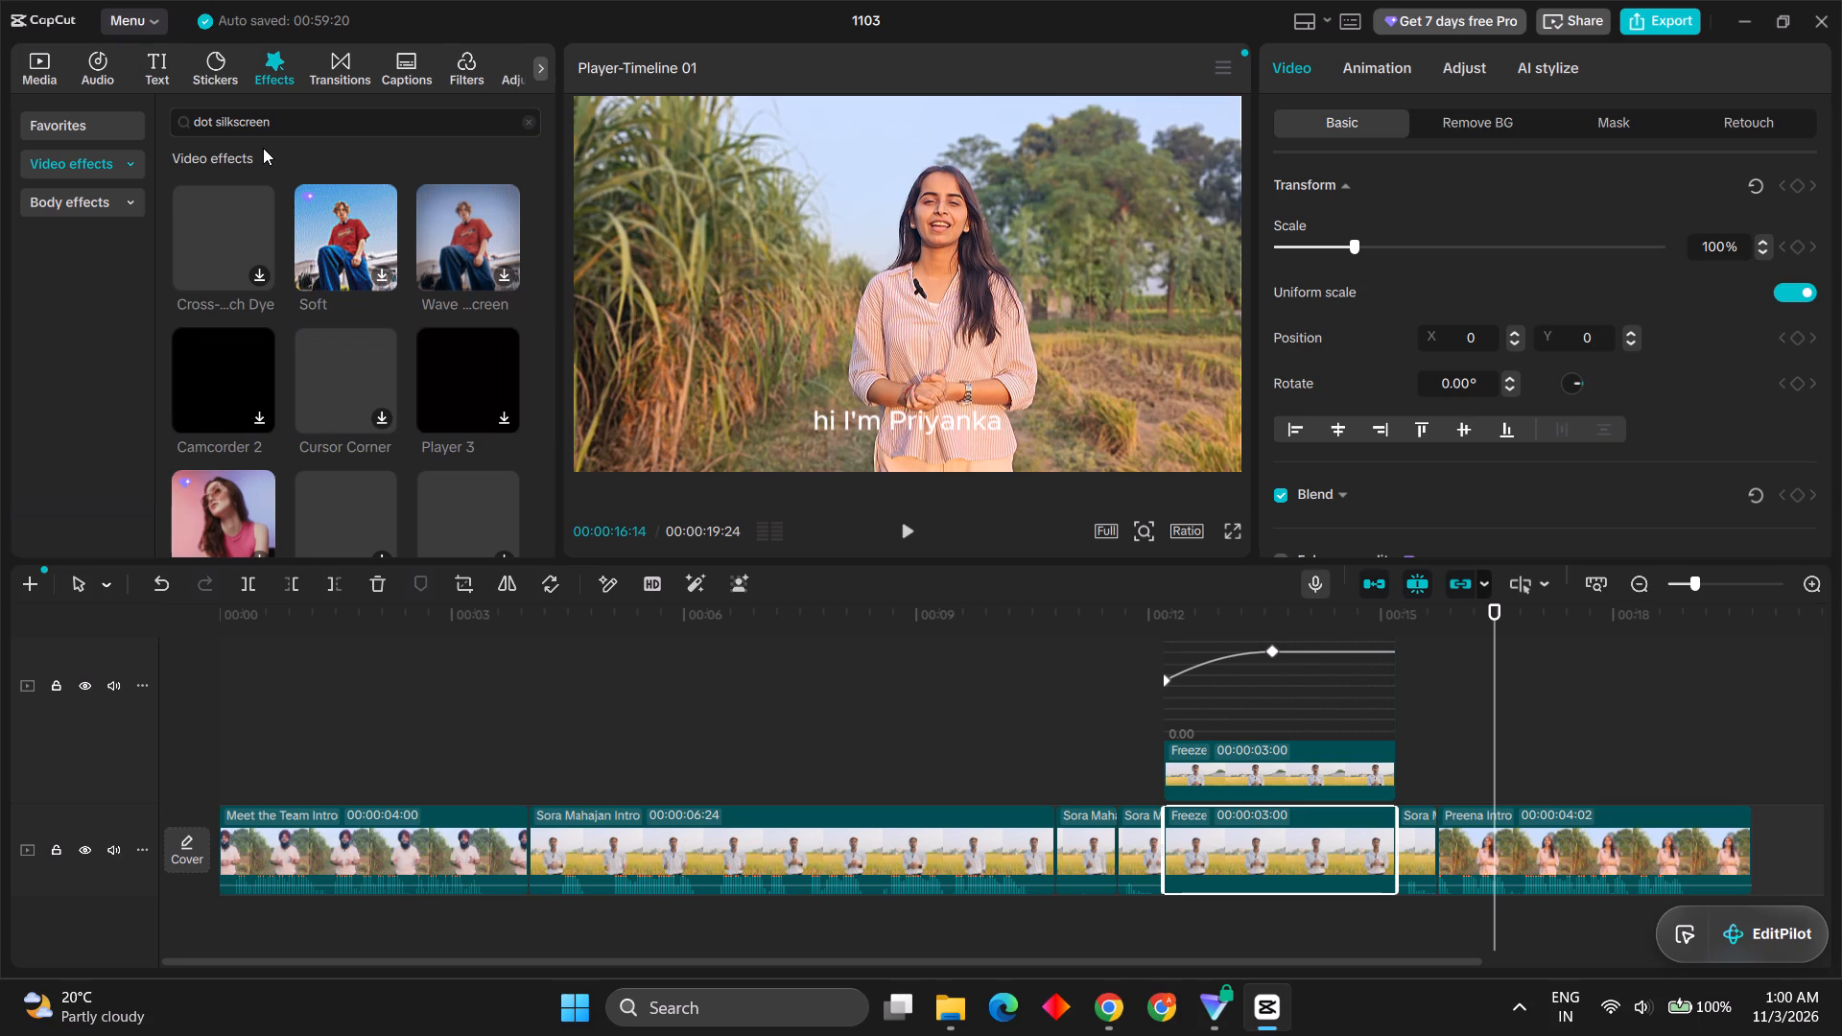
# Change the effects search to "dot screen" and look through the resulting video effects.
pyautogui.click(266, 129)
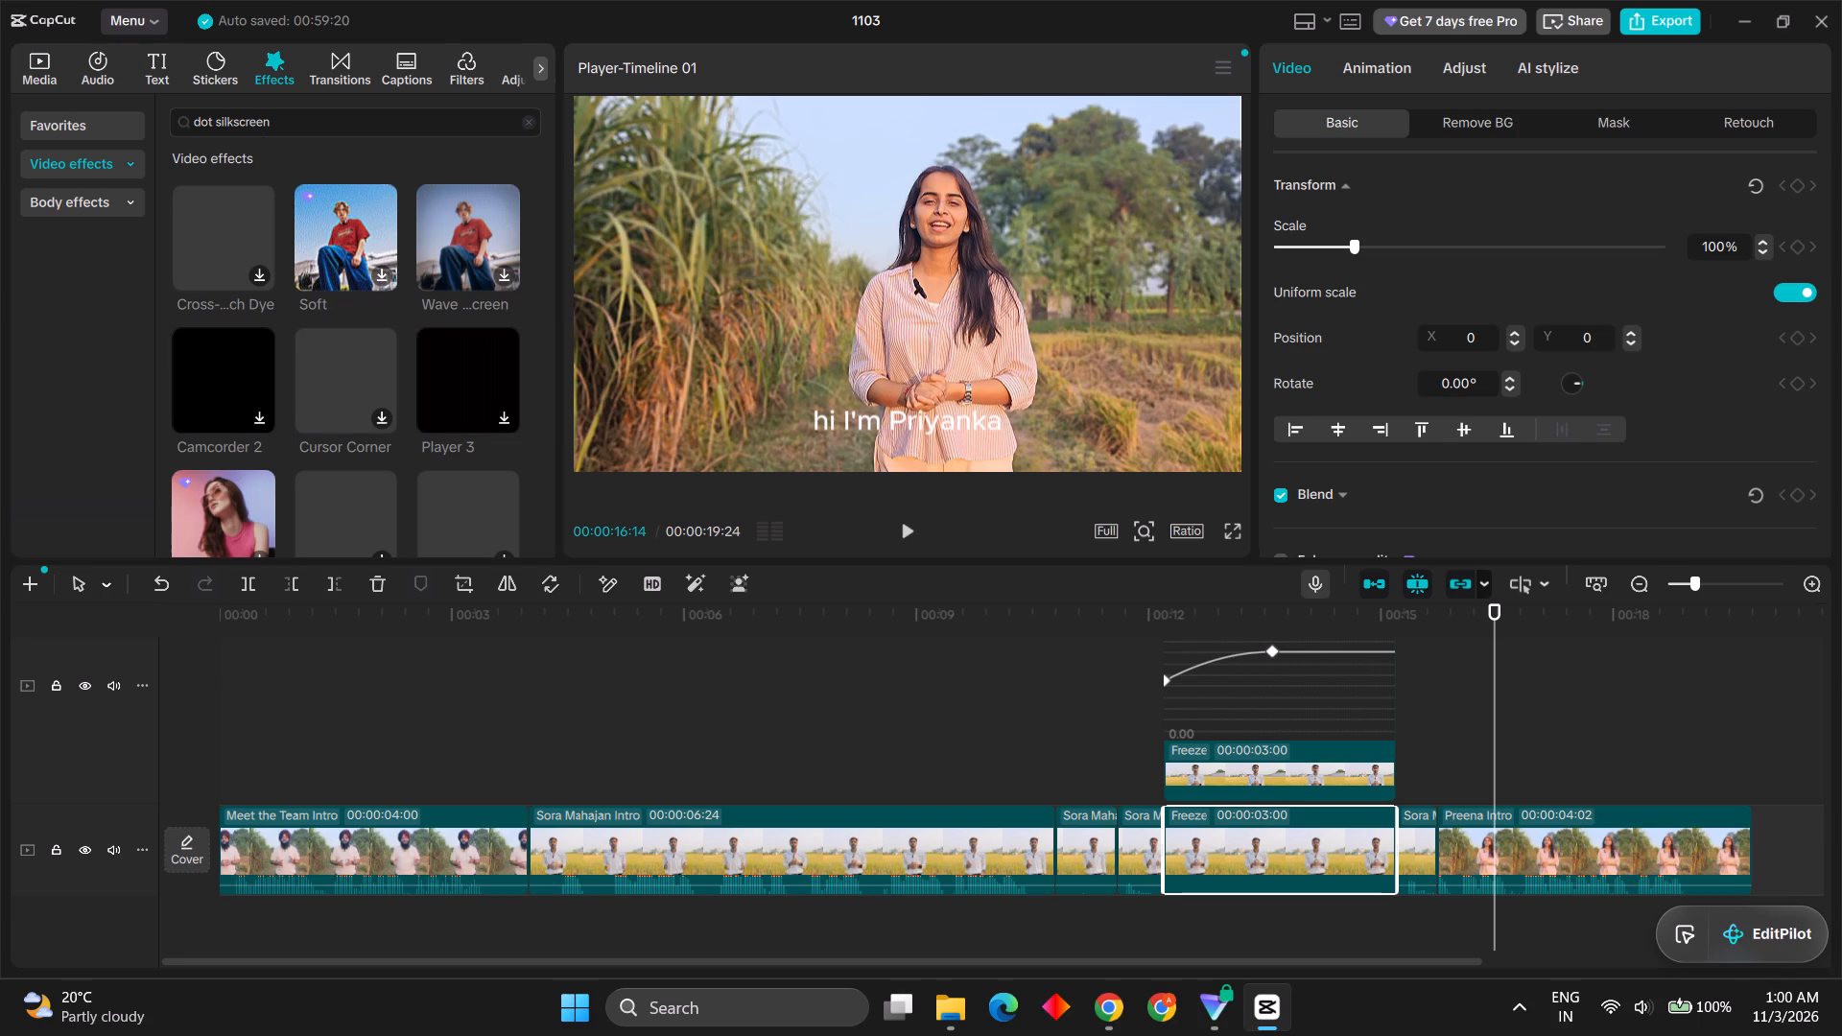
pyautogui.click(283, 127)
pyautogui.press('BackSpace')
pyautogui.press('BackSpace')
pyautogui.press('BackSpace')
pyautogui.press('BackSpace')
pyautogui.press('BackSpace')
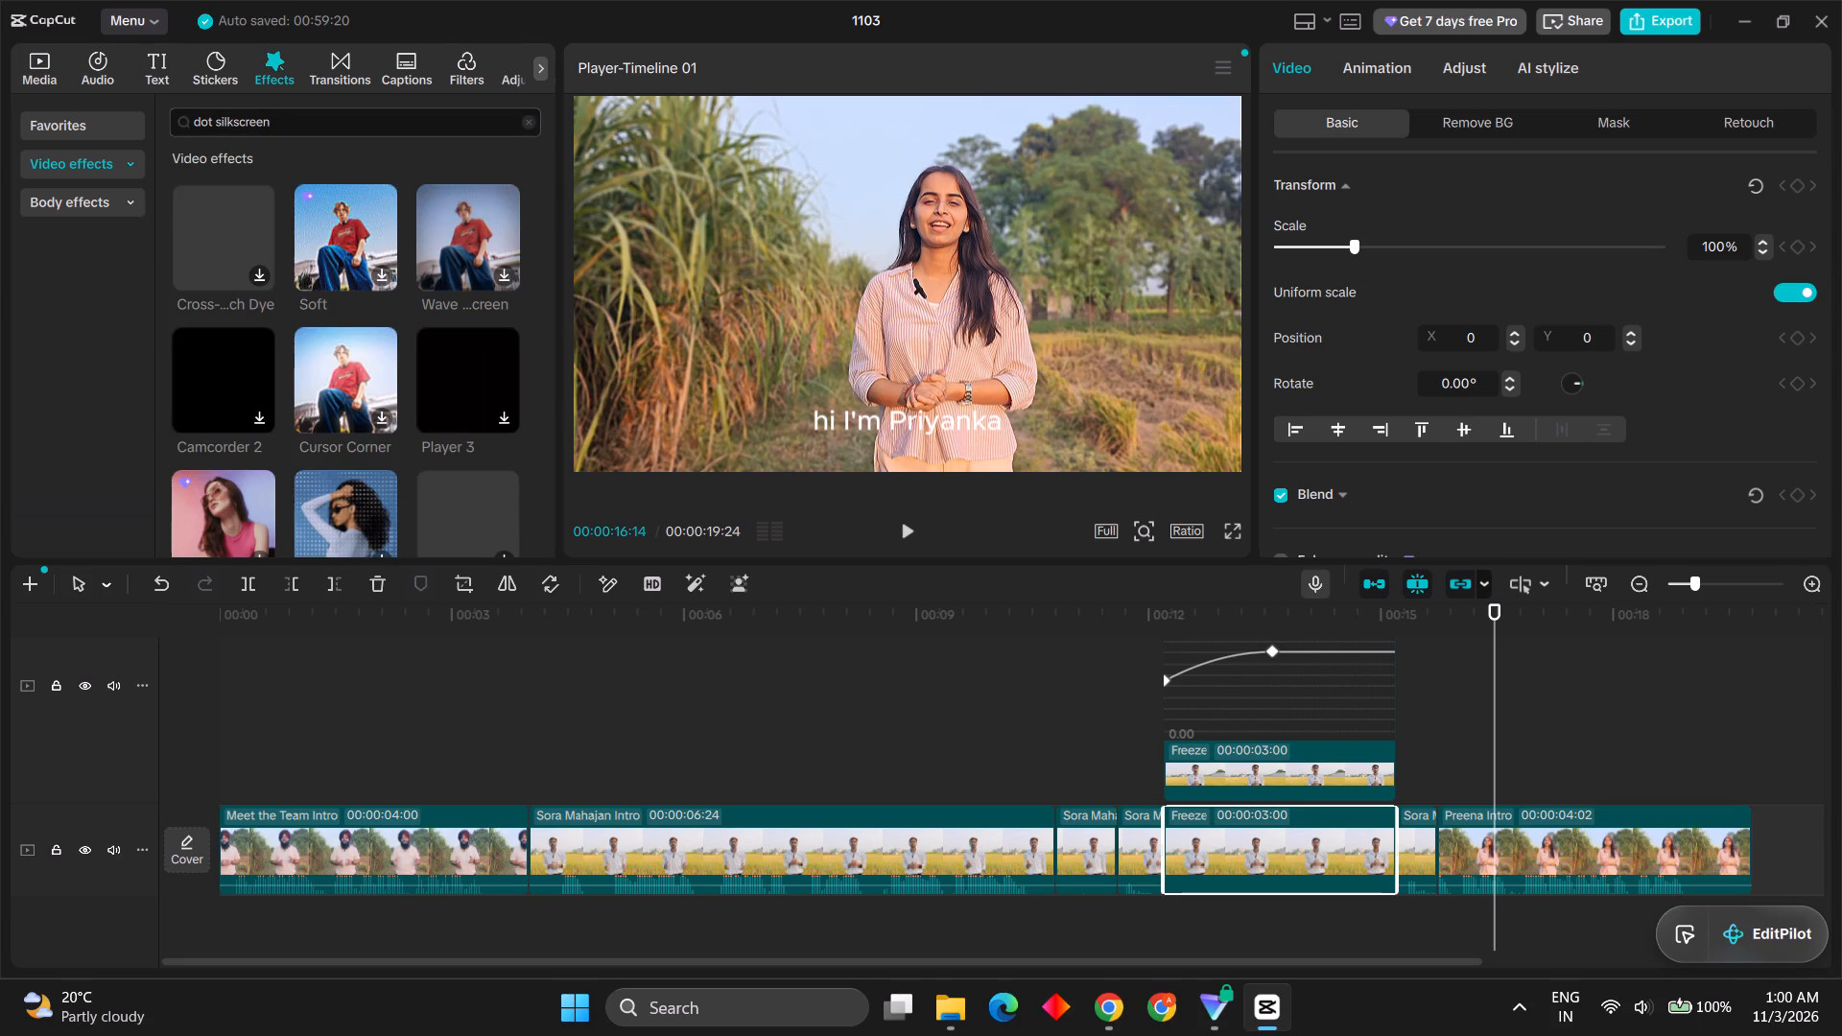
pyautogui.press('BackSpace')
pyautogui.press('BackSpace')
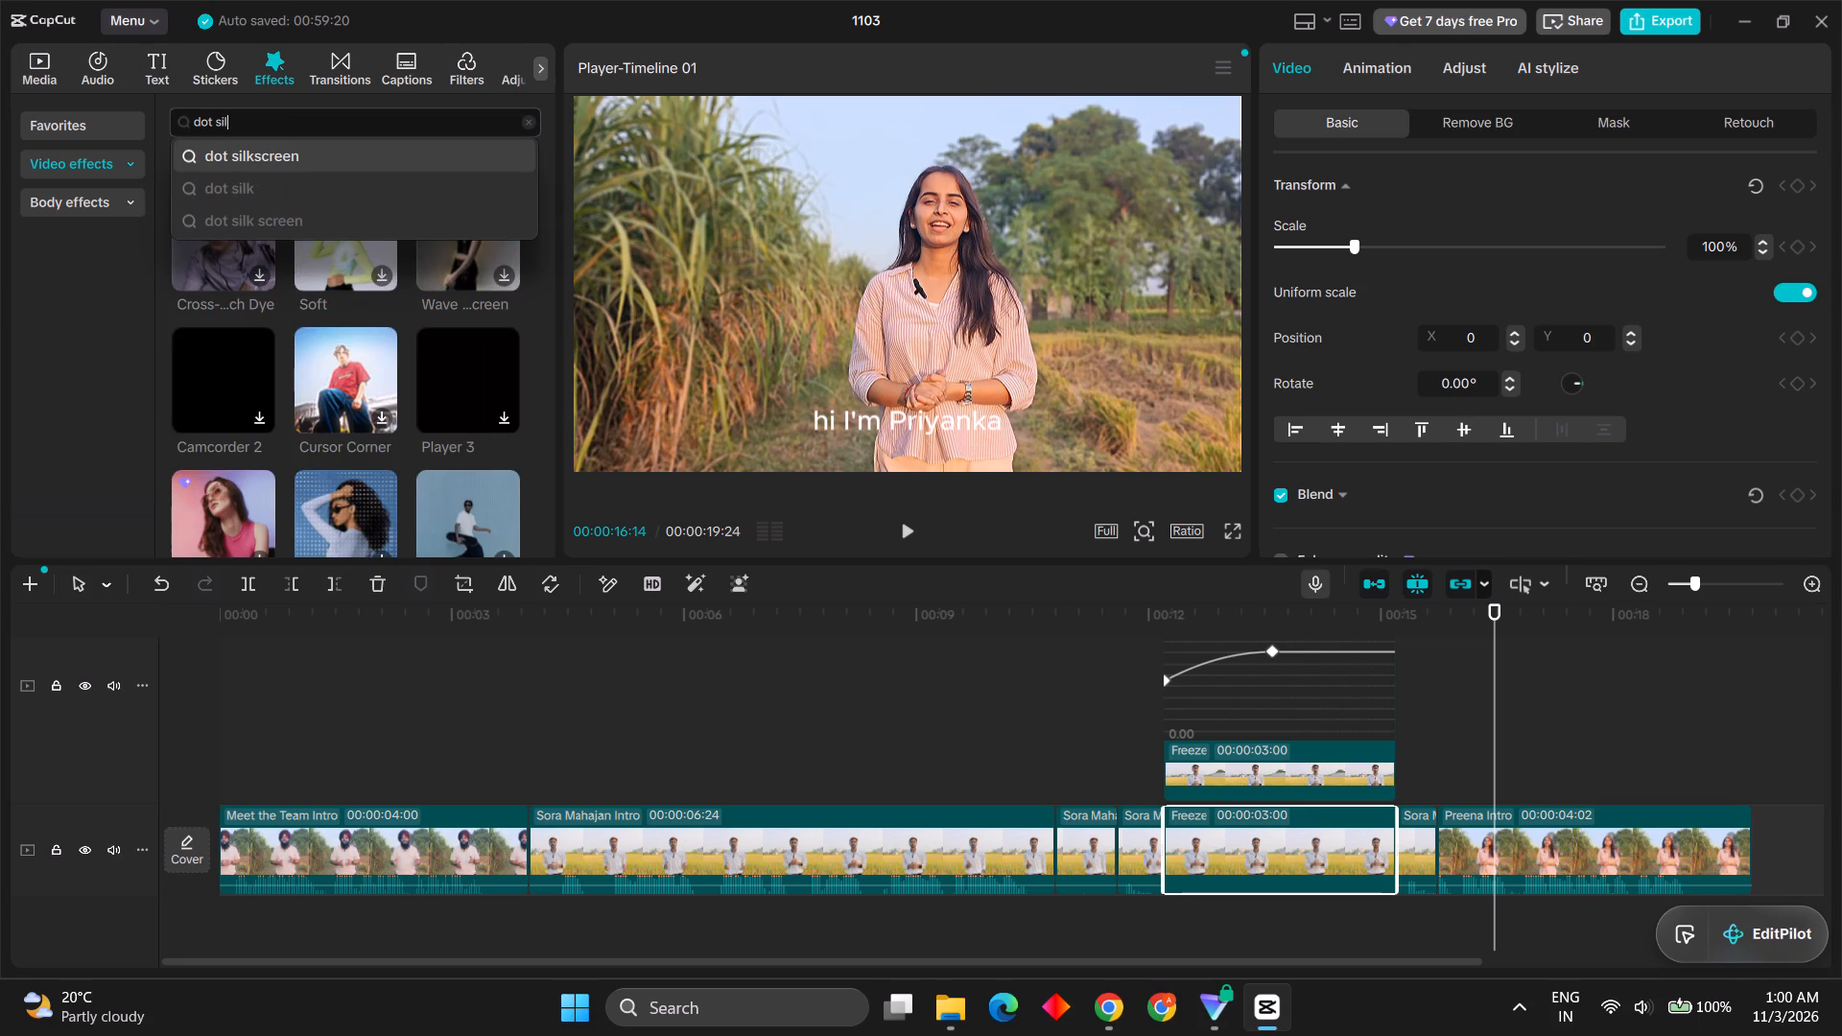
pyautogui.press('BackSpace')
pyautogui.press('BackSpace')
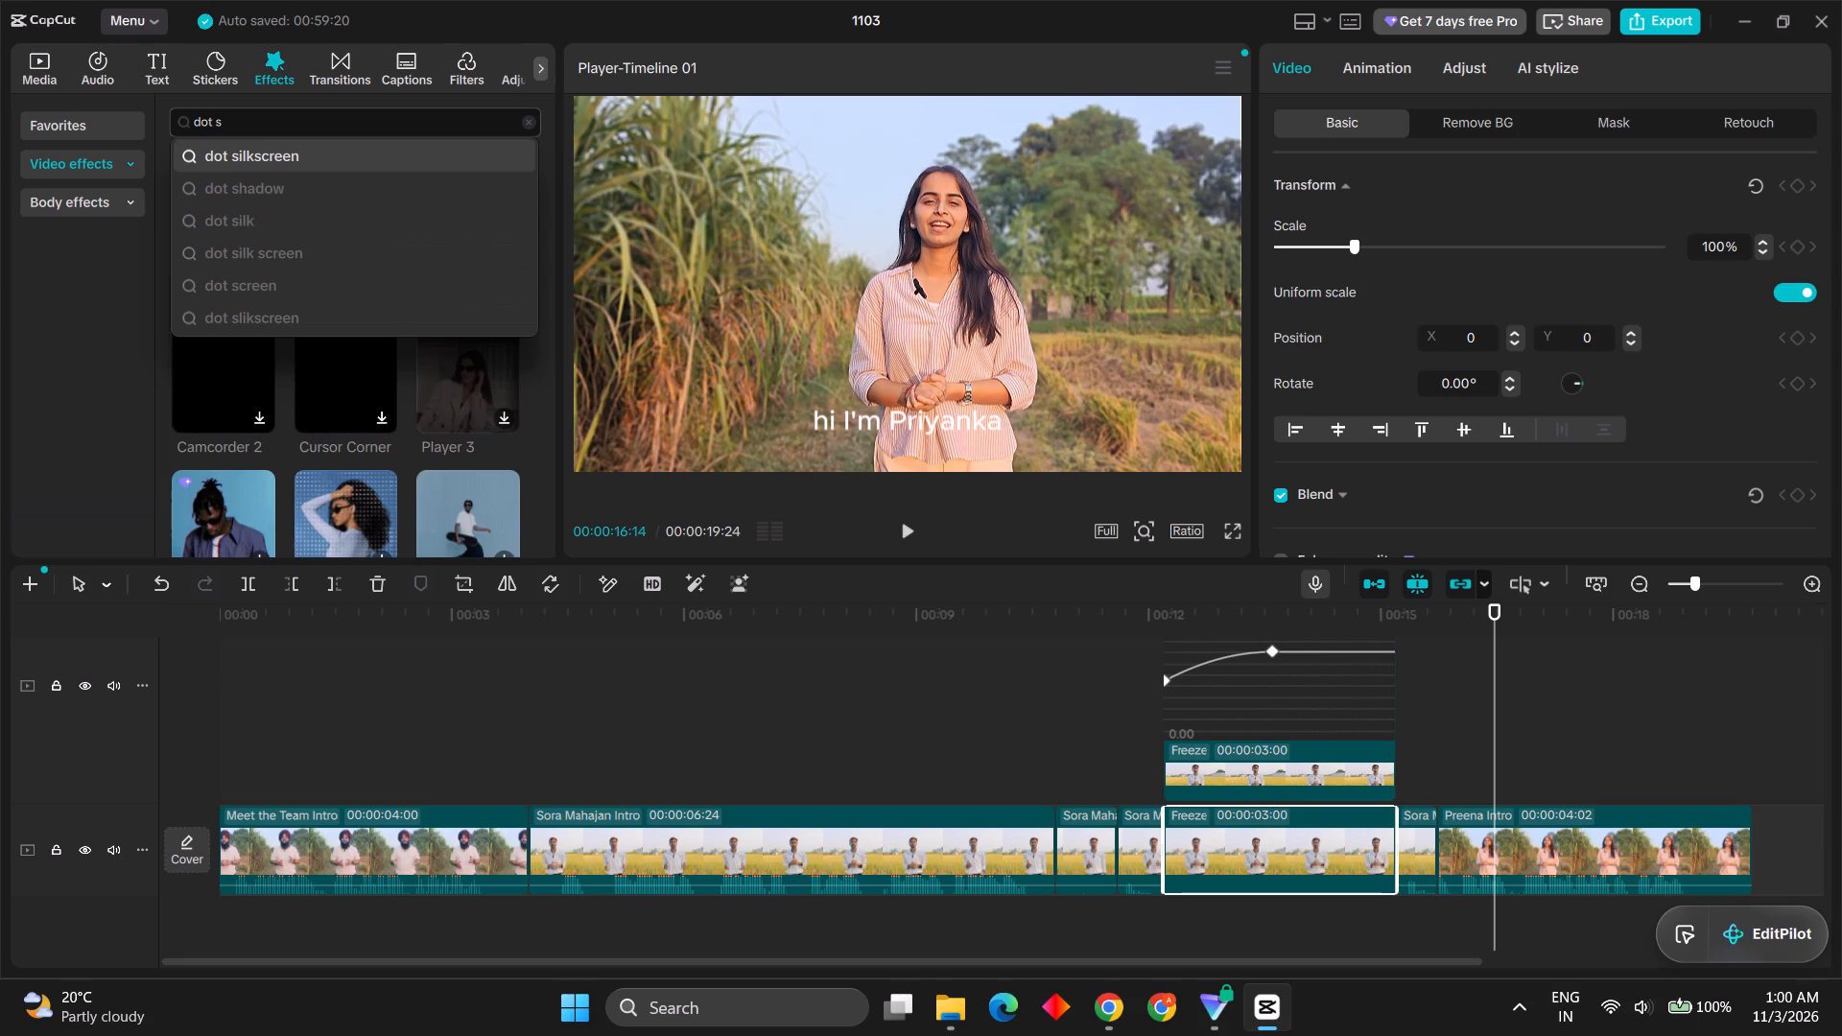
pyautogui.press('BackSpace')
pyautogui.press('x')
pyautogui.press('BackSpace')
pyautogui.write('screen')
pyautogui.press('Return')
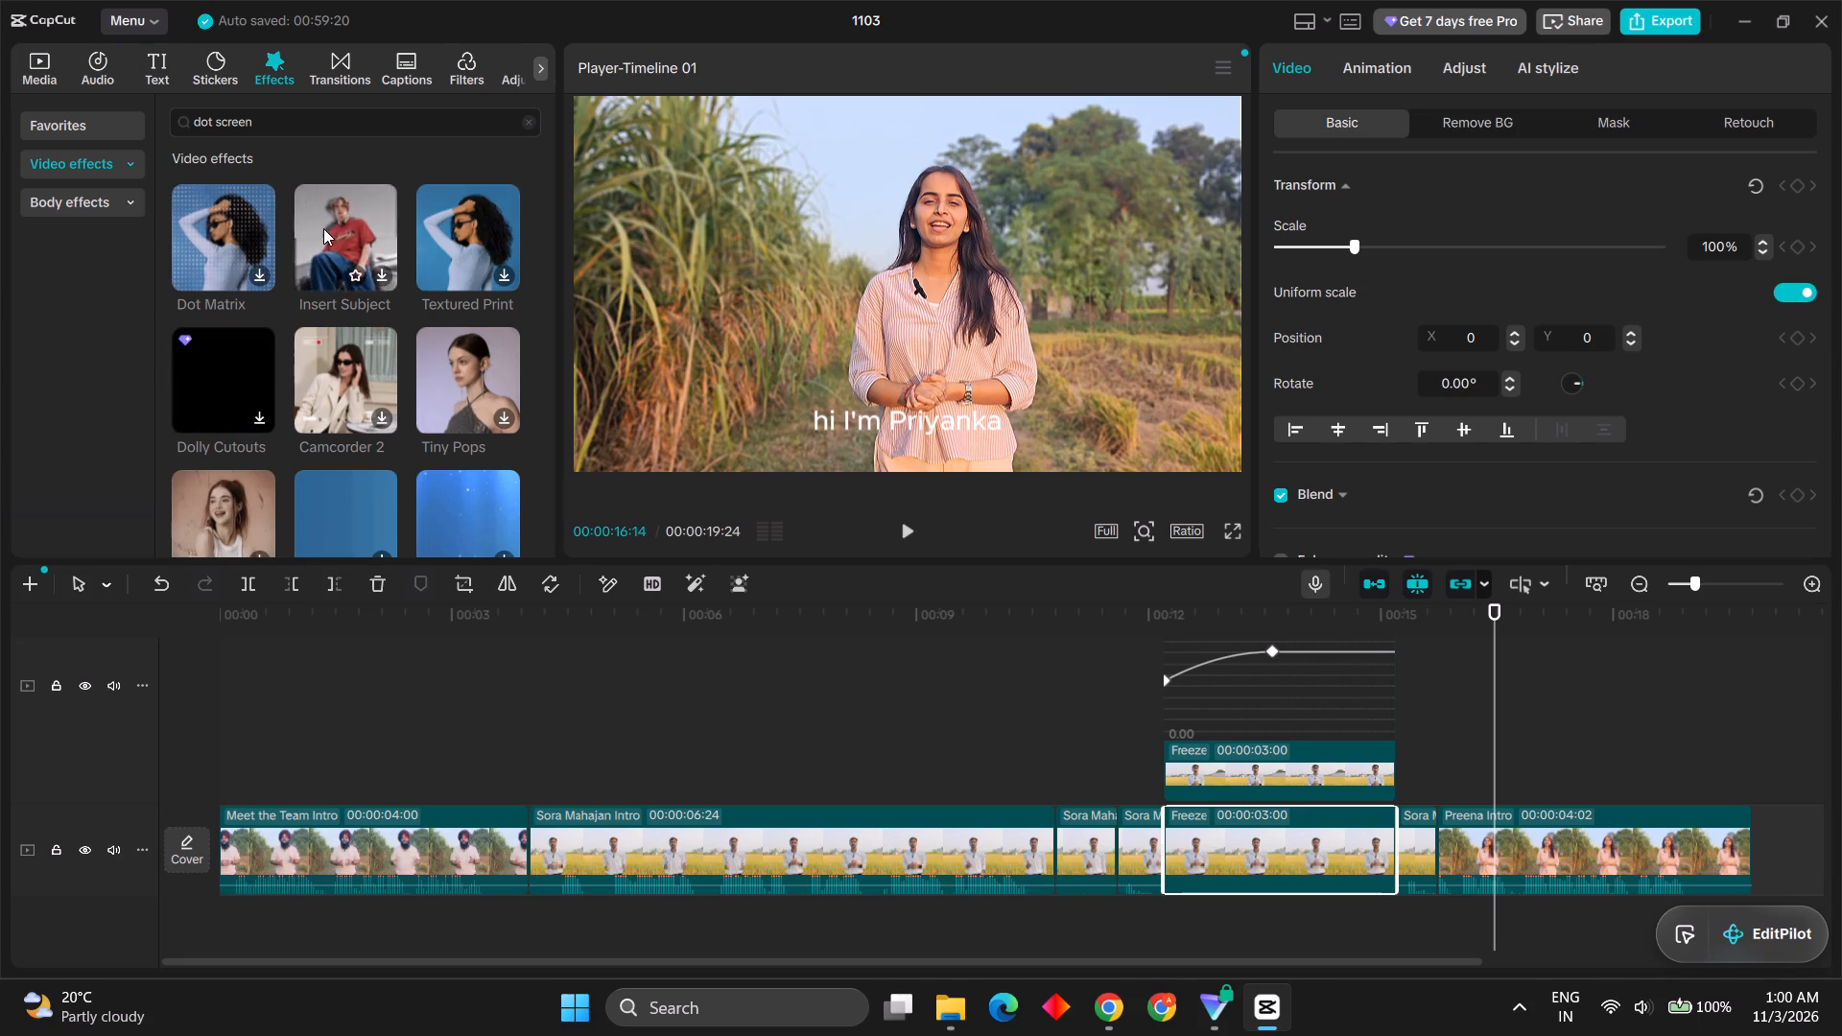
pyautogui.scroll(-2, 253, 266)
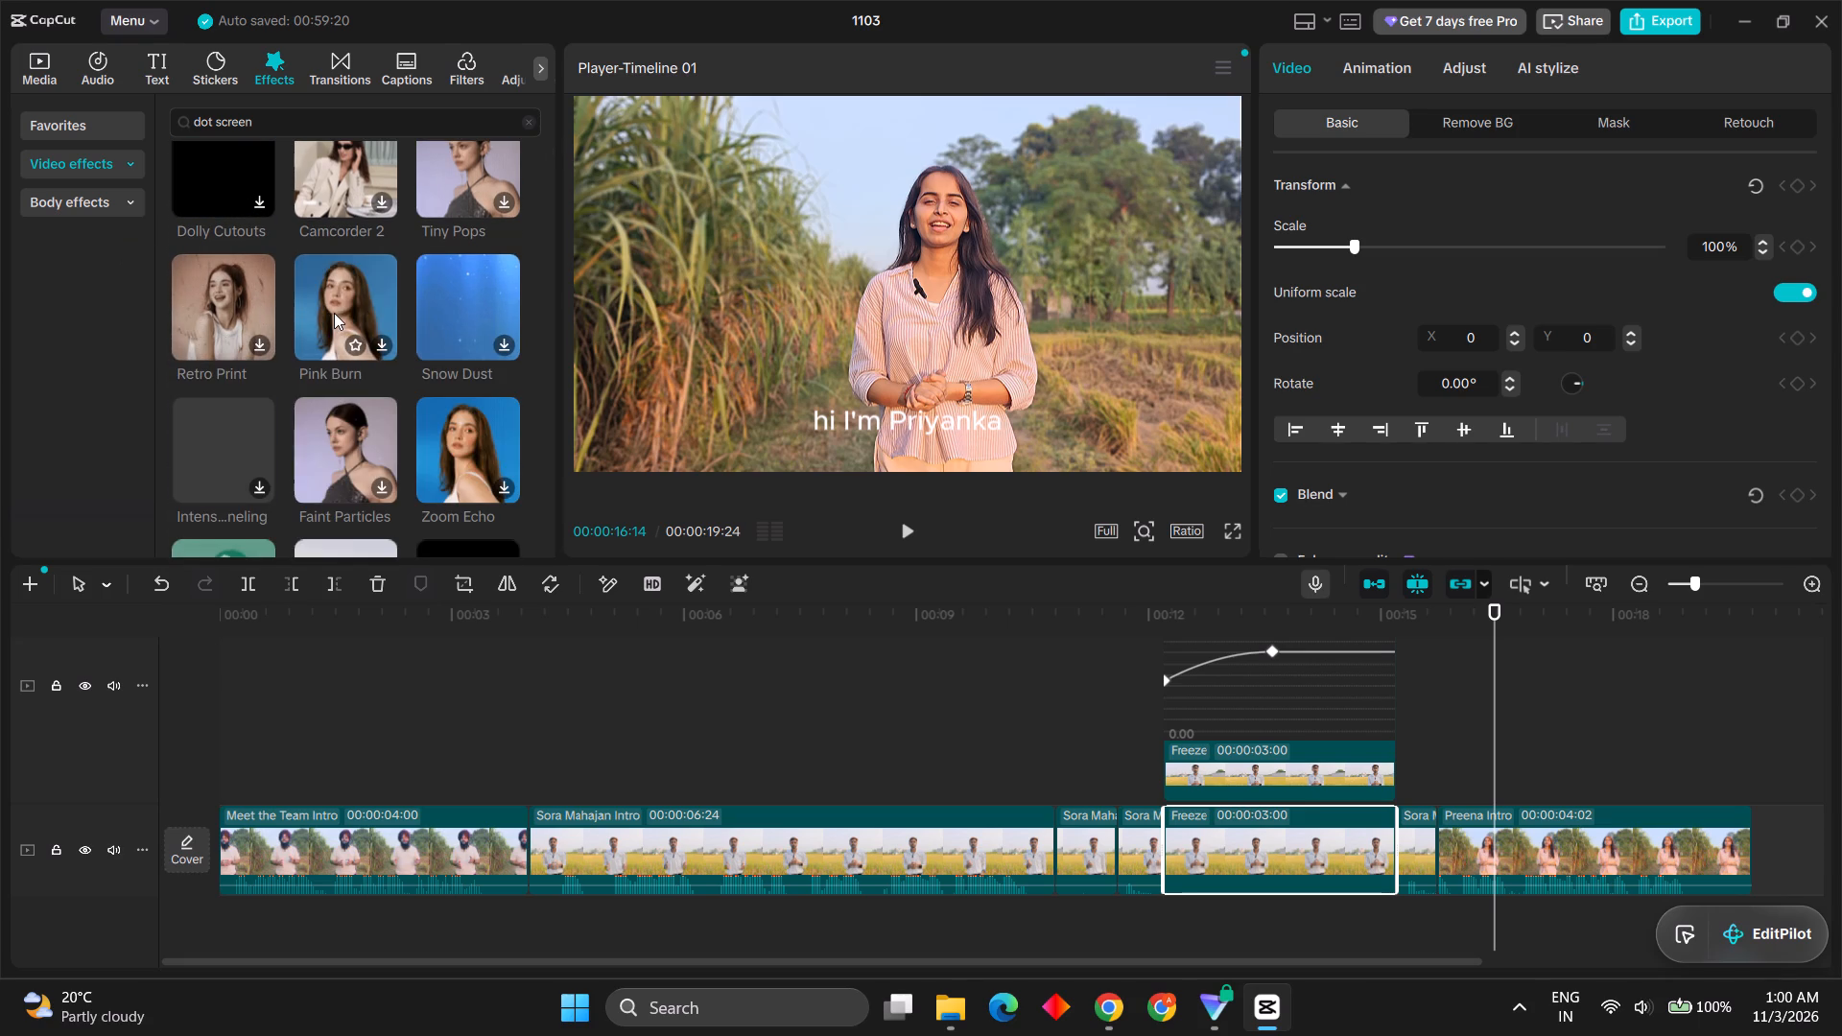
pyautogui.scroll(4, 330, 442)
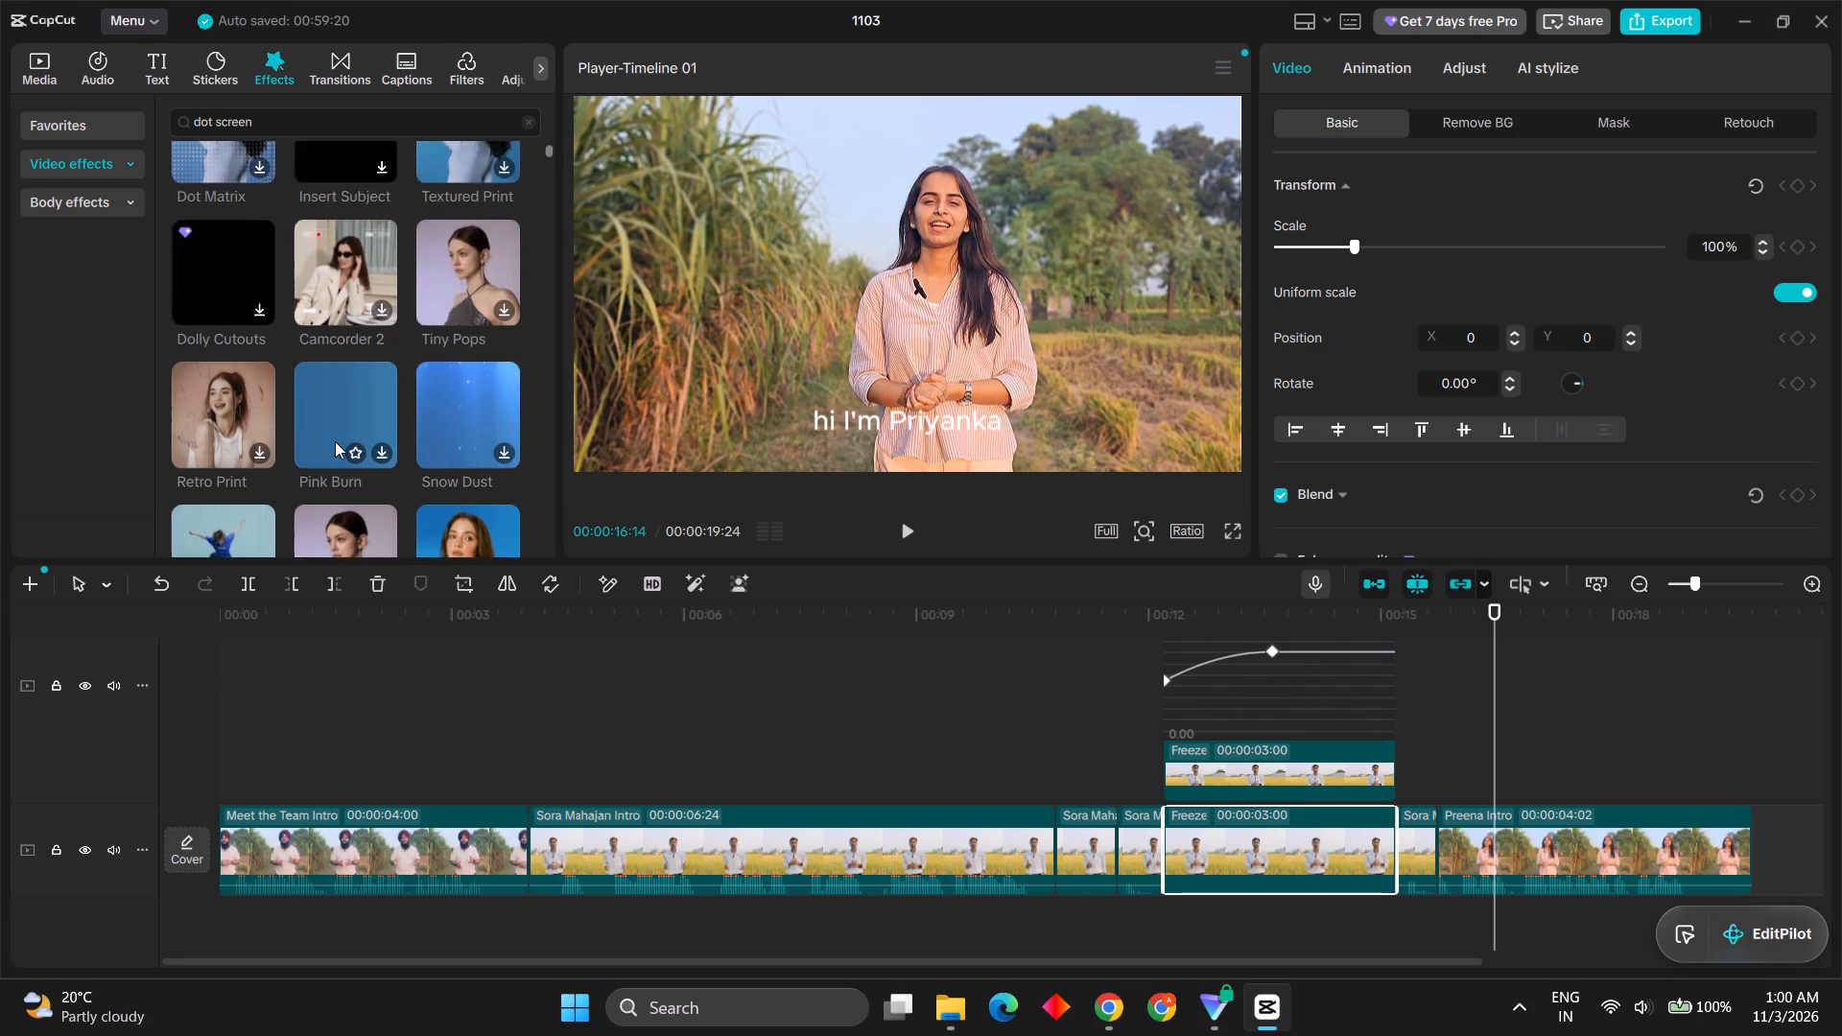
# Shorten the video effects search to "dot" and run it again.
pyautogui.click(300, 128)
pyautogui.hotkey('ctrl', 'BackSpace')
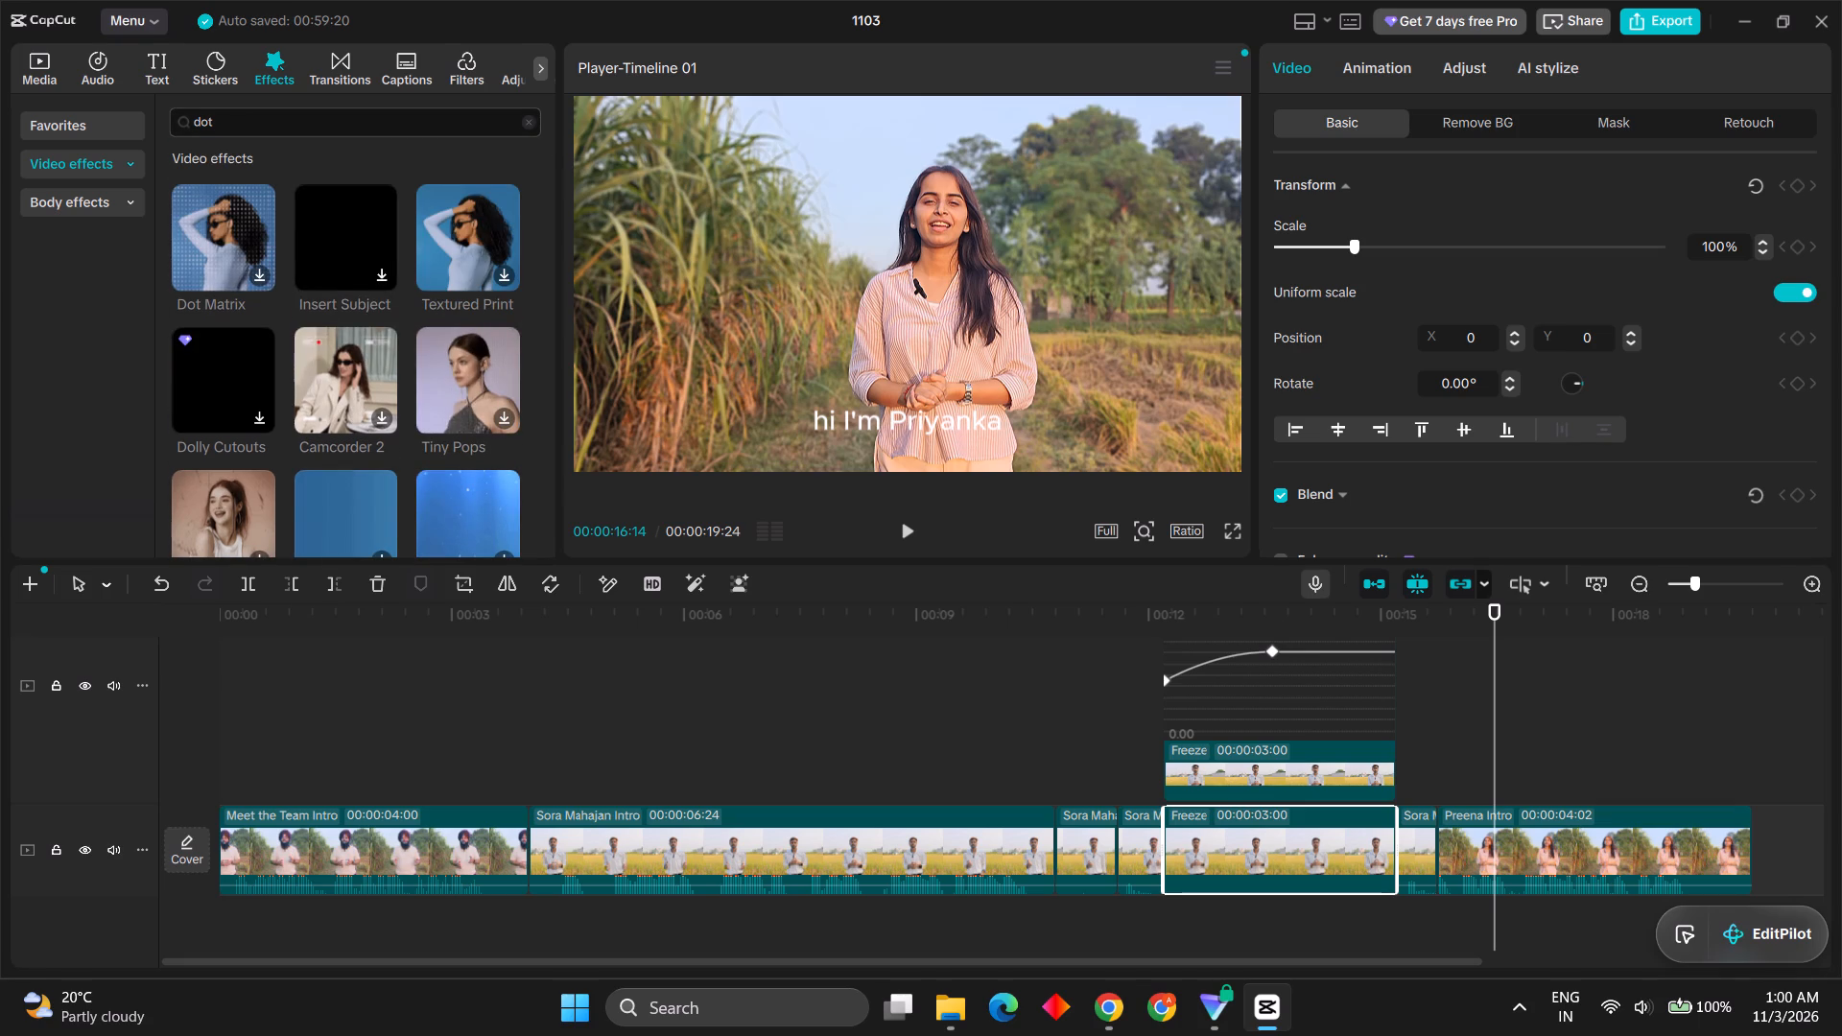
pyautogui.press('\\')
pyautogui.press('Return')
pyautogui.press('BackSpace')
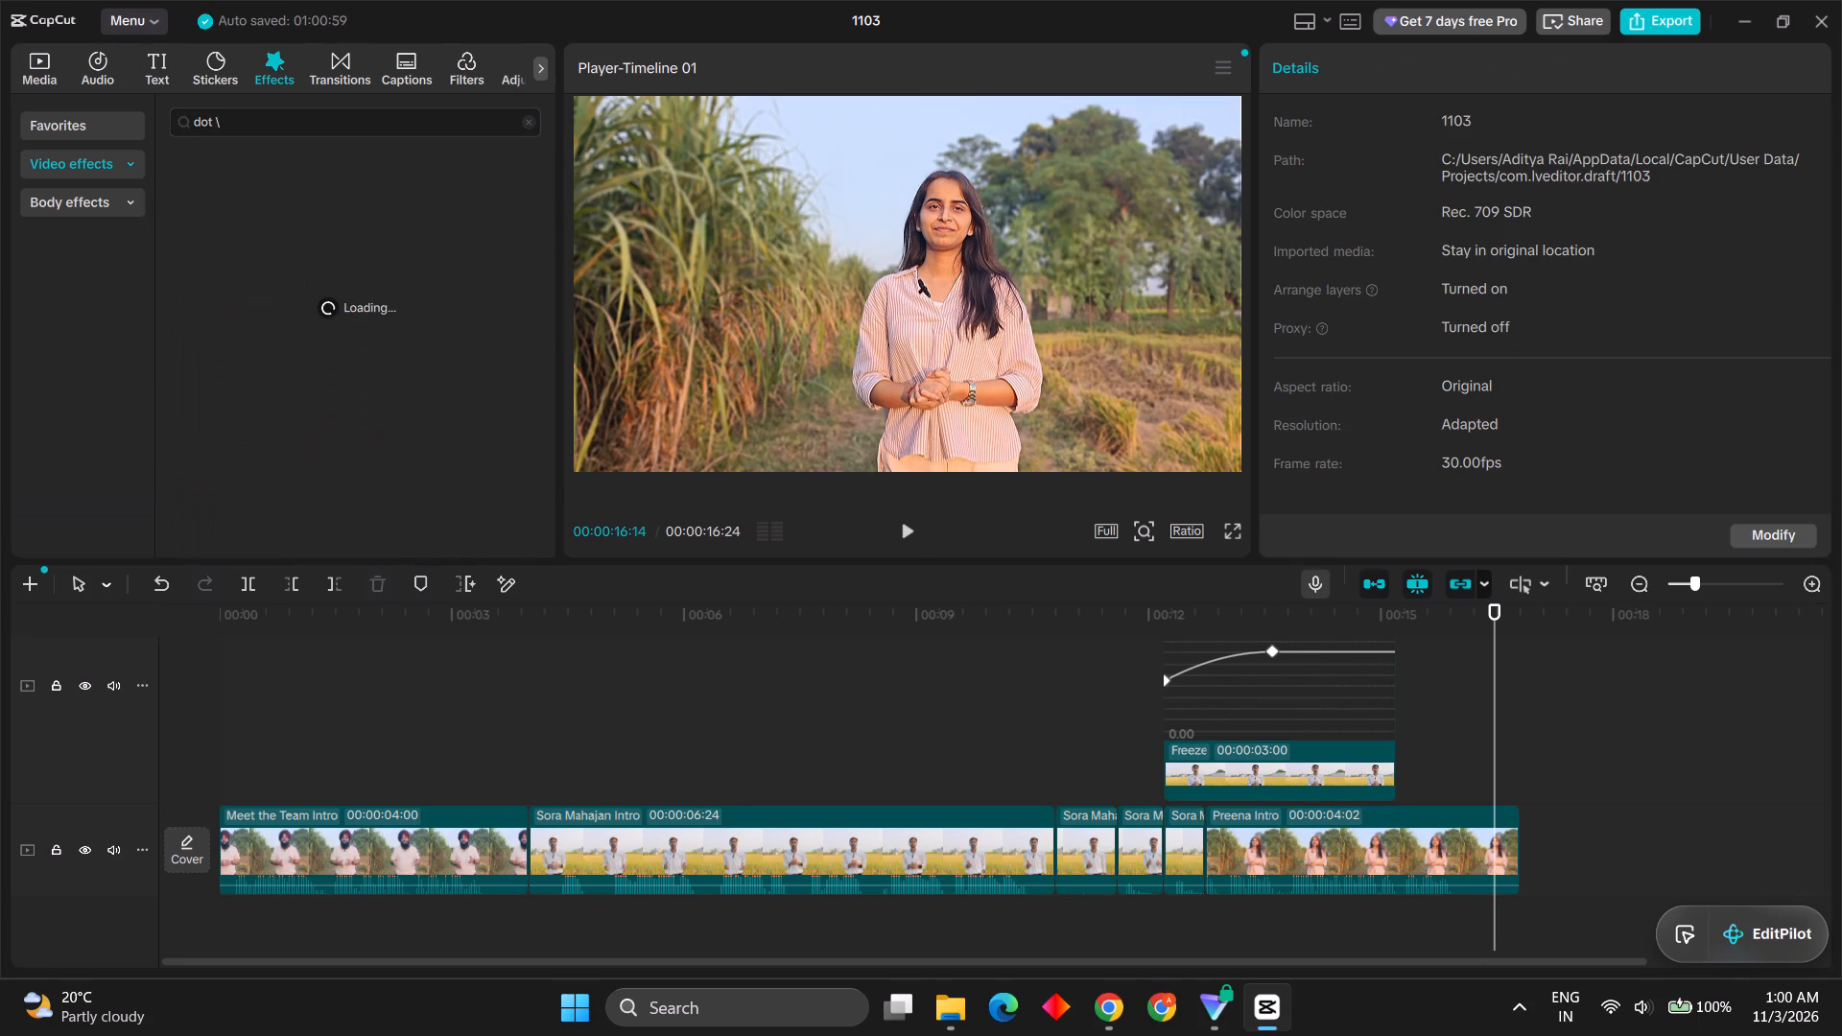
pyautogui.click(300, 128)
pyautogui.press('BackSpace')
pyautogui.press('Return')
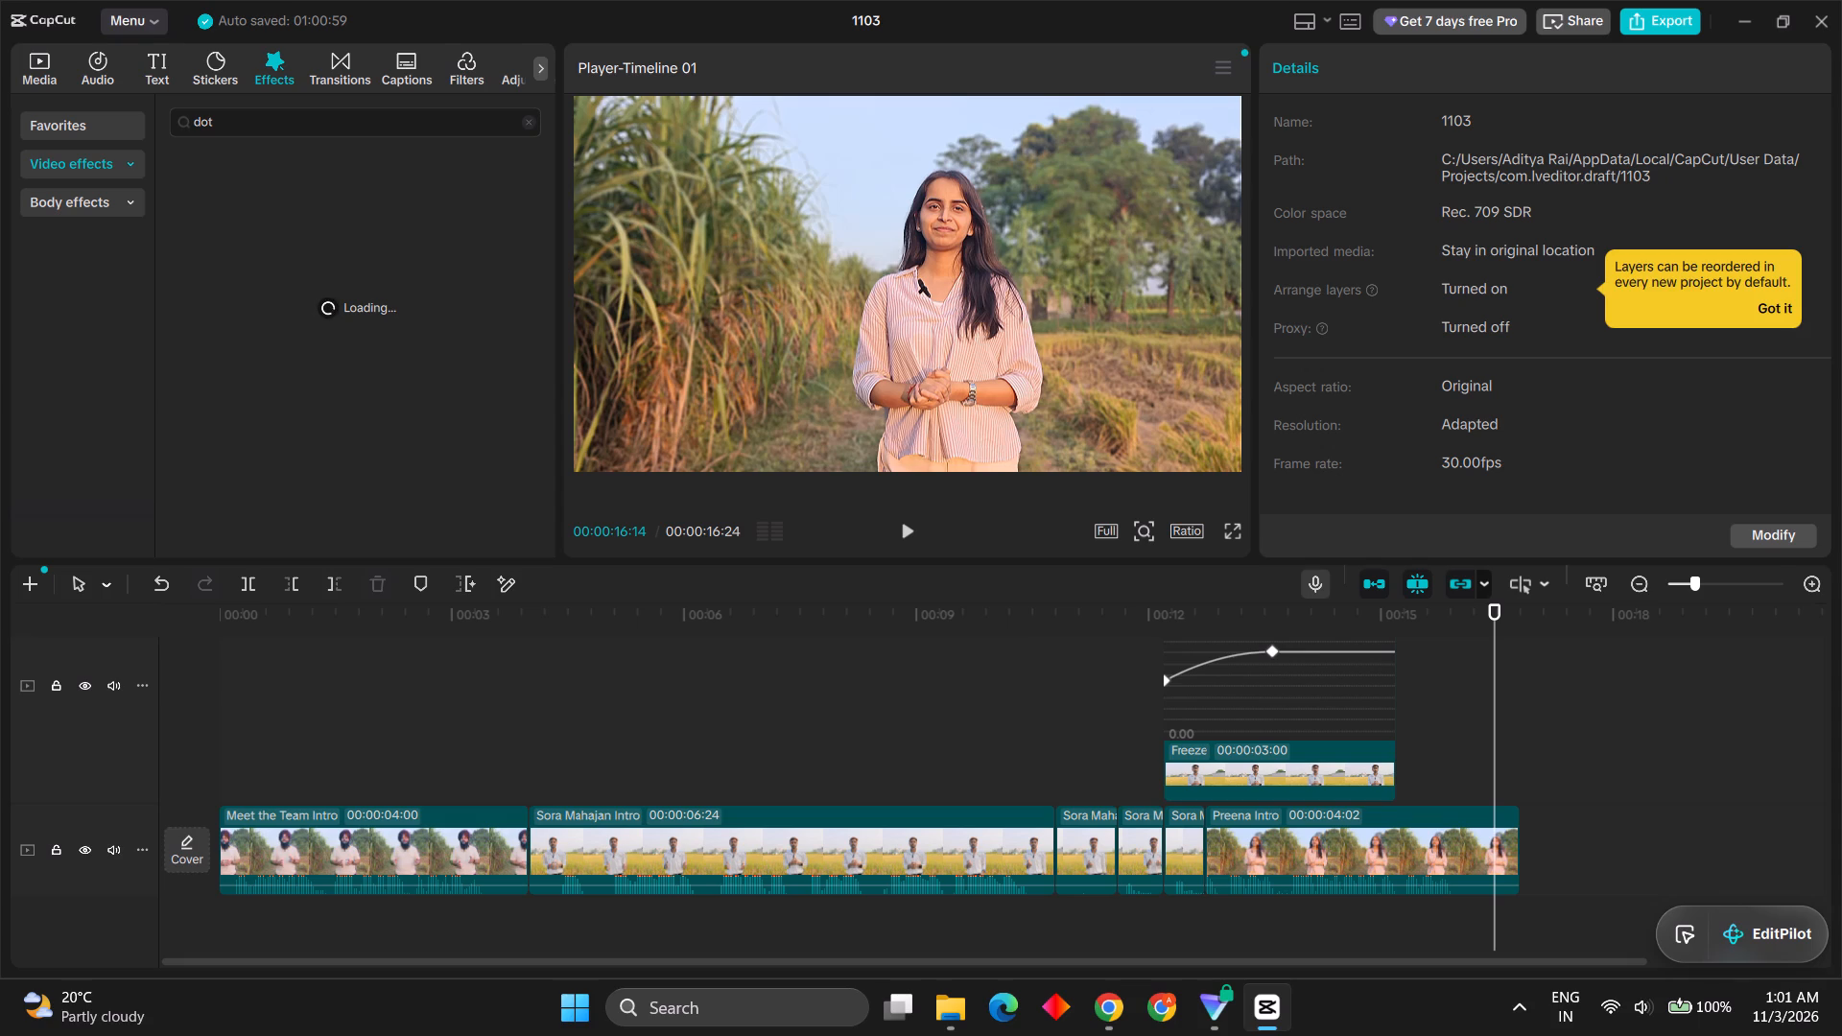
# Undo the deletion of the freeze frame clip on the main track.
pyautogui.scroll(-1, 1476, 878)
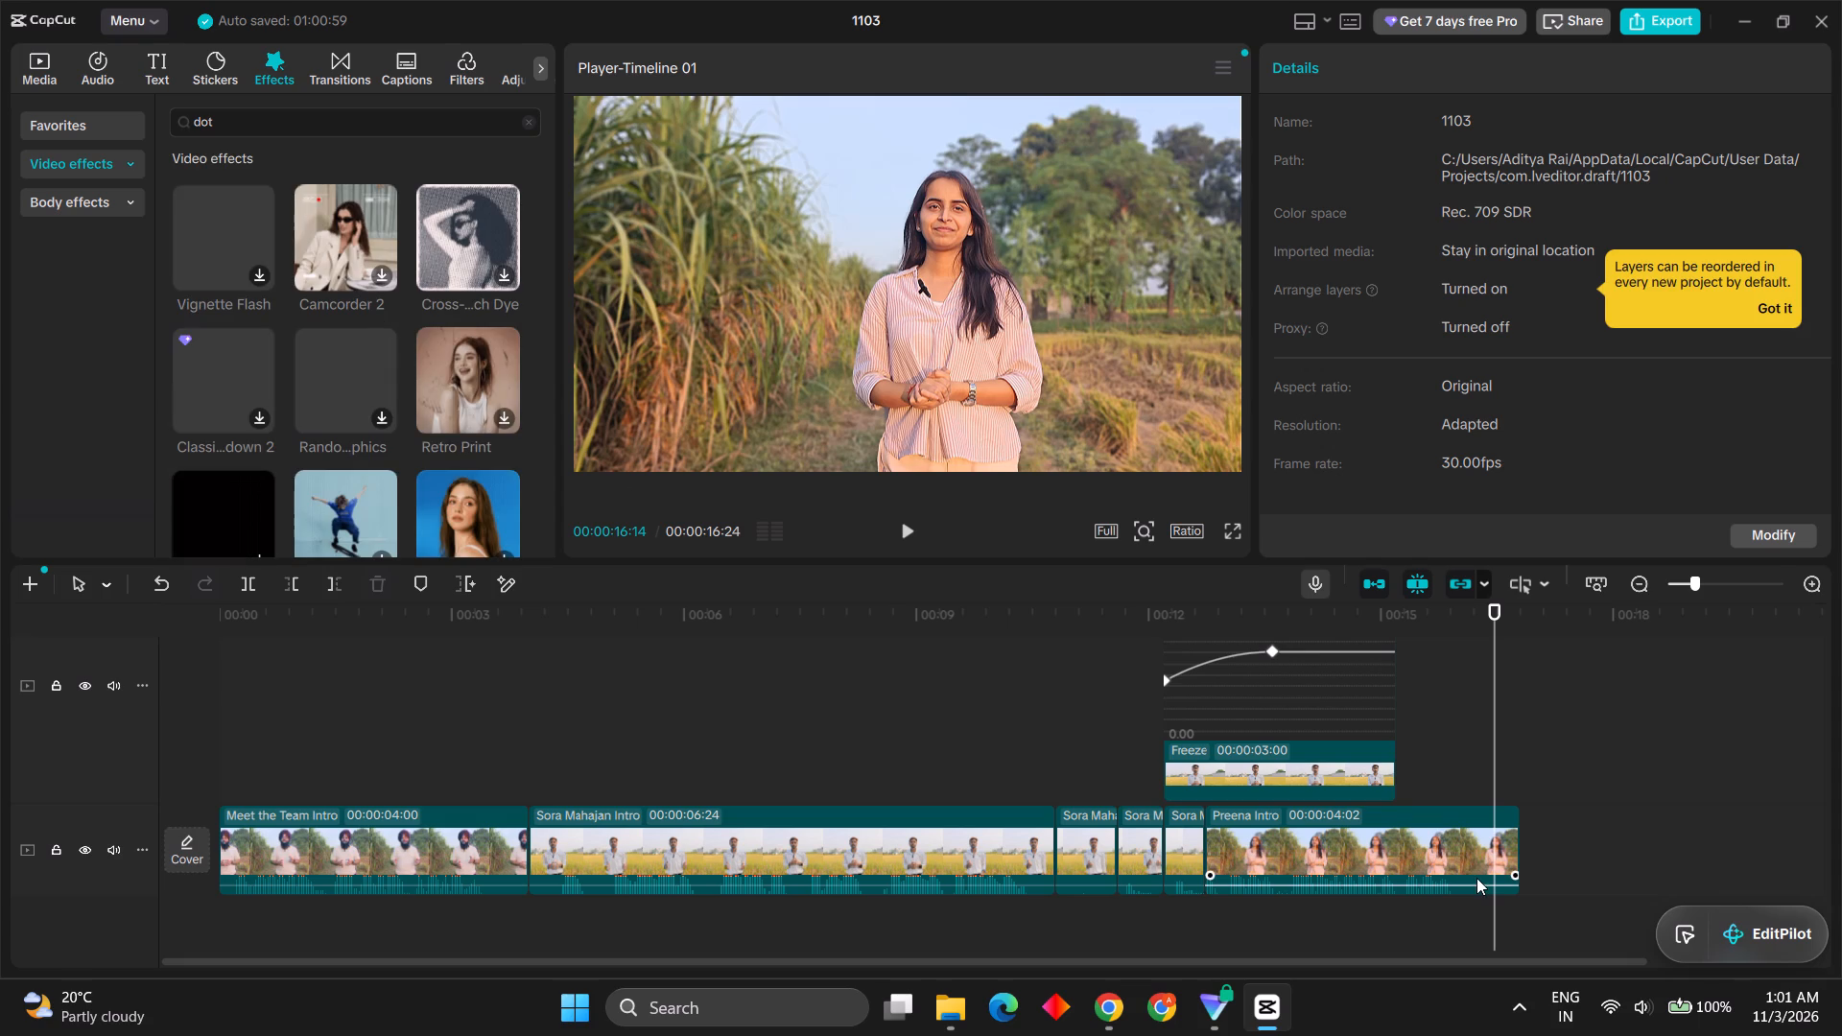
pyautogui.scroll(-1, 1476, 878)
pyautogui.click(1554, 788)
pyautogui.hotkey('ctrl', 'z')
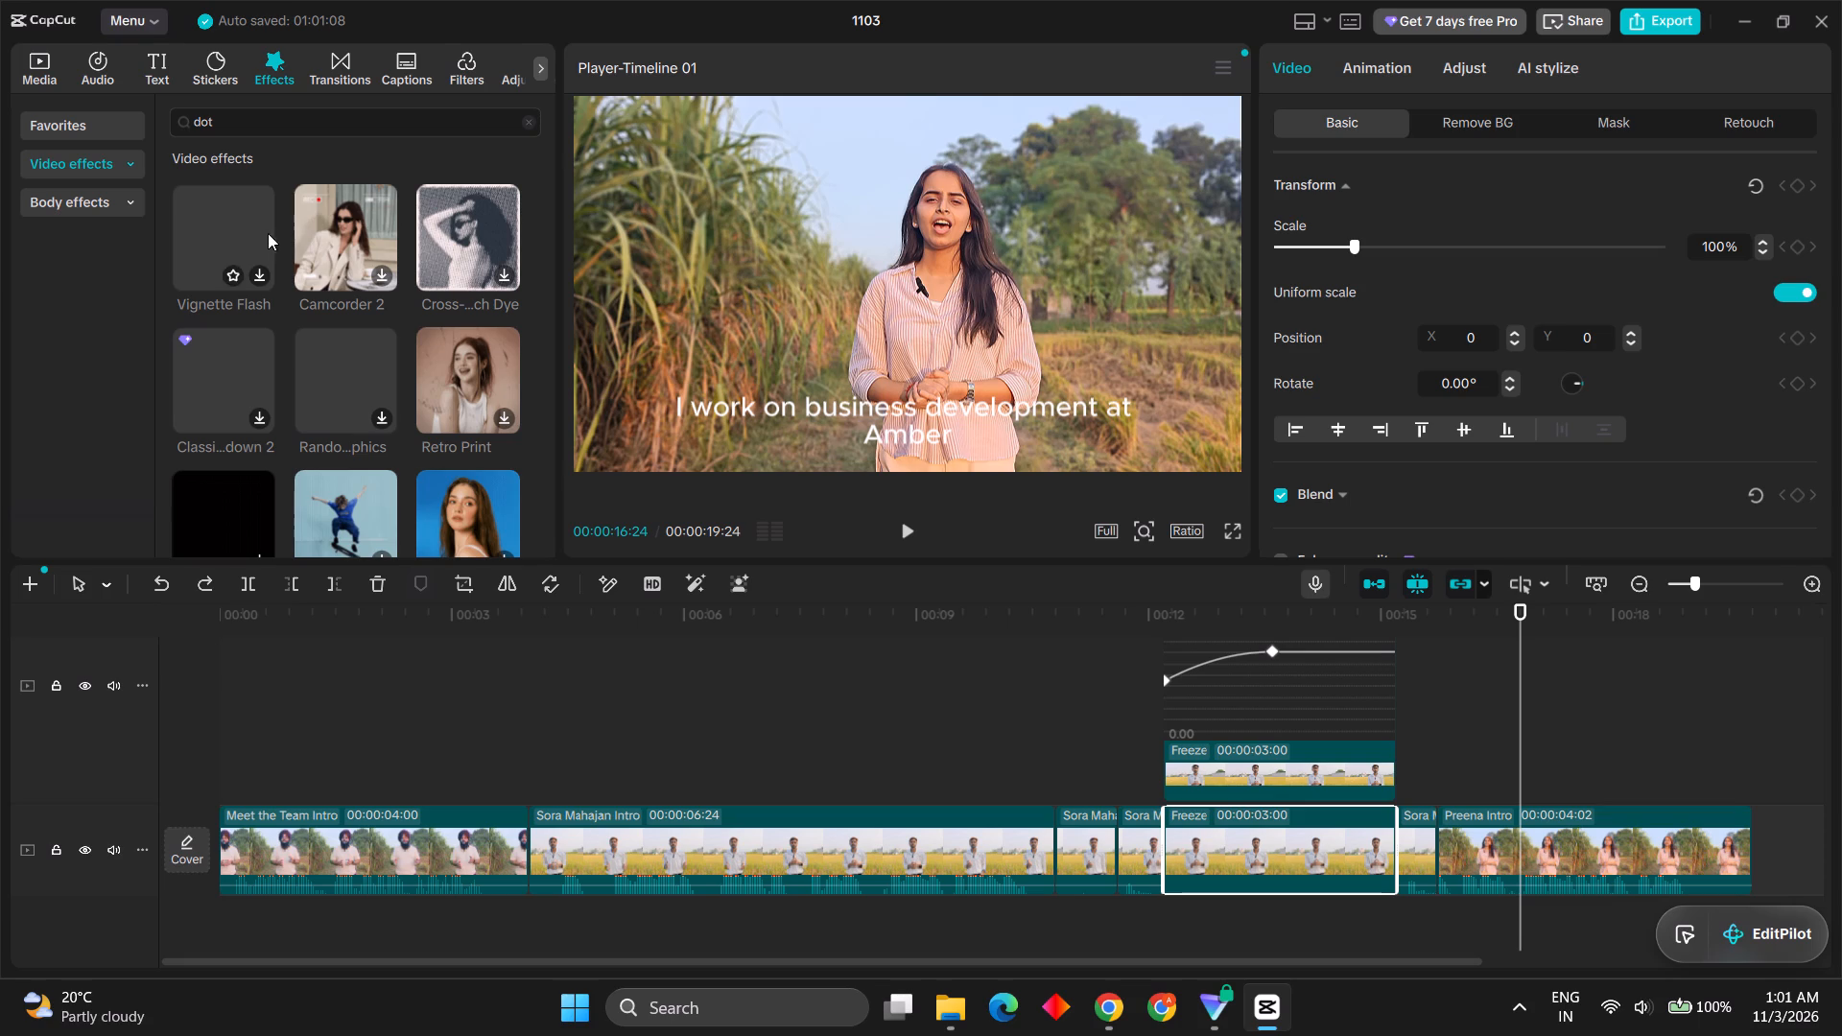
# Look through the video effects found for "dot" for one that suits the freeze frame.
pyautogui.click(448, 224)
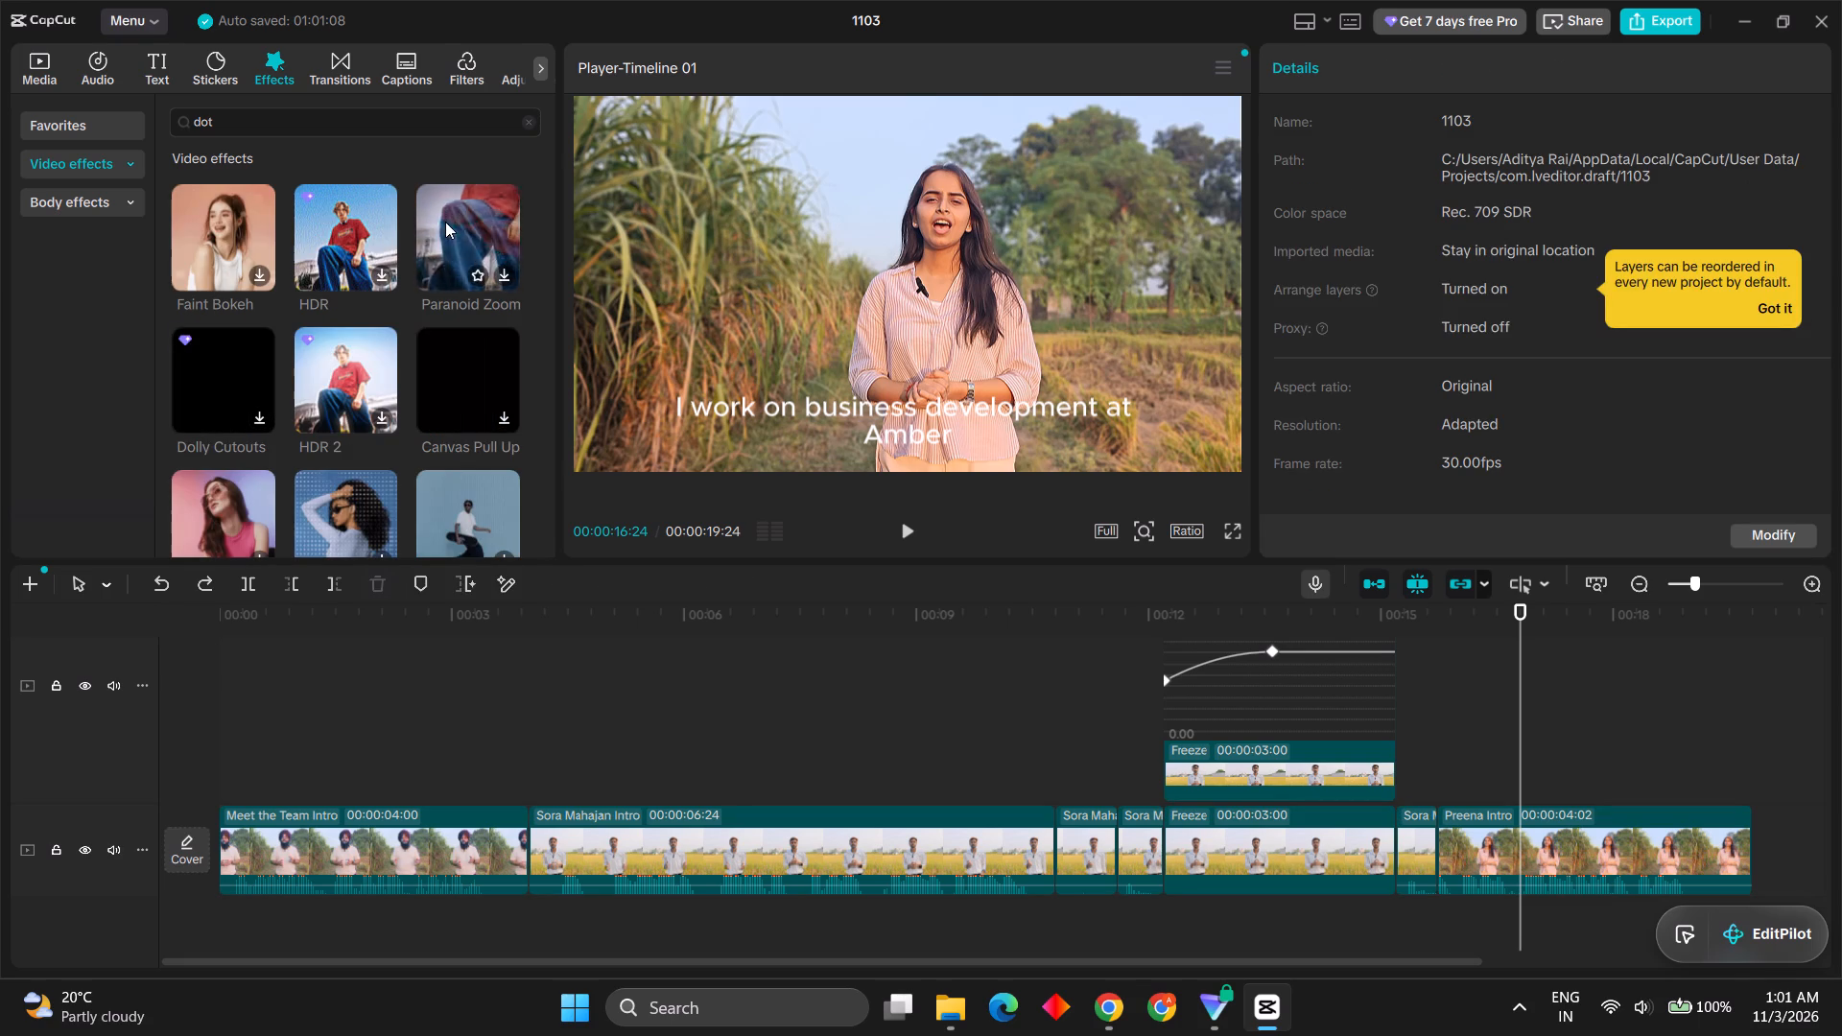
pyautogui.scroll(2, 445, 222)
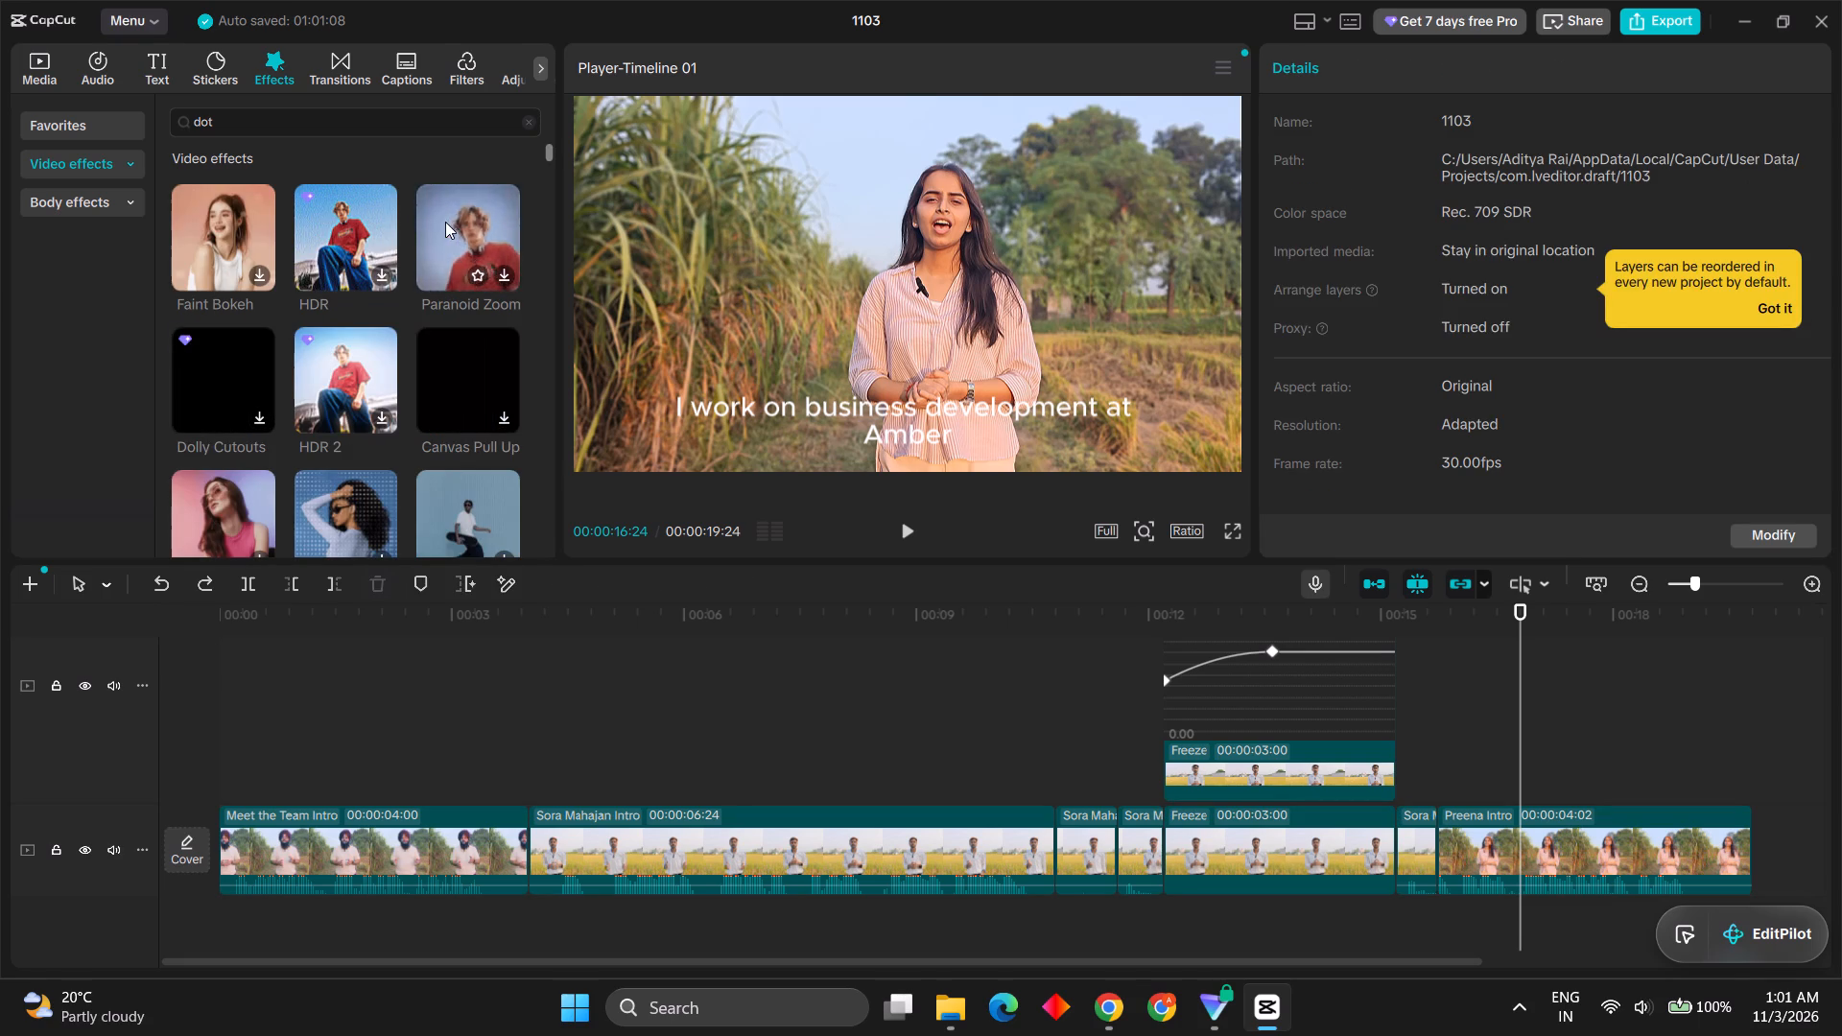
pyautogui.scroll(-1, 445, 222)
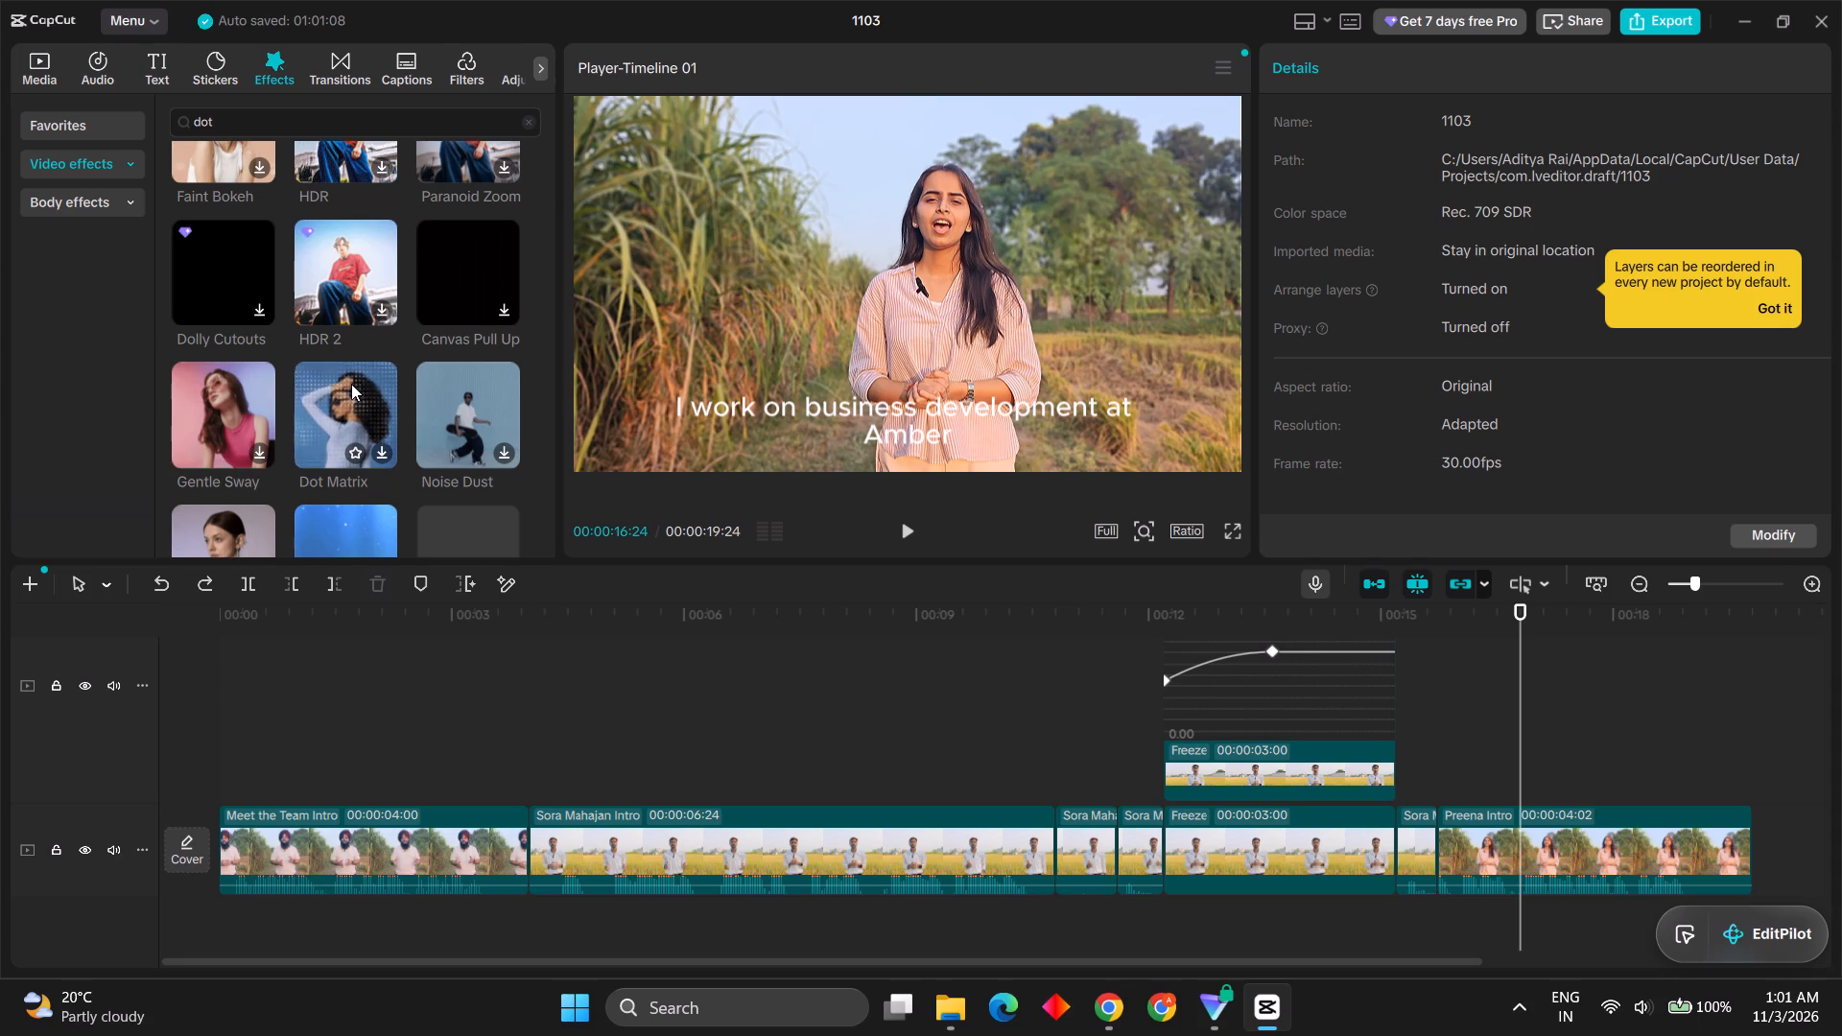
pyautogui.scroll(1, 351, 384)
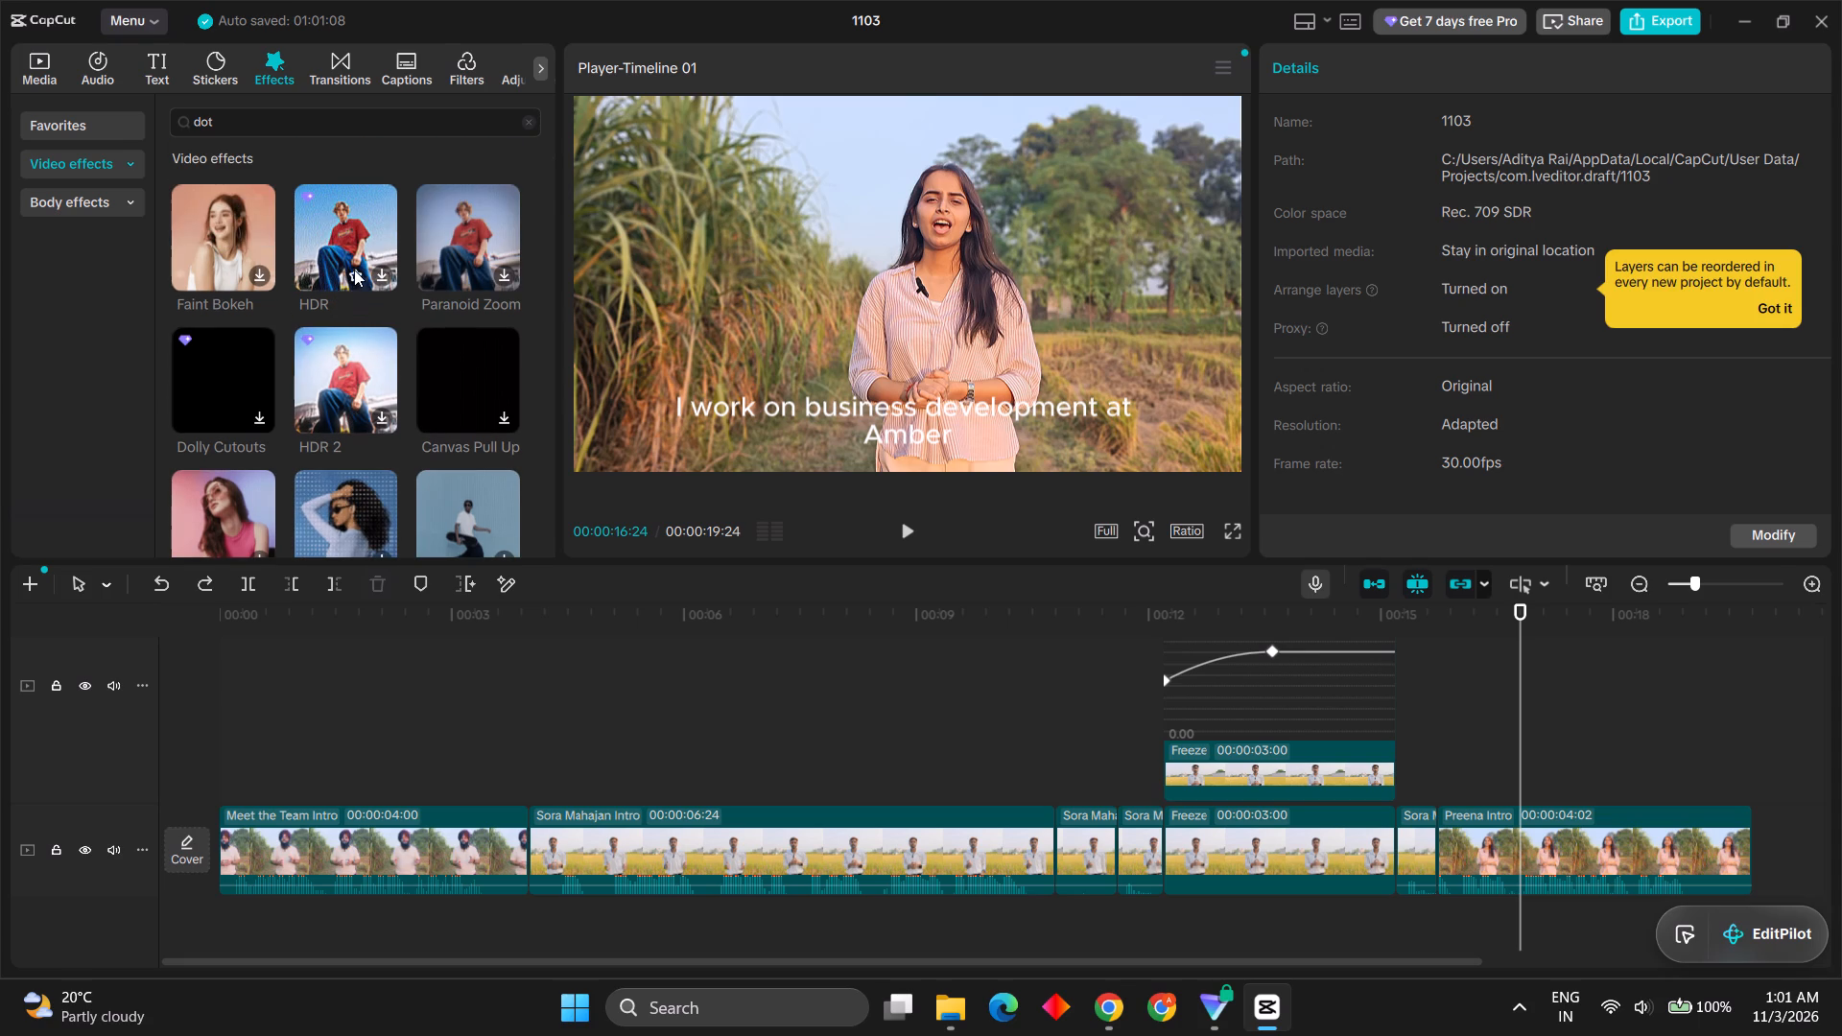
pyautogui.scroll(-2, 359, 263)
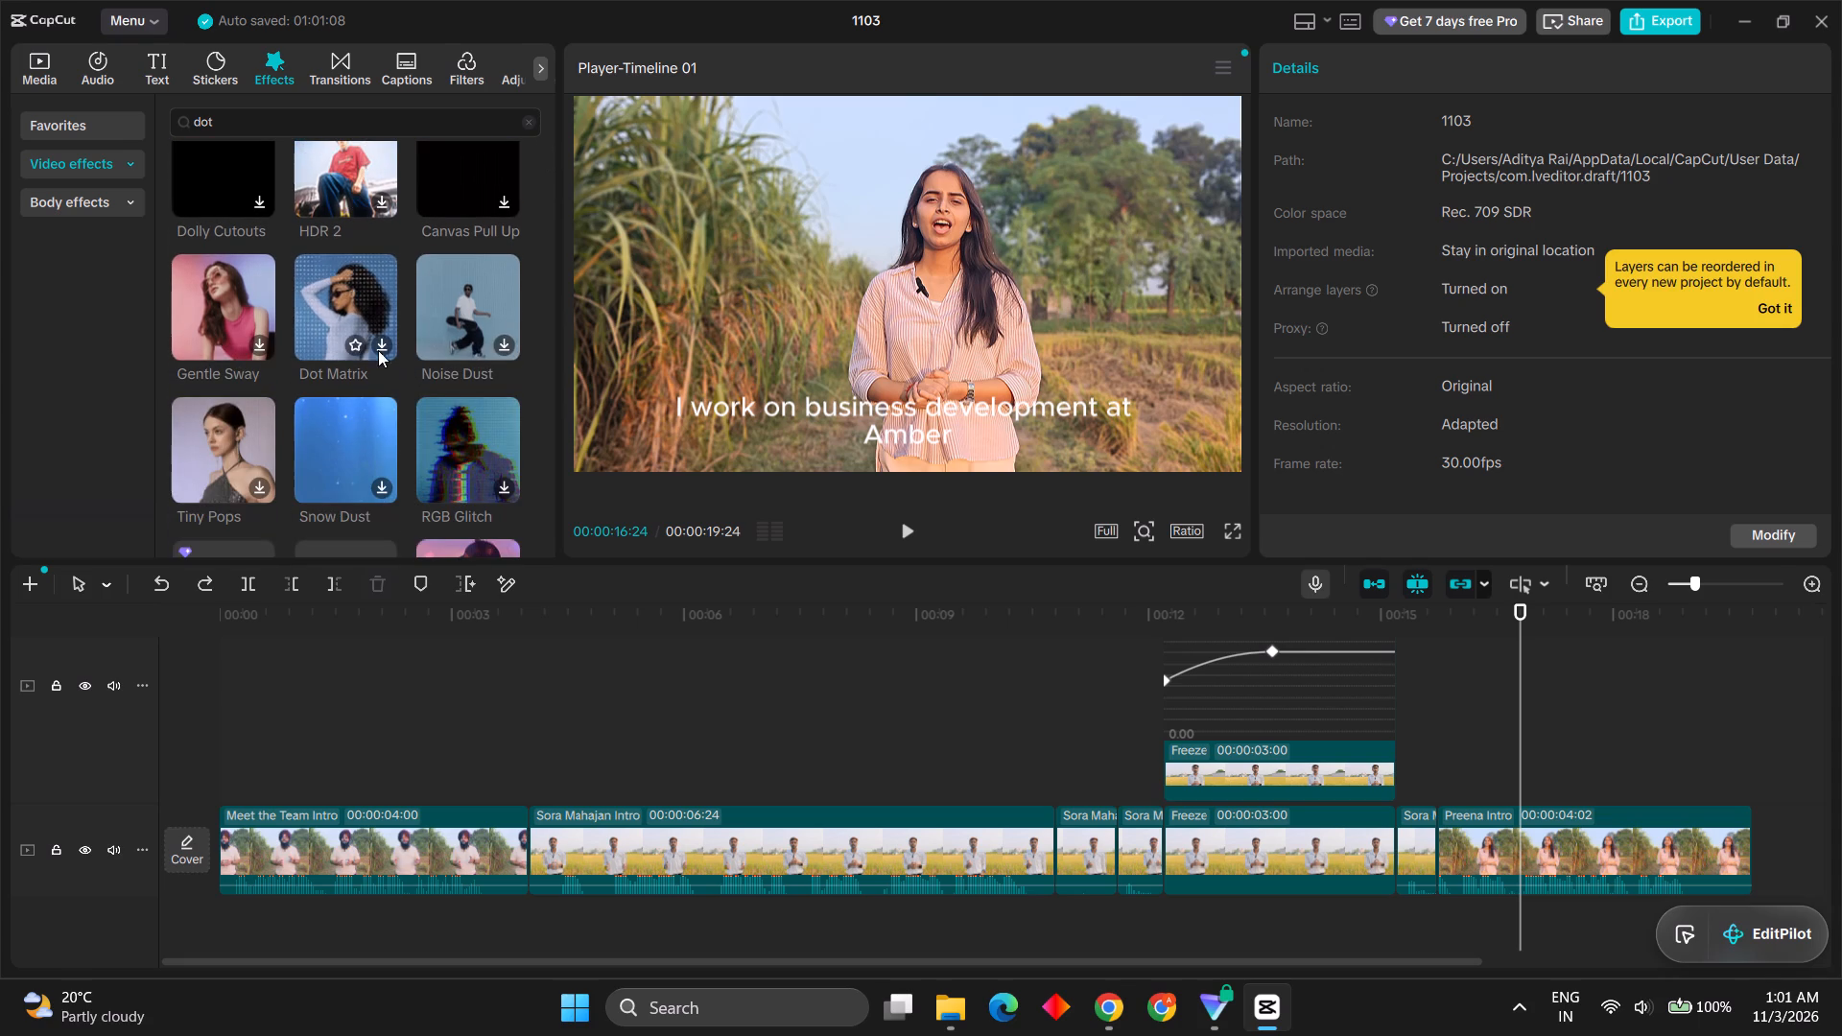
pyautogui.scroll(-2, 355, 315)
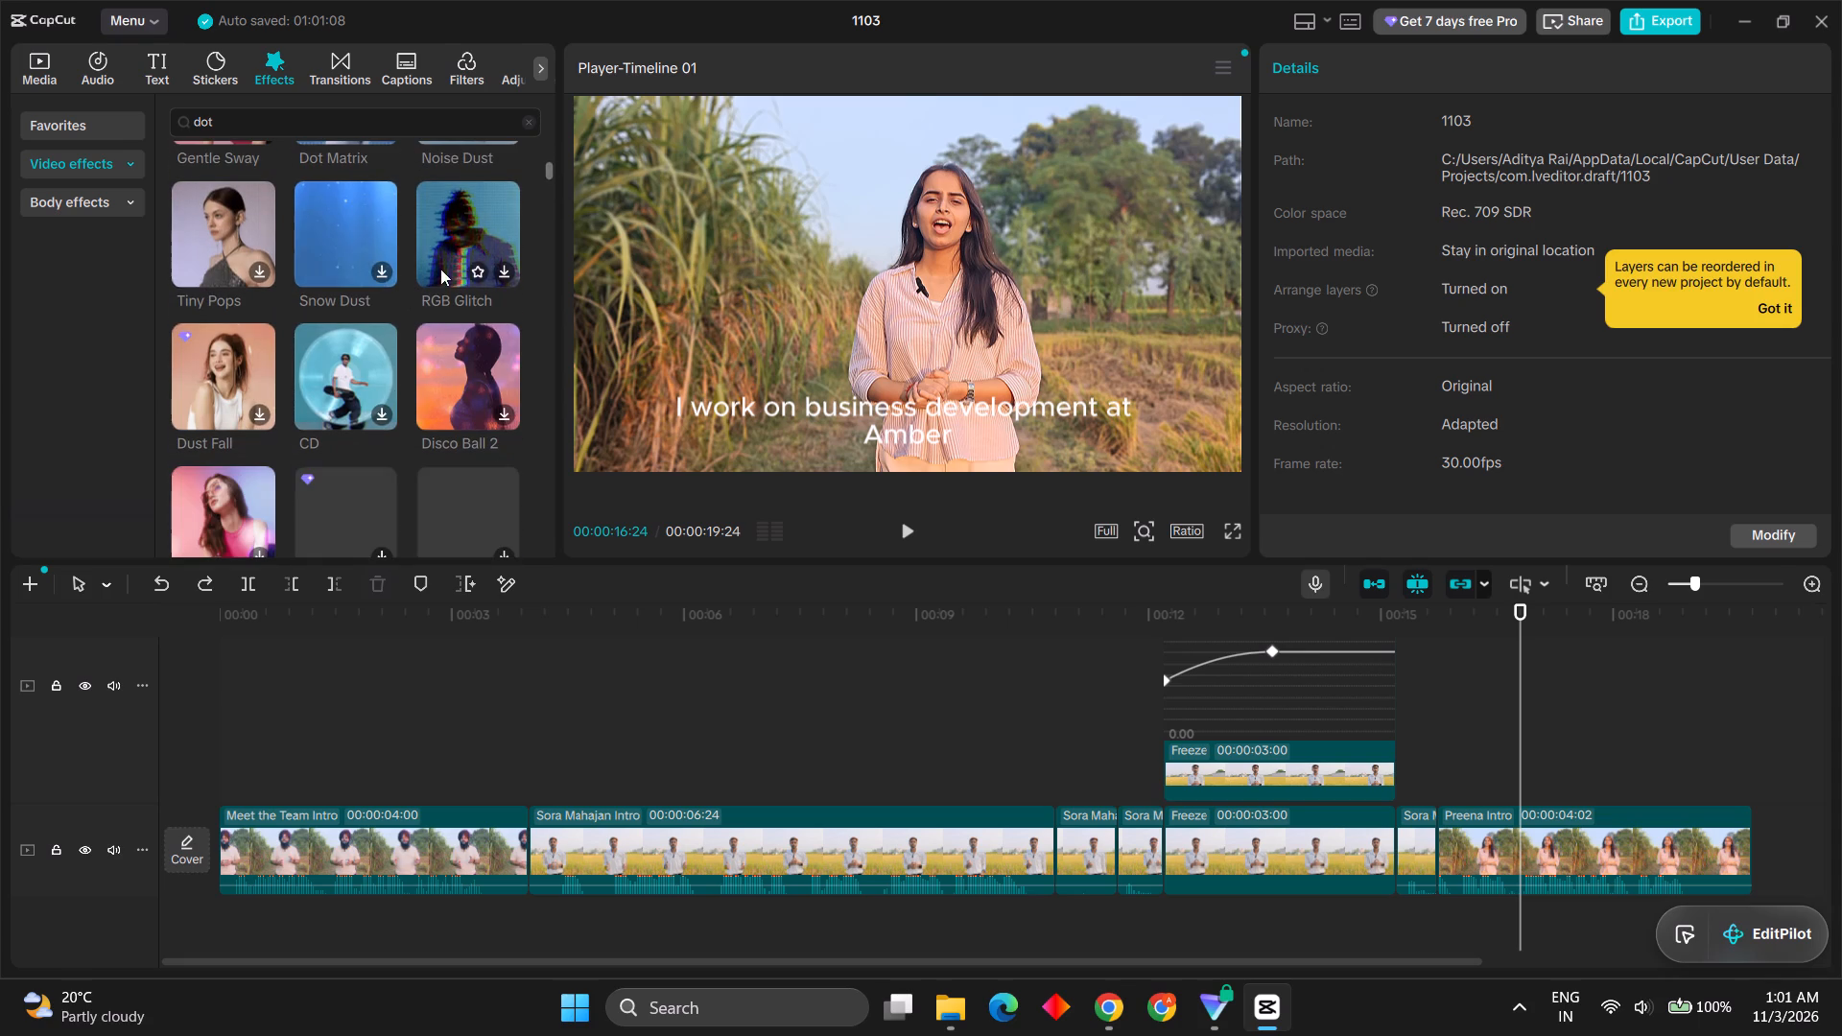
pyautogui.scroll(-1, 349, 353)
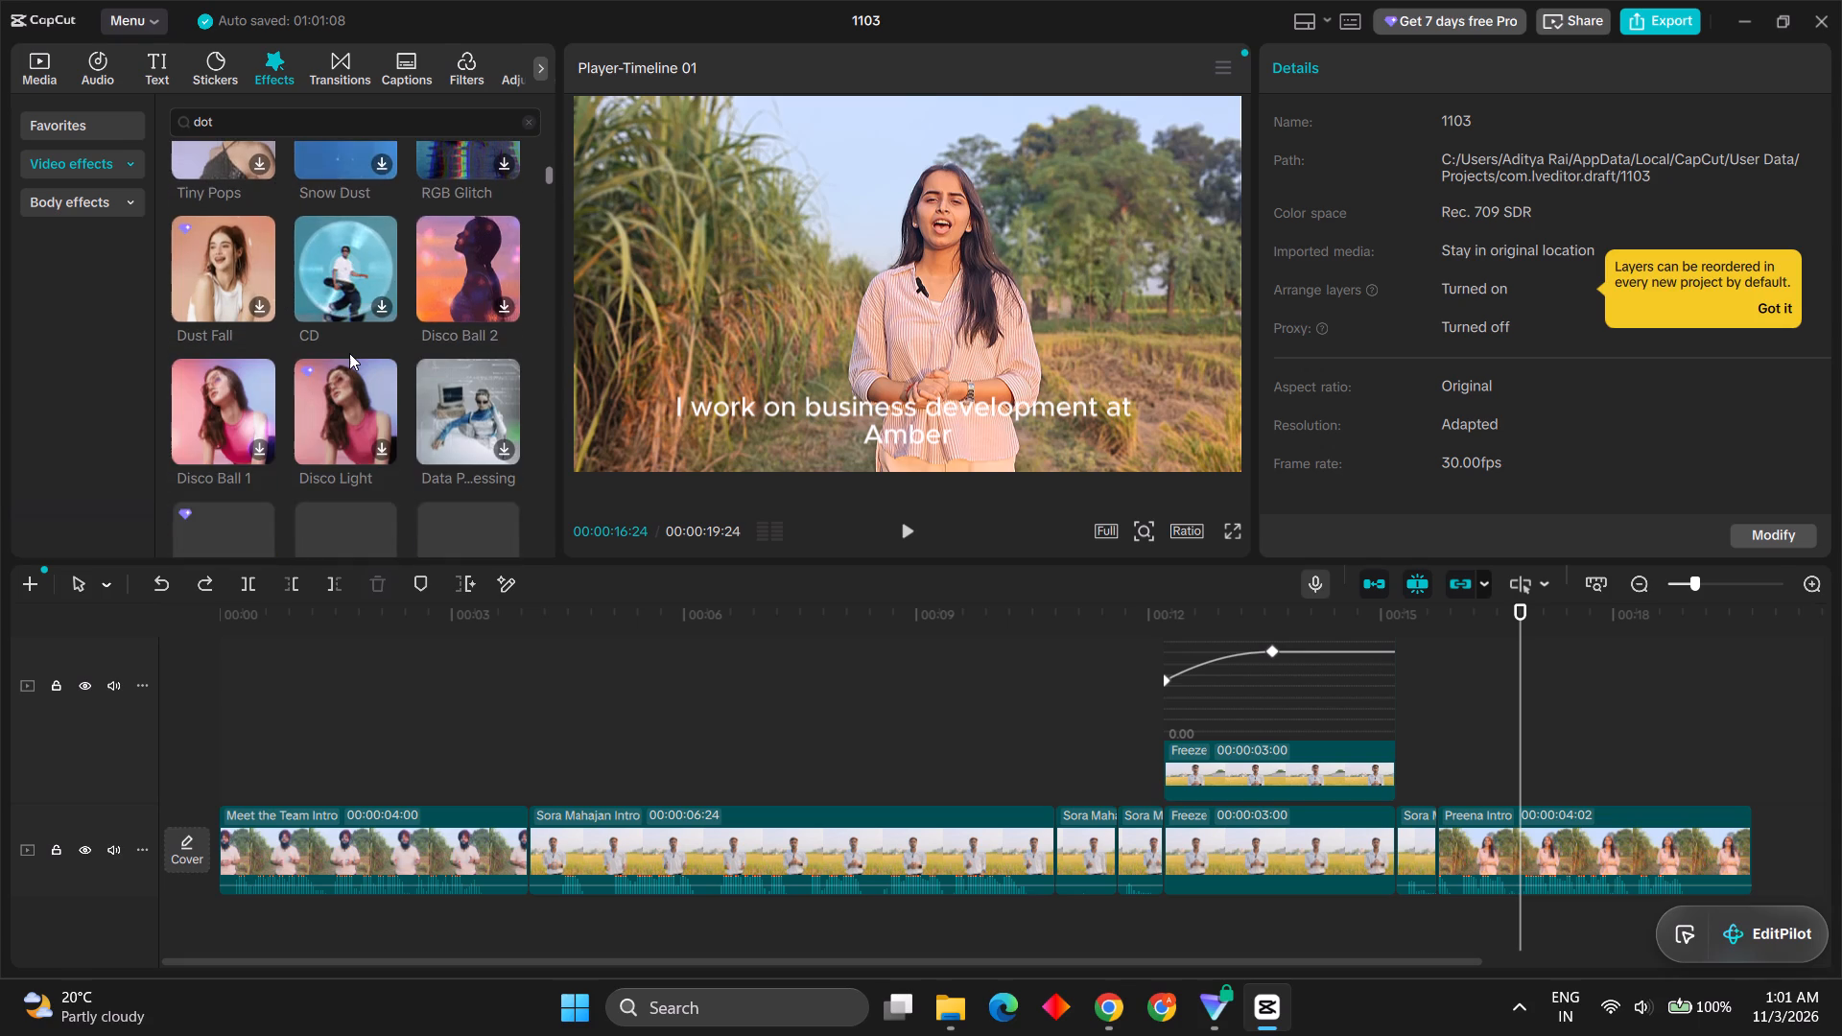
pyautogui.scroll(-4, 349, 353)
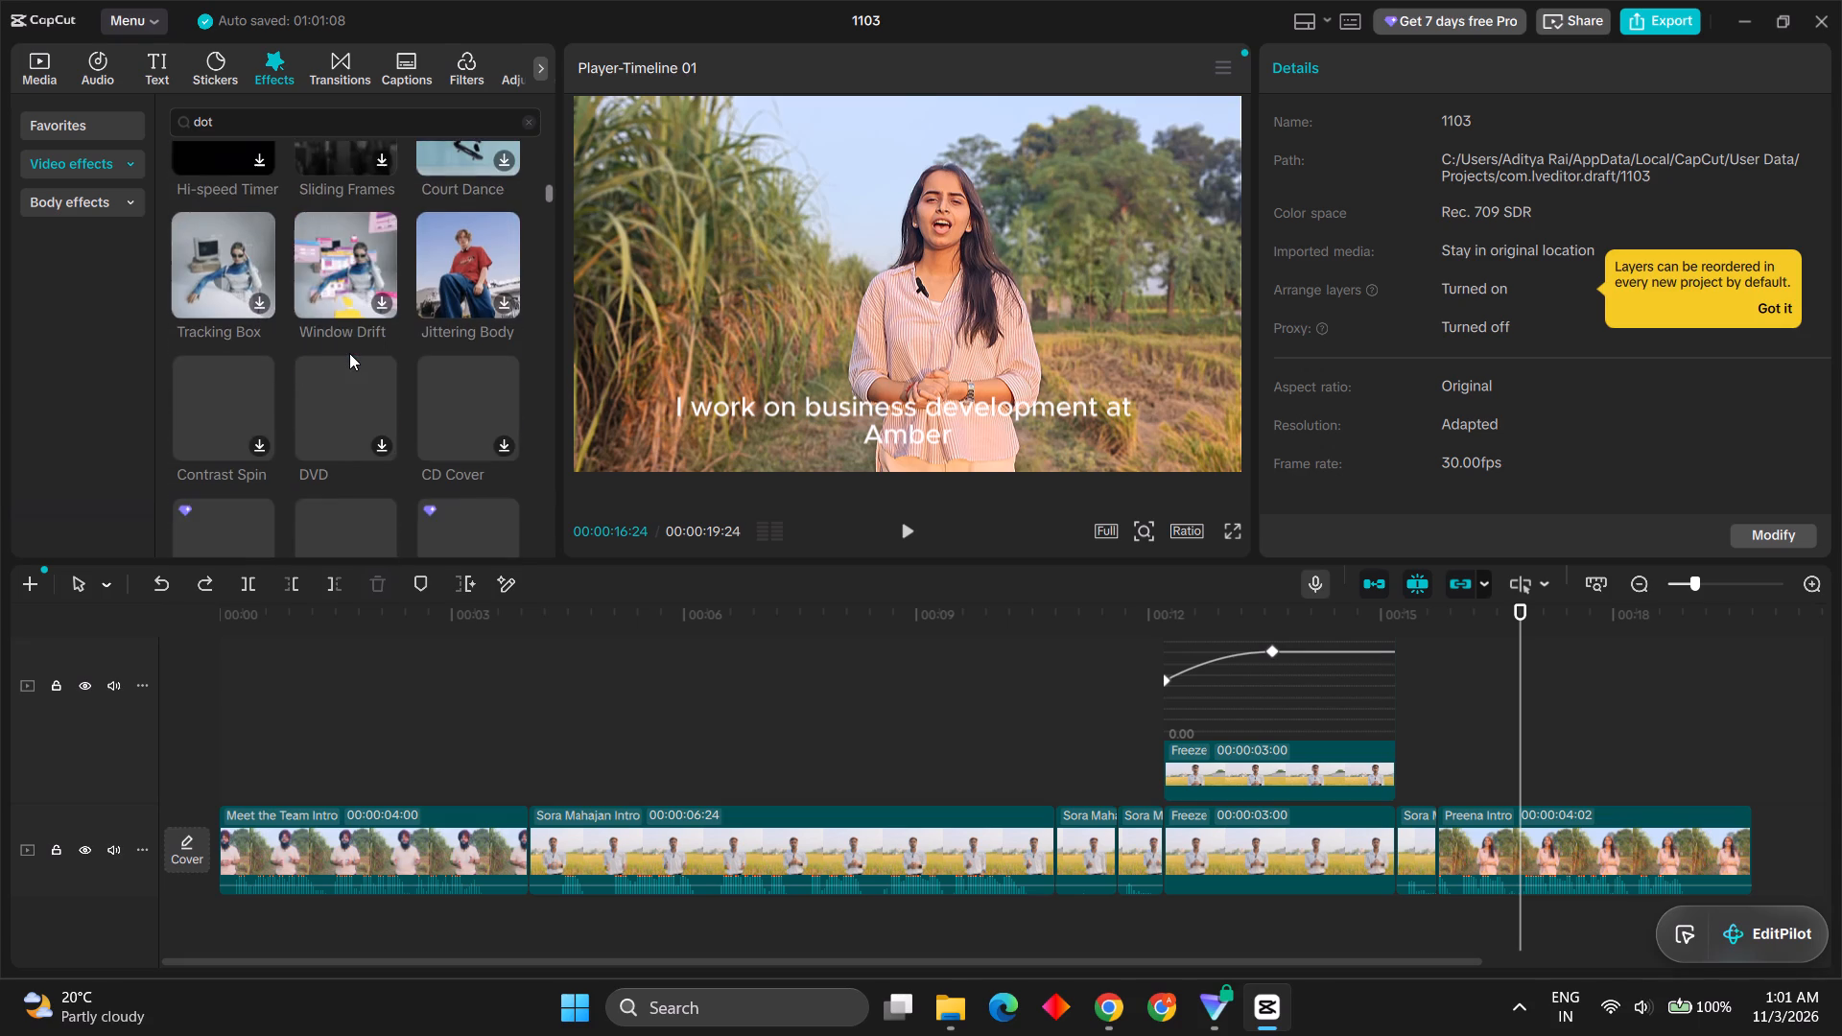
pyautogui.scroll(-2, 349, 353)
pyautogui.scroll(13, 349, 353)
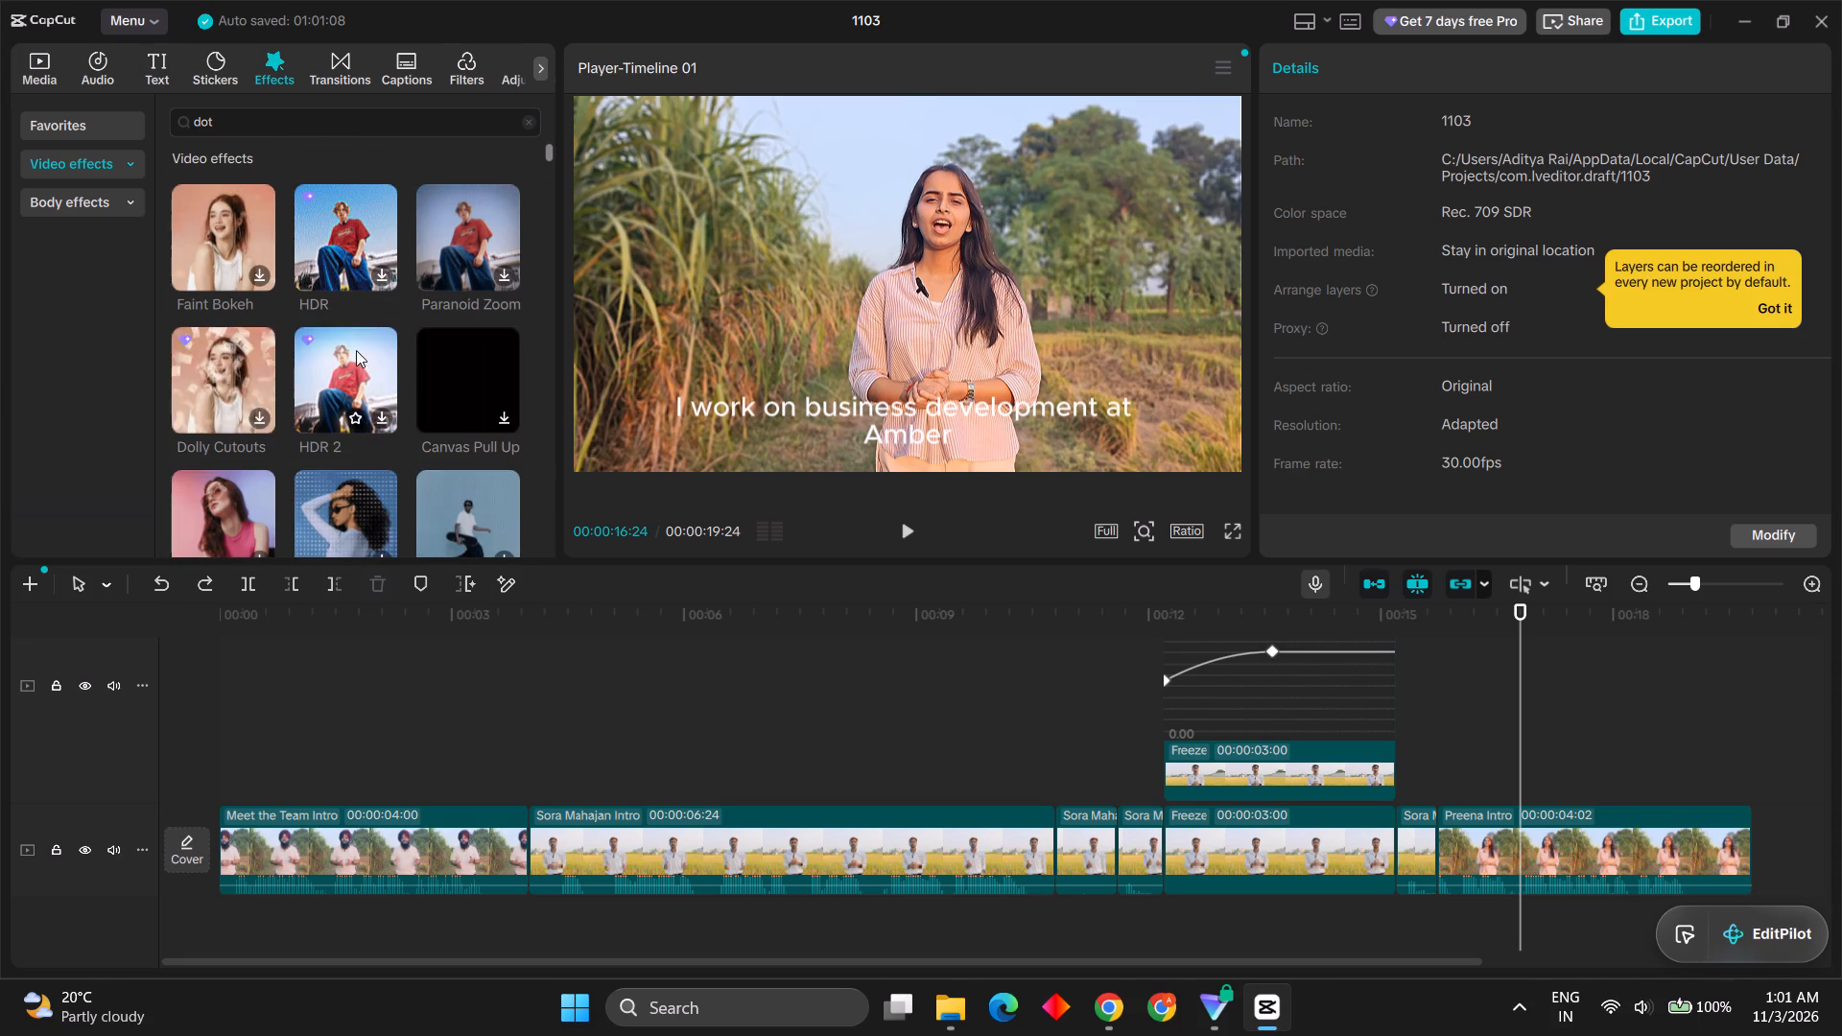
pyautogui.scroll(2, 356, 350)
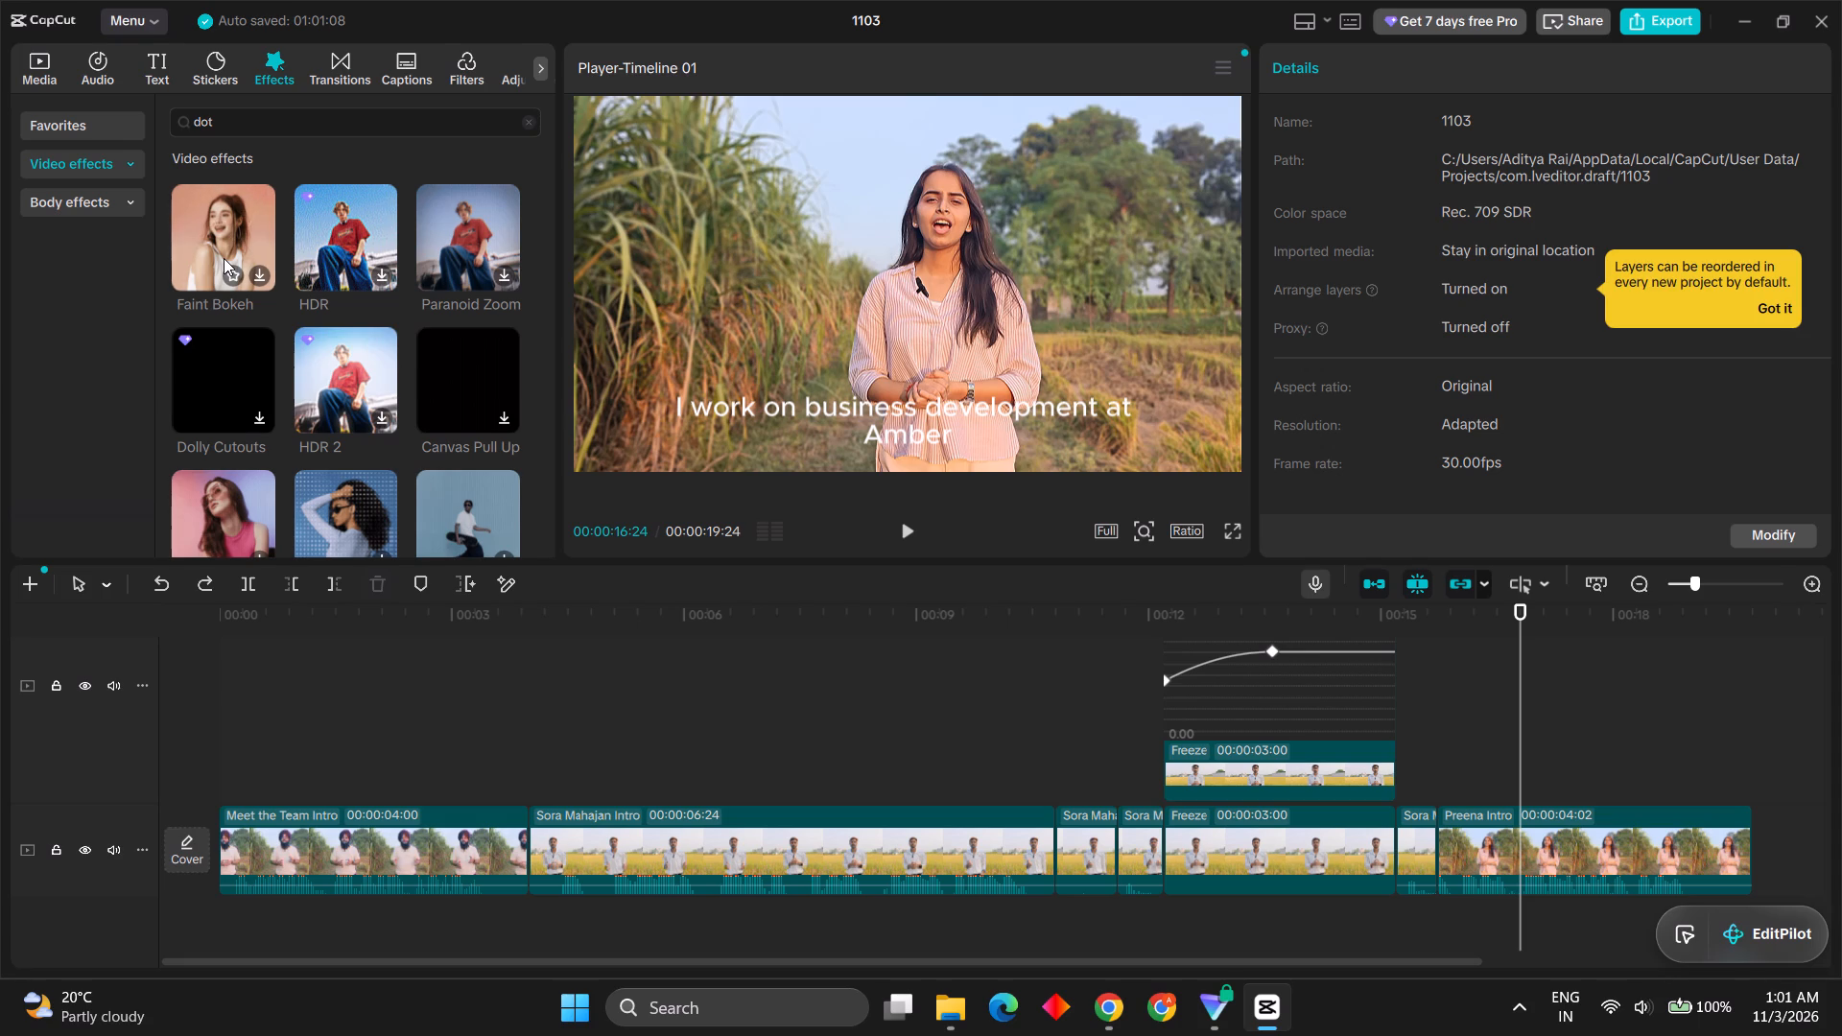
# Search the video effects for the suggested term "dot silkscreen".
pyautogui.click(266, 130)
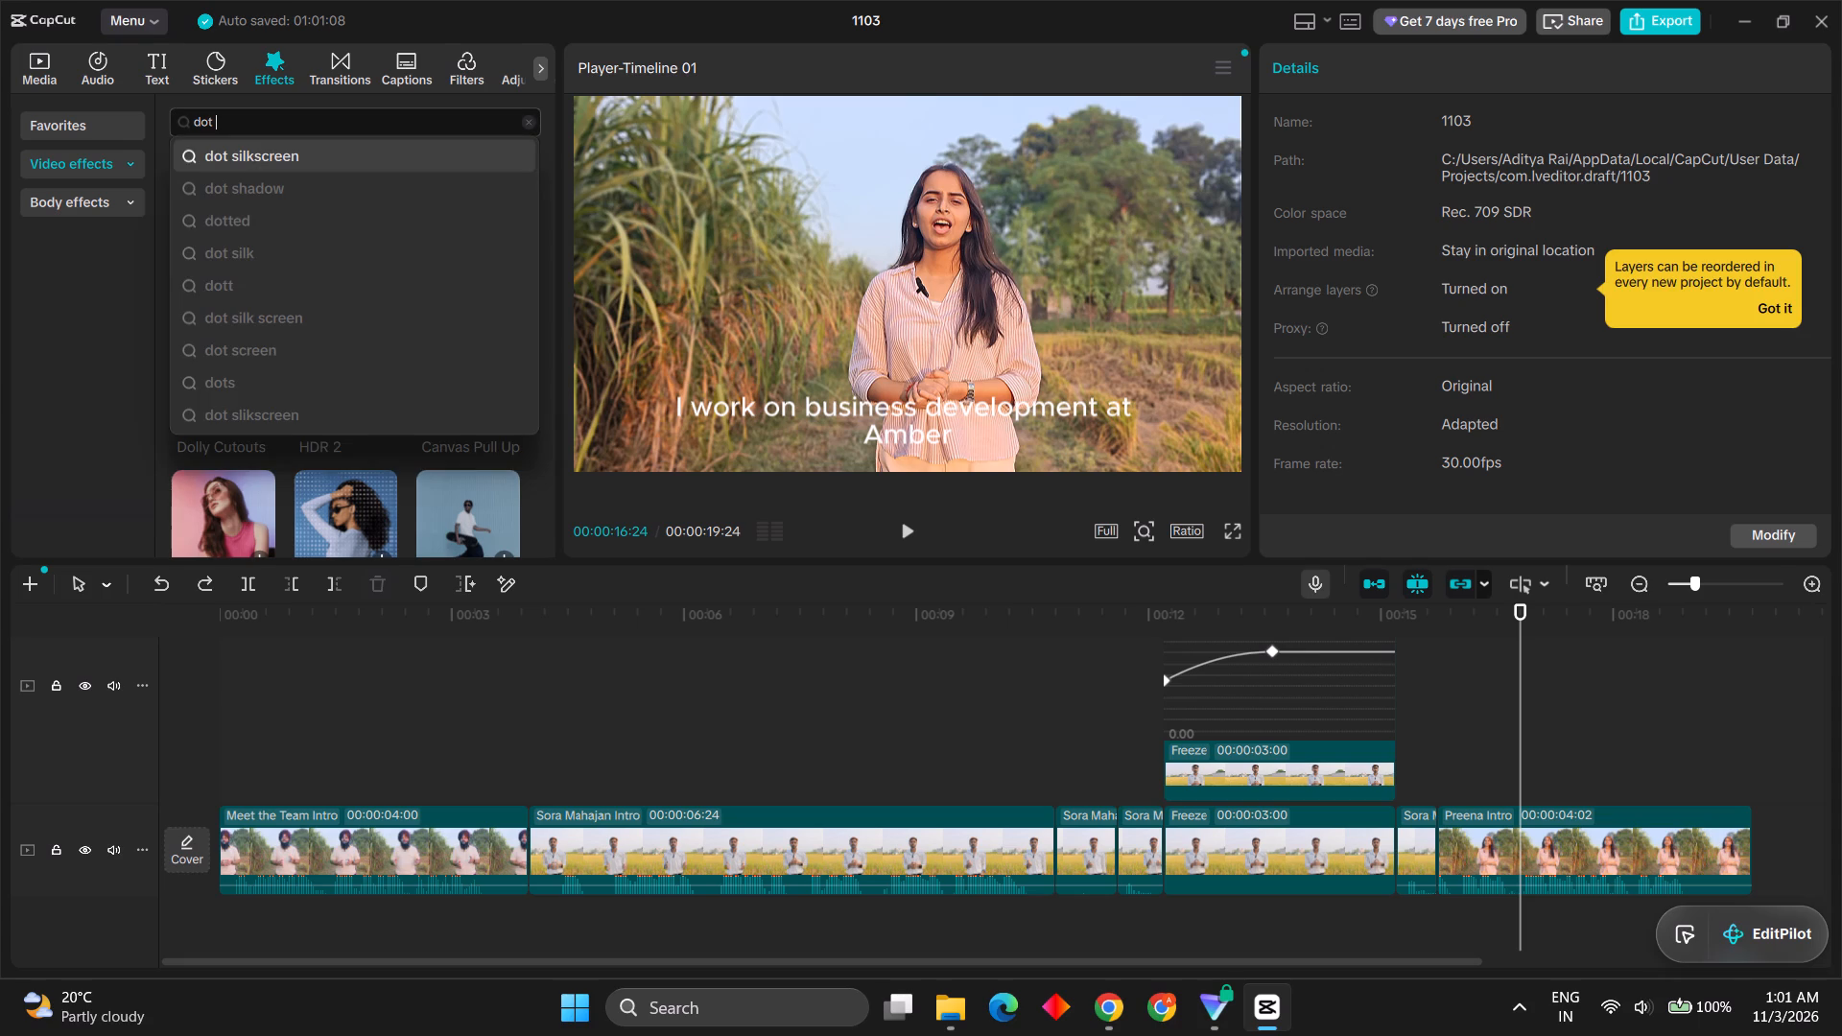
pyautogui.doubleClick(266, 130)
pyautogui.press('Down')
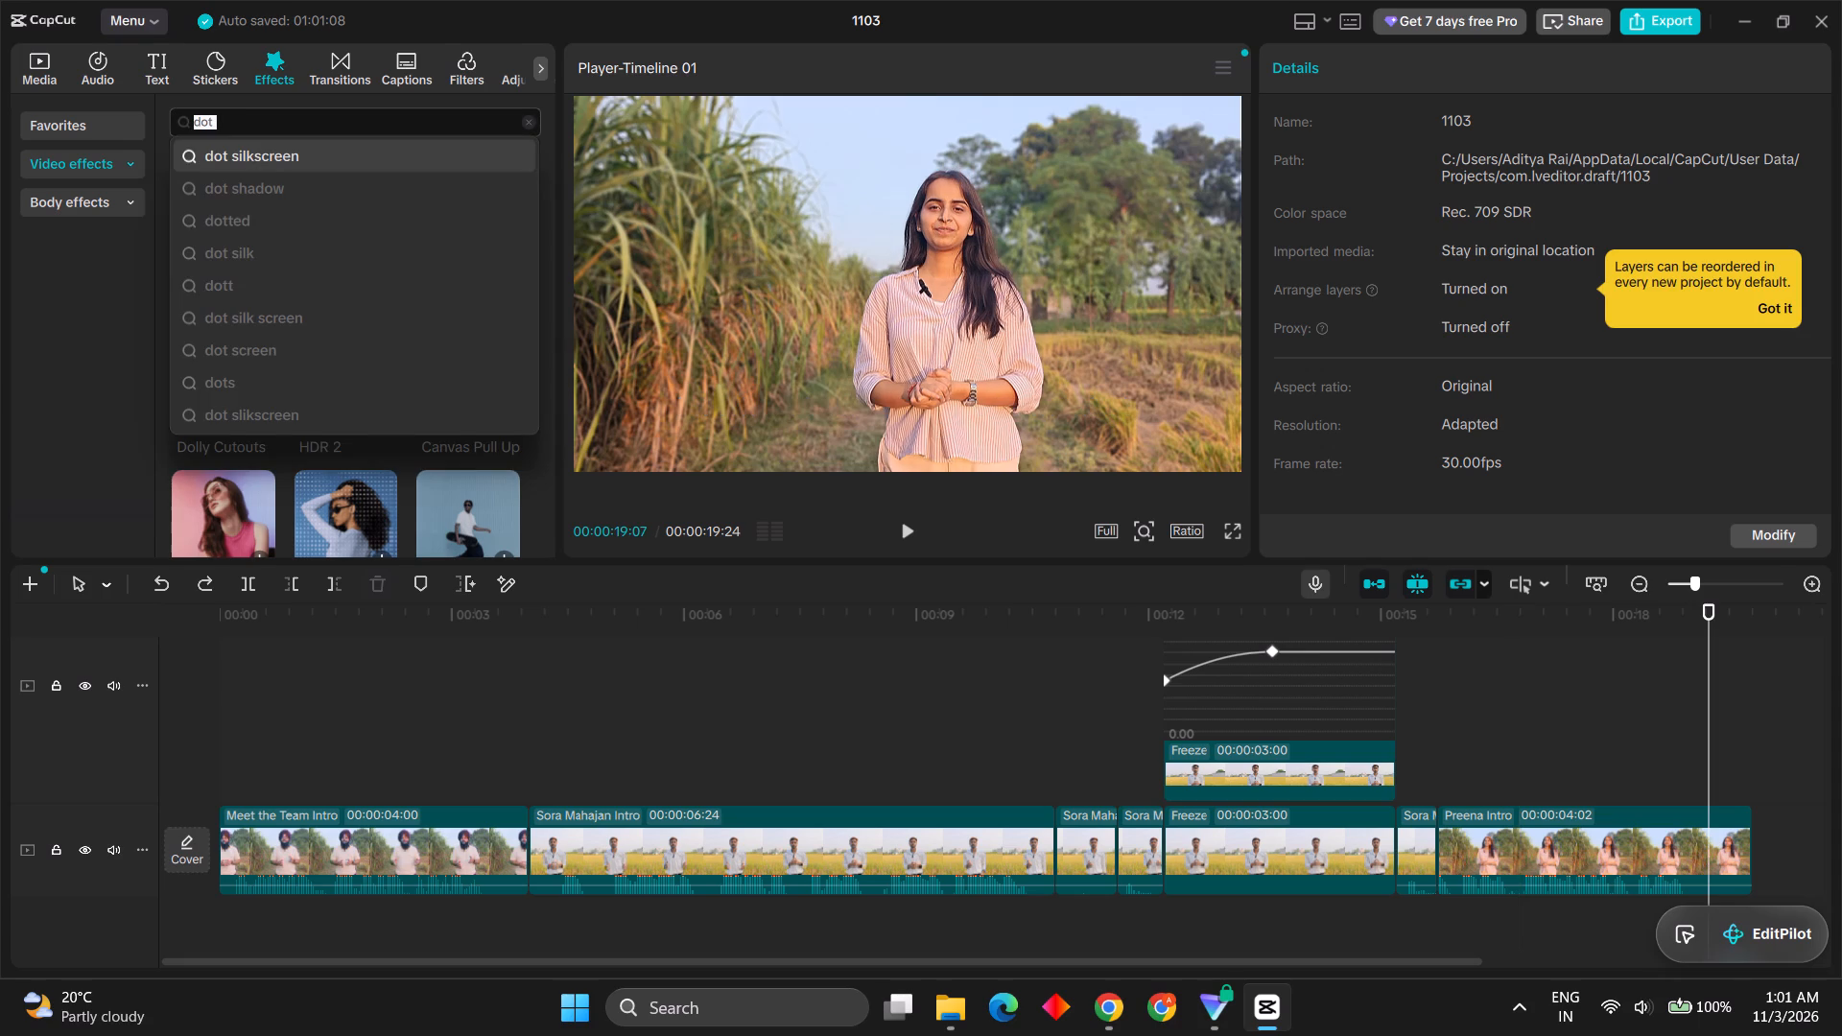
pyautogui.click(264, 163)
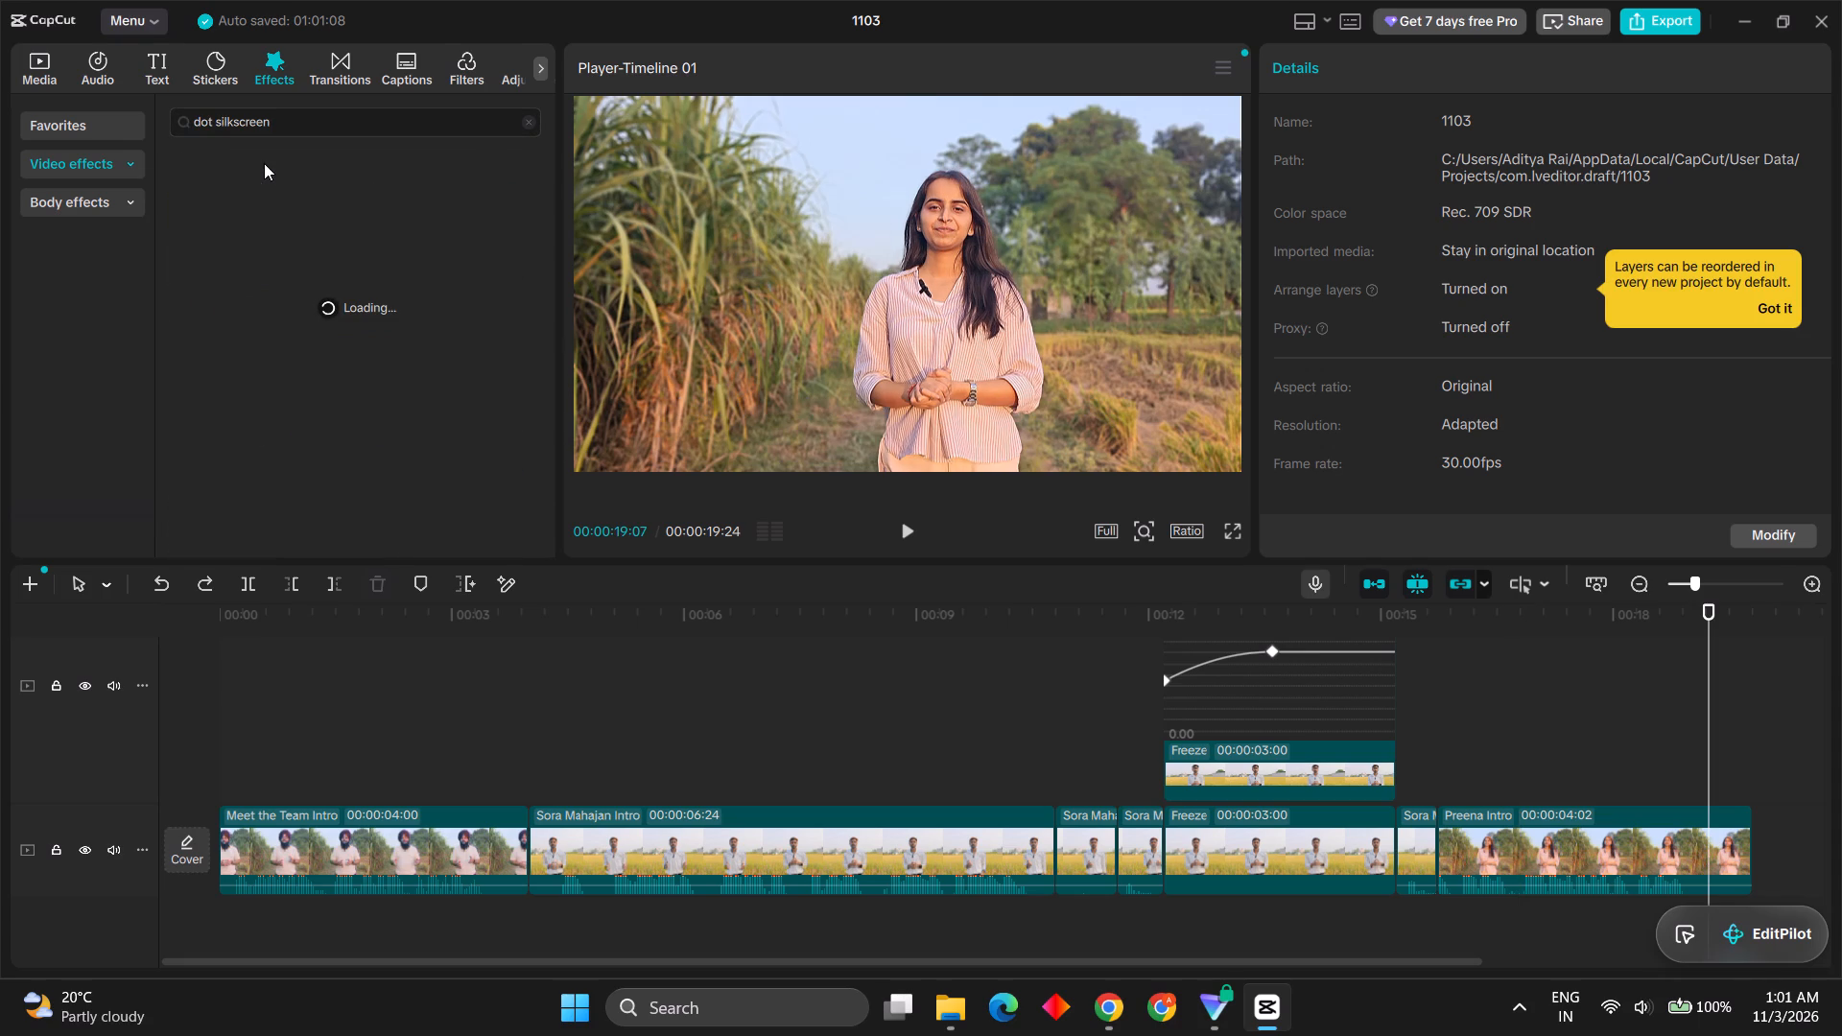
pyautogui.scroll(1, 1240, 738)
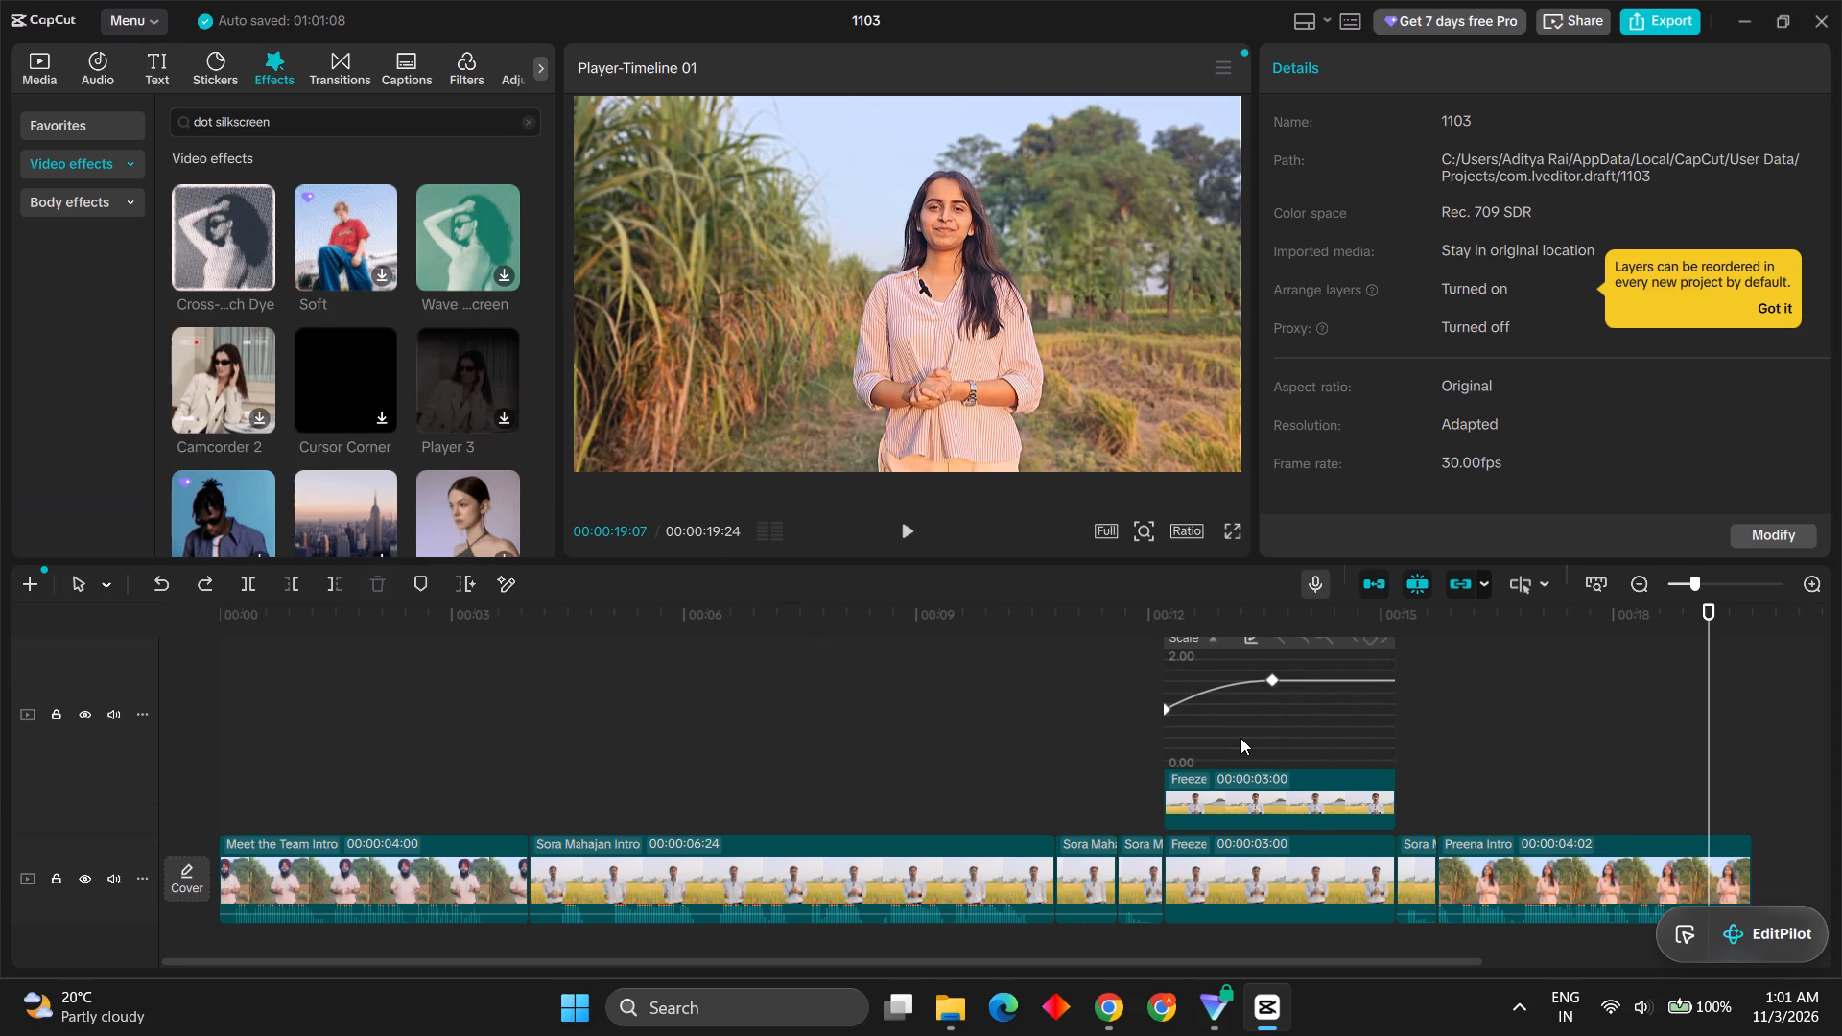
# Preview the Cross-stitch Dye effect, place it between the cutout and the main-track freeze frame for the freeze's full length, and play it.
pyautogui.click(194, 230)
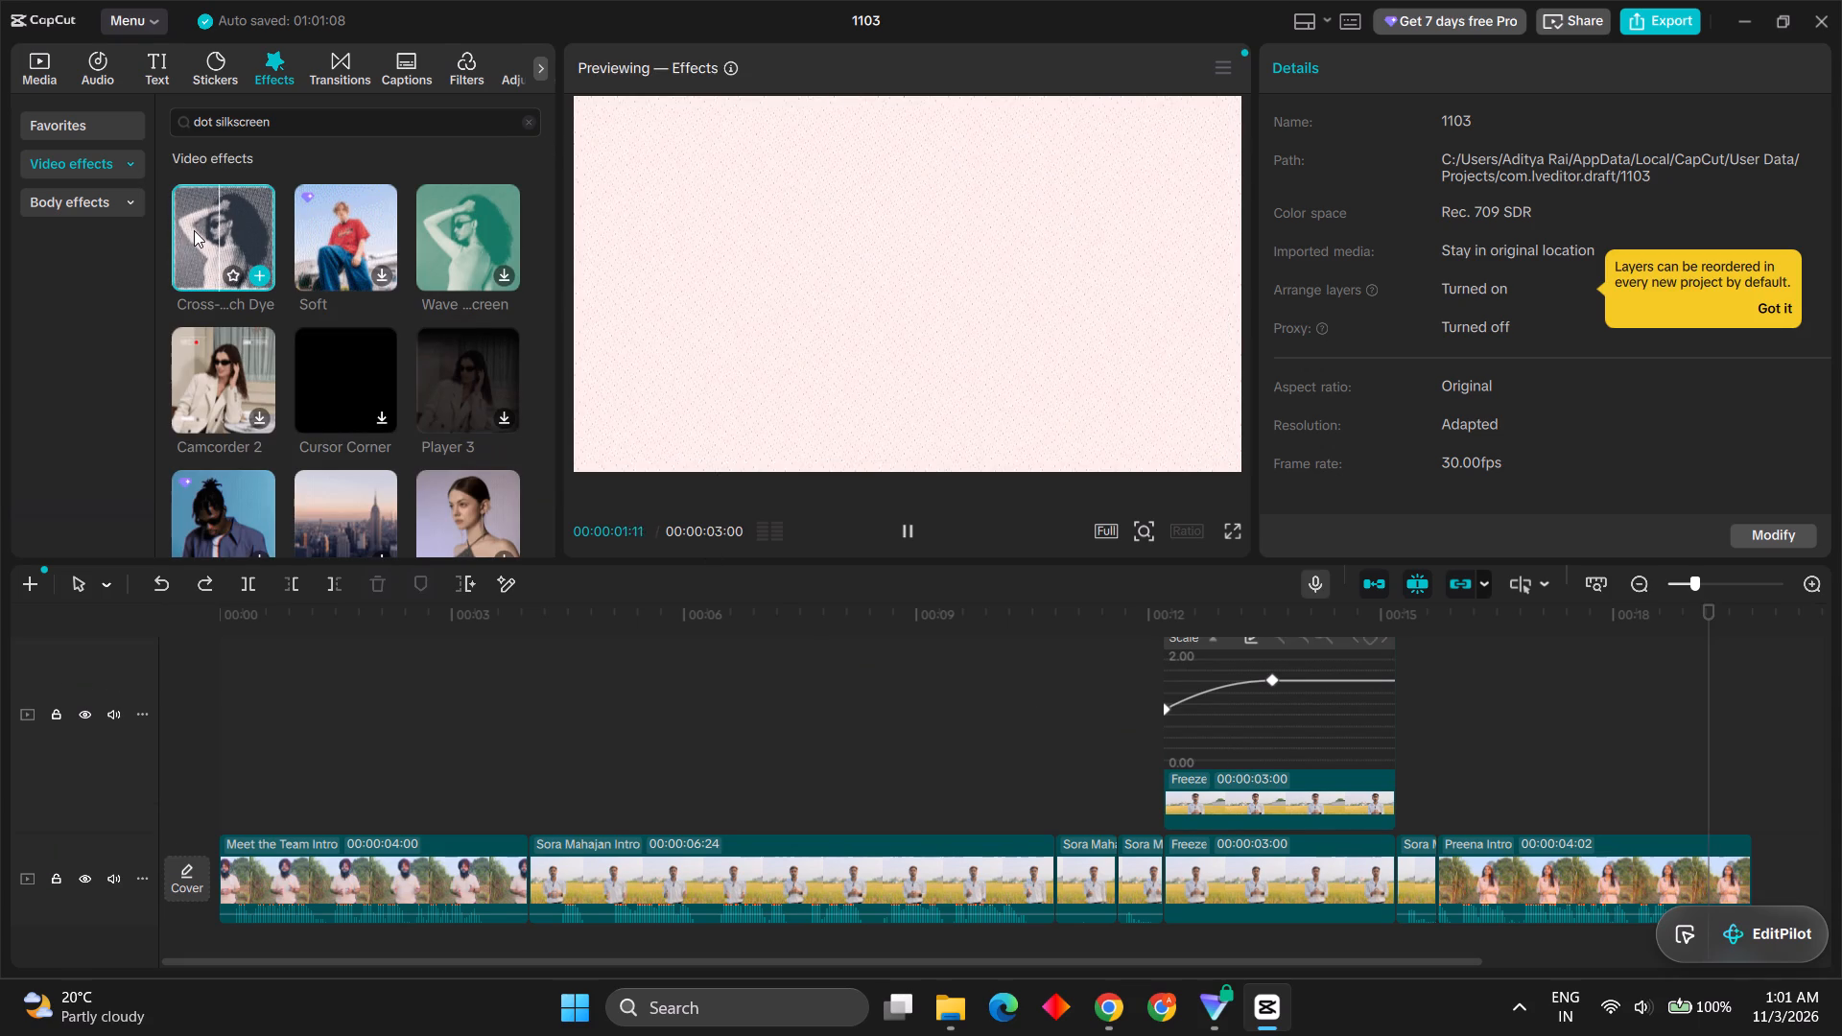
pyautogui.moveTo(194, 230); pyautogui.dragTo(1159, 833)
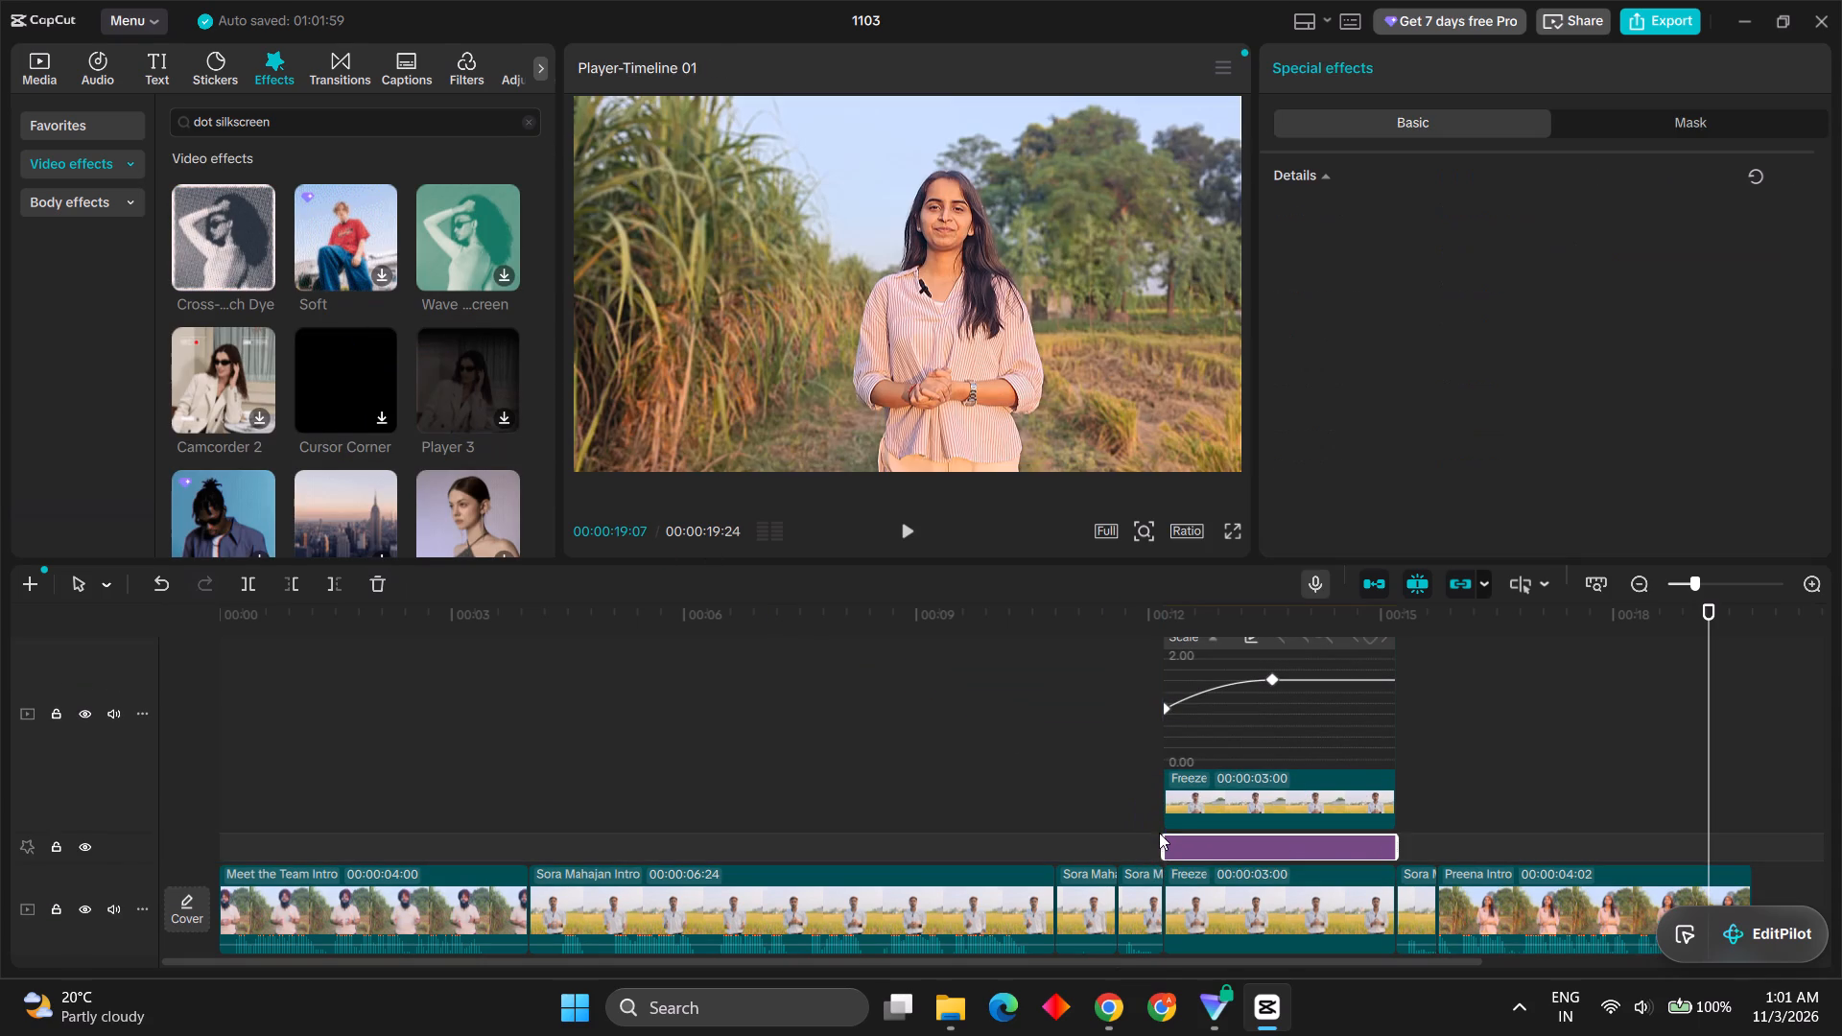
pyautogui.click(1098, 636)
pyautogui.press('space')
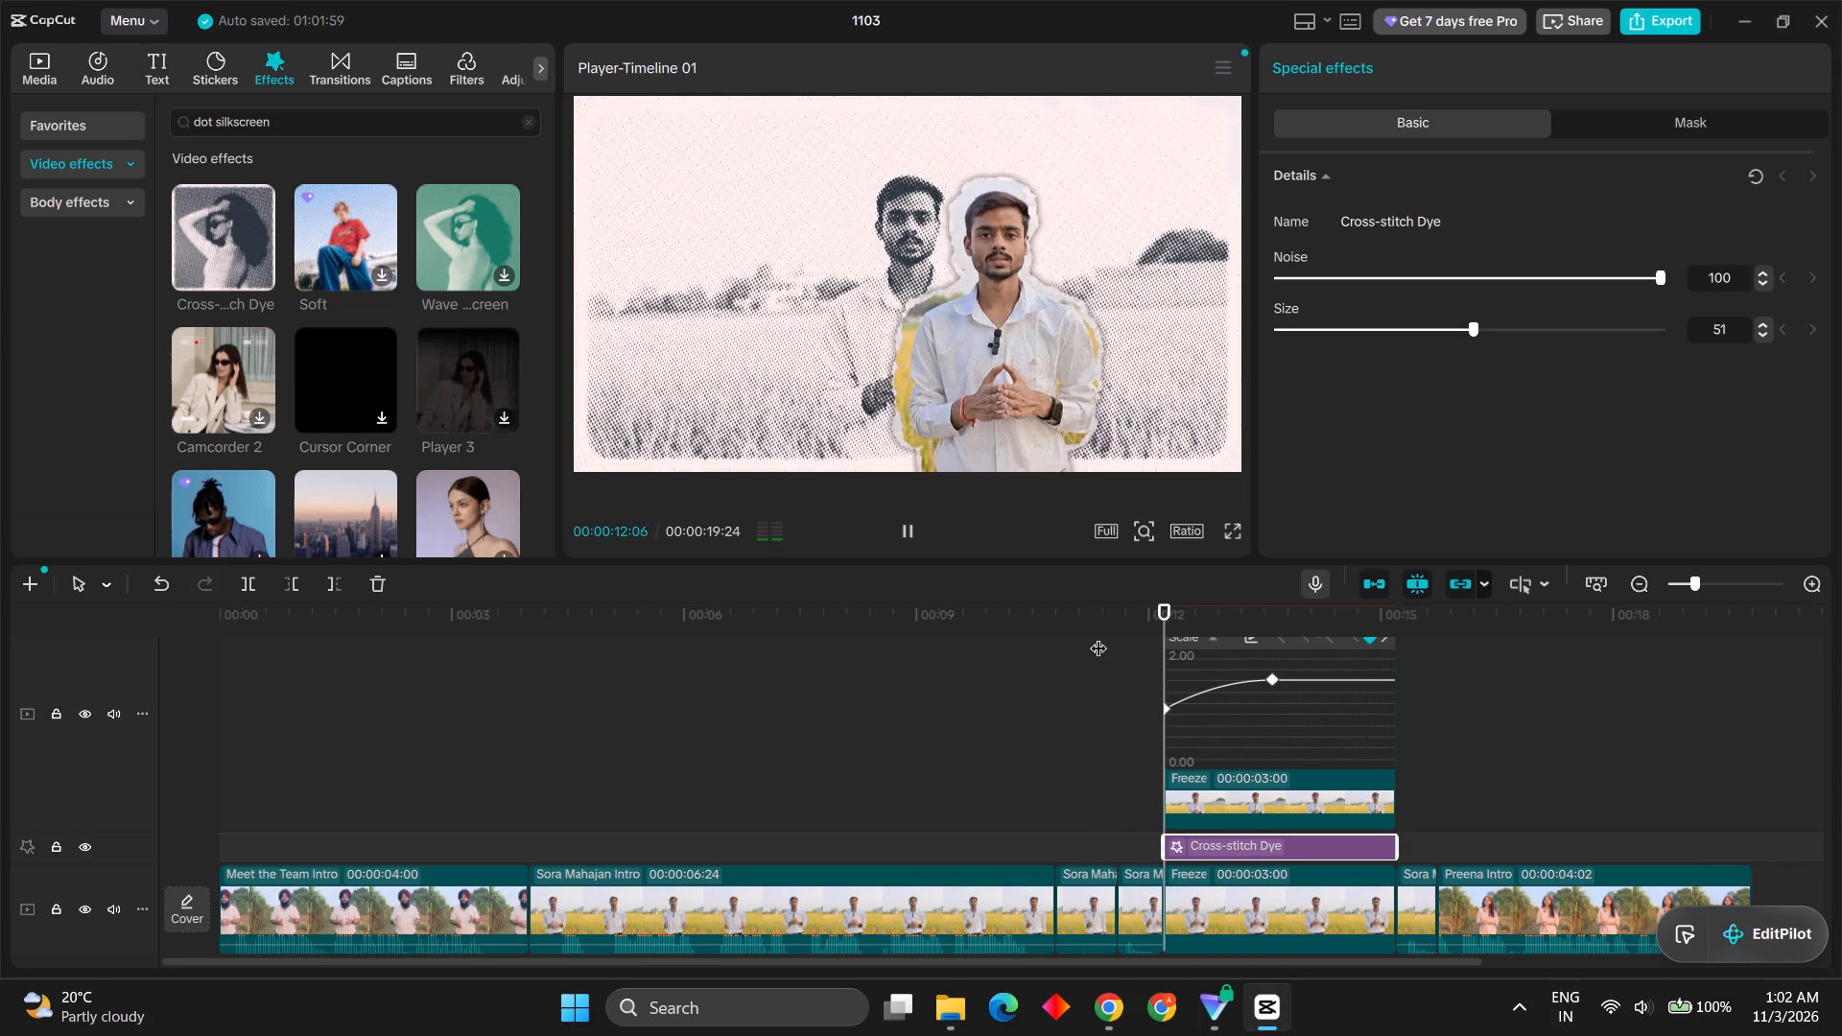
pyautogui.press('space')
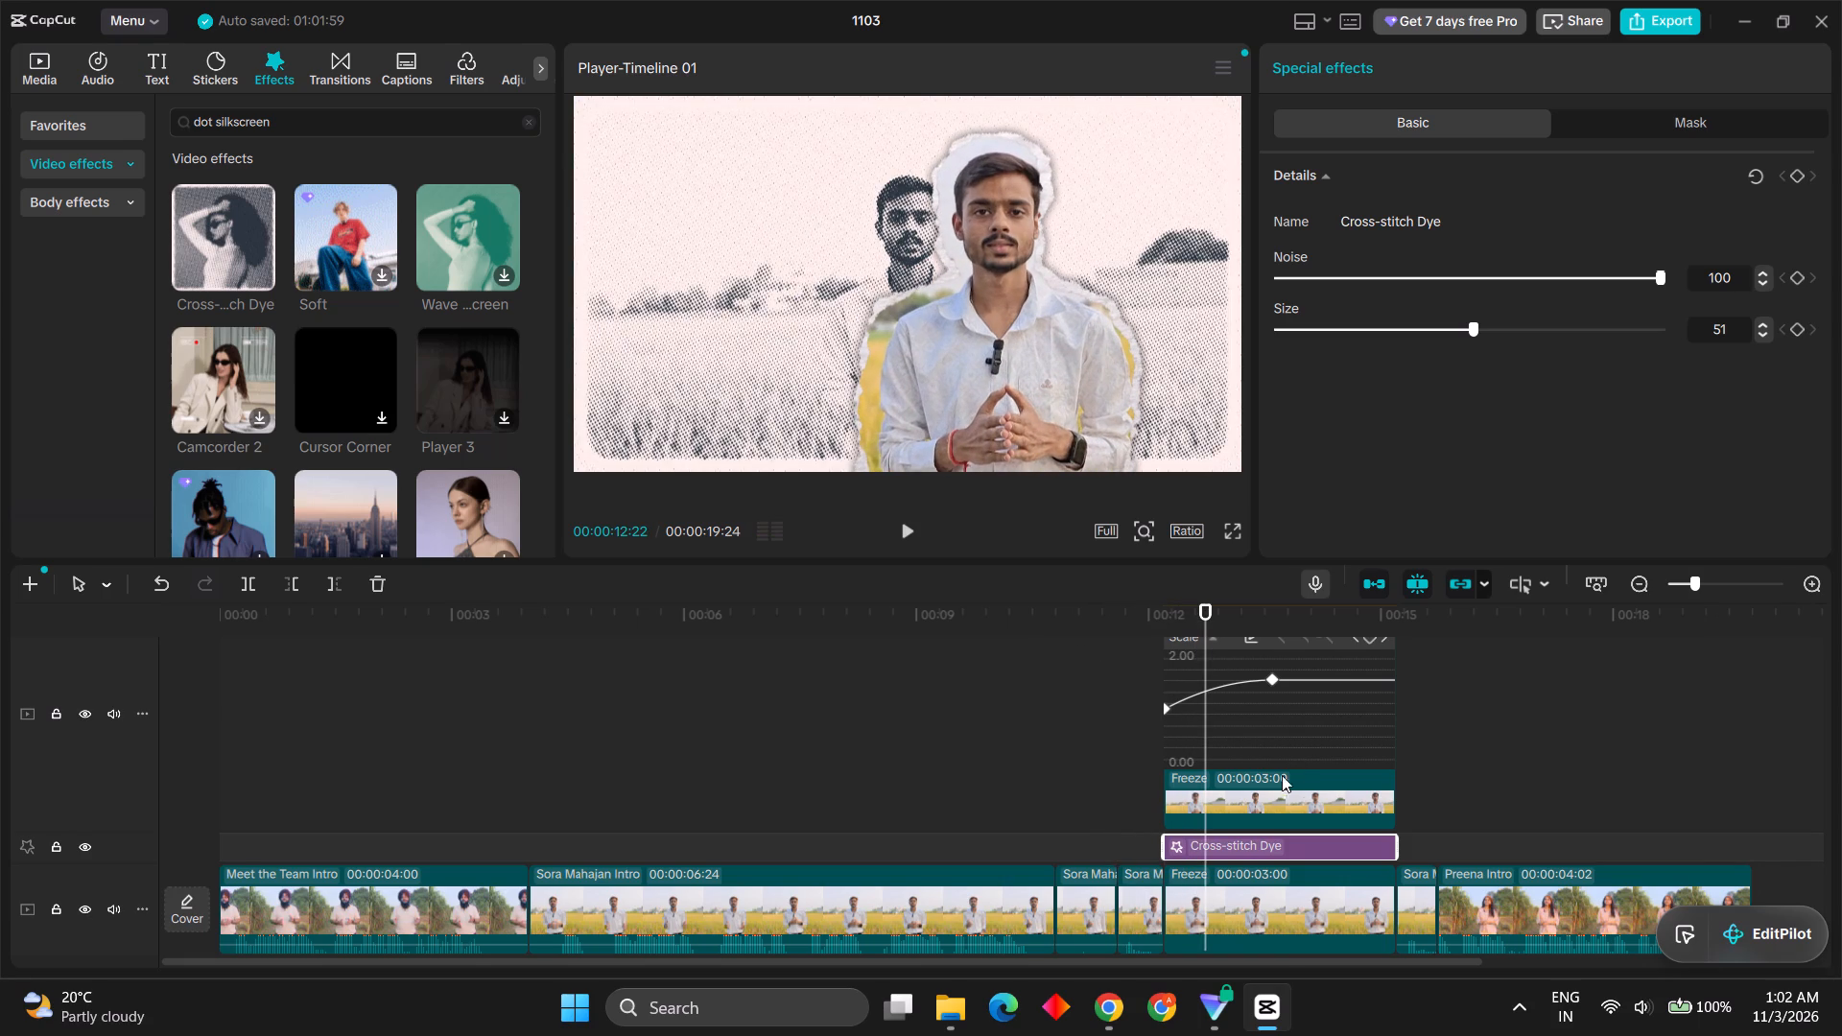
# Delete both scale keyframes from the cutout freeze clip on the upper track.
pyautogui.click(1277, 782)
pyautogui.click(1304, 730)
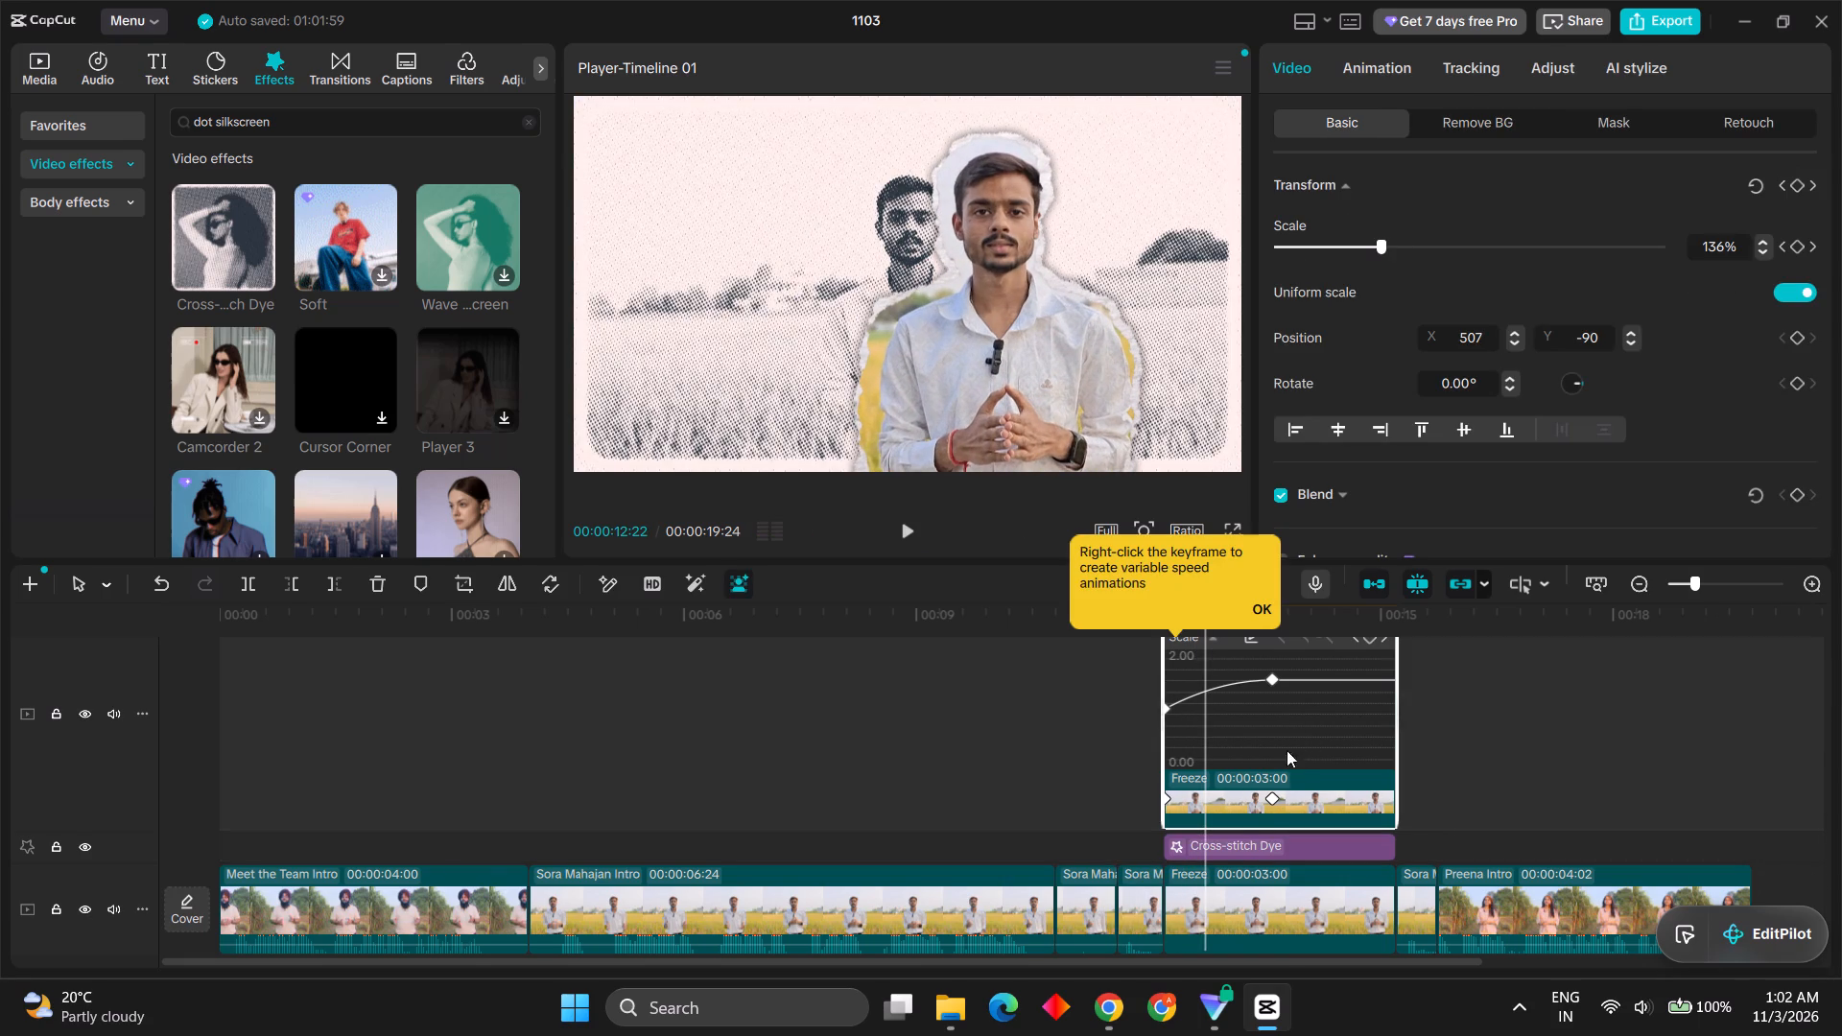
pyautogui.click(1267, 799)
pyautogui.press('Delete')
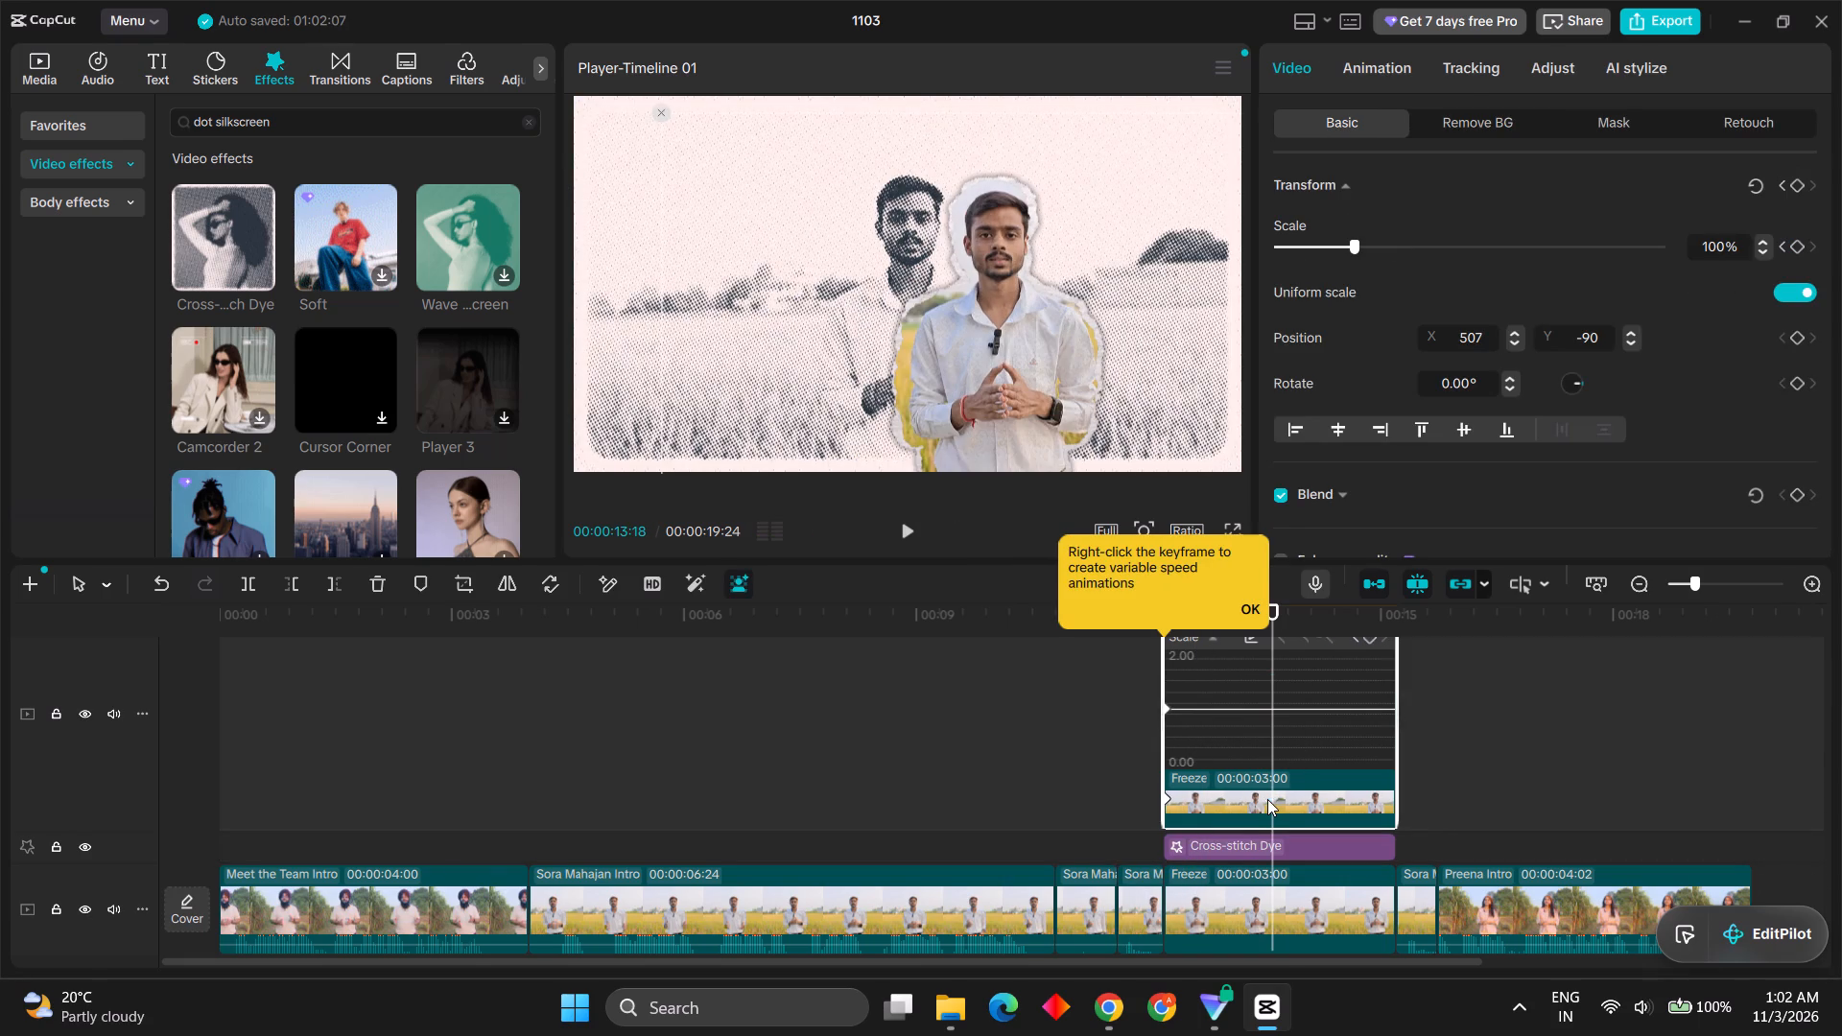
pyautogui.click(1165, 801)
pyautogui.press('Delete')
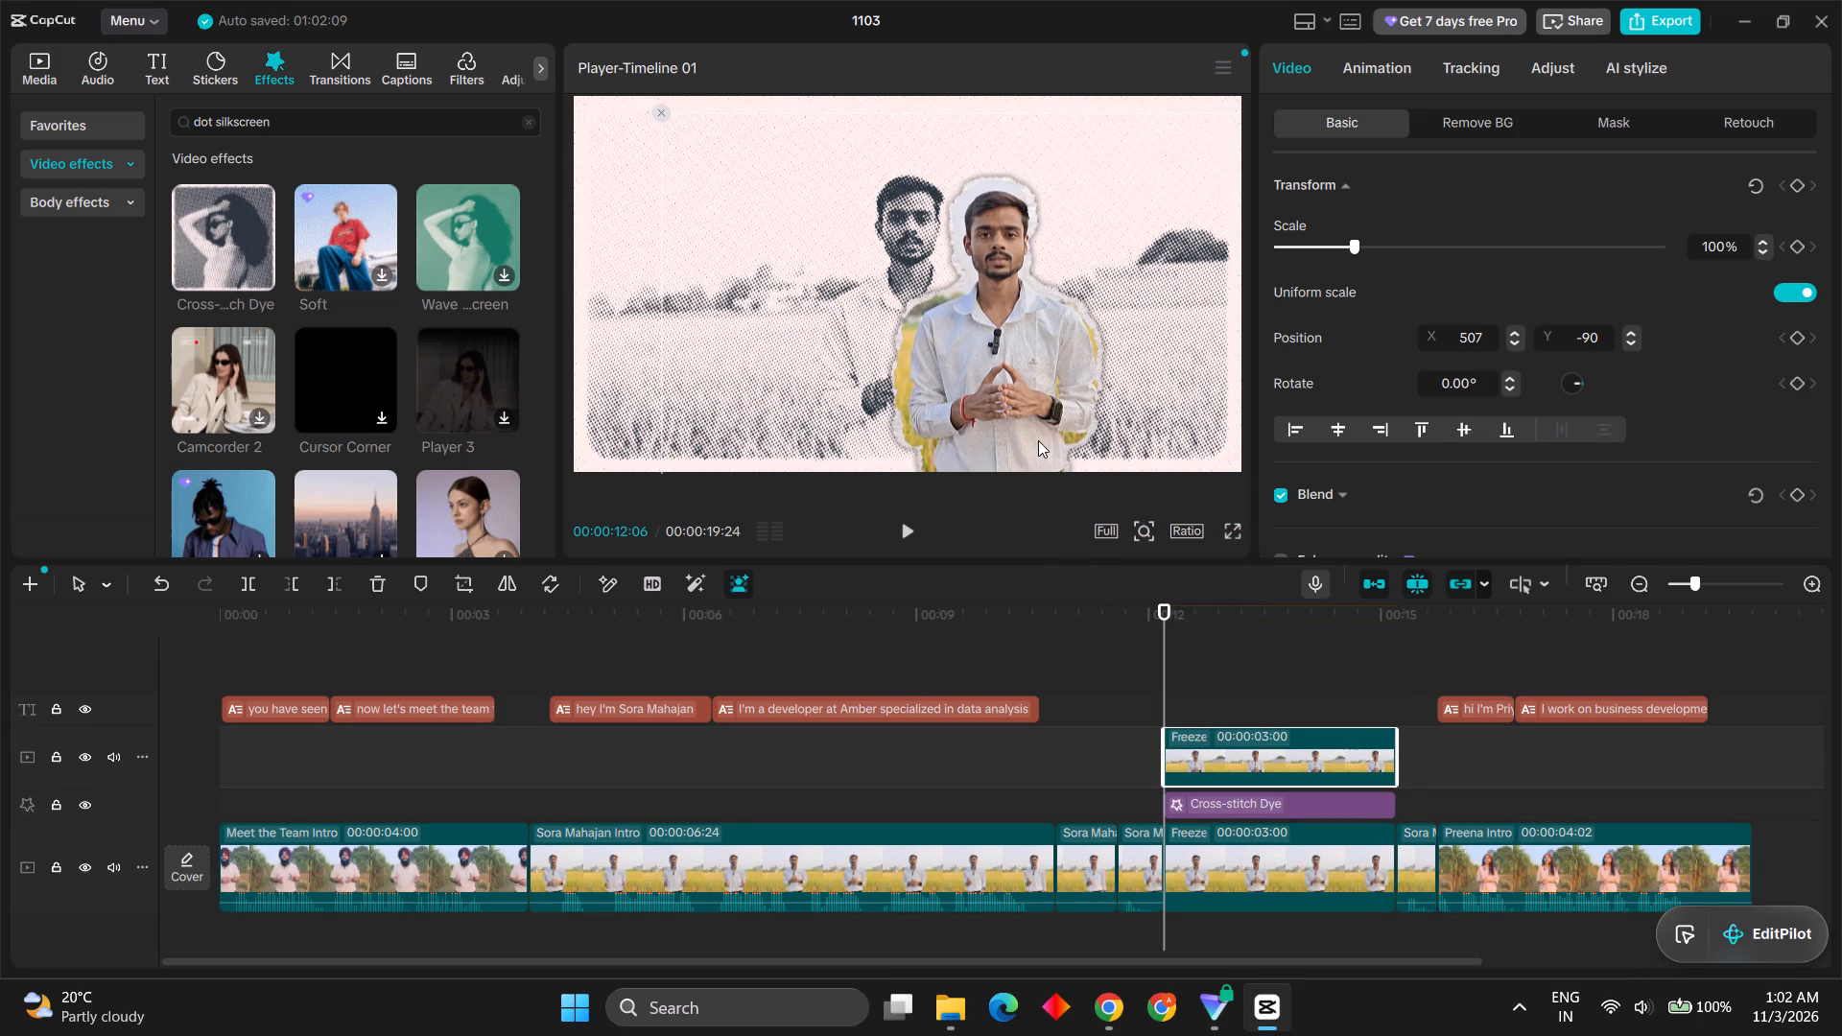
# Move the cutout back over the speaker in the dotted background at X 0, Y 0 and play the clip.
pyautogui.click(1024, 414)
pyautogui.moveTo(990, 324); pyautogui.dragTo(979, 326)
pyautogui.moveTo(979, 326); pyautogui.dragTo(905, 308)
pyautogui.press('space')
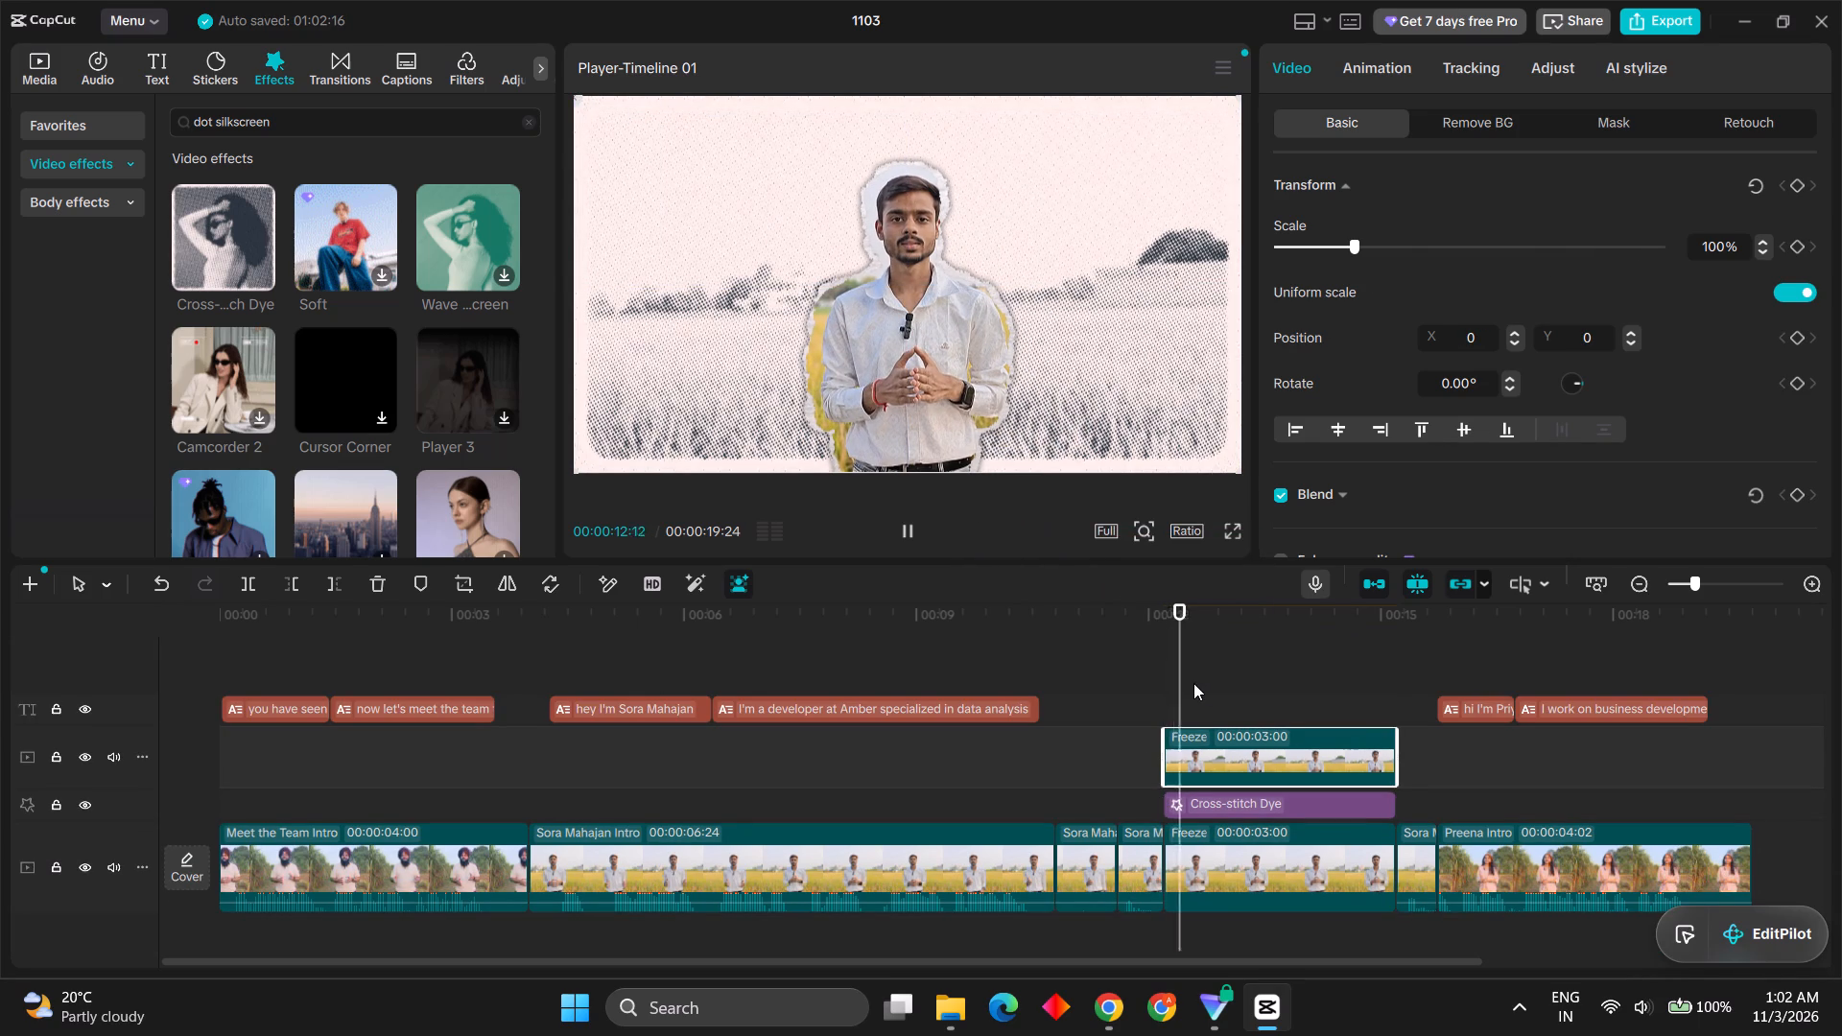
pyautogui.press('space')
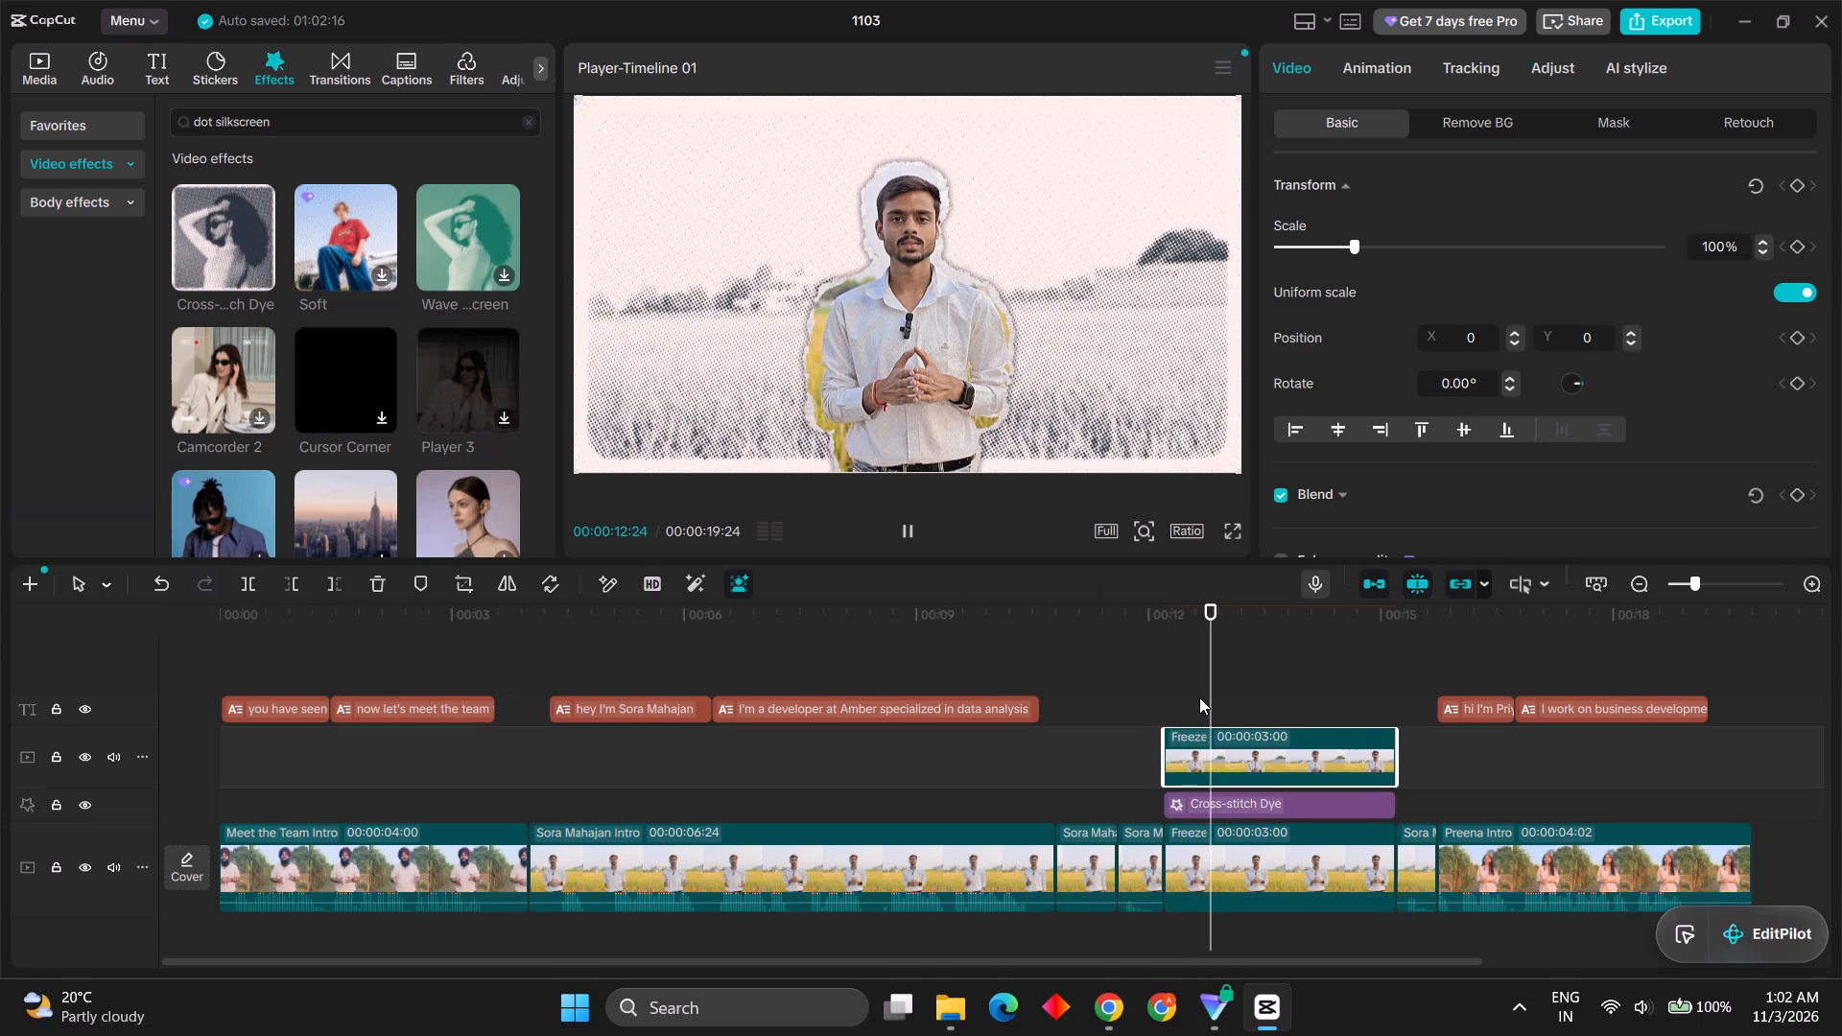
# Keyframe the cutout's scale from 100% at the freeze clip's start, 00:00:12:06, to 121% at 00:00:13:13.
pyautogui.moveTo(1208, 605); pyautogui.dragTo(1167, 609)
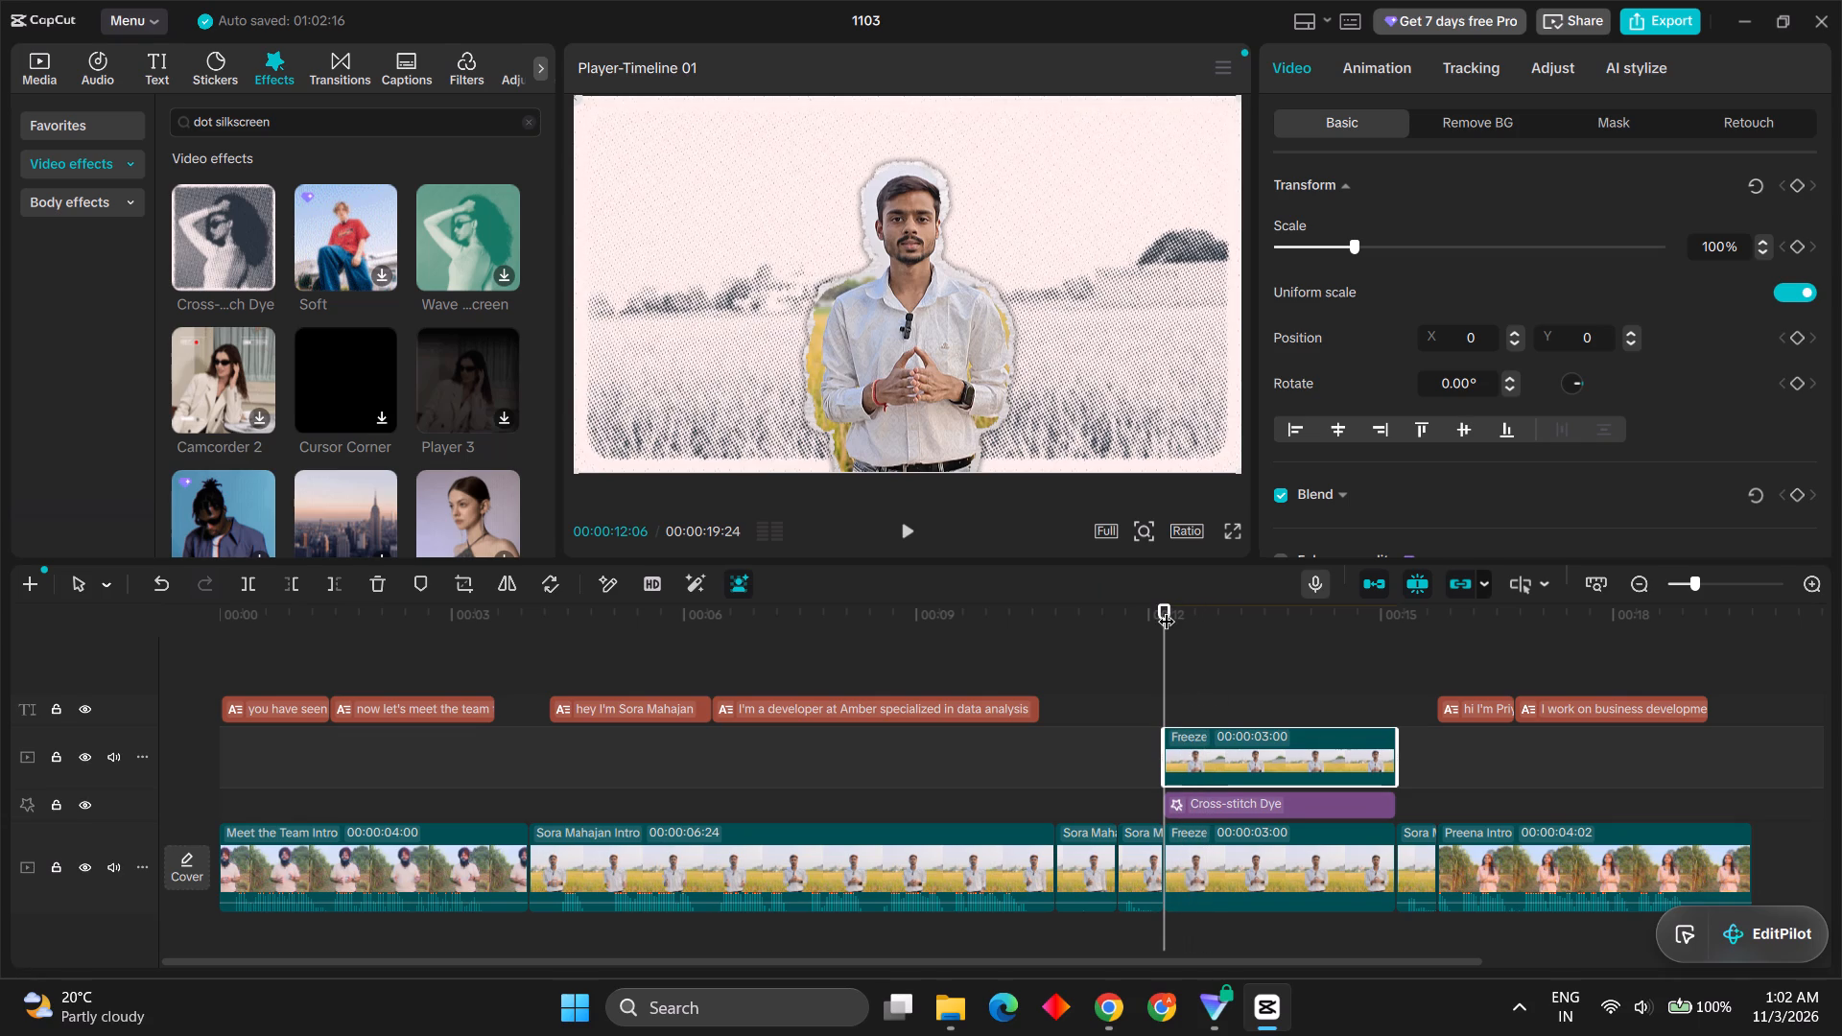
pyautogui.click(1796, 245)
pyautogui.press('space')
pyautogui.press('space')
pyautogui.press('space')
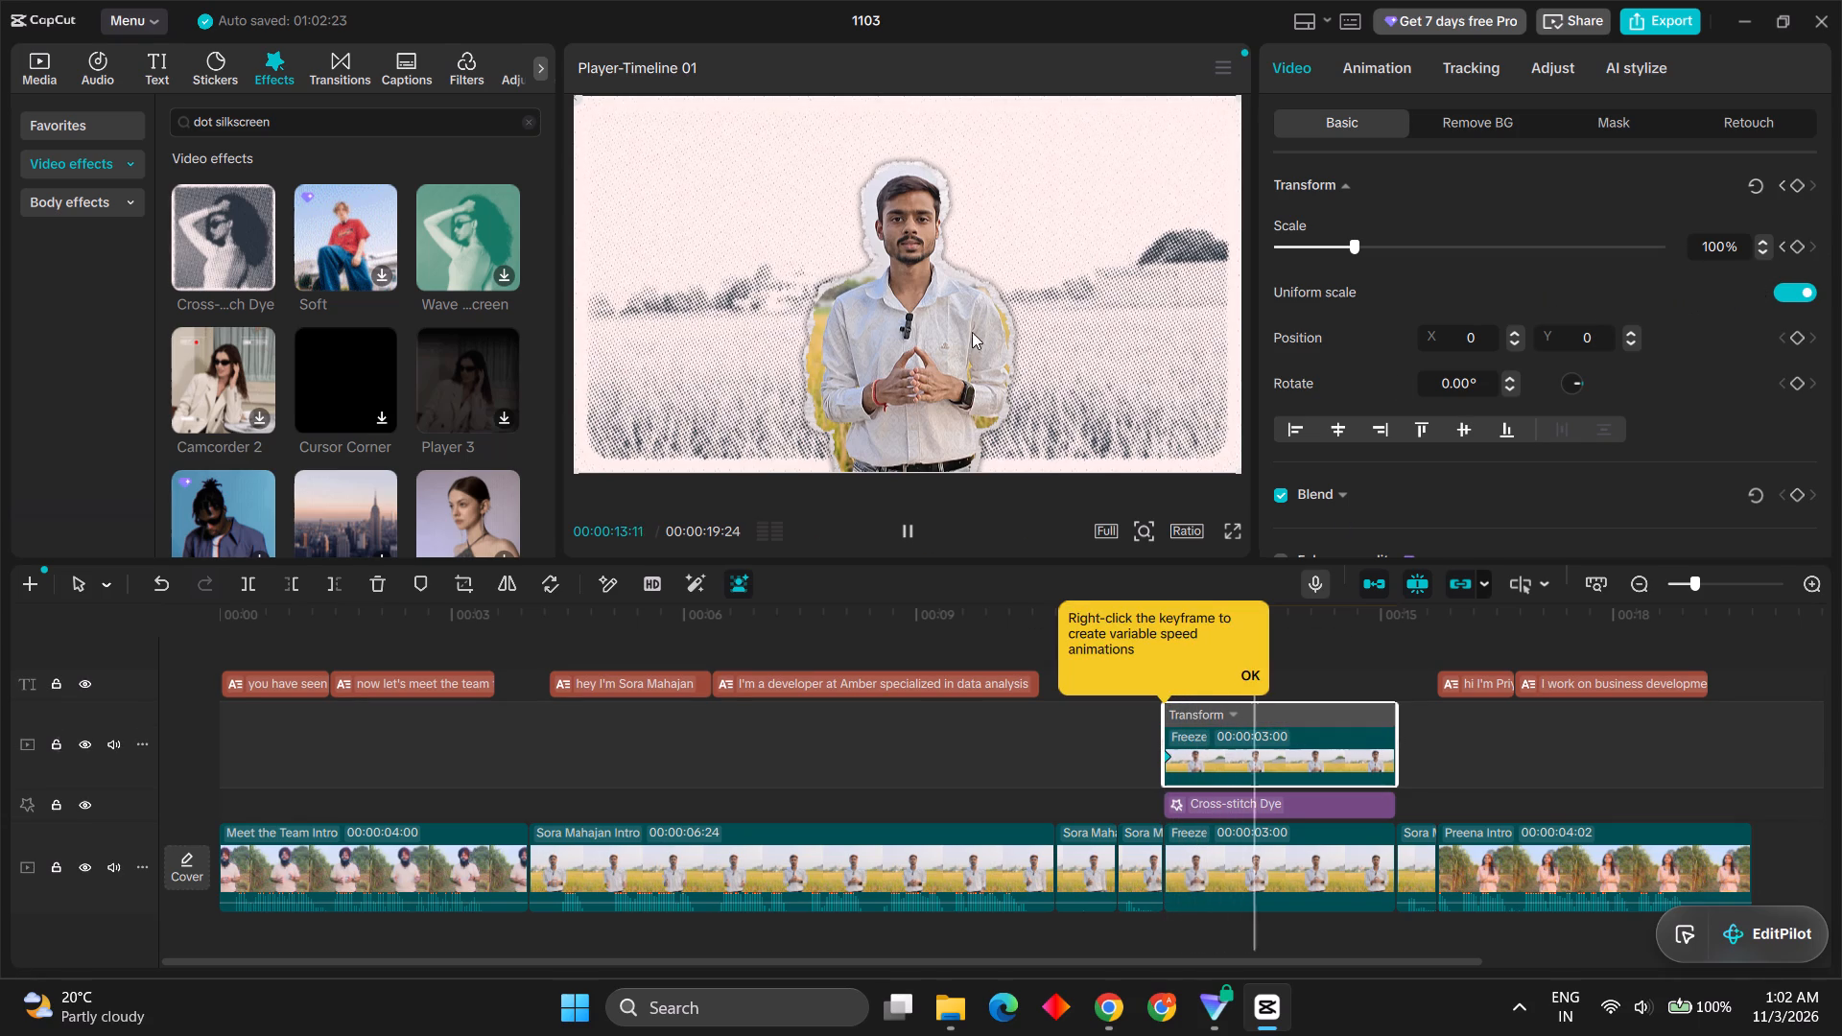
pyautogui.press('space')
pyautogui.click(964, 332)
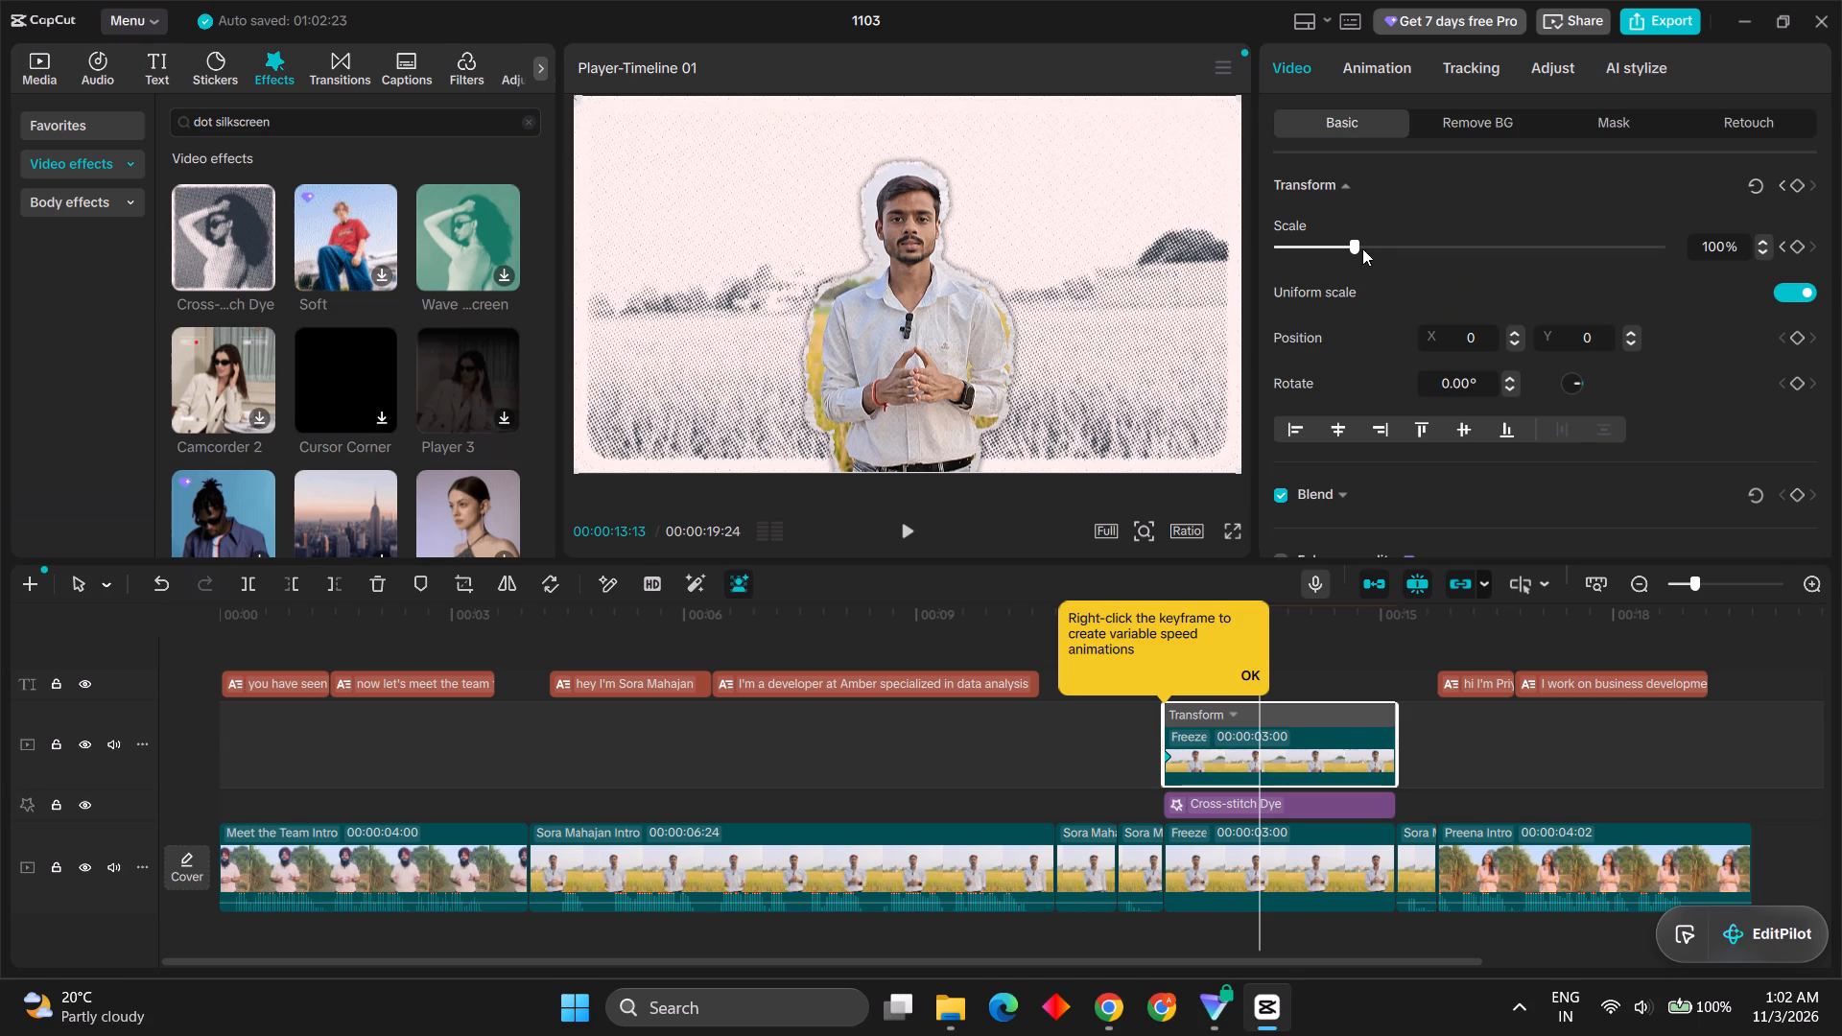
pyautogui.moveTo(1358, 246); pyautogui.dragTo(1375, 246)
# Move the enlarged cutout beside the dotted figure of the speaker, to X 593, Y 72.
pyautogui.moveTo(970, 309); pyautogui.dragTo(999, 310)
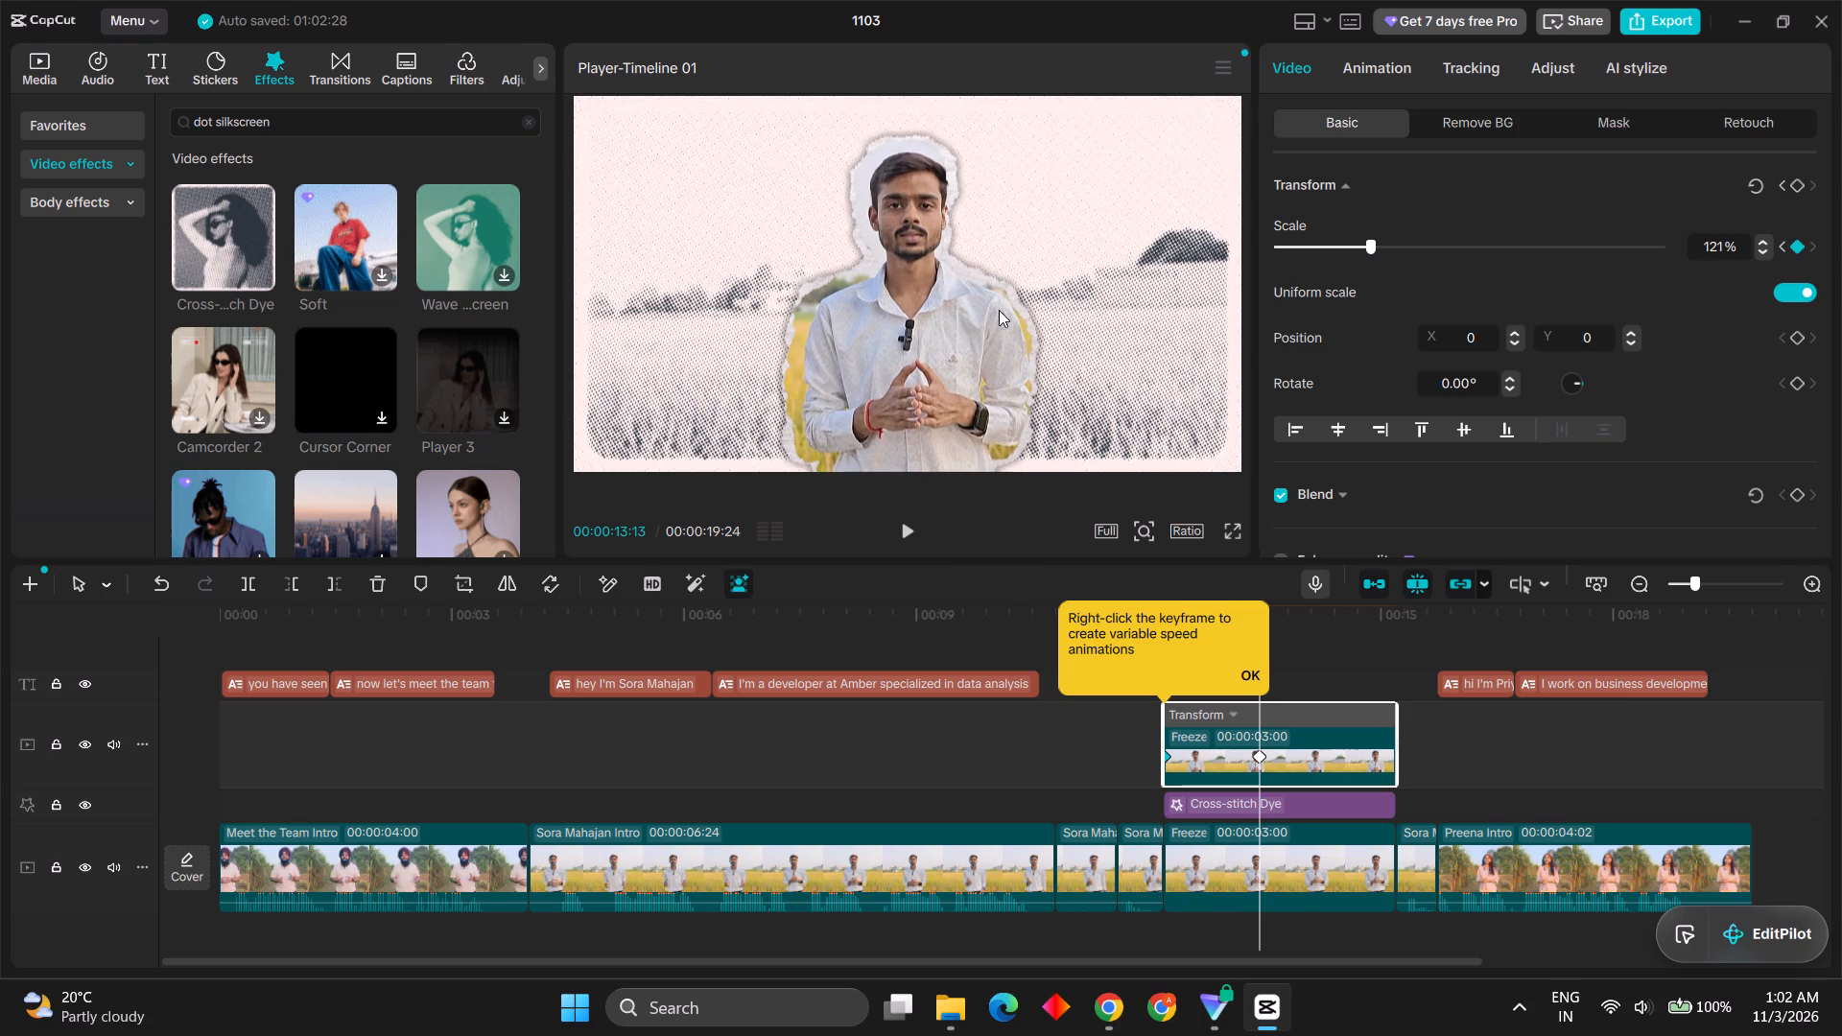
pyautogui.moveTo(999, 310); pyautogui.dragTo(1080, 310)
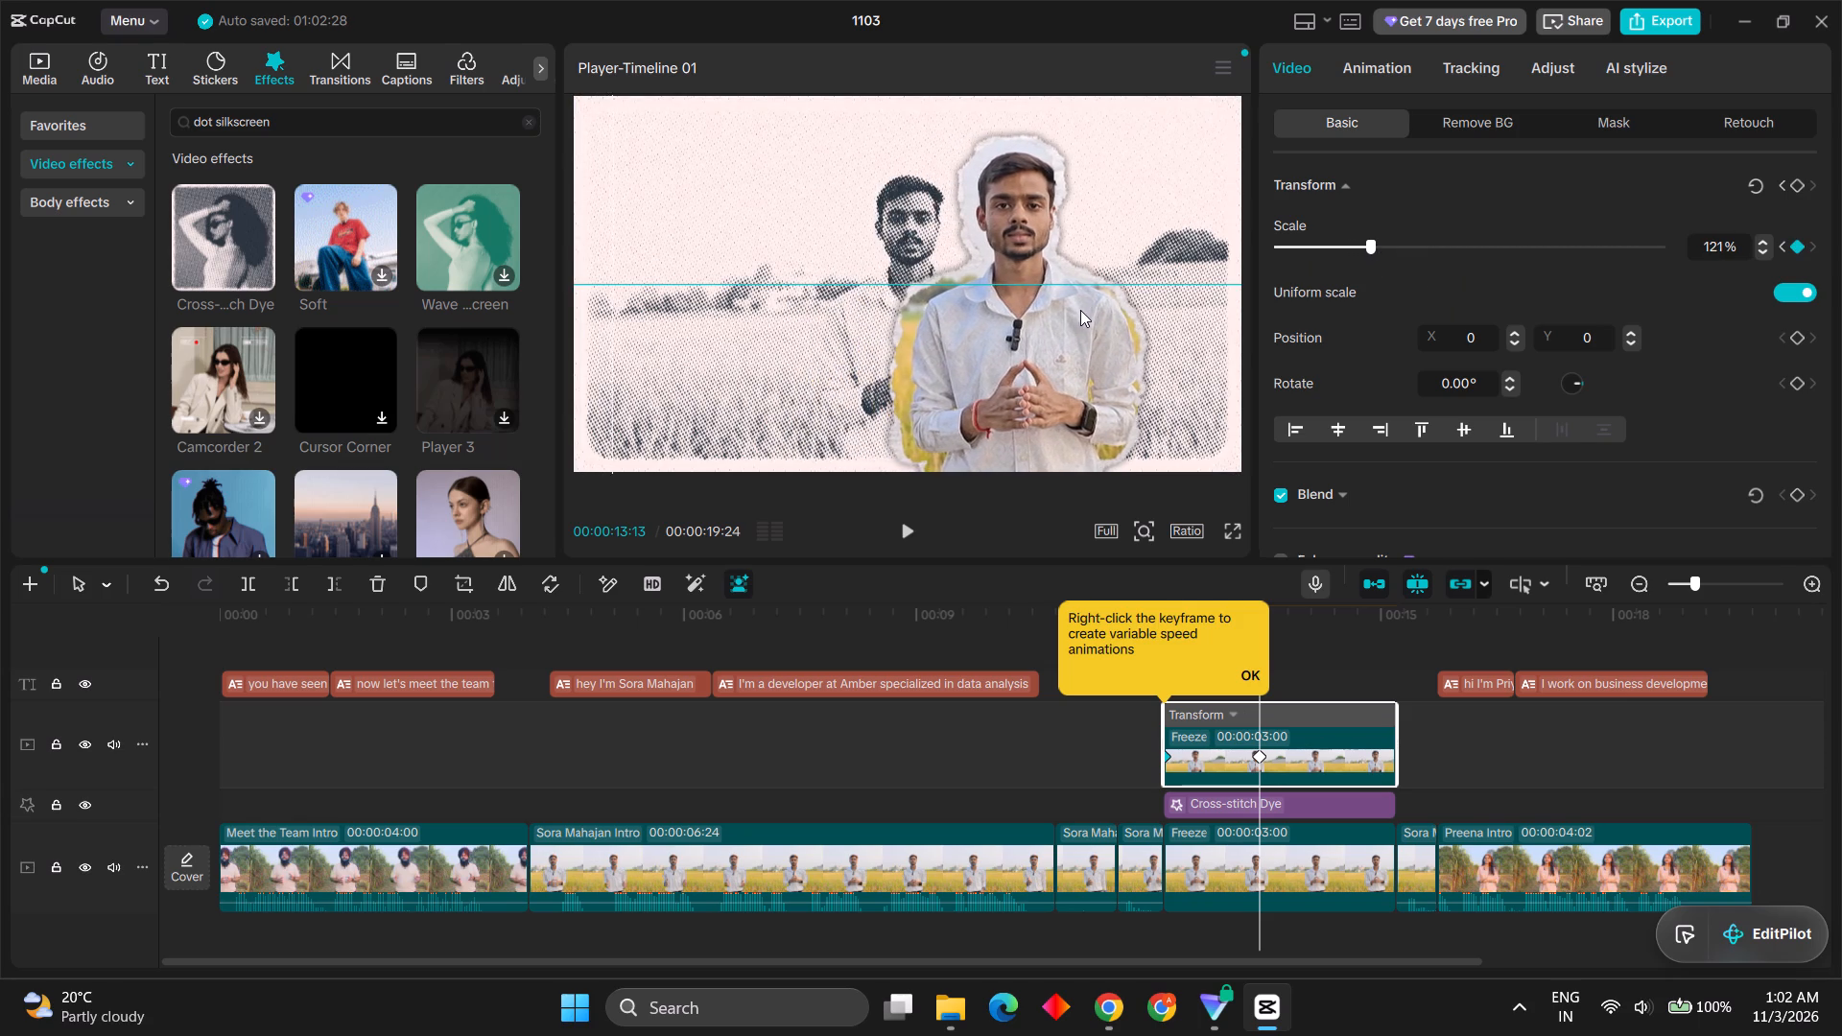
pyautogui.moveTo(1080, 310); pyautogui.dragTo(1105, 303)
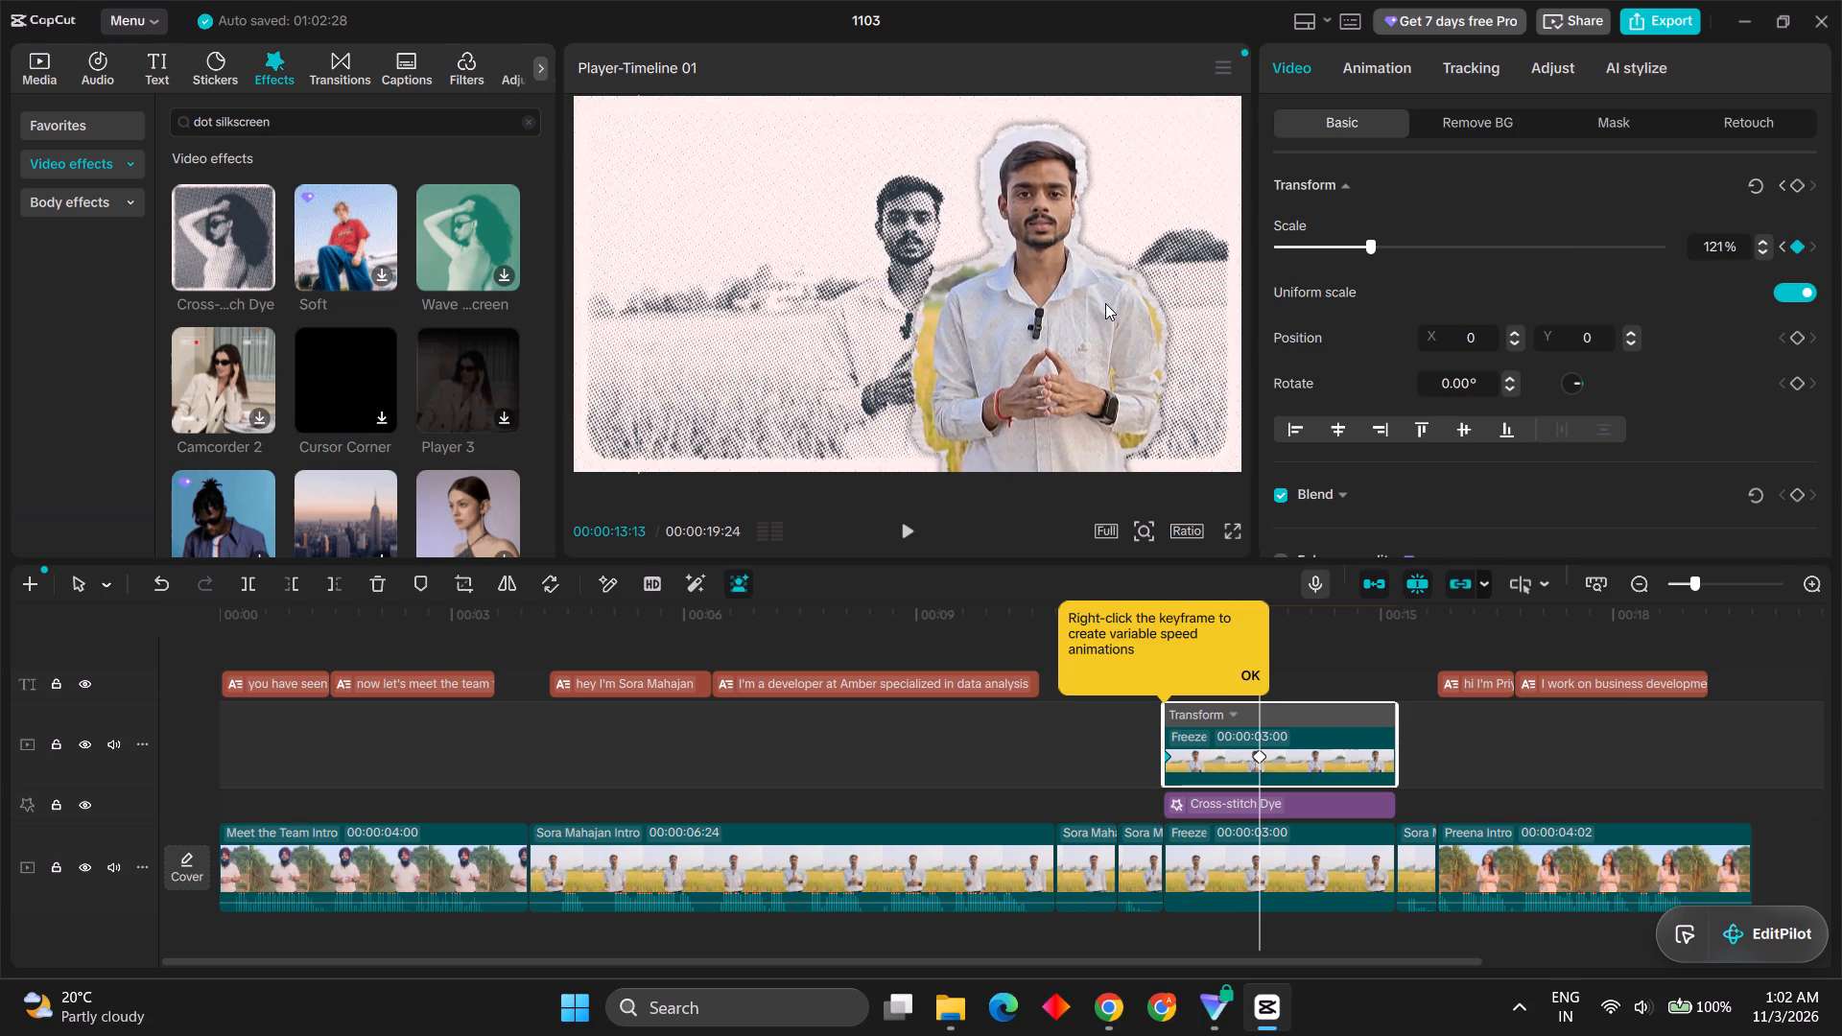
pyautogui.moveTo(1105, 303); pyautogui.dragTo(1073, 295)
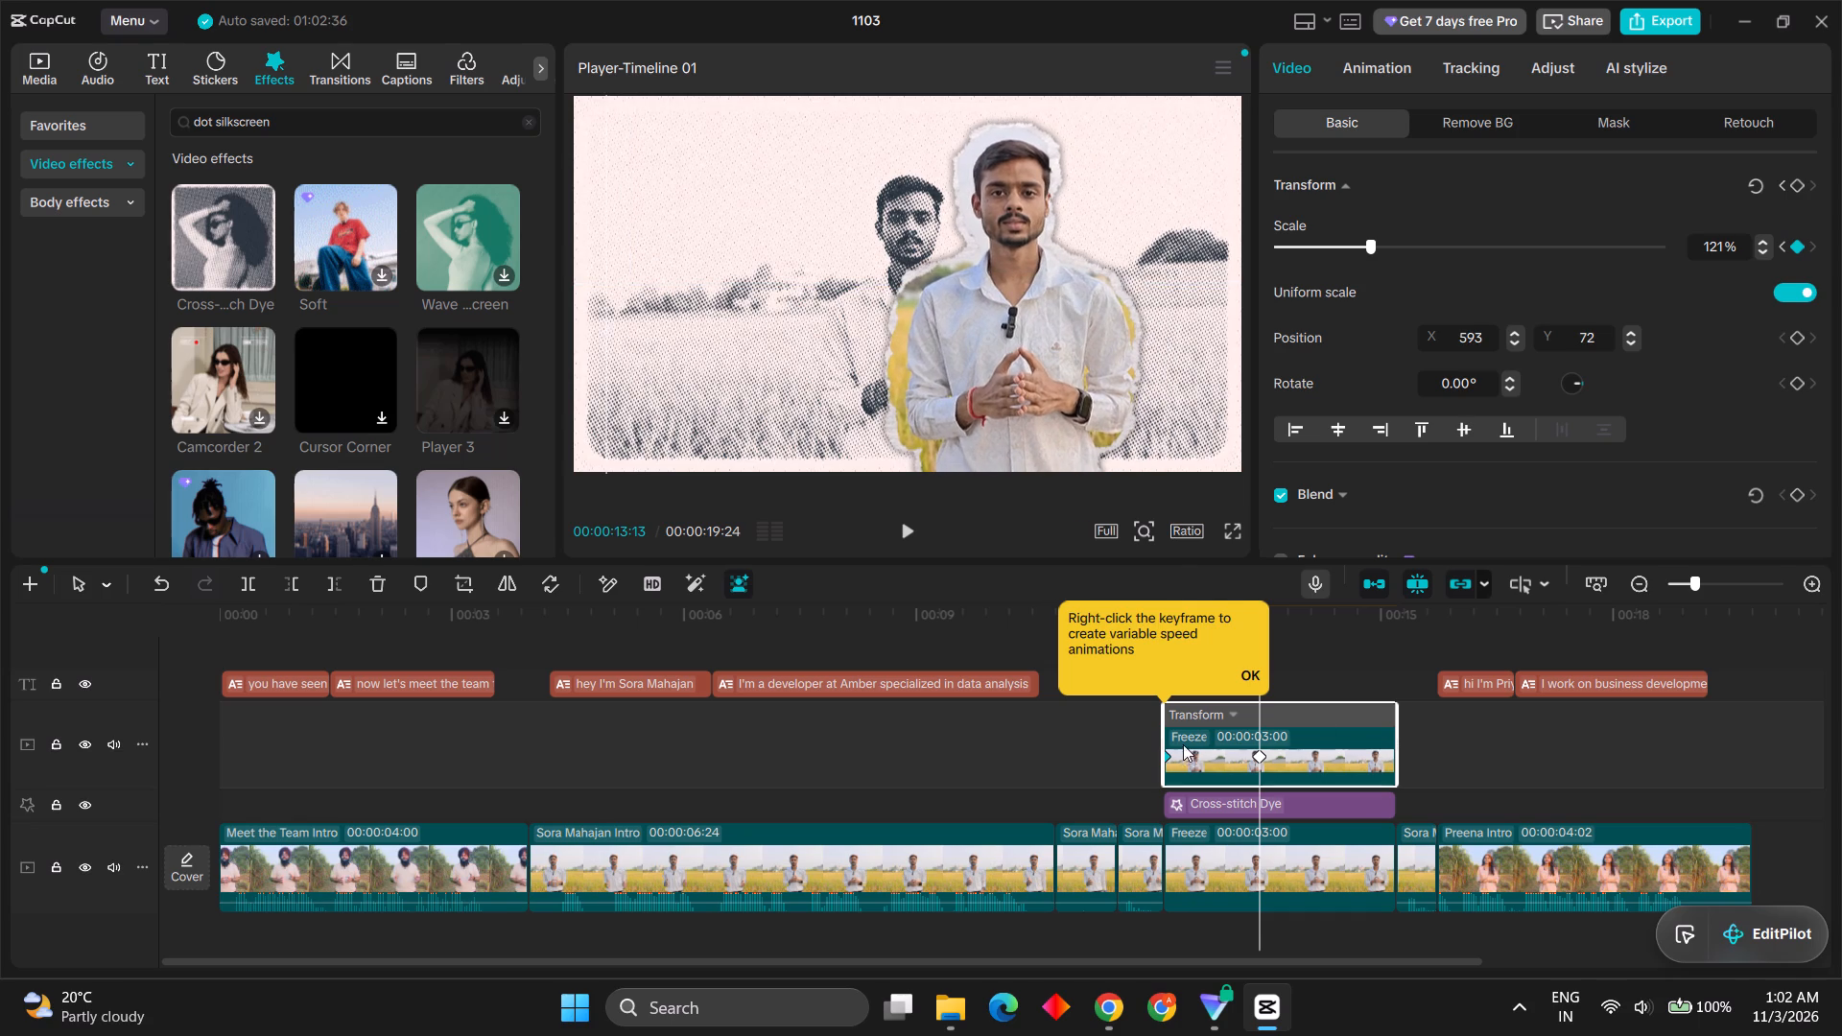
# Play the cutout's scale animation from the start of the freeze clip and dismiss the keyframe tip.
pyautogui.moveTo(1280, 628); pyautogui.dragTo(1167, 628)
pyautogui.press('space')
pyautogui.press('space')
pyautogui.press('space')
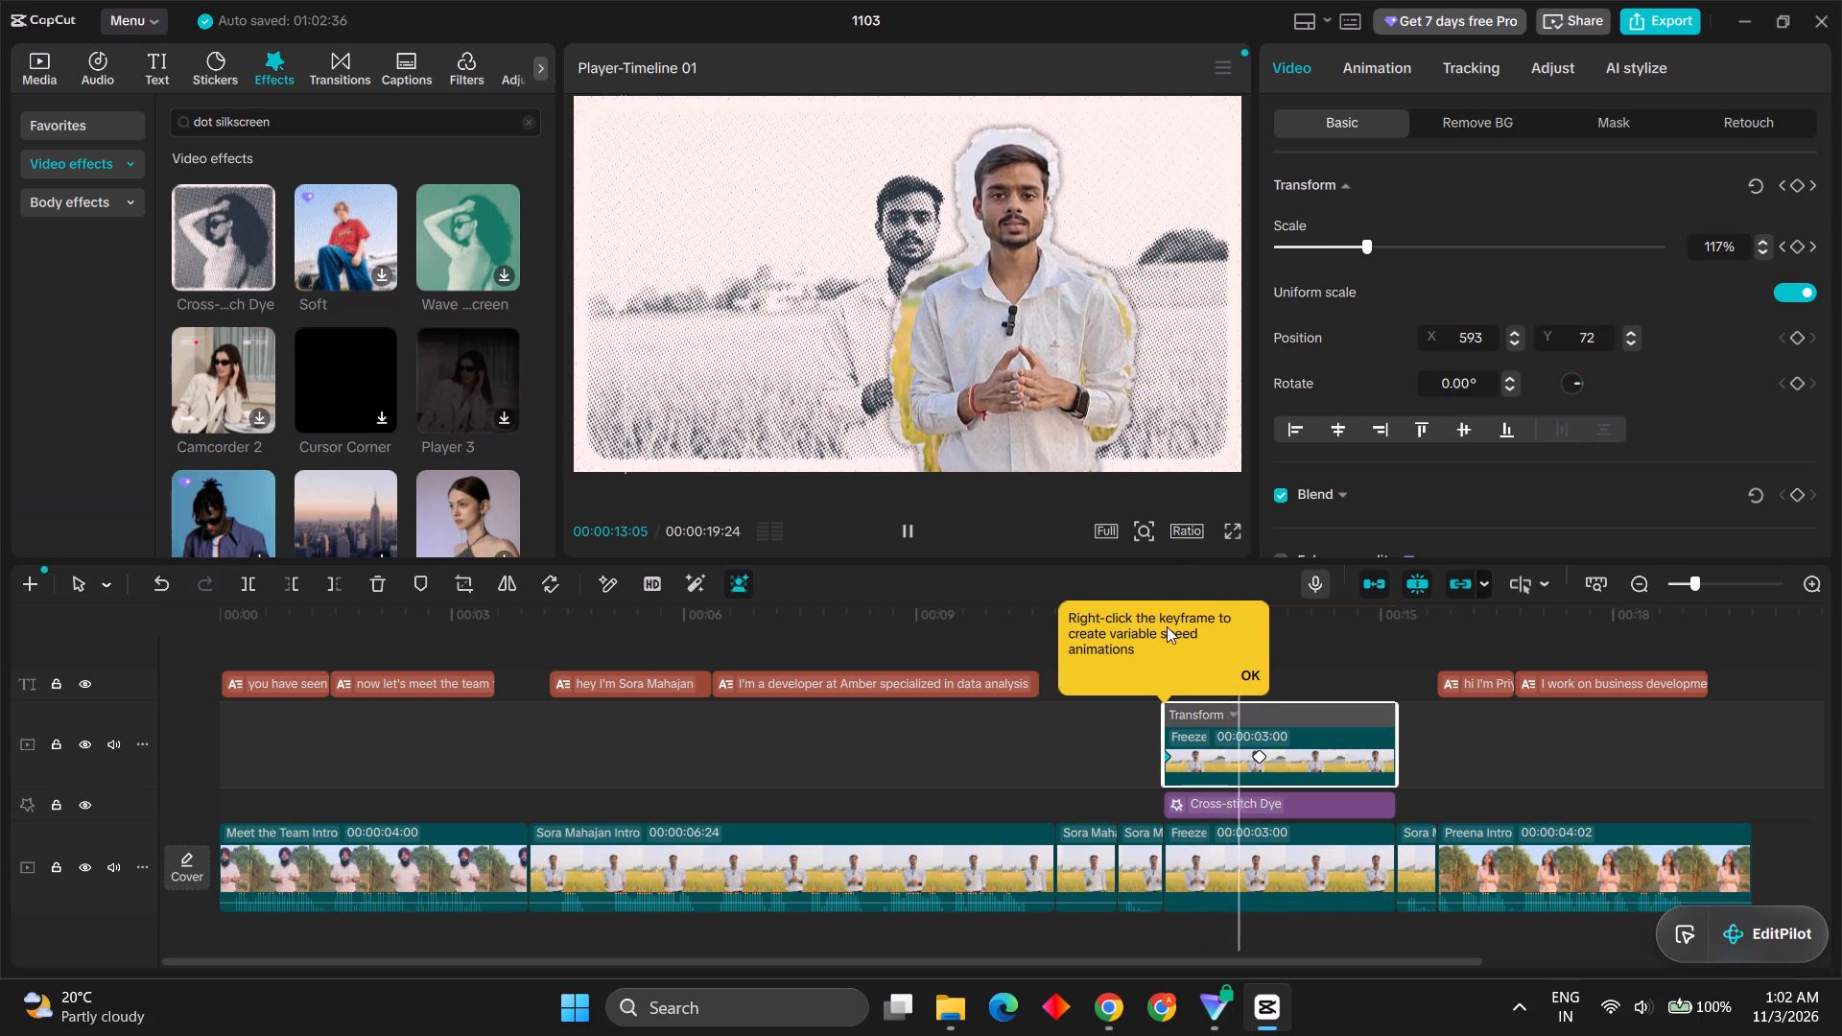
pyautogui.press('space')
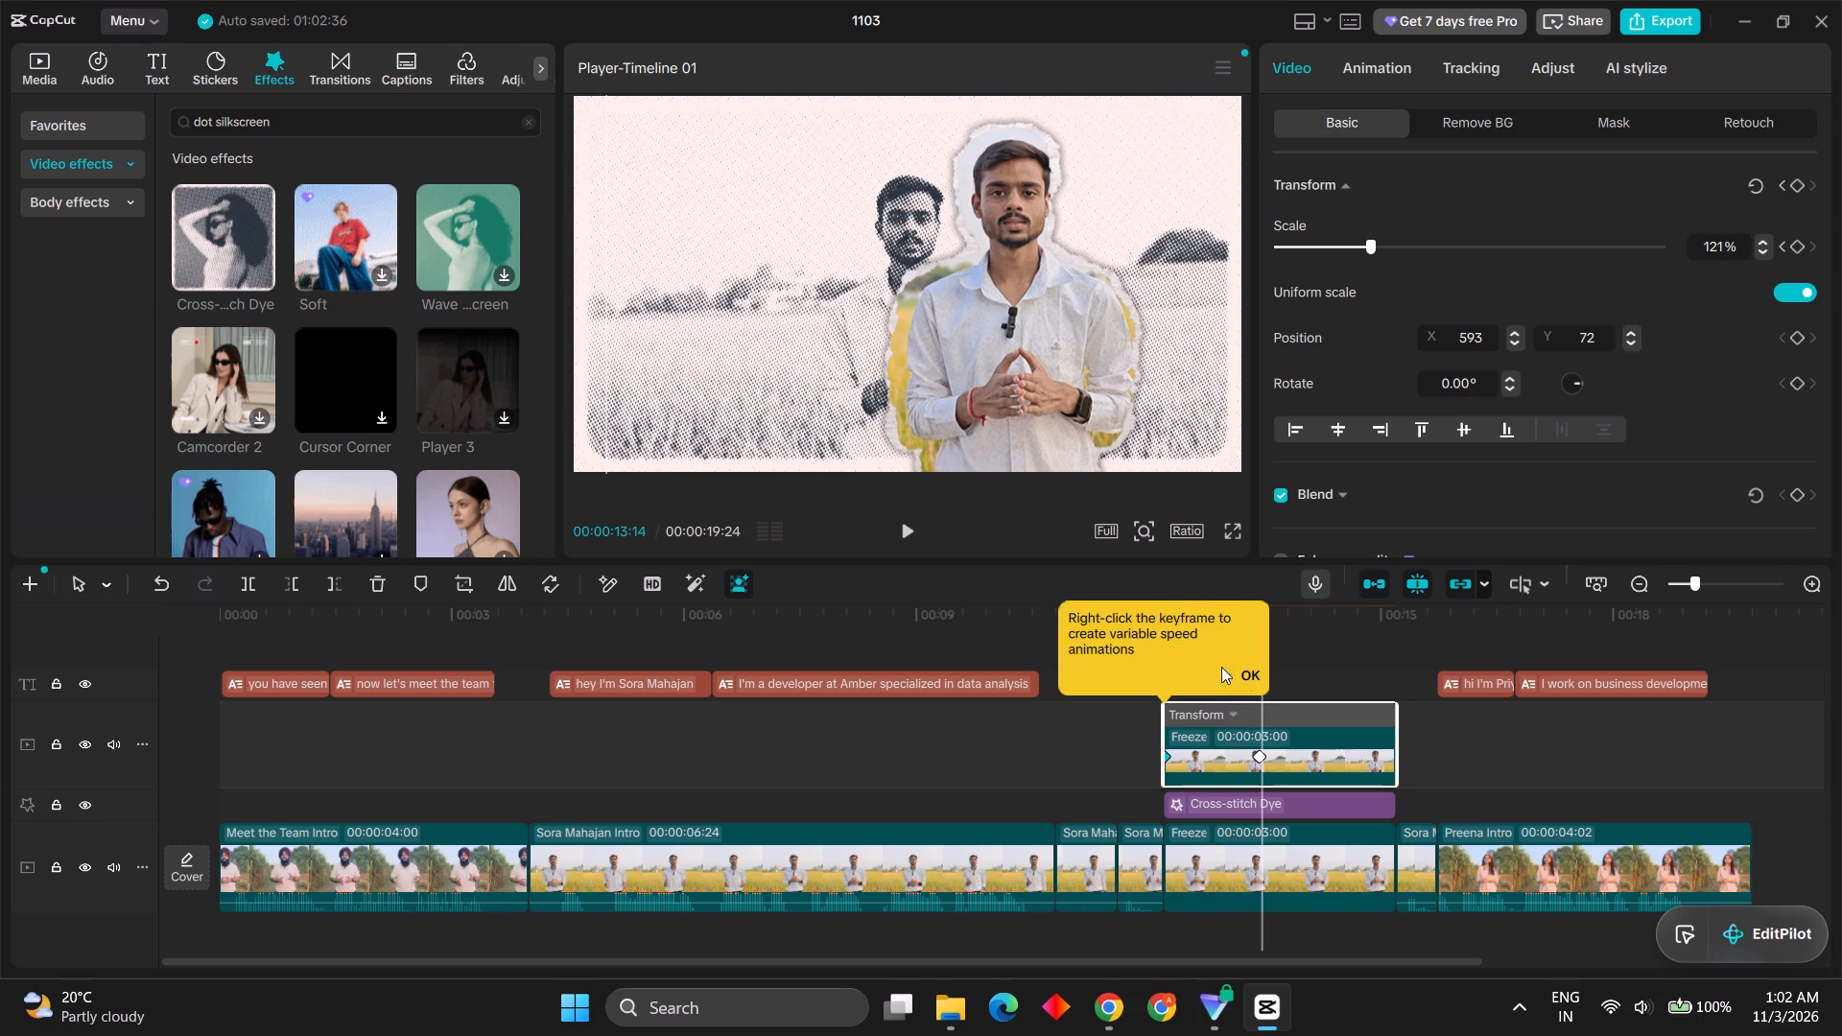
pyautogui.click(1263, 678)
pyautogui.click(1254, 677)
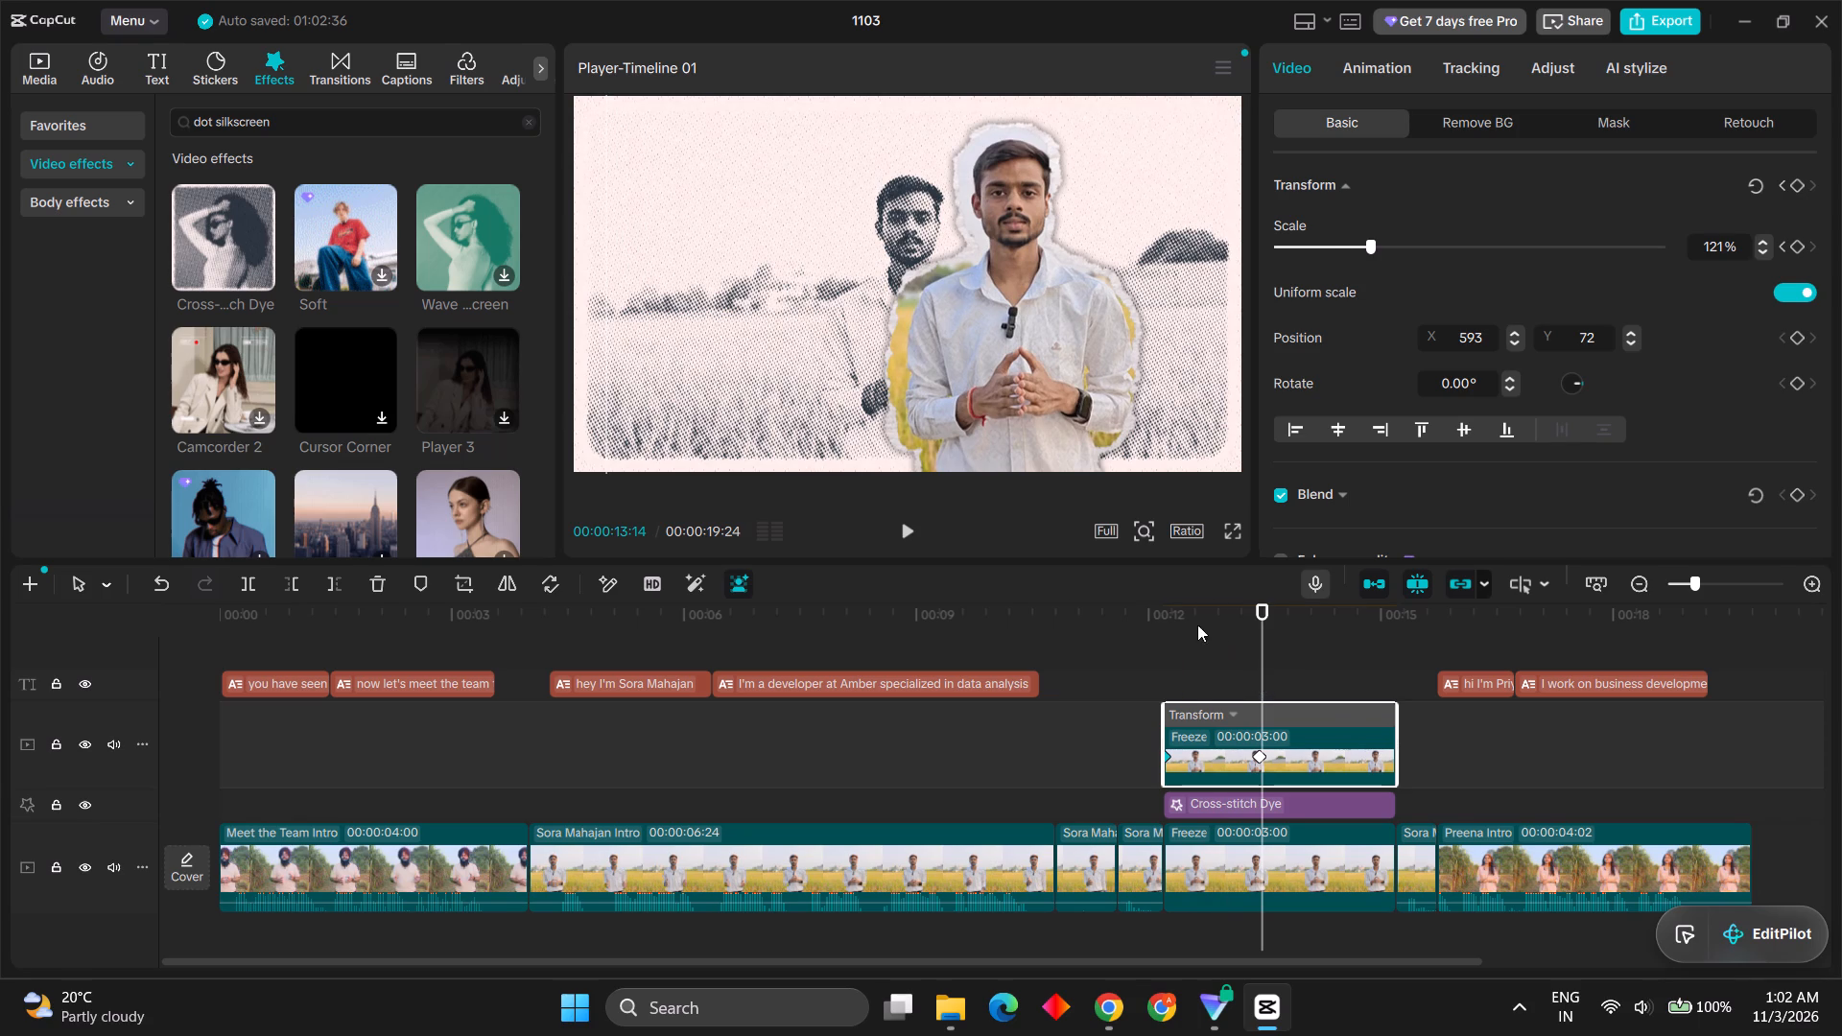
# Play the cutout's scale animation from just before the freeze clip.
pyautogui.moveTo(1197, 624); pyautogui.dragTo(1147, 634)
pyautogui.press('space')
pyautogui.press('space')
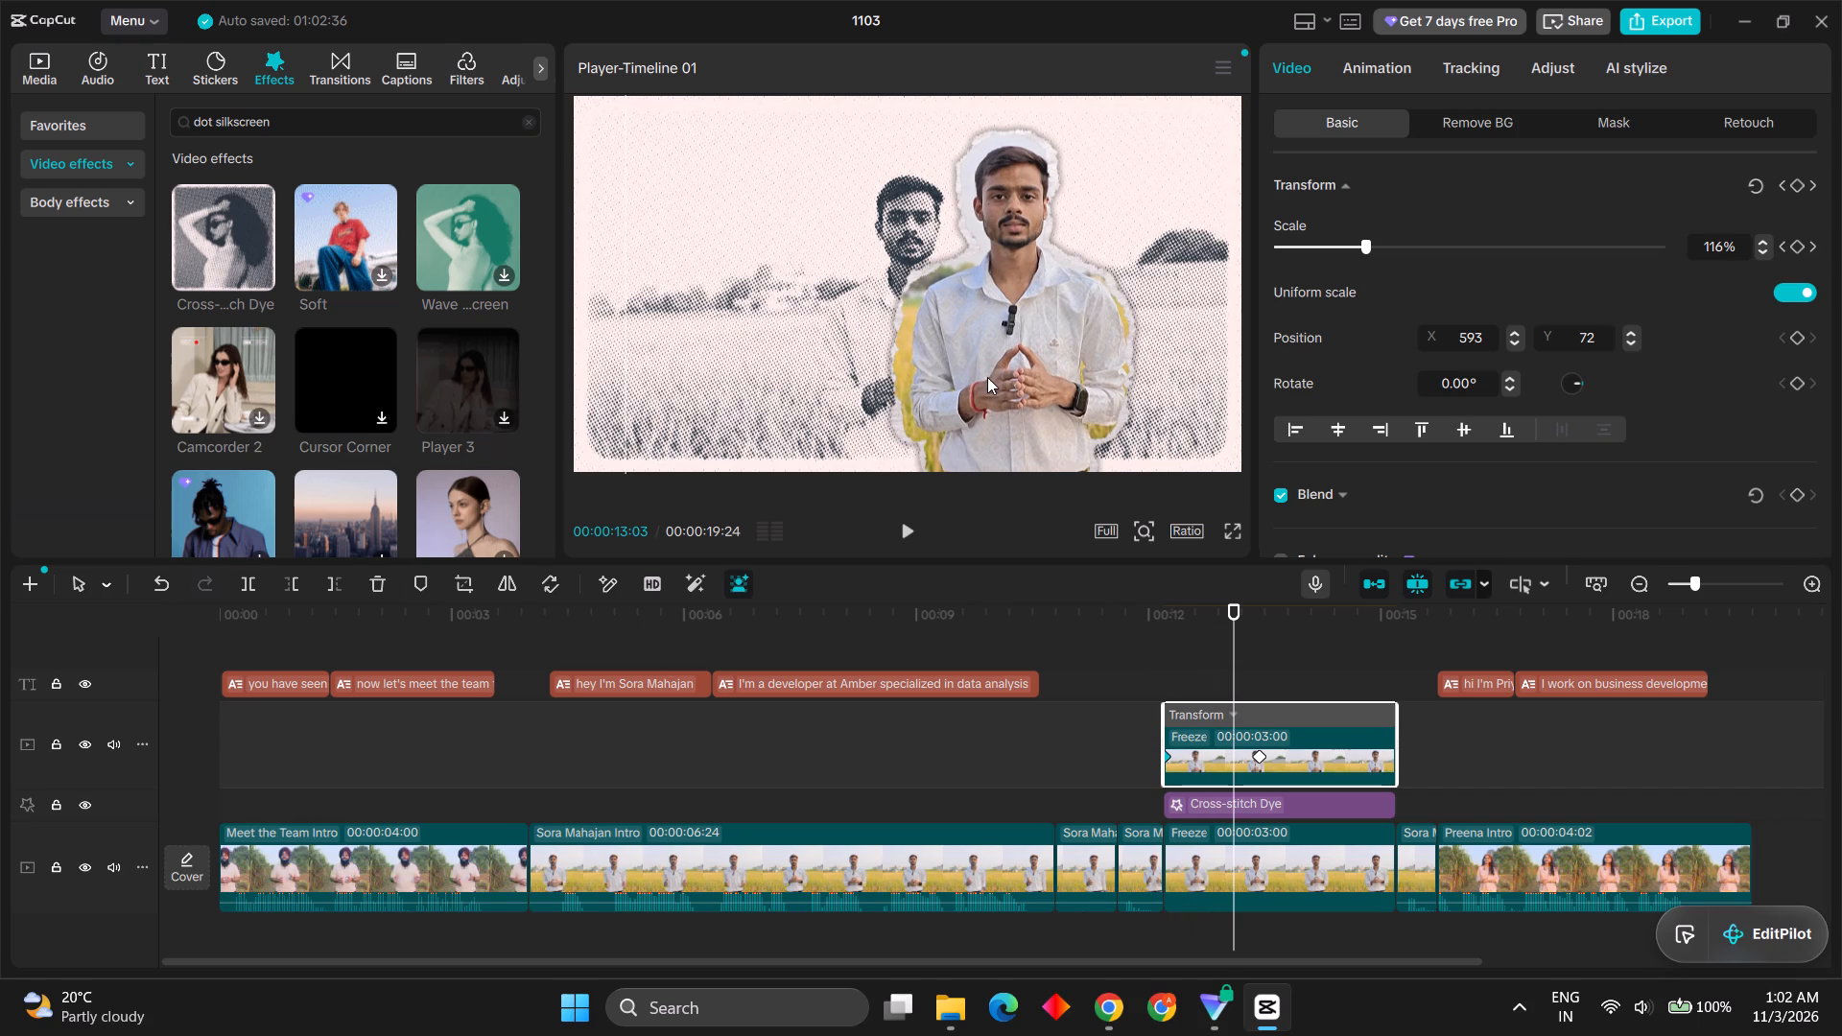
# Undo the cutout's move beside the dotted figure and its scale keyframes.
pyautogui.moveTo(987, 378); pyautogui.dragTo(975, 380)
pyautogui.hotkey('ctrl', 'z')
pyautogui.hotkey('ctrl', 'z')
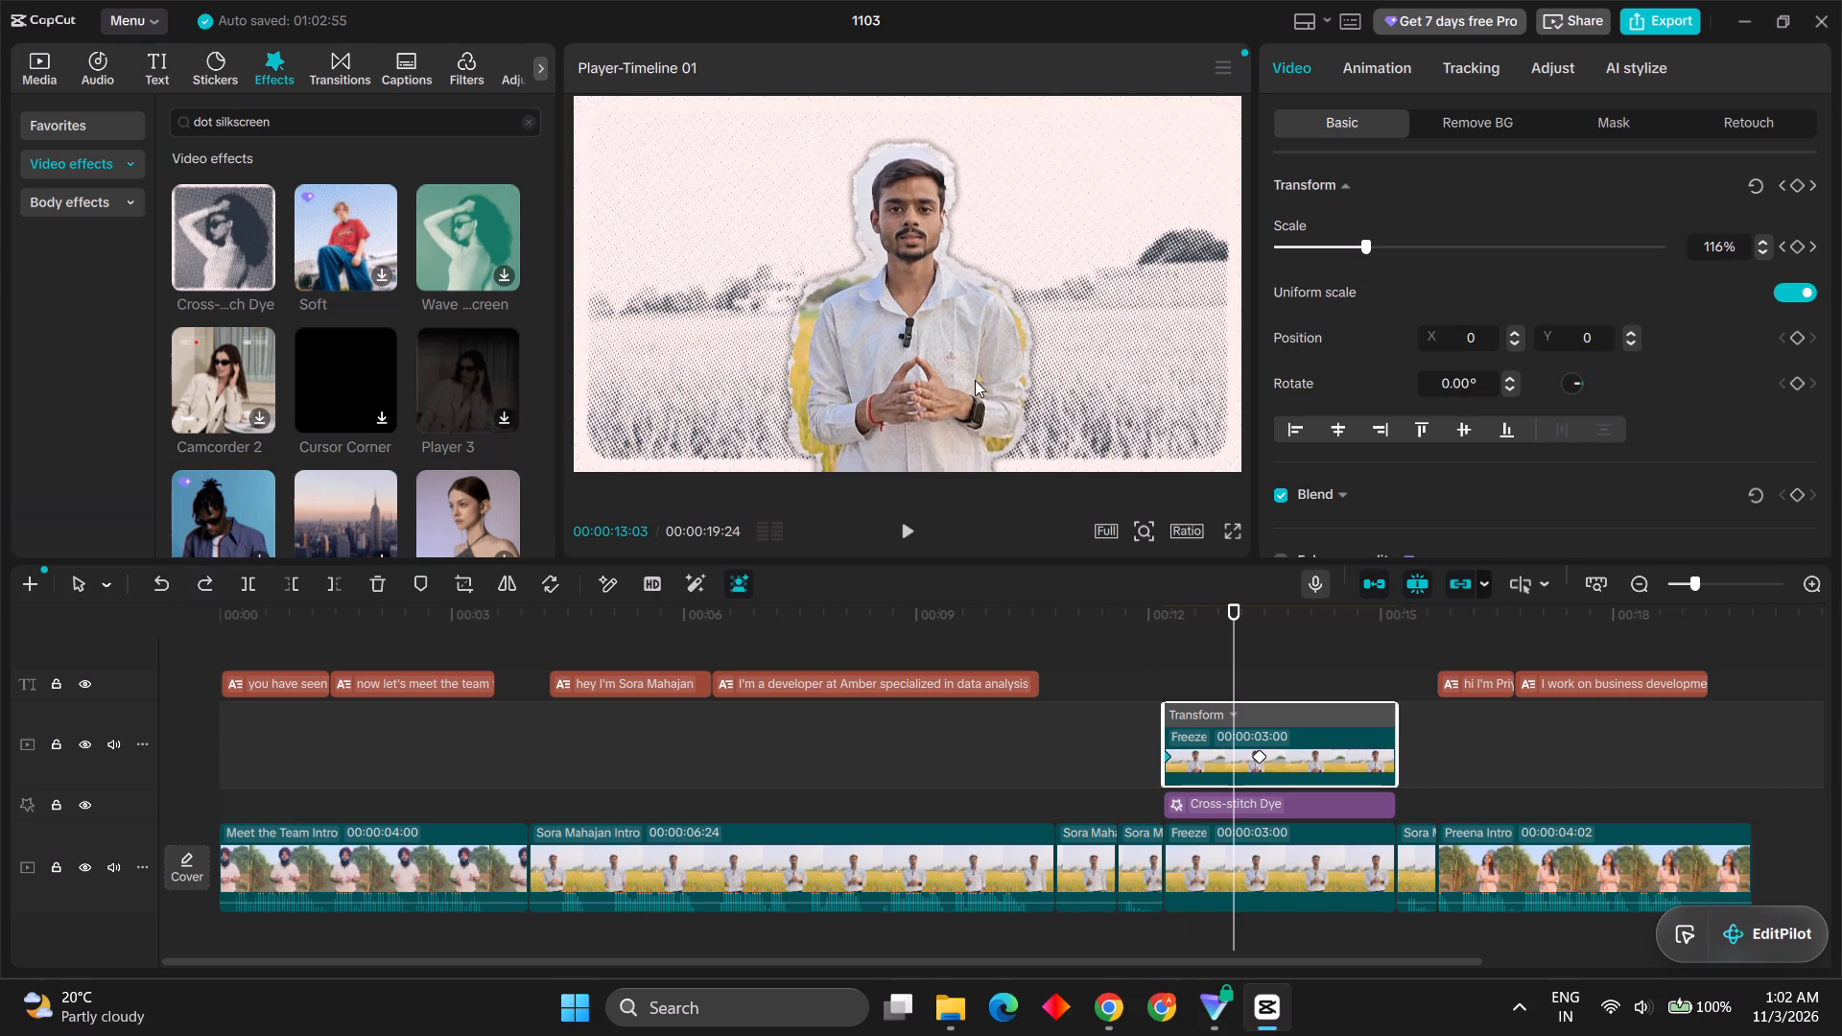
pyautogui.hotkey('ctrl', 'z')
pyautogui.hotkey('ctrl', 'z')
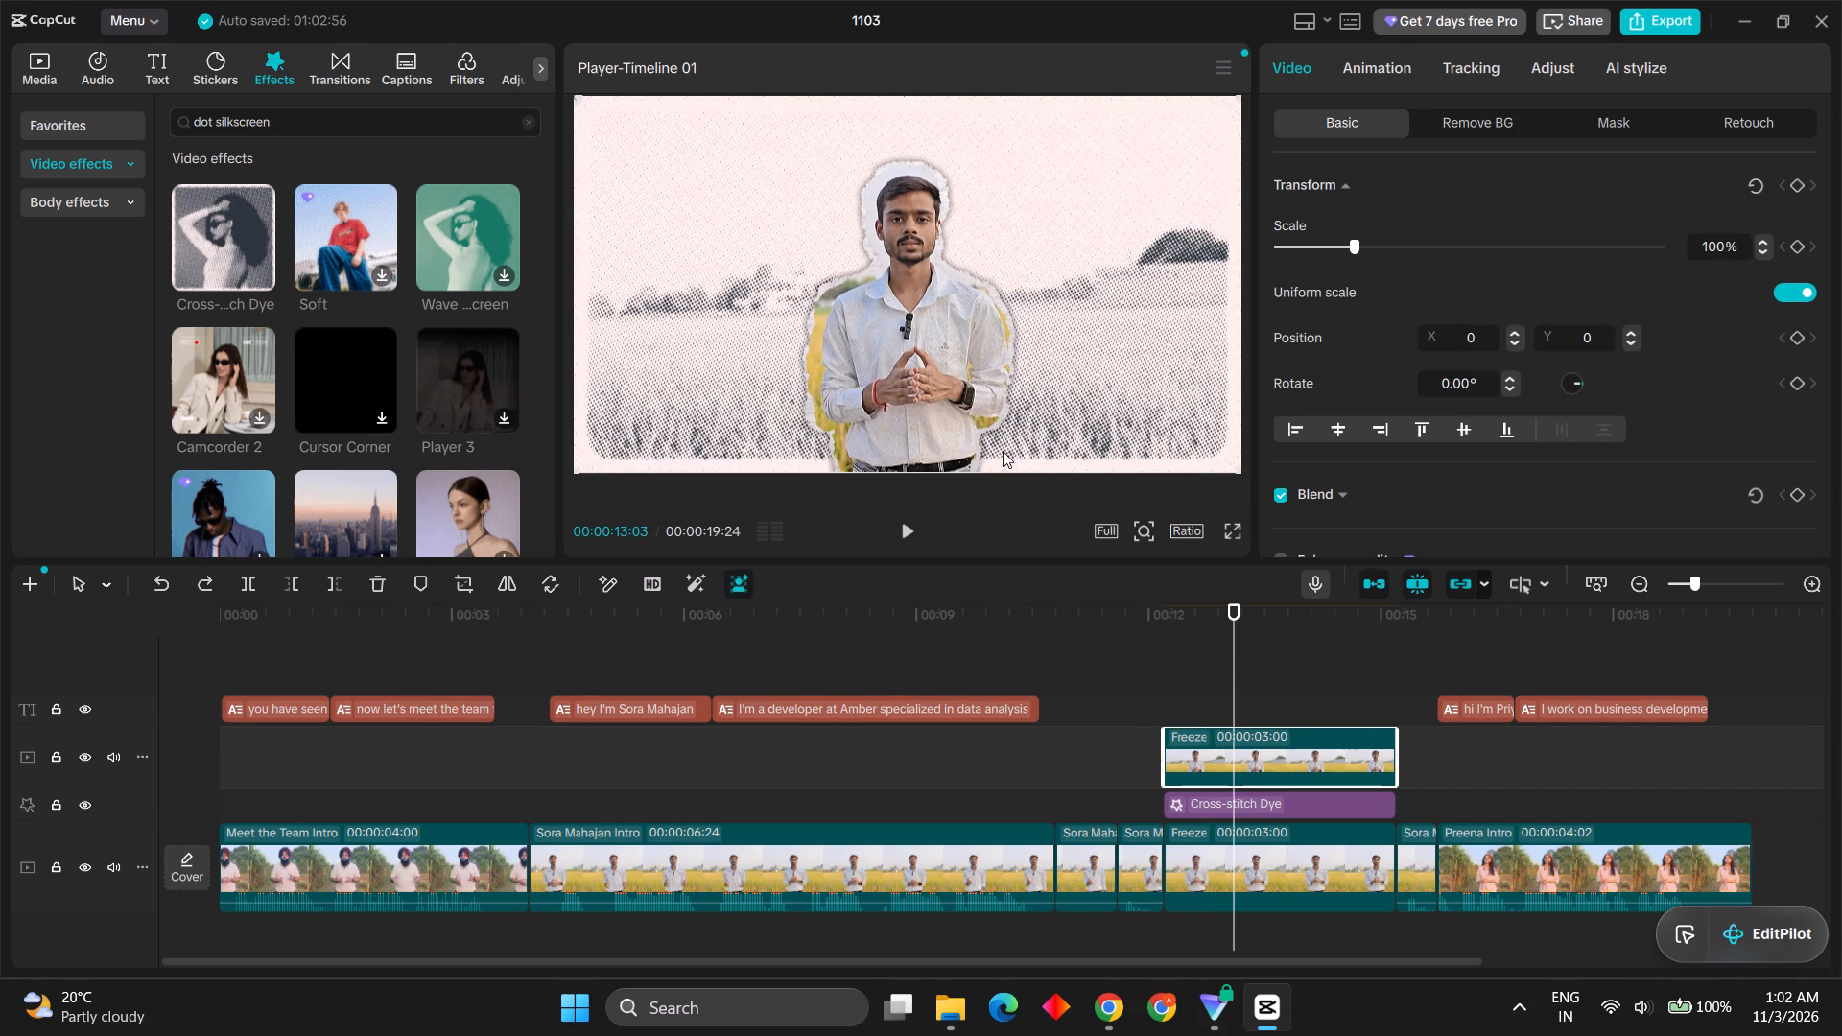
# Keyframe the cutout's scale at 100% at the freeze clip's start, 00:00:12:06.
pyautogui.moveTo(1180, 625); pyautogui.dragTo(1158, 626)
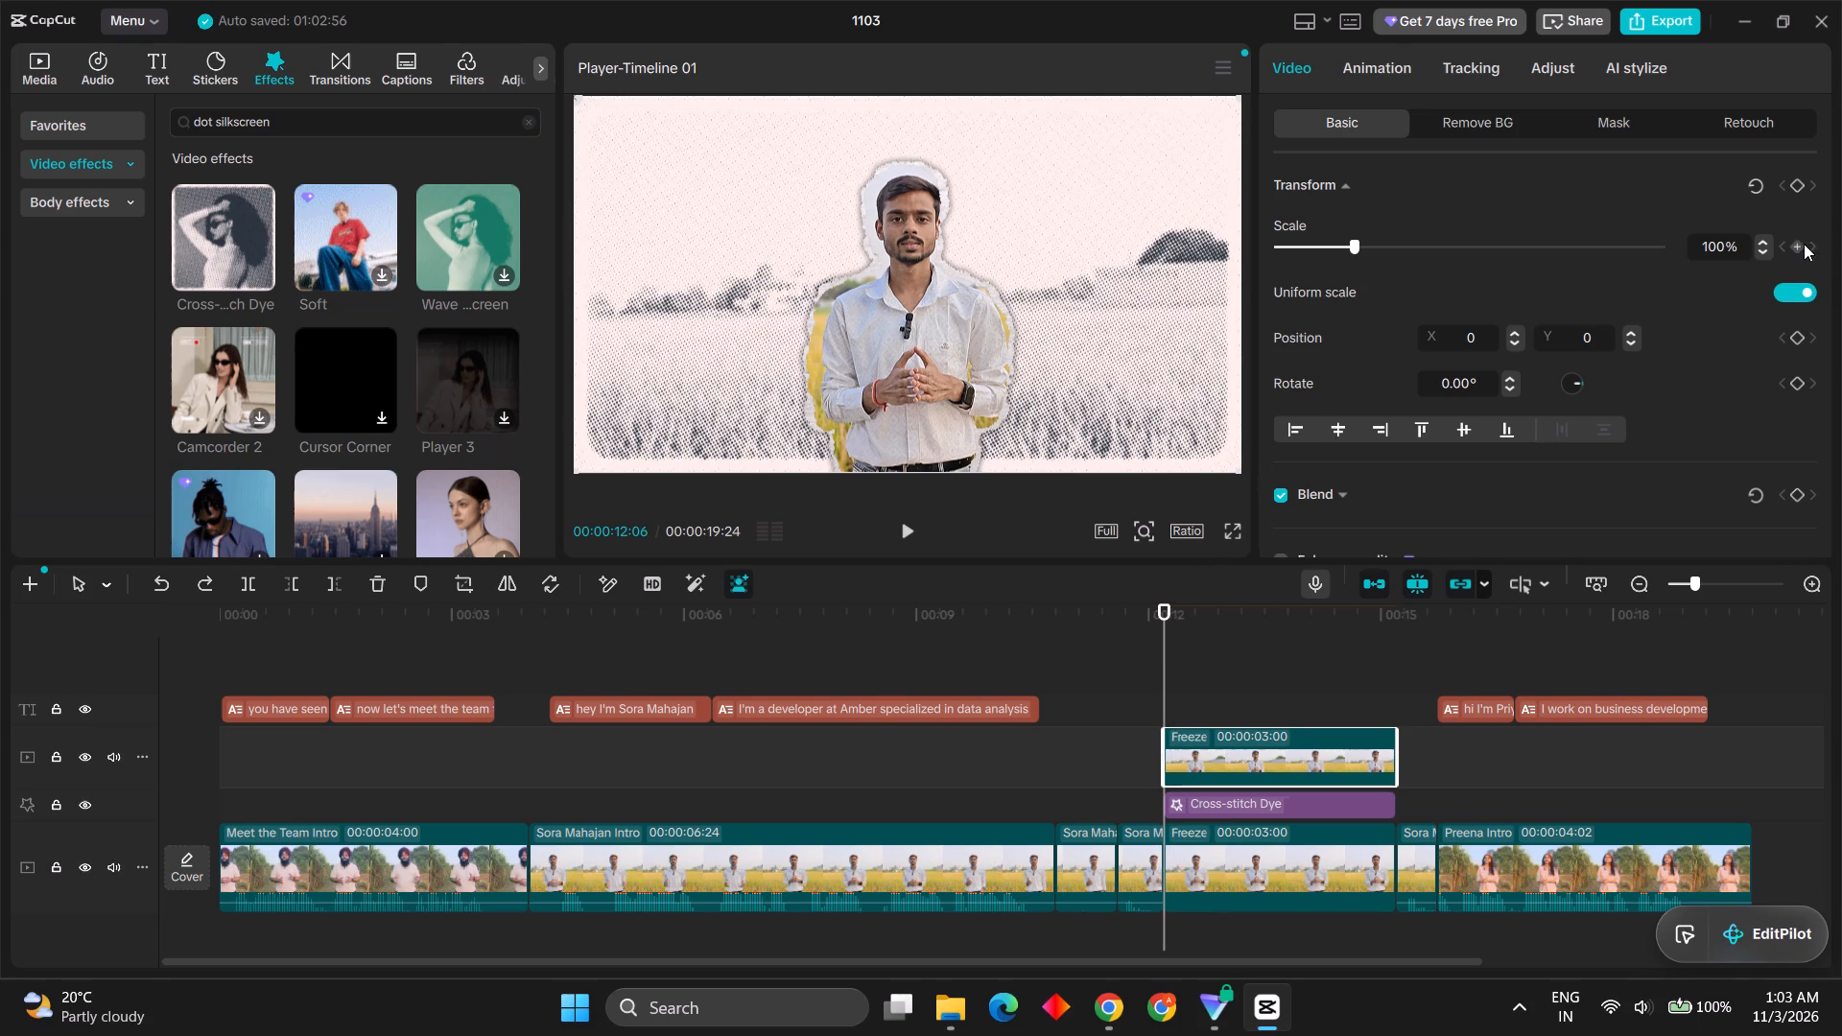
pyautogui.click(1804, 244)
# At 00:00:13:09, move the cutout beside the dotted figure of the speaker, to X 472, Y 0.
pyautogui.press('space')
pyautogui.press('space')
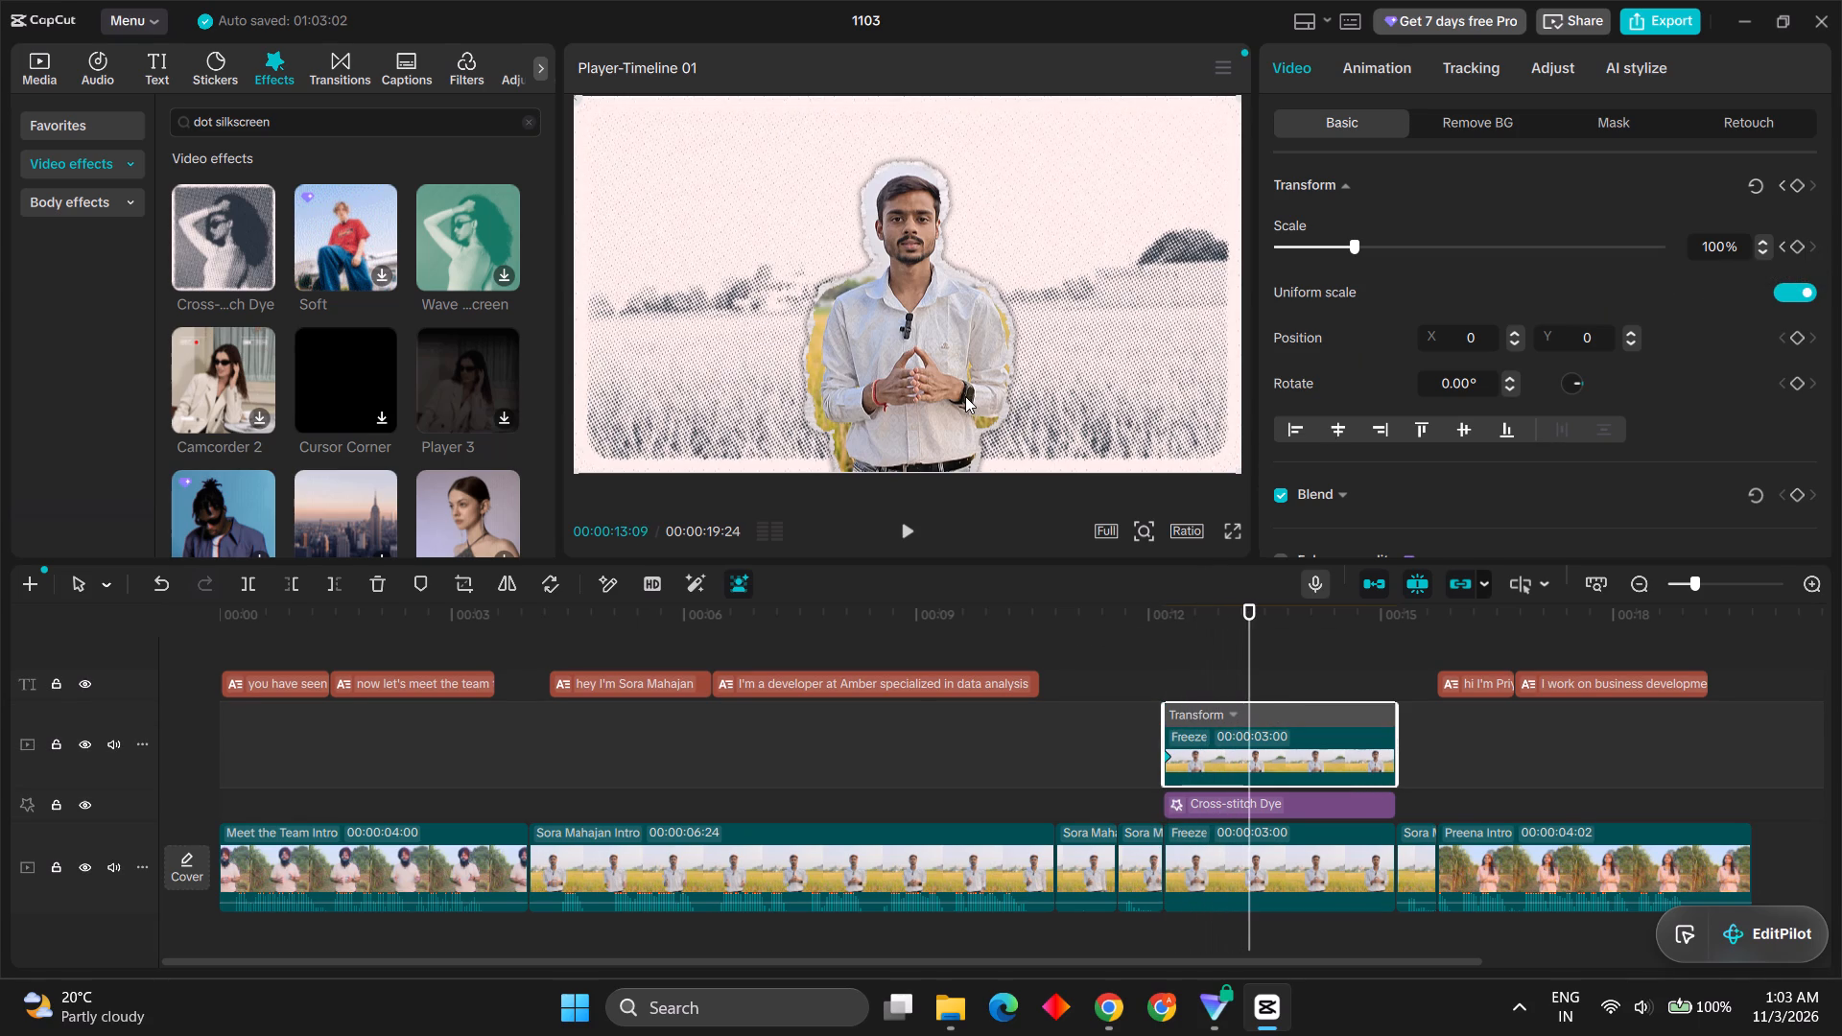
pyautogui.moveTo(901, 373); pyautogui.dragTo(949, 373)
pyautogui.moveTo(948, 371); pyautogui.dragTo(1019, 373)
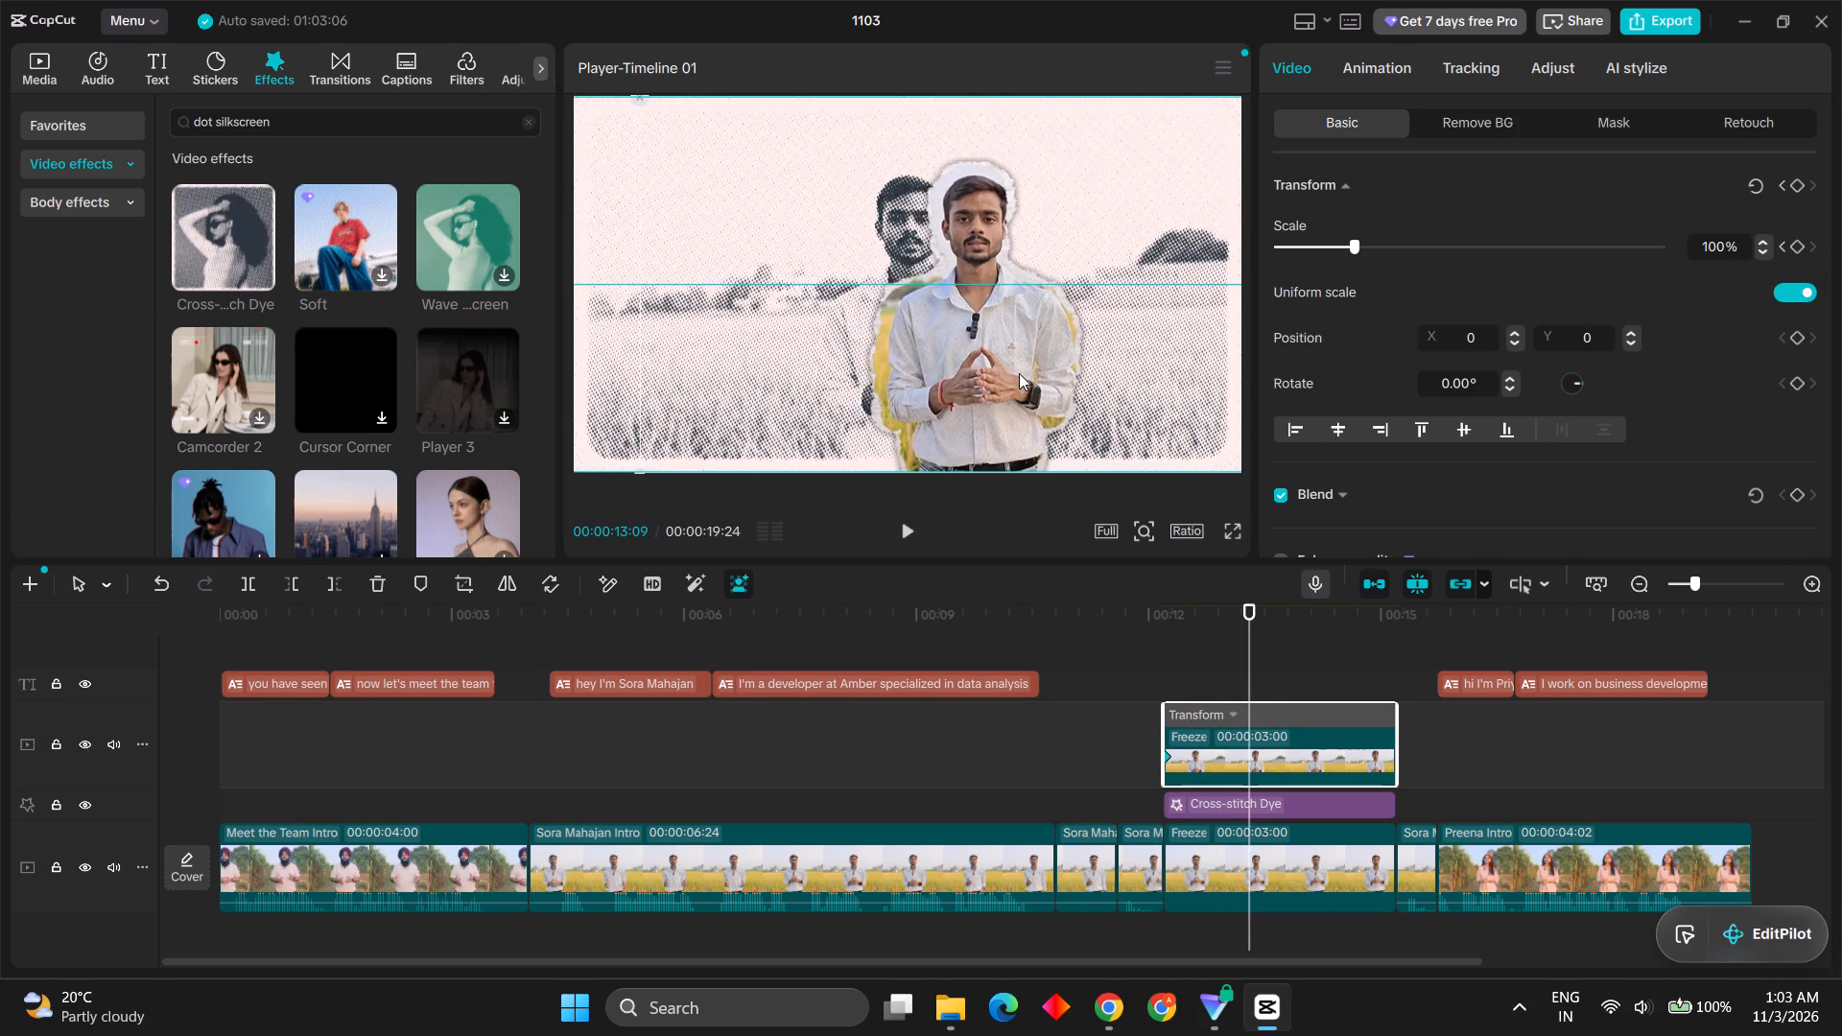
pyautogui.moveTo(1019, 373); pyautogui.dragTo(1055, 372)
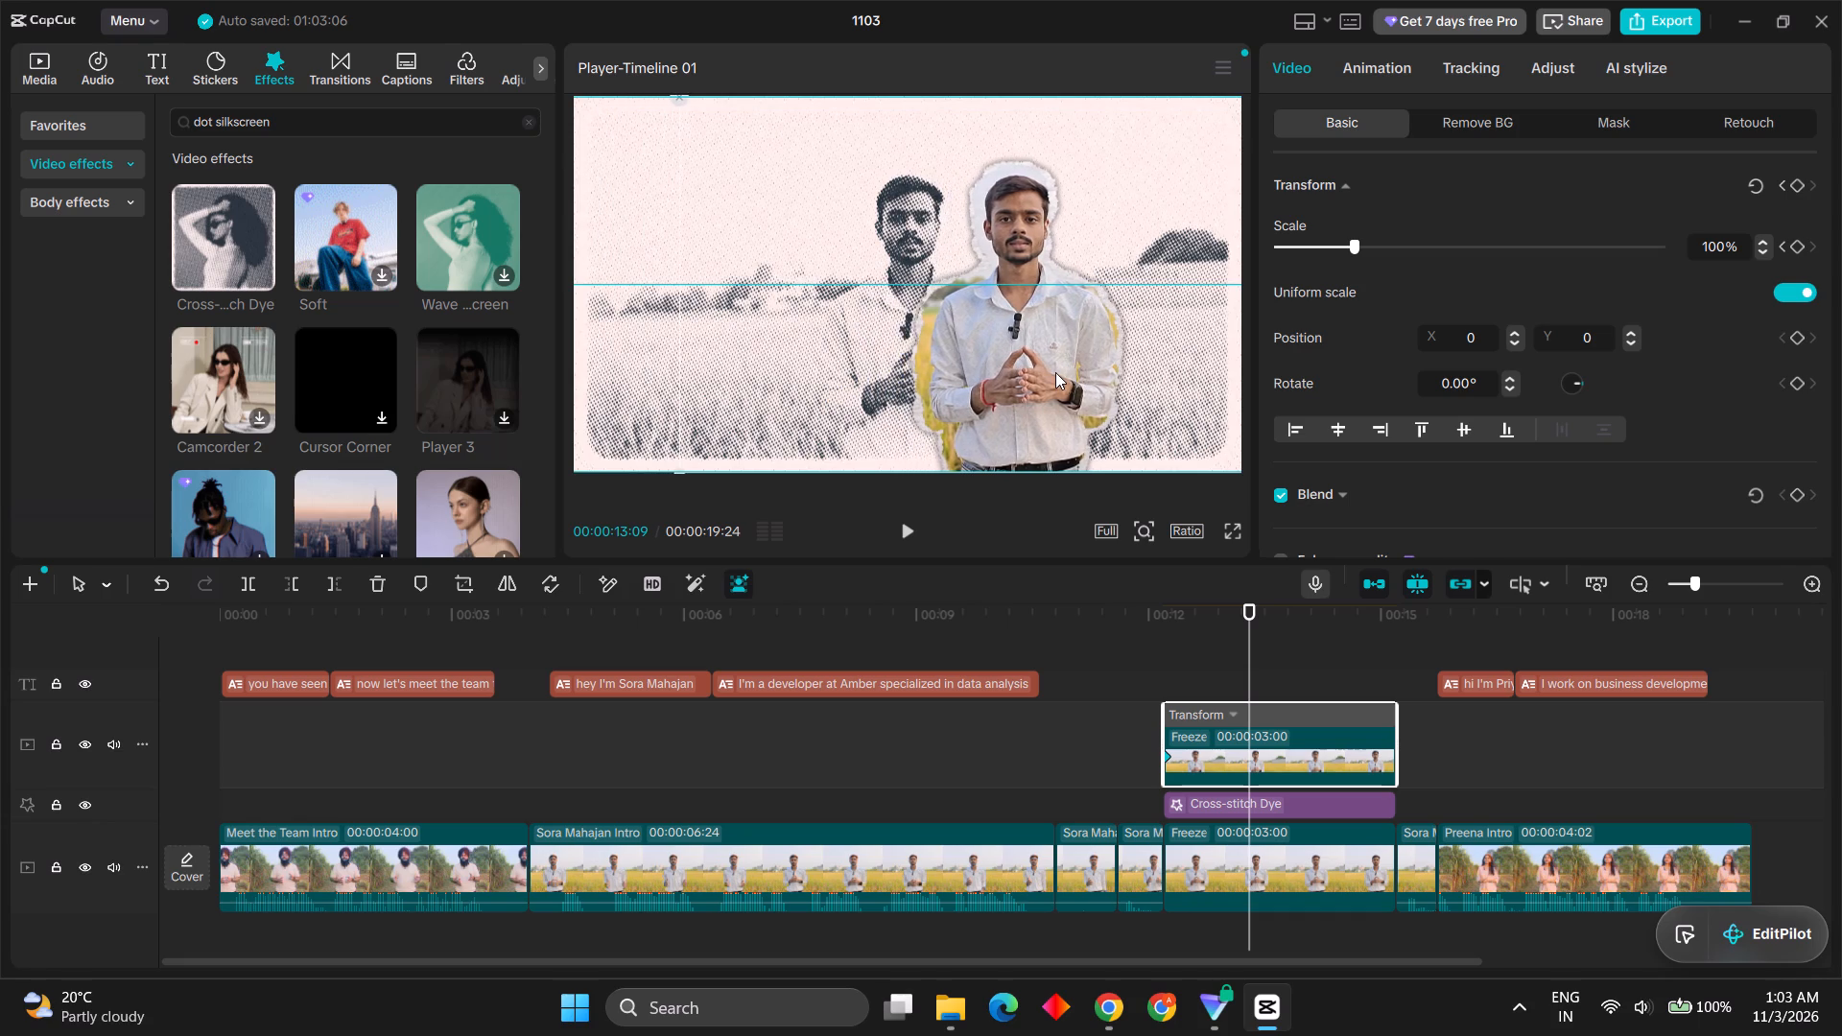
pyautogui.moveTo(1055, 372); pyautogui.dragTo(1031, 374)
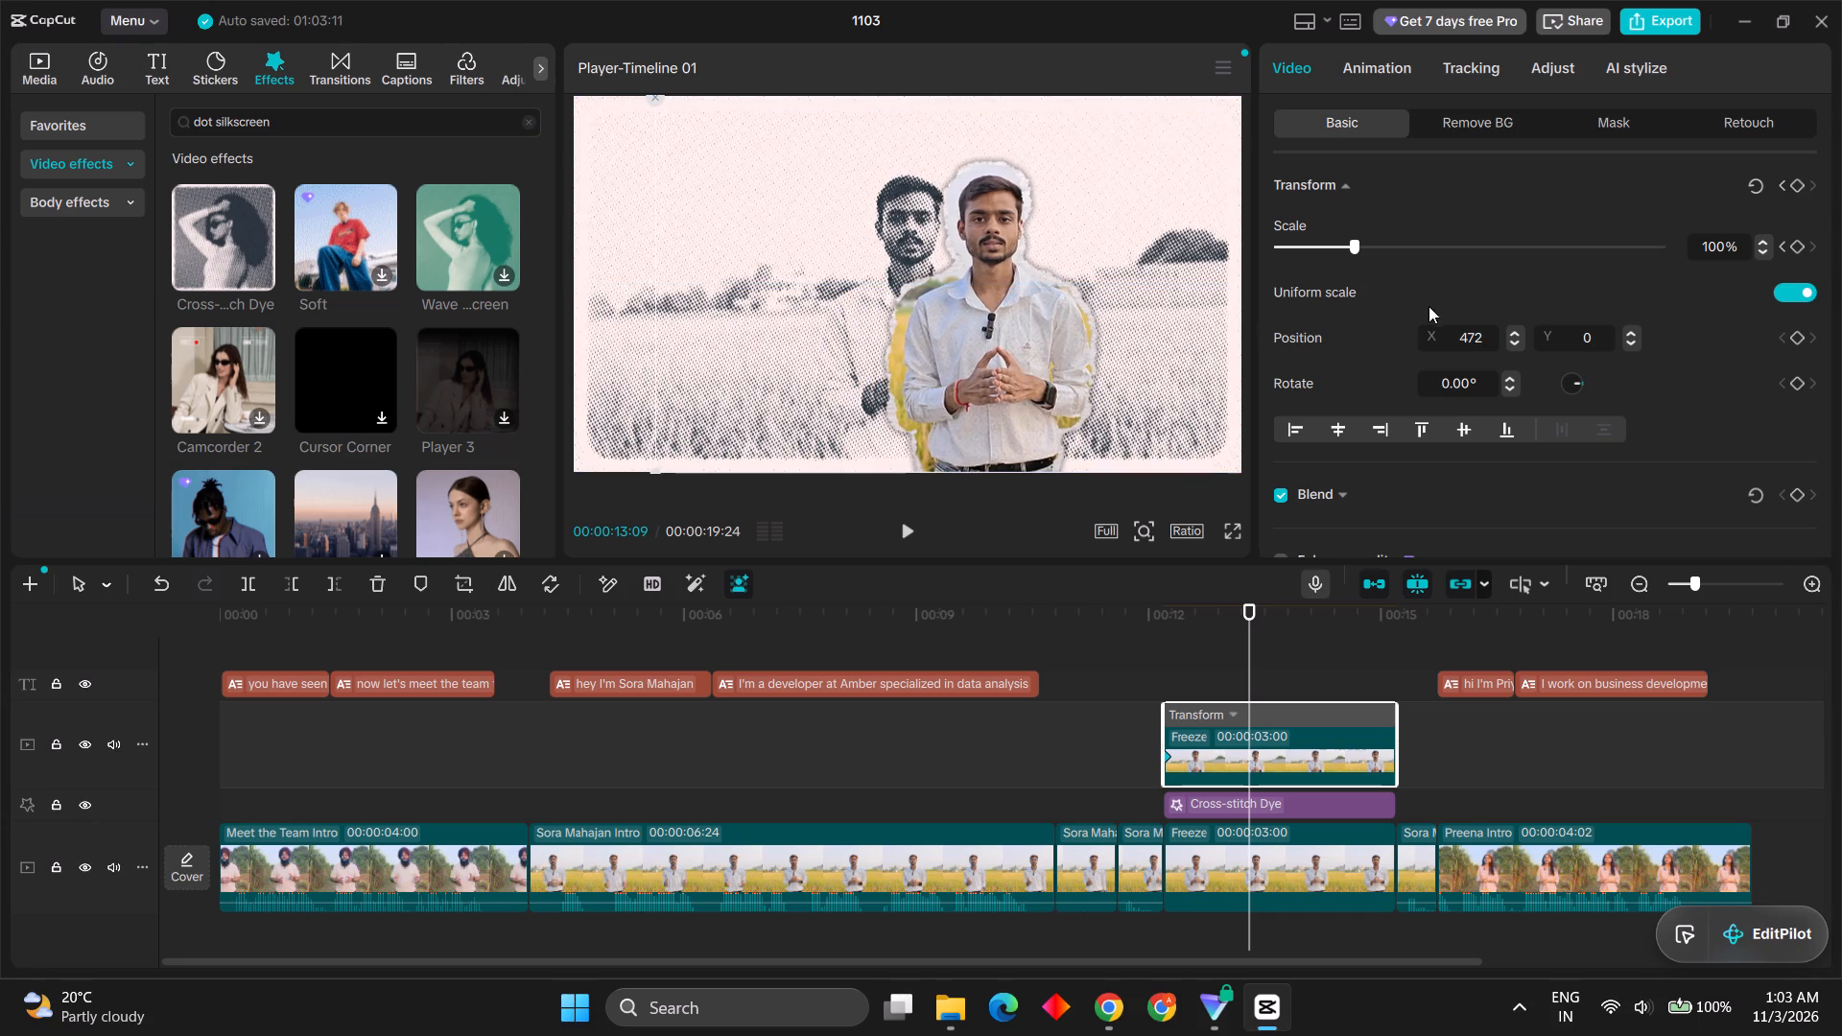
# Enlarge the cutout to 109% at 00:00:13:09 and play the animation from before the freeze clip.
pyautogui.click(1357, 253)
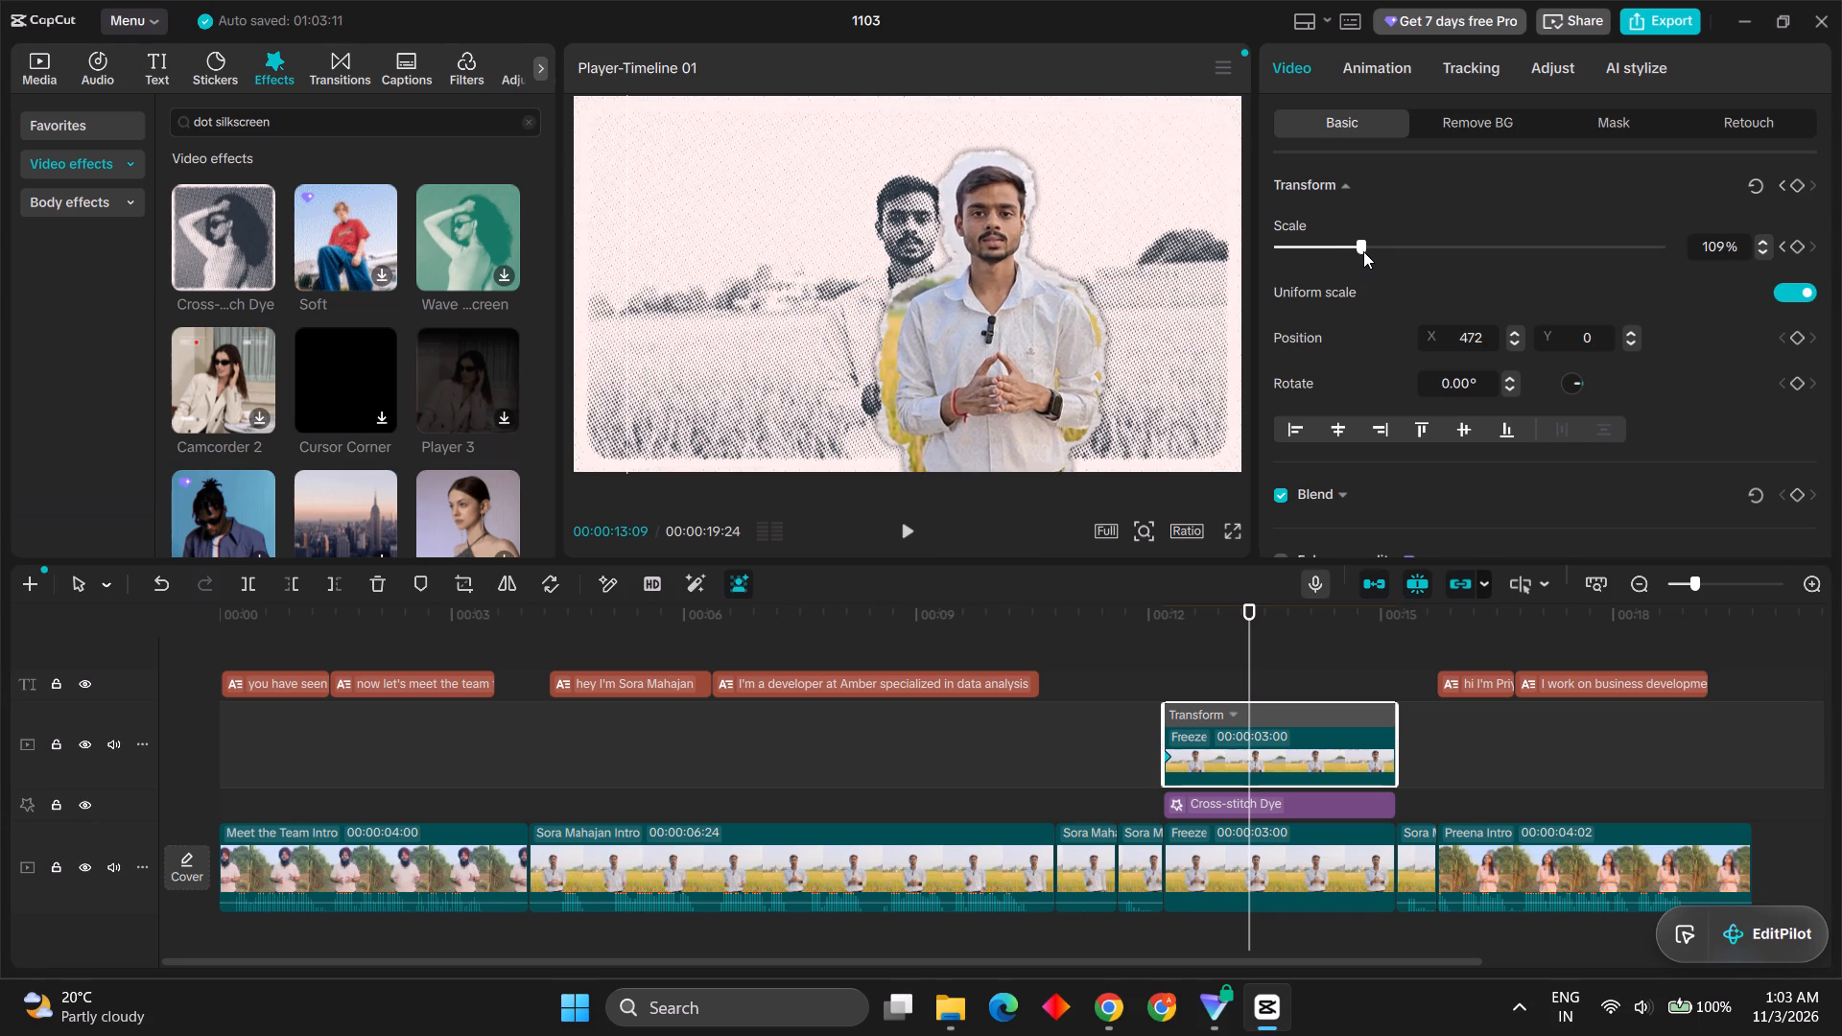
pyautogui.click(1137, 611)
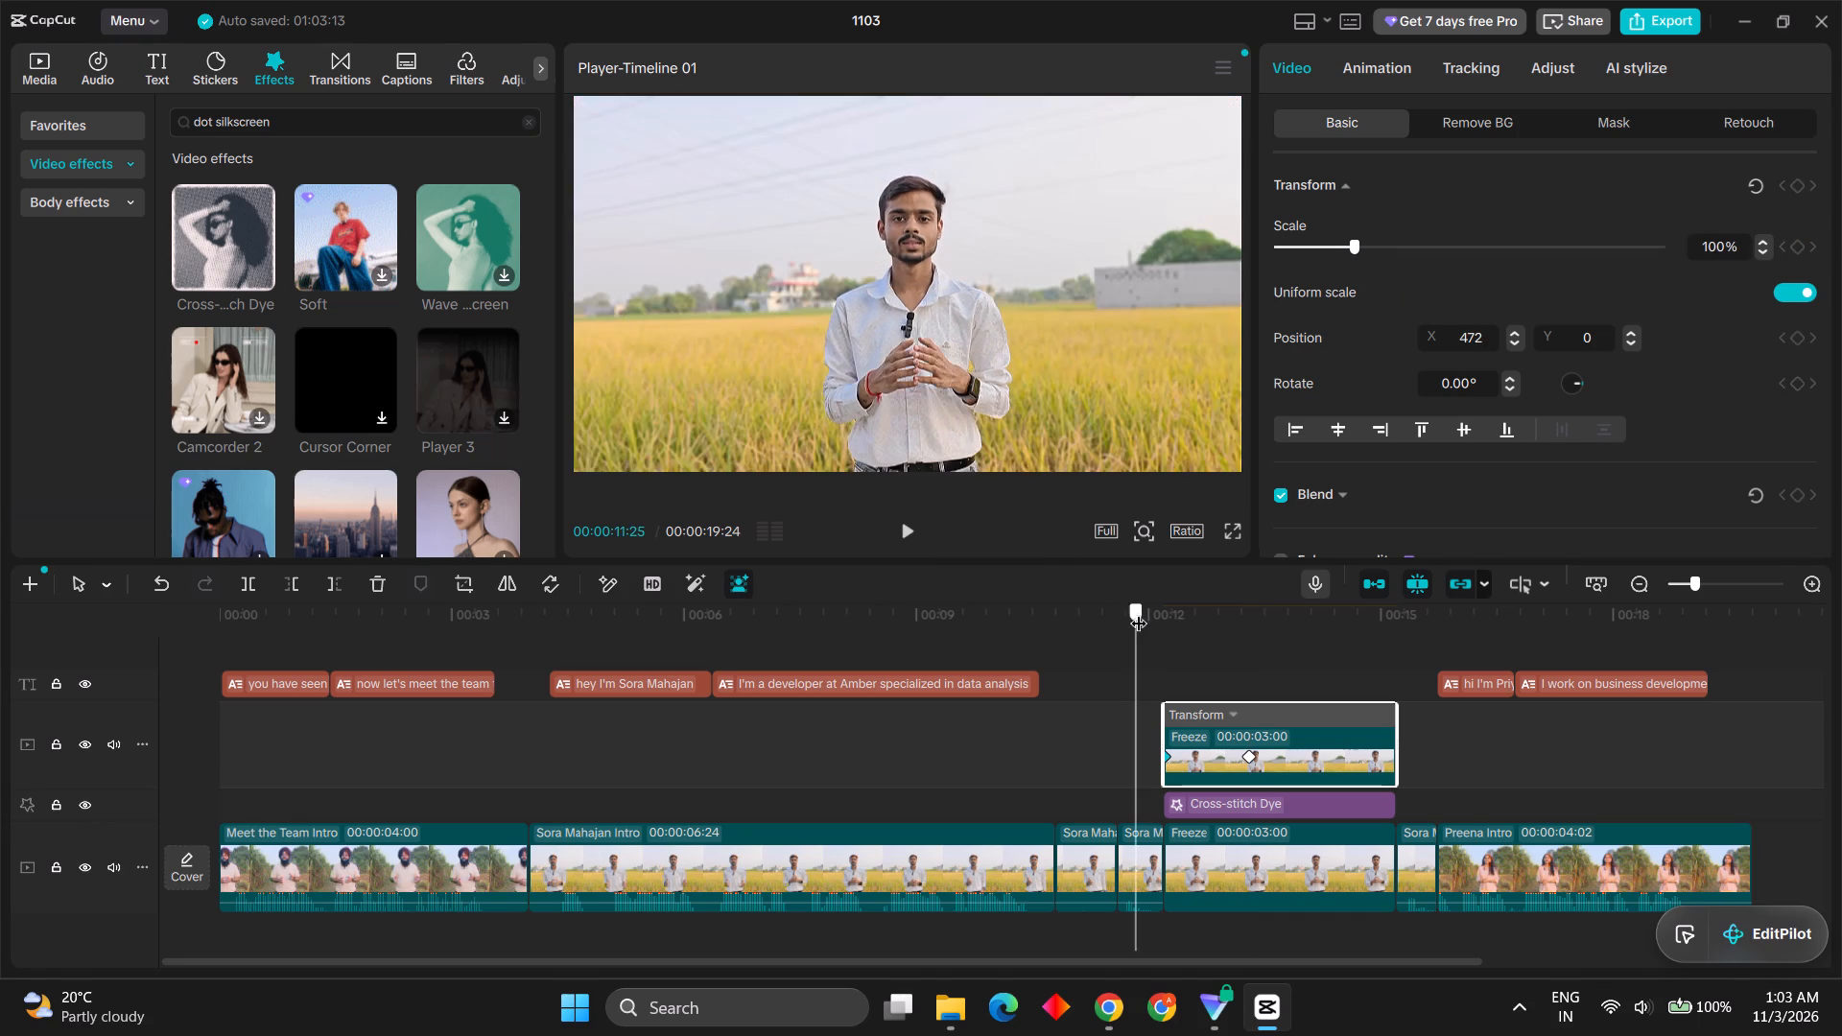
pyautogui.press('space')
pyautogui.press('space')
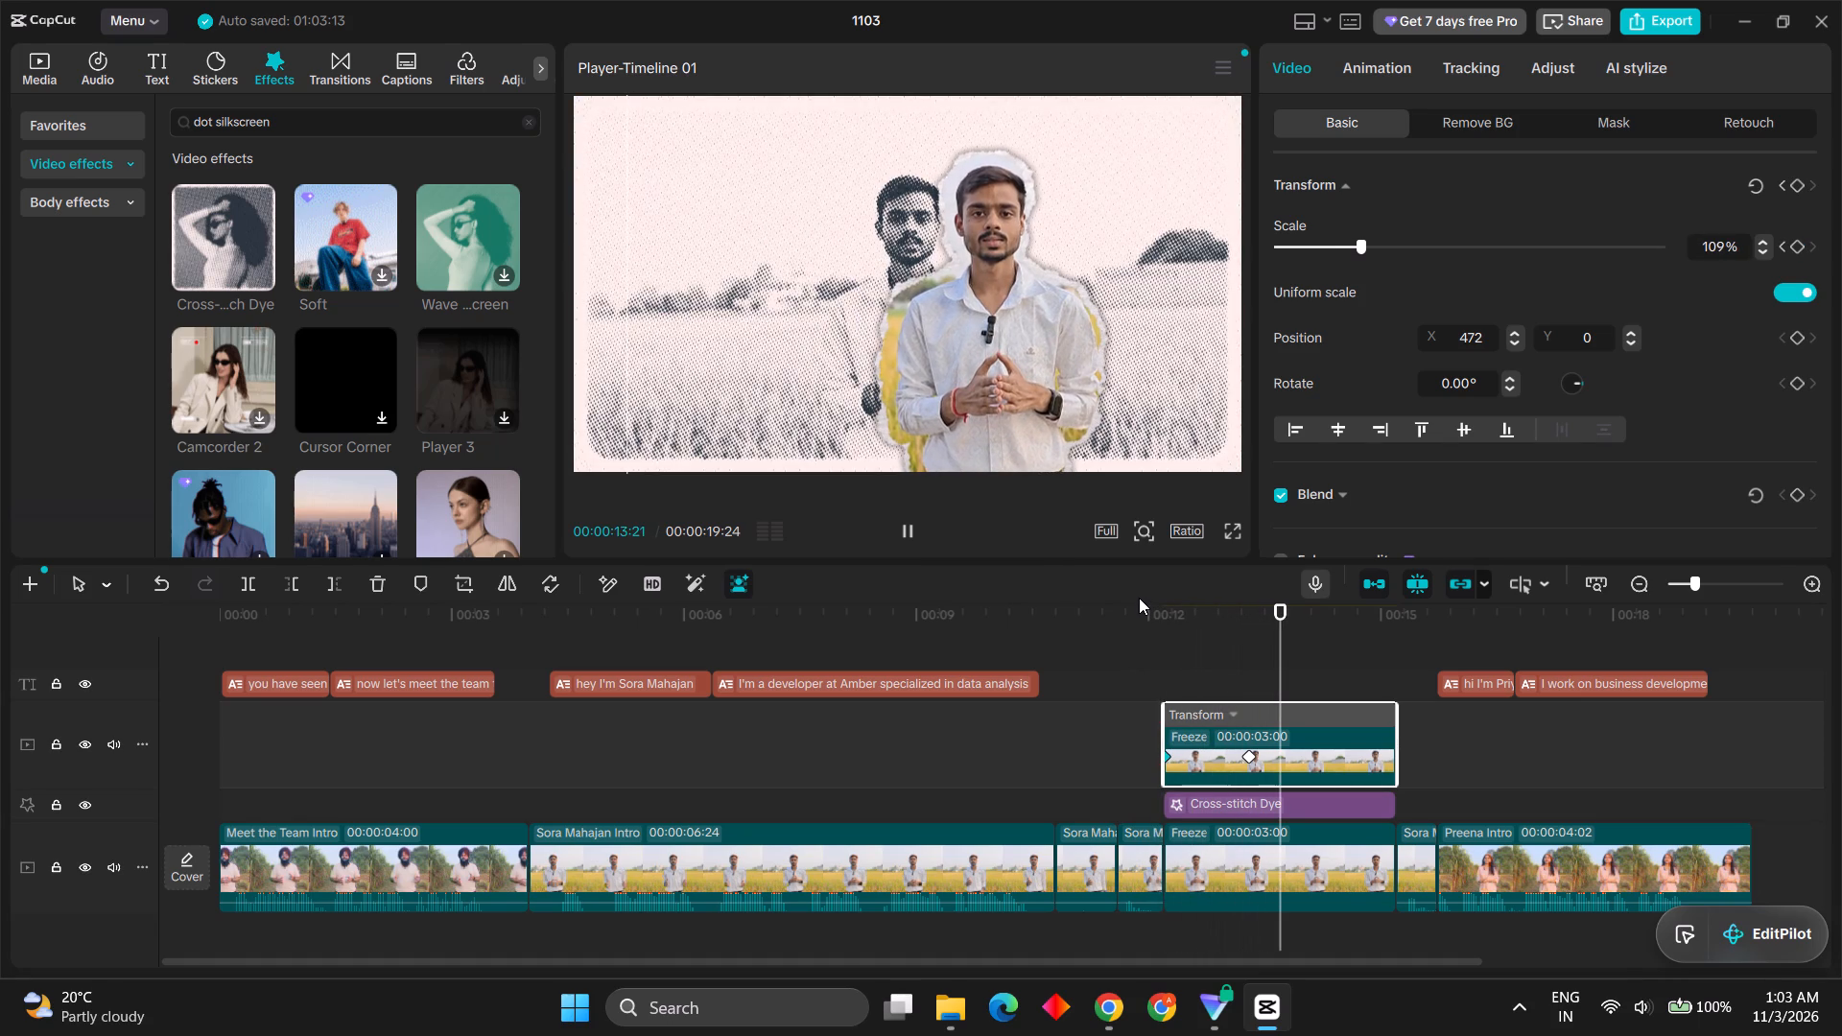
# Show the scale keyframe graph on the cutout's freeze clip.
pyautogui.click(1219, 744)
pyautogui.rightClick(1219, 745)
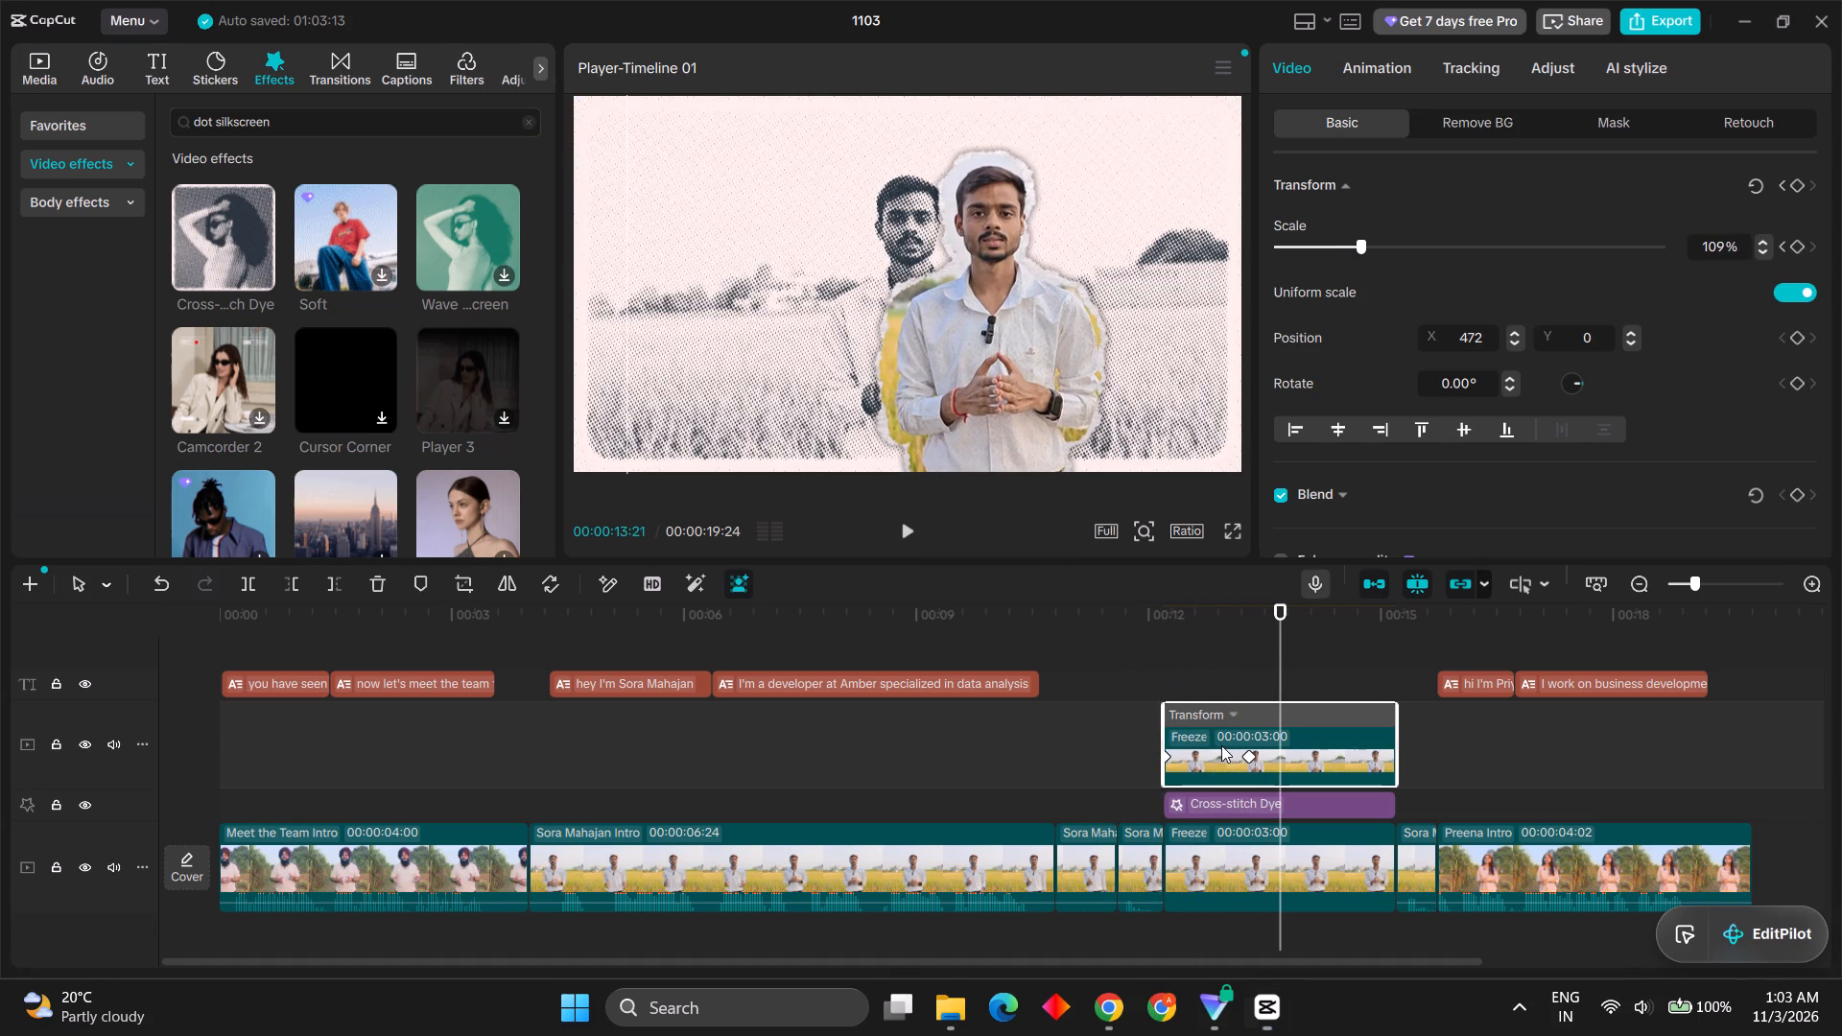
pyautogui.click(1210, 743)
pyautogui.hotkey('alt', 'k')
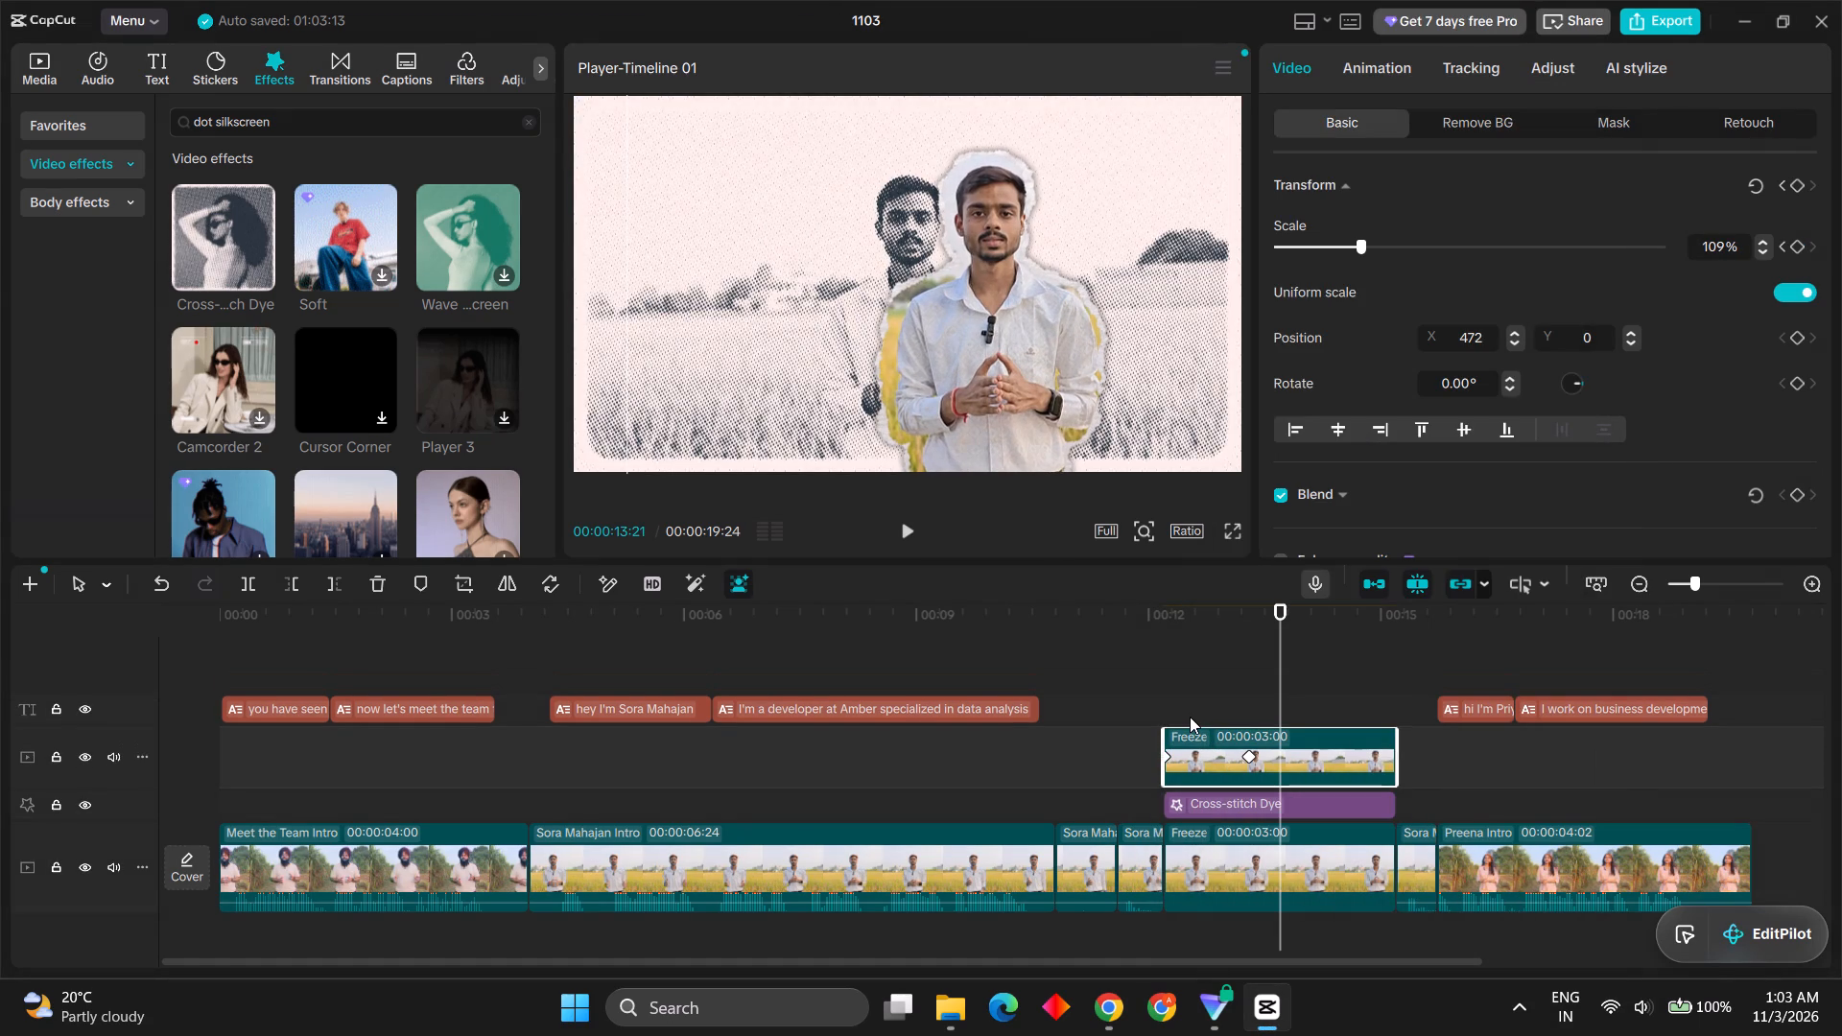
pyautogui.hotkey('alt', 'k')
pyautogui.scroll(2, 1190, 717)
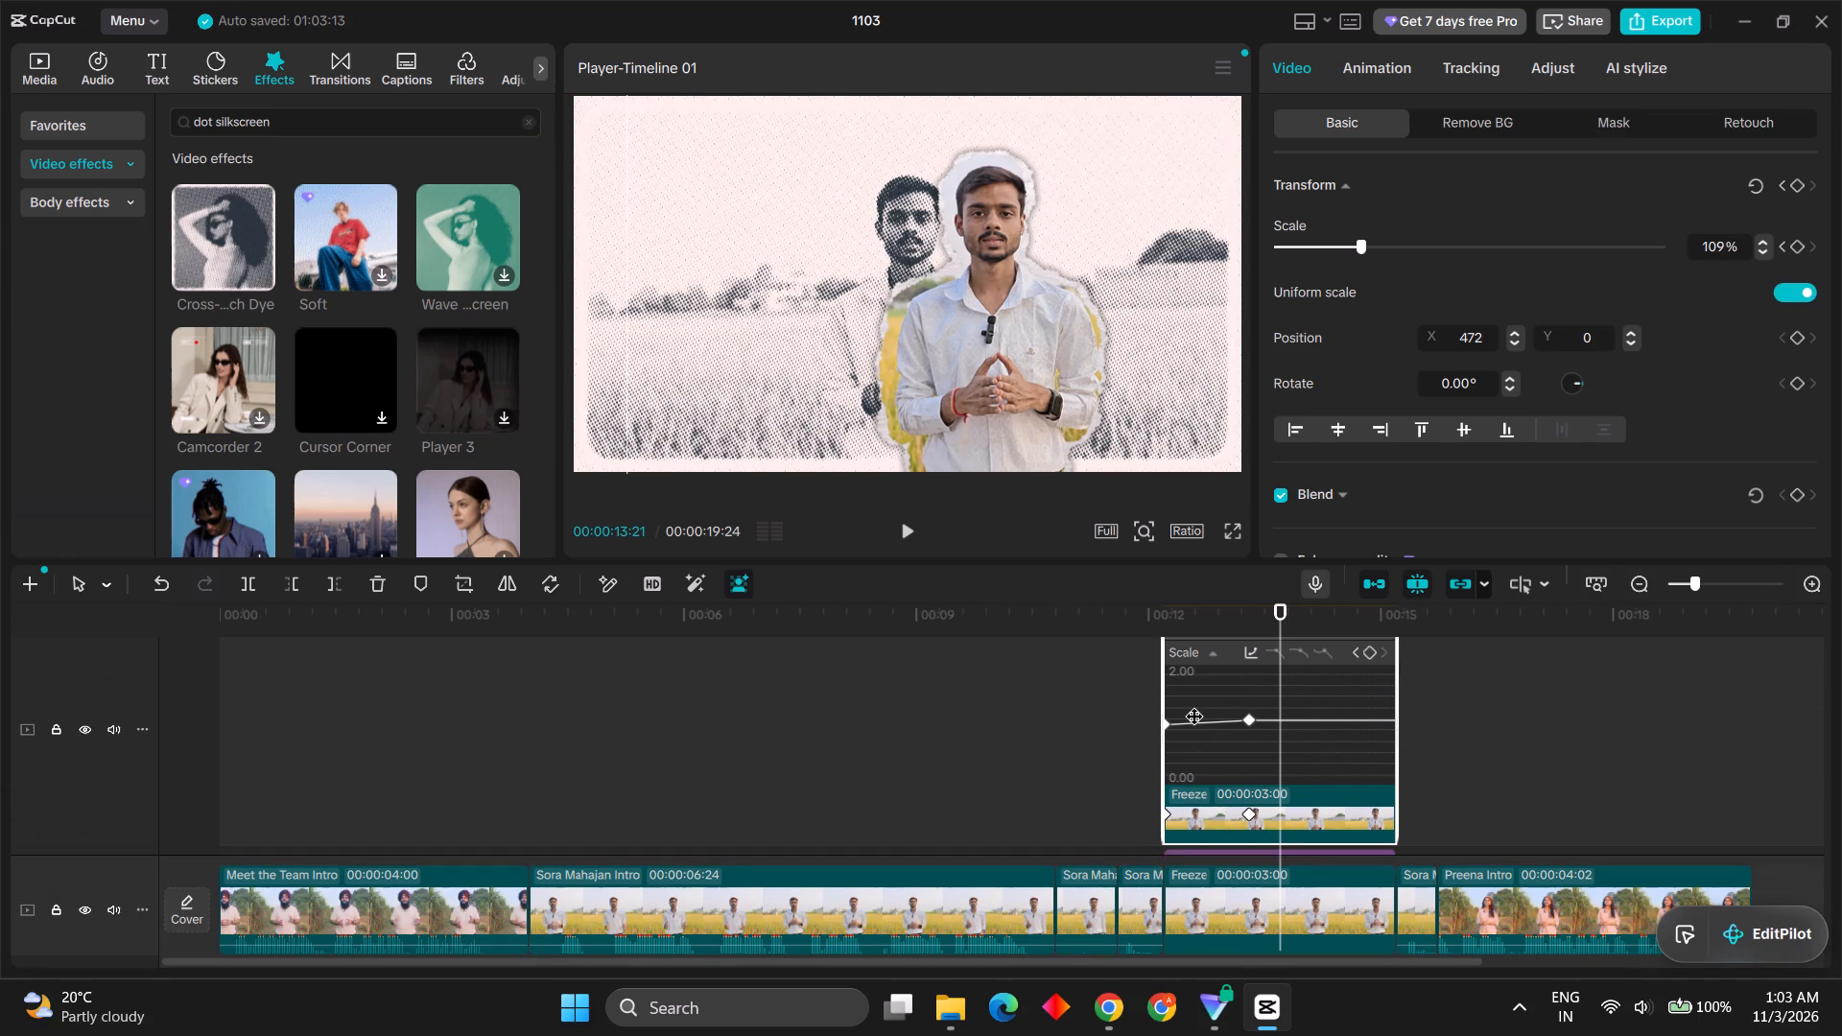
pyautogui.scroll(1, 1217, 710)
pyautogui.rightClick(1360, 660)
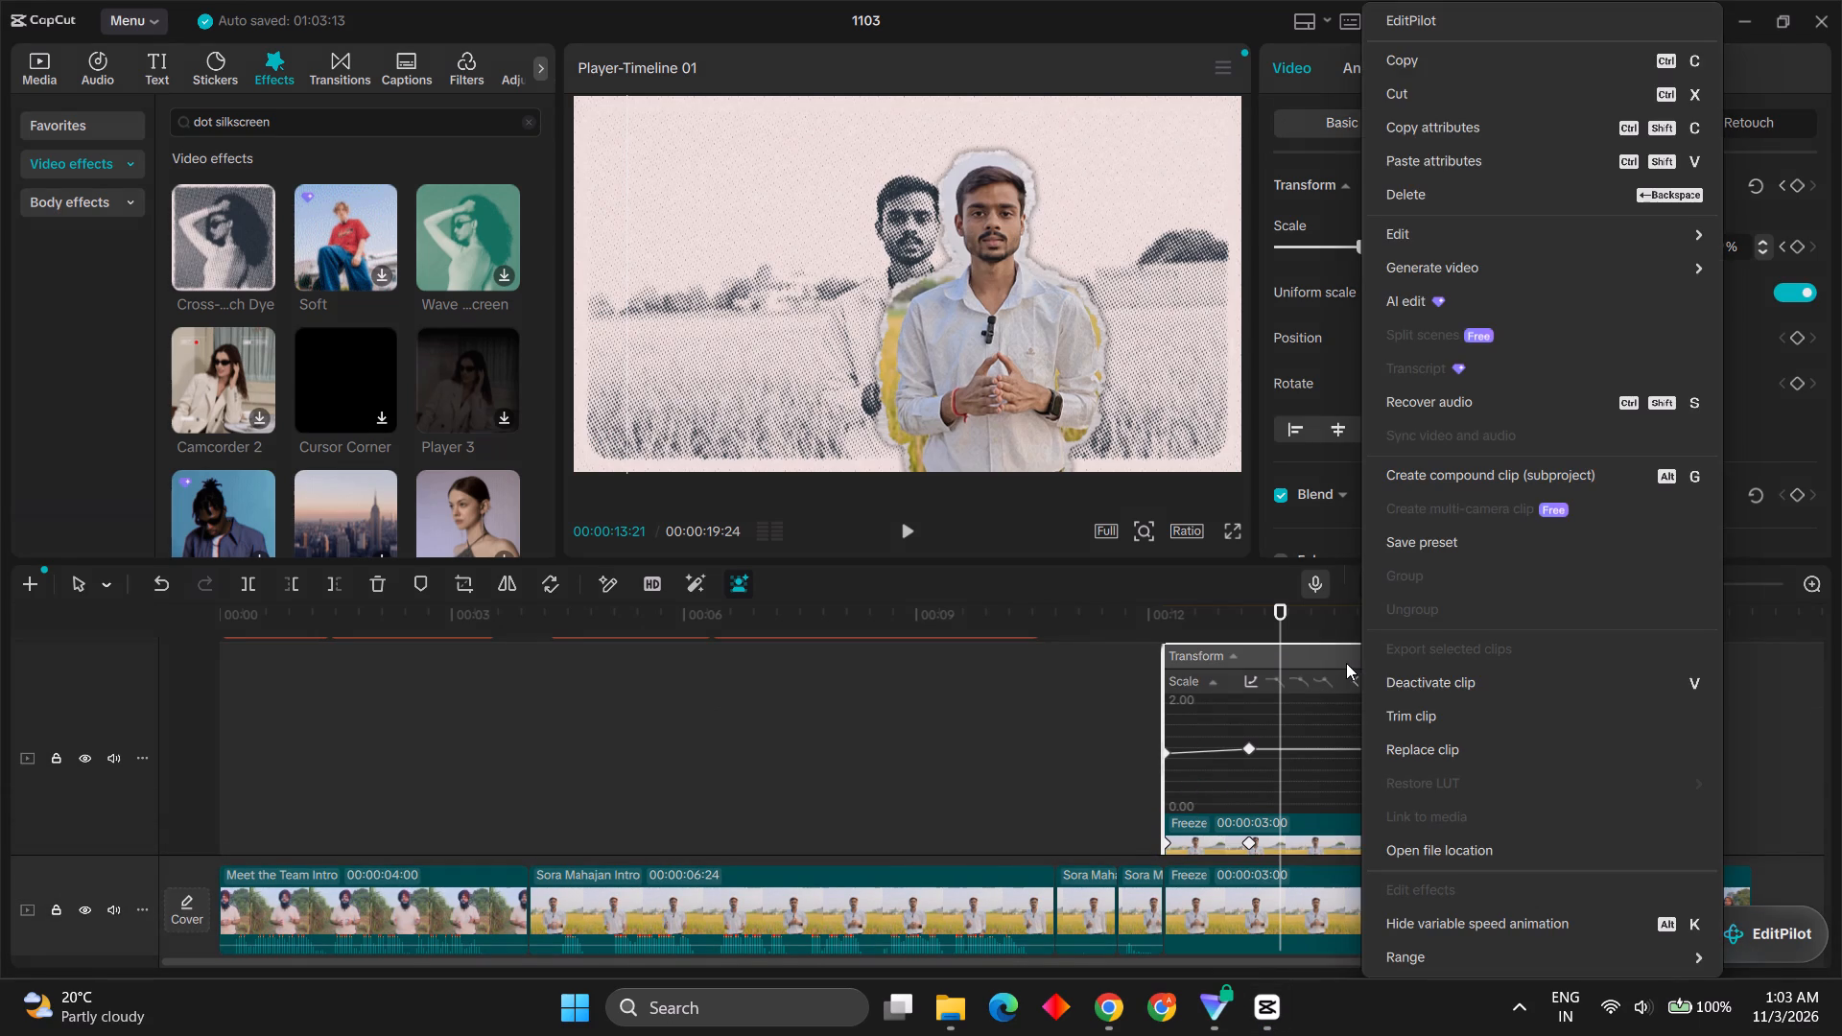
pyautogui.rightClick(1308, 725)
pyautogui.rightClick(1308, 725)
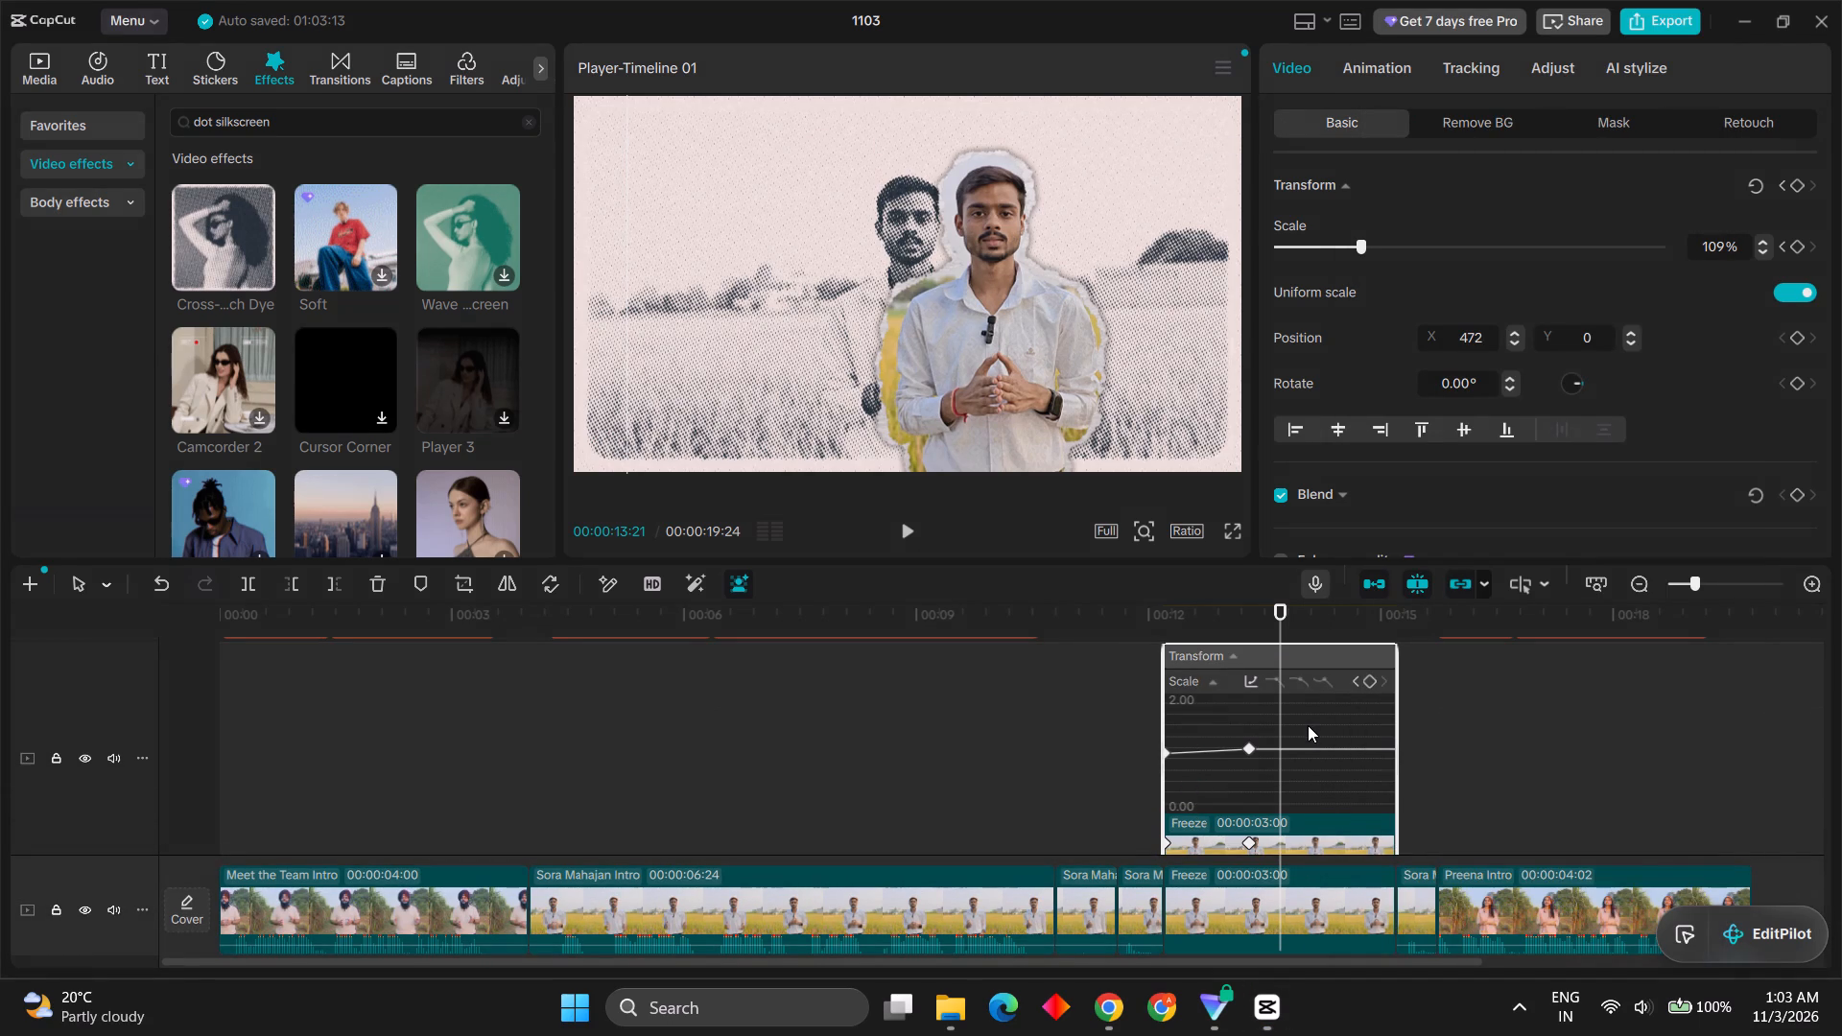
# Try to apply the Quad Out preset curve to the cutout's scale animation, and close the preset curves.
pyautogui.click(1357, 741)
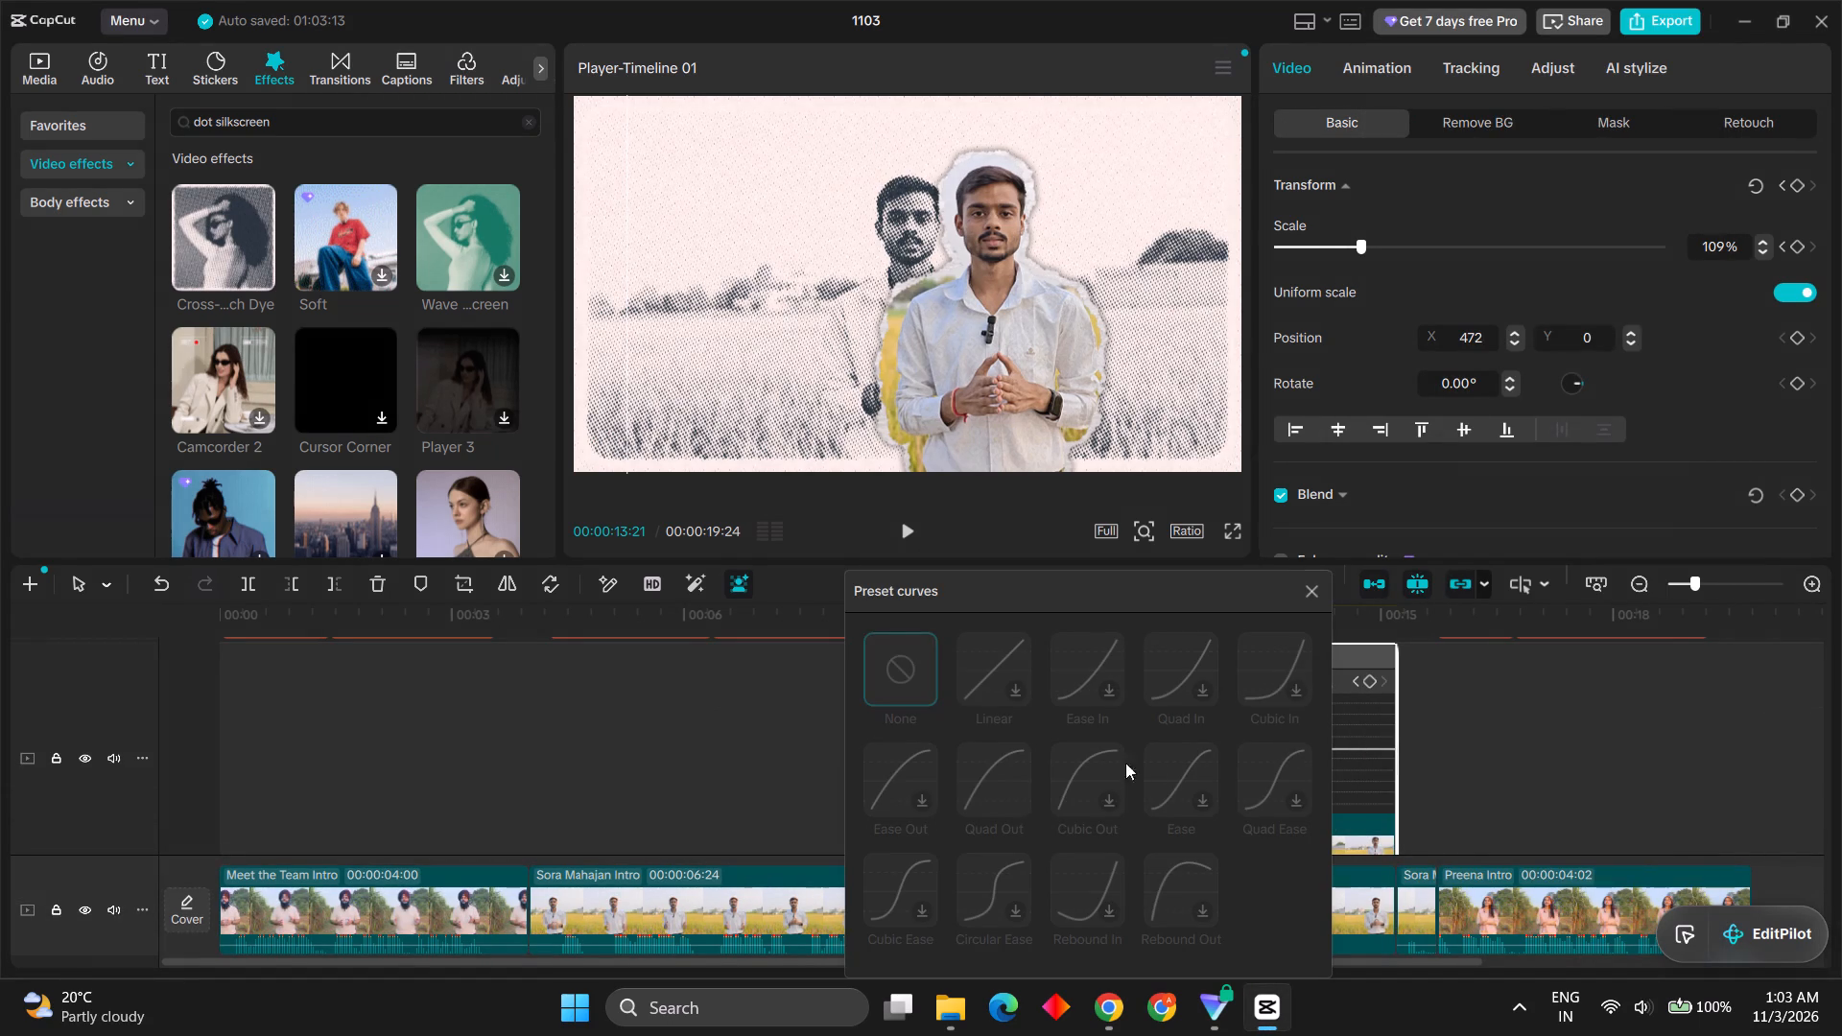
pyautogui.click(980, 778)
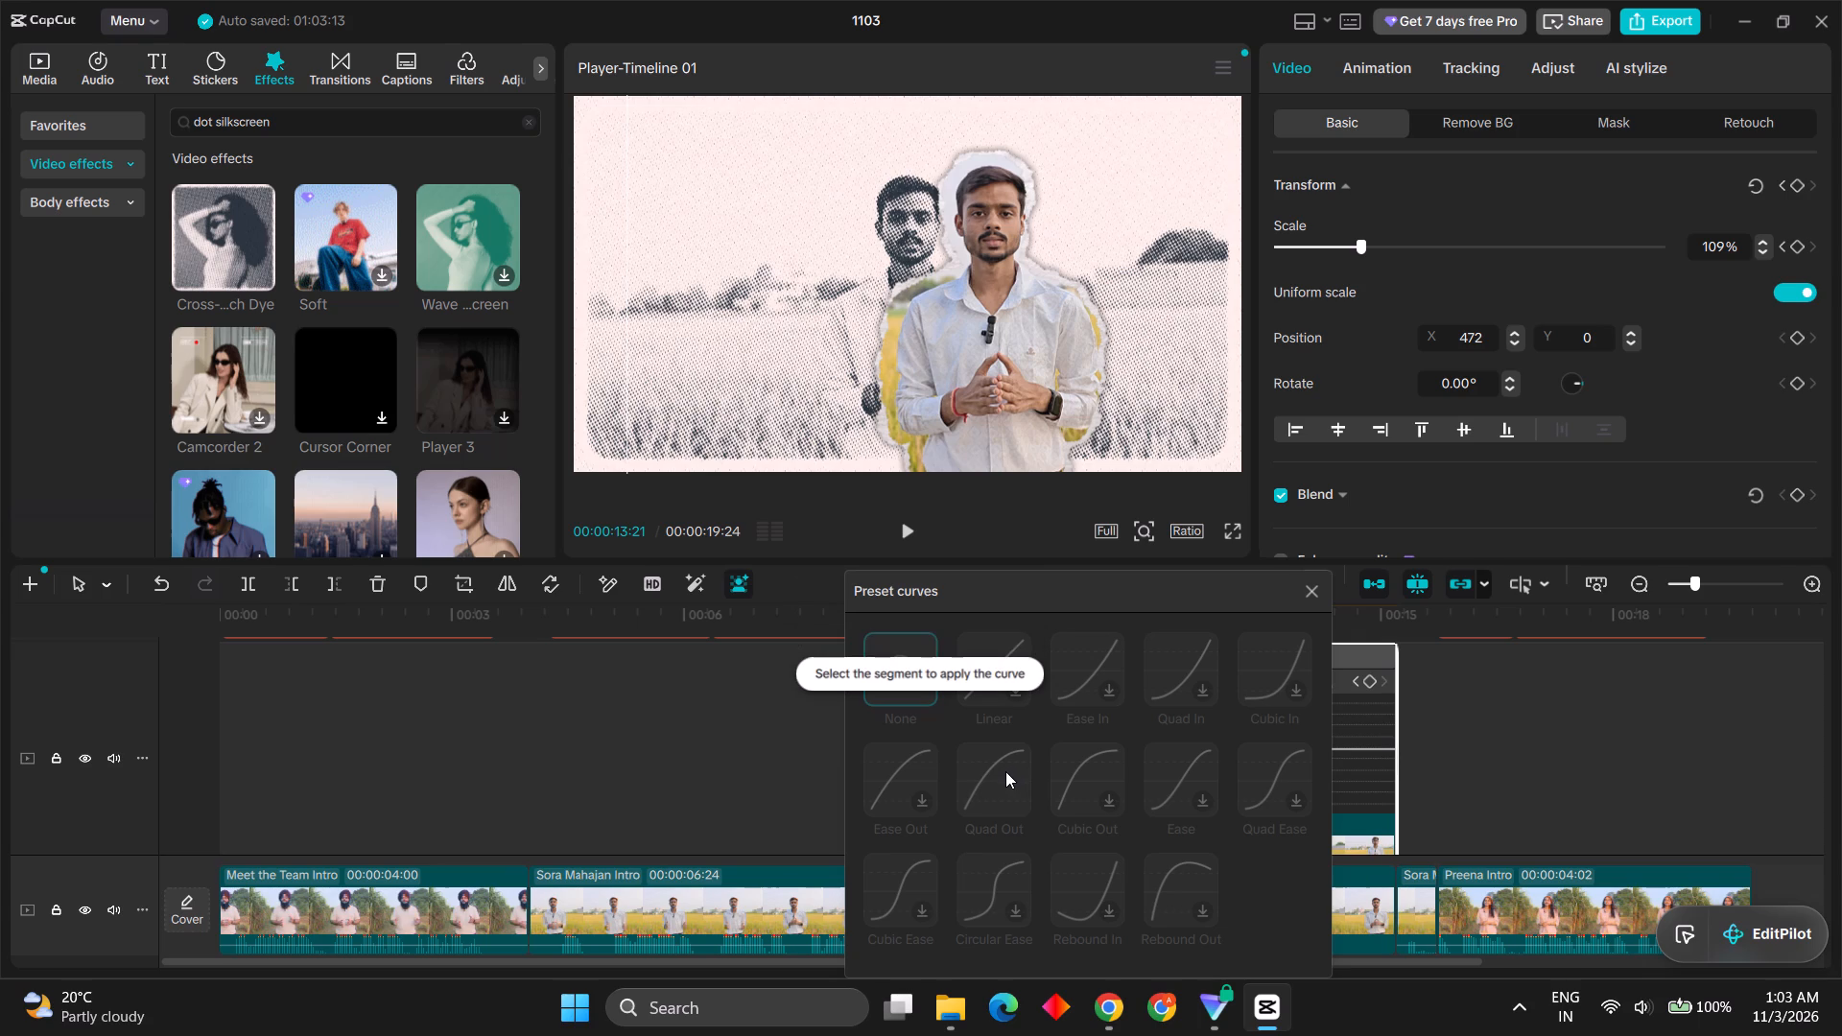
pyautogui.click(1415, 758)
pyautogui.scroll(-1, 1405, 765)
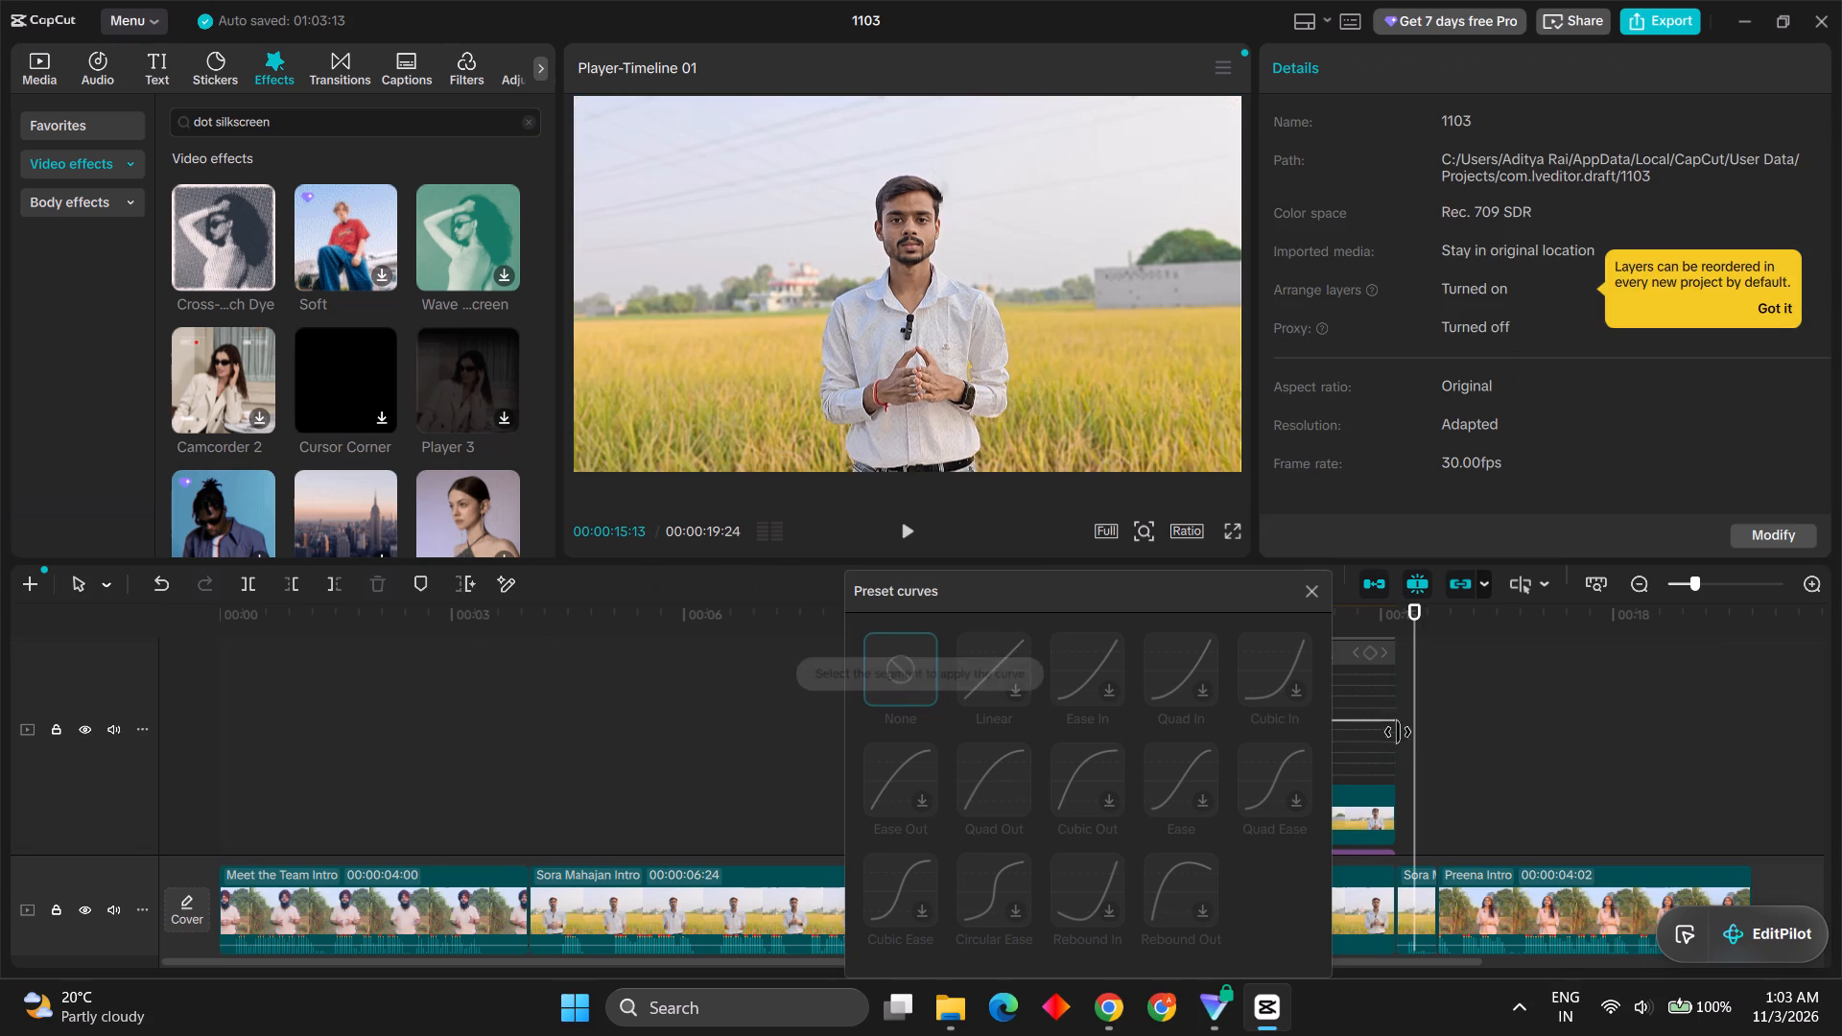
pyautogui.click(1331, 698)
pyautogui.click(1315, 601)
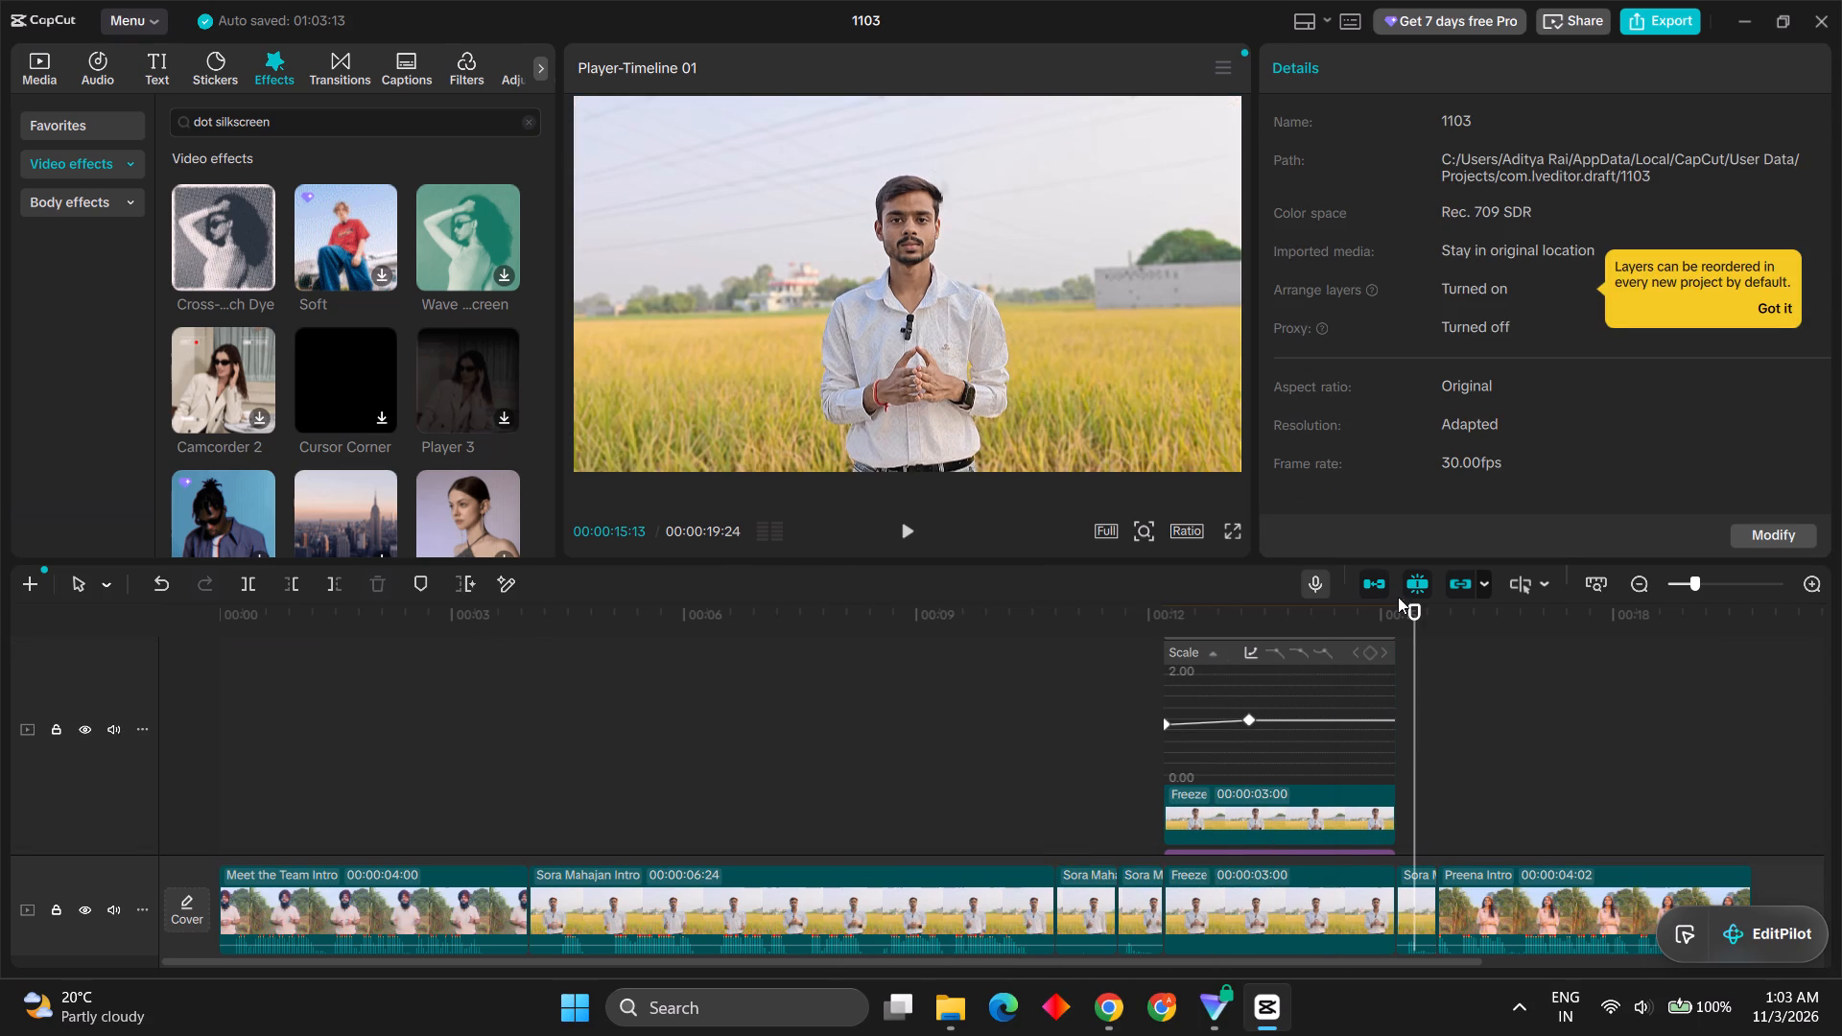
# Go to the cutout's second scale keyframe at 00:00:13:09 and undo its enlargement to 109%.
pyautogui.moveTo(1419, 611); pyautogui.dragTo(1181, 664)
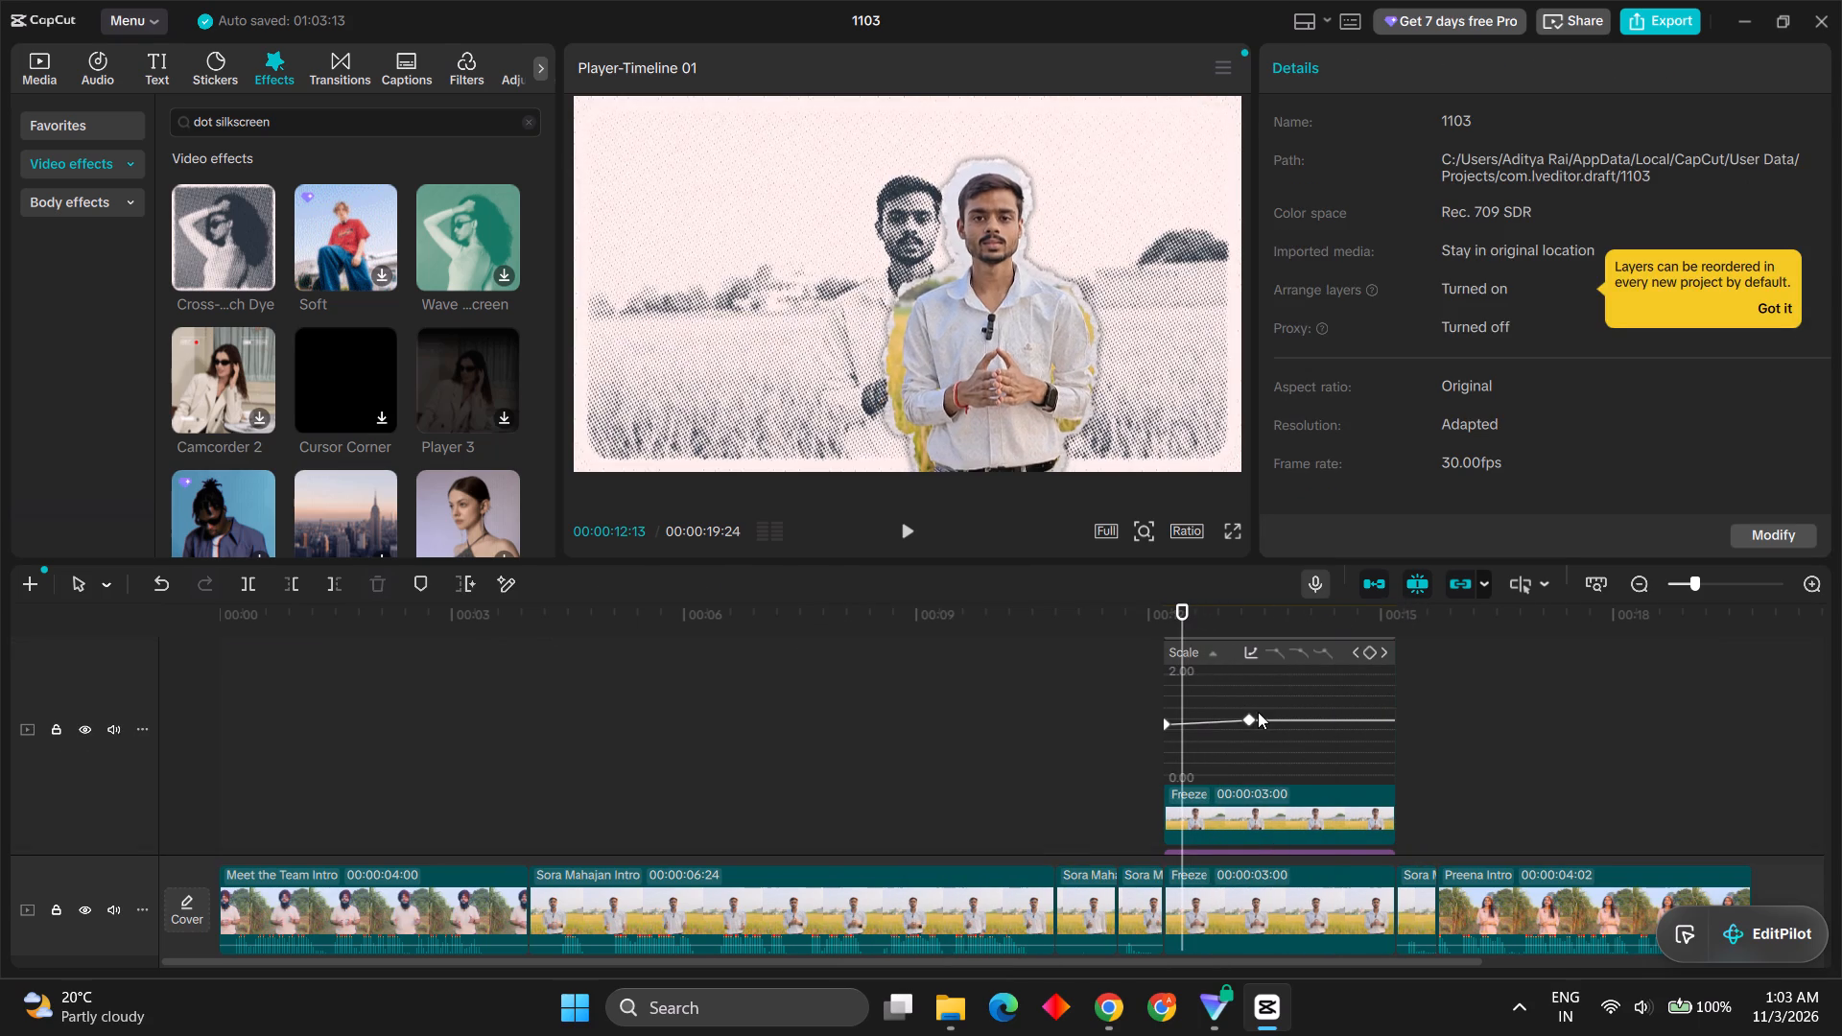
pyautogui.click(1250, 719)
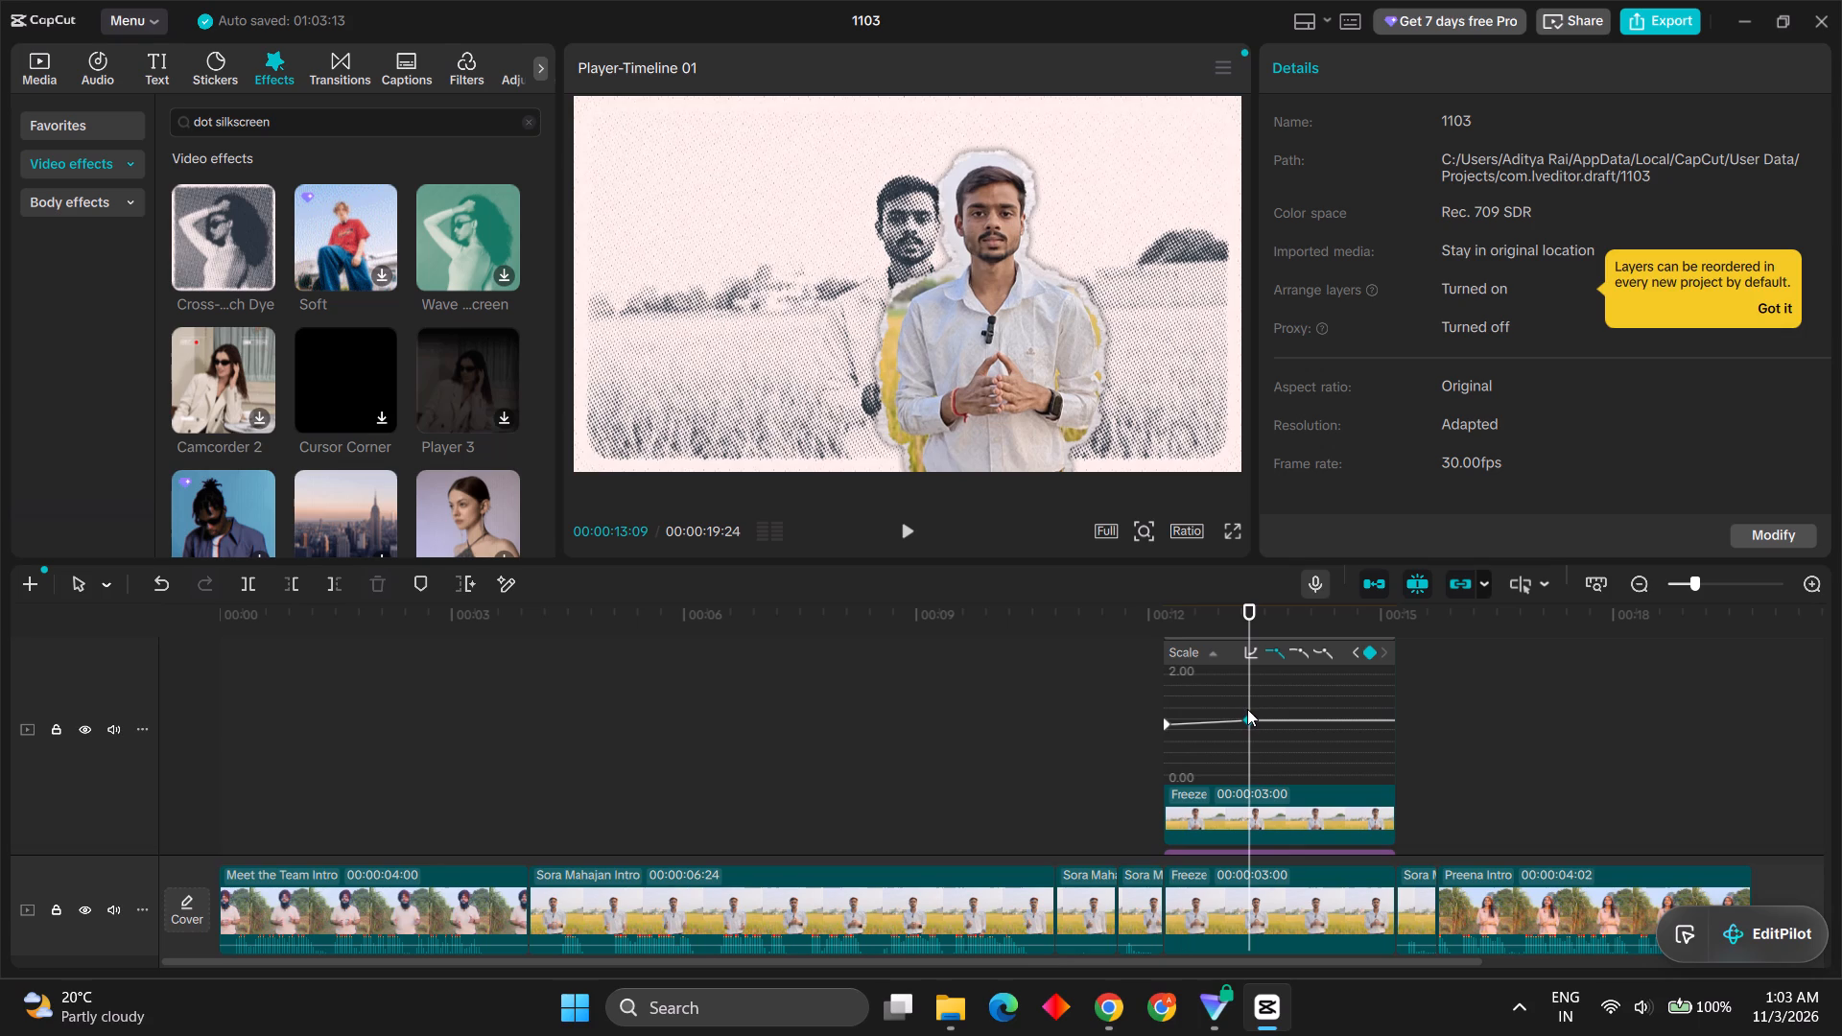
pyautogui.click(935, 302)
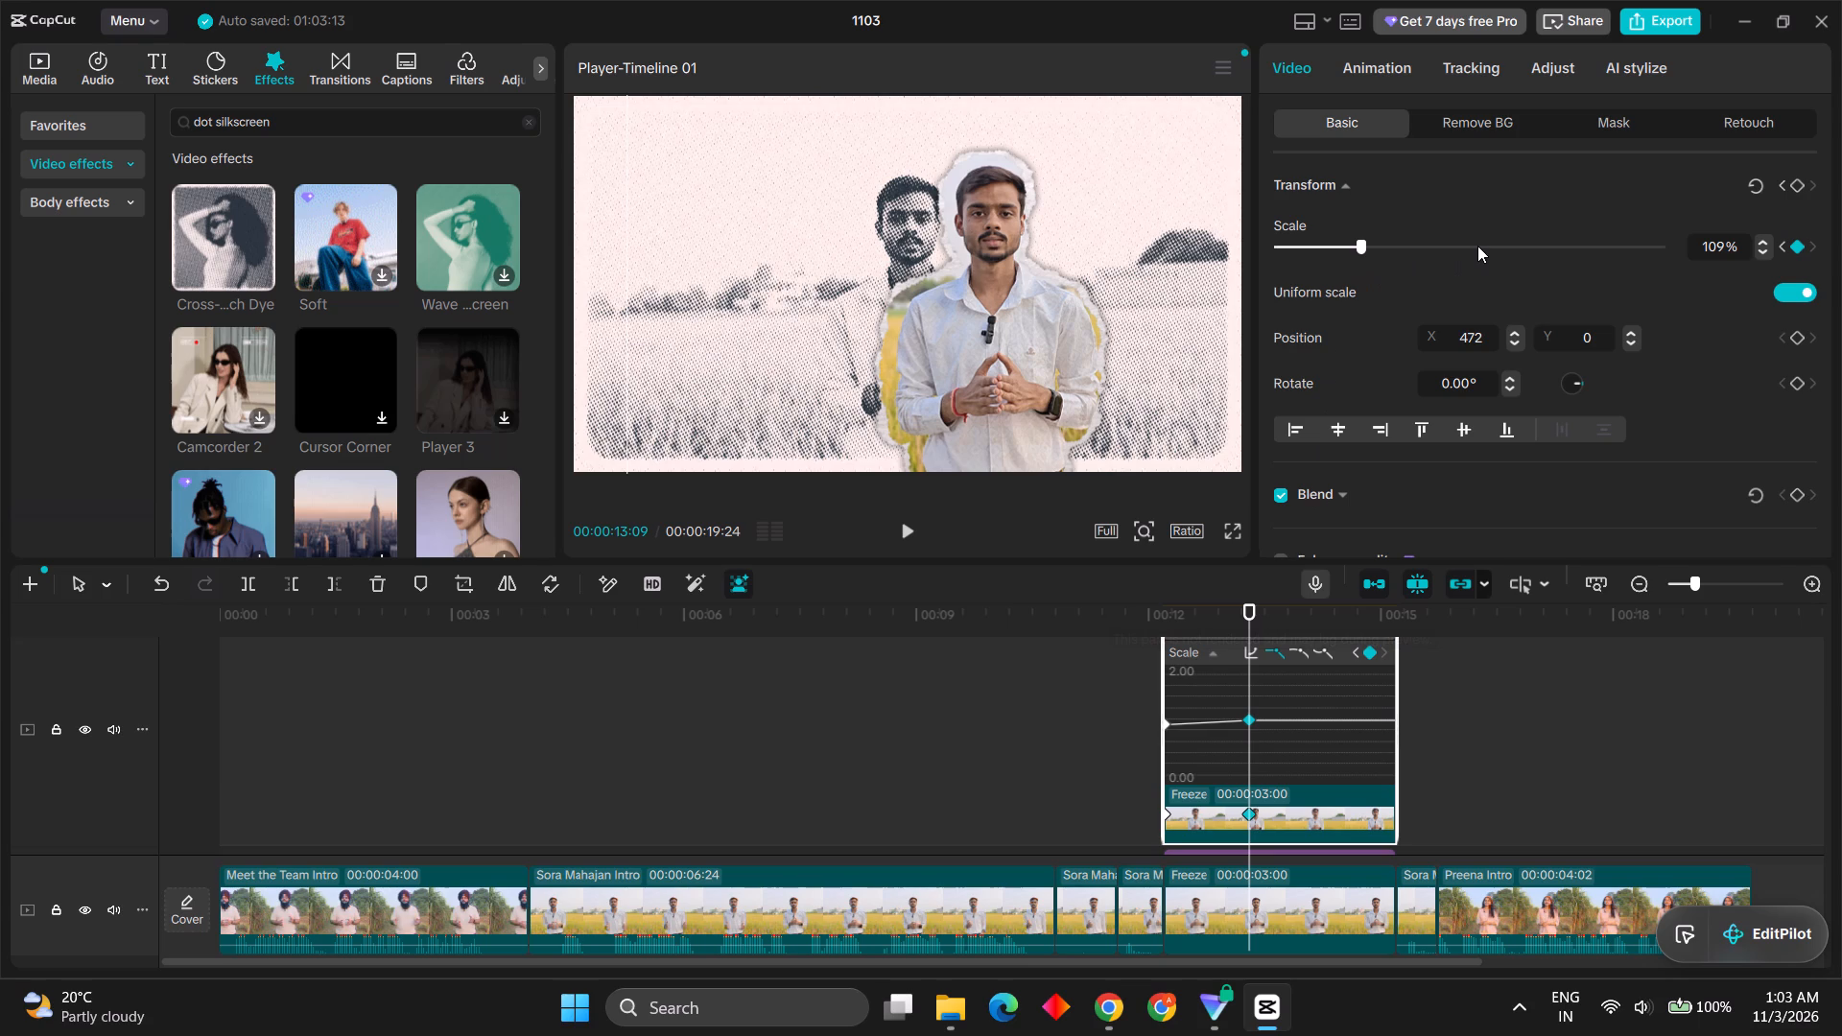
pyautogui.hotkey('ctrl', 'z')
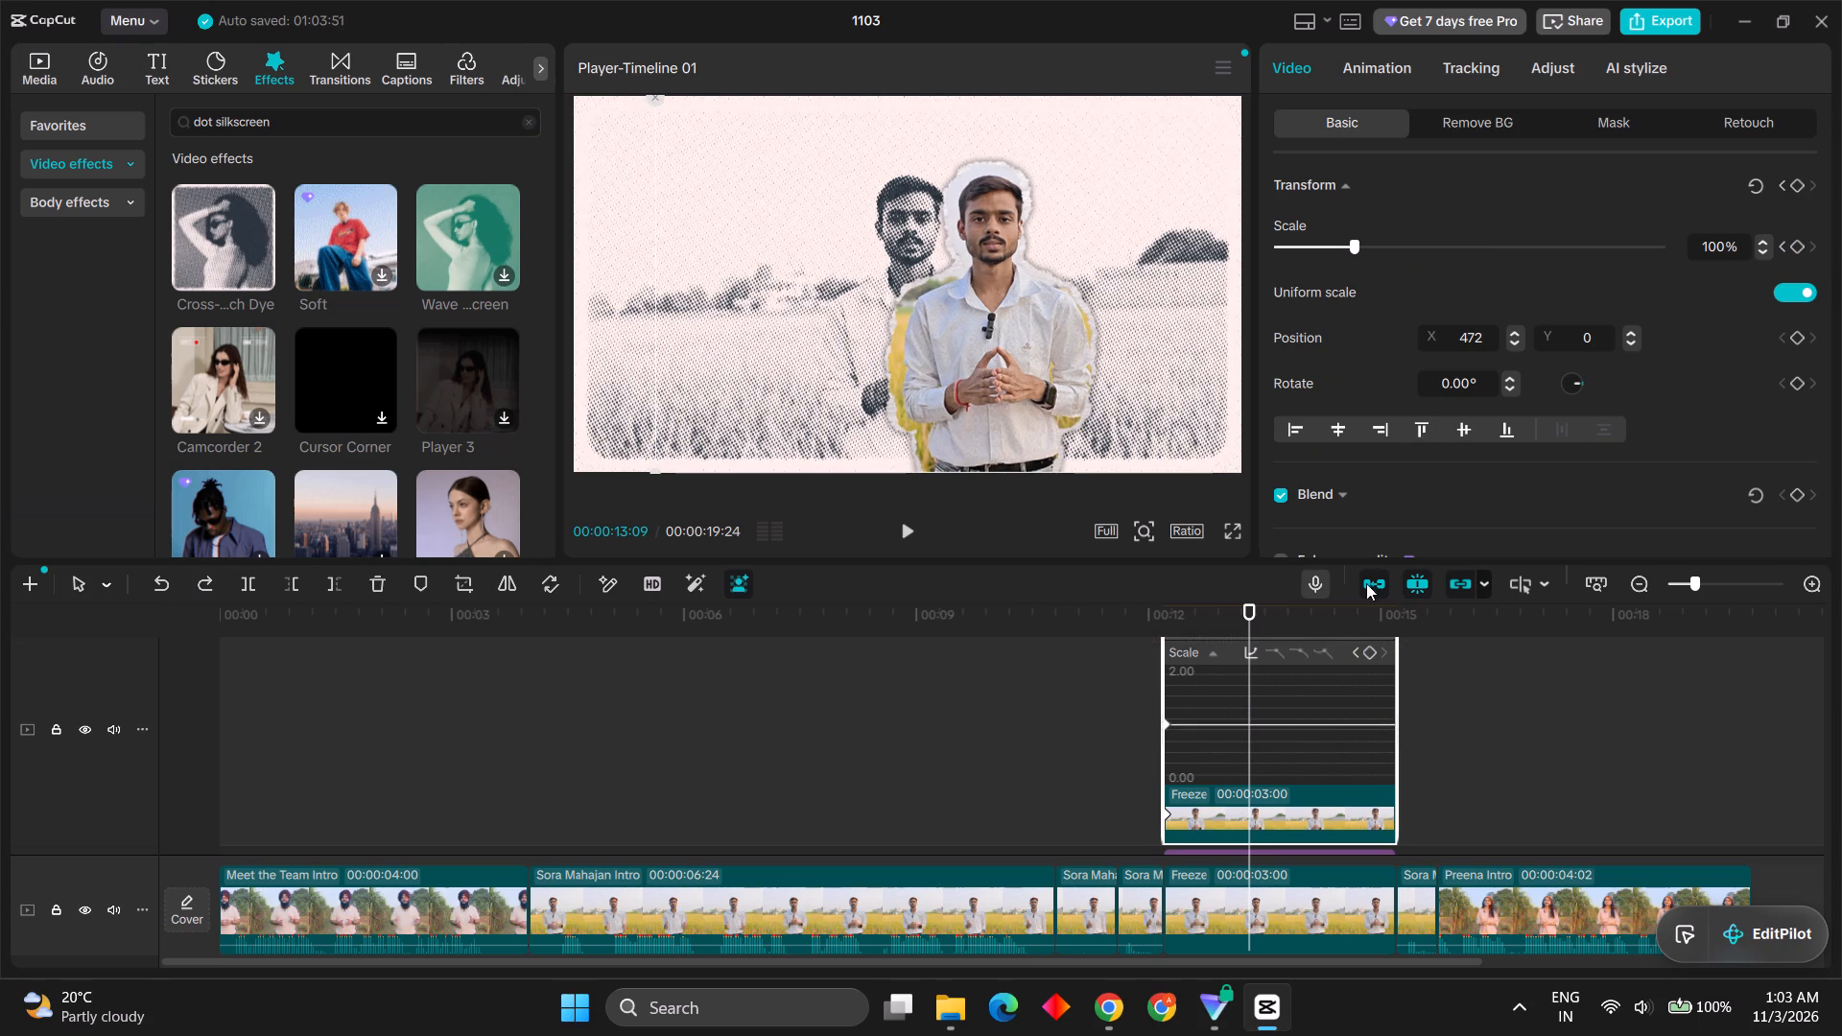
# Move the cutout back over the speaker in the dotted background, to X 0, Y 0.
pyautogui.moveTo(1038, 390); pyautogui.dragTo(1002, 390)
pyautogui.click(1002, 390)
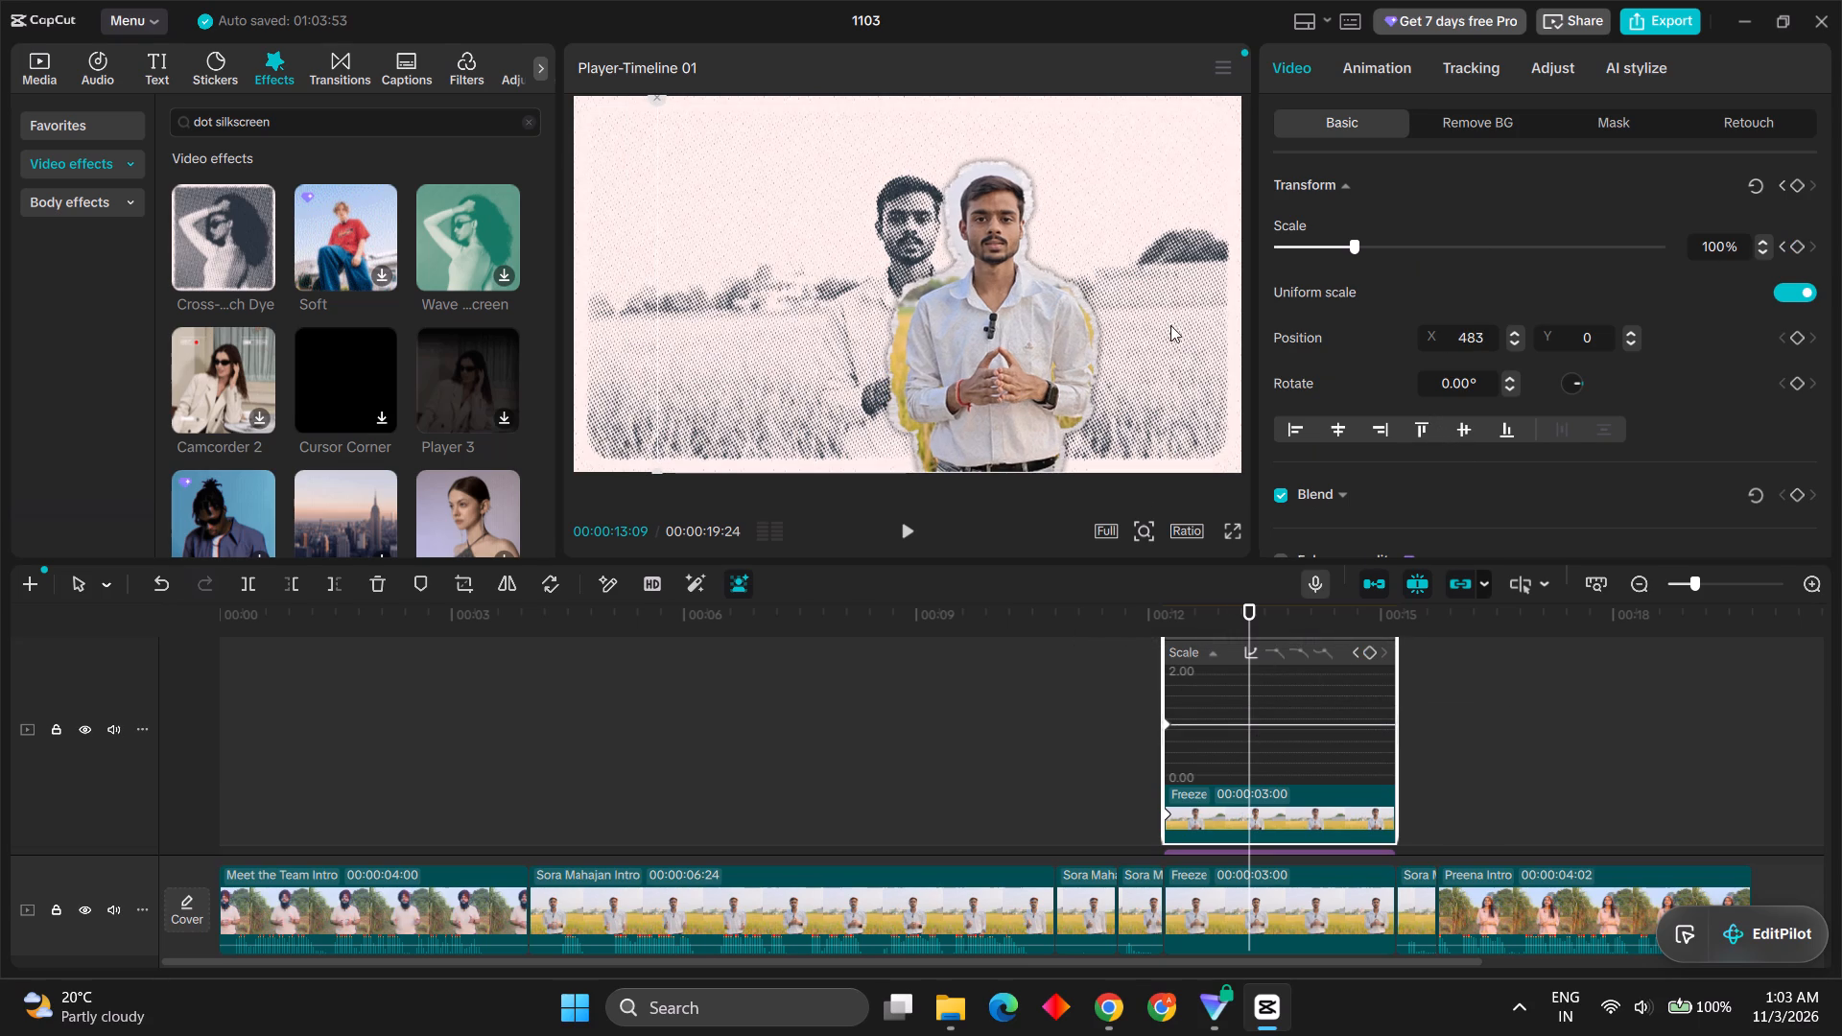
pyautogui.moveTo(1042, 300); pyautogui.dragTo(968, 304)
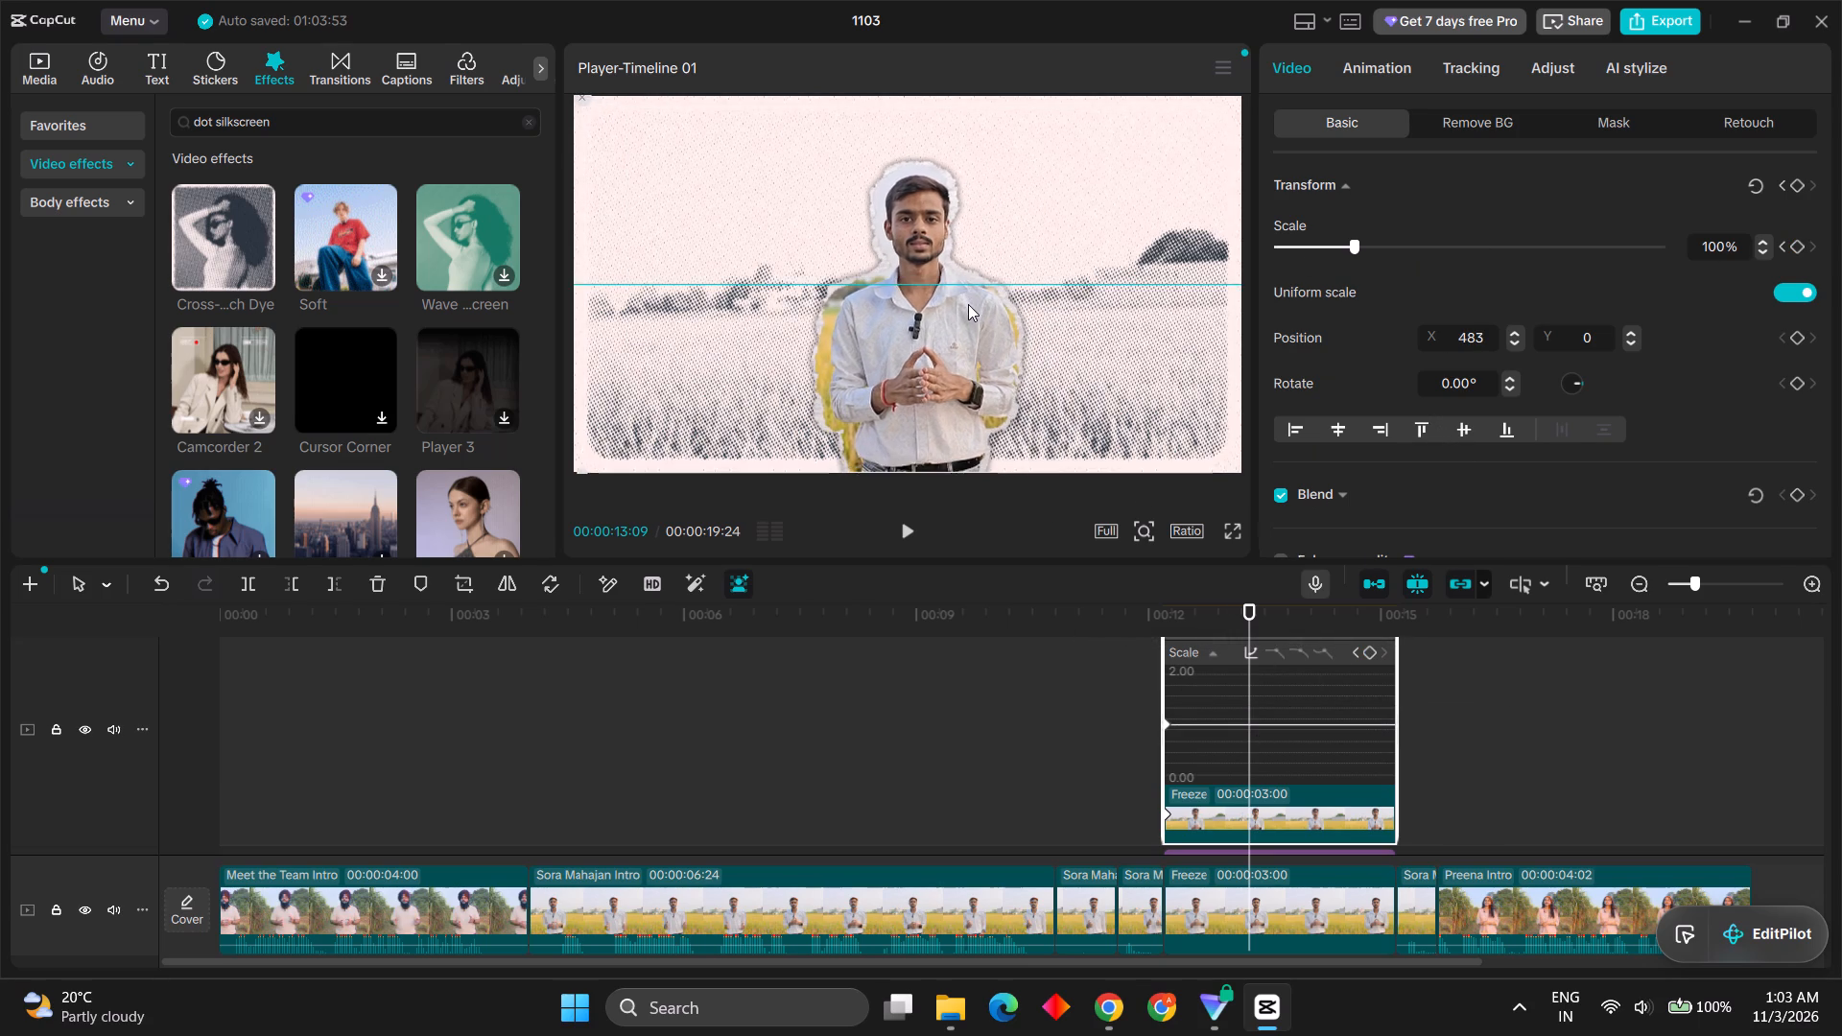
pyautogui.moveTo(968, 304); pyautogui.dragTo(967, 304)
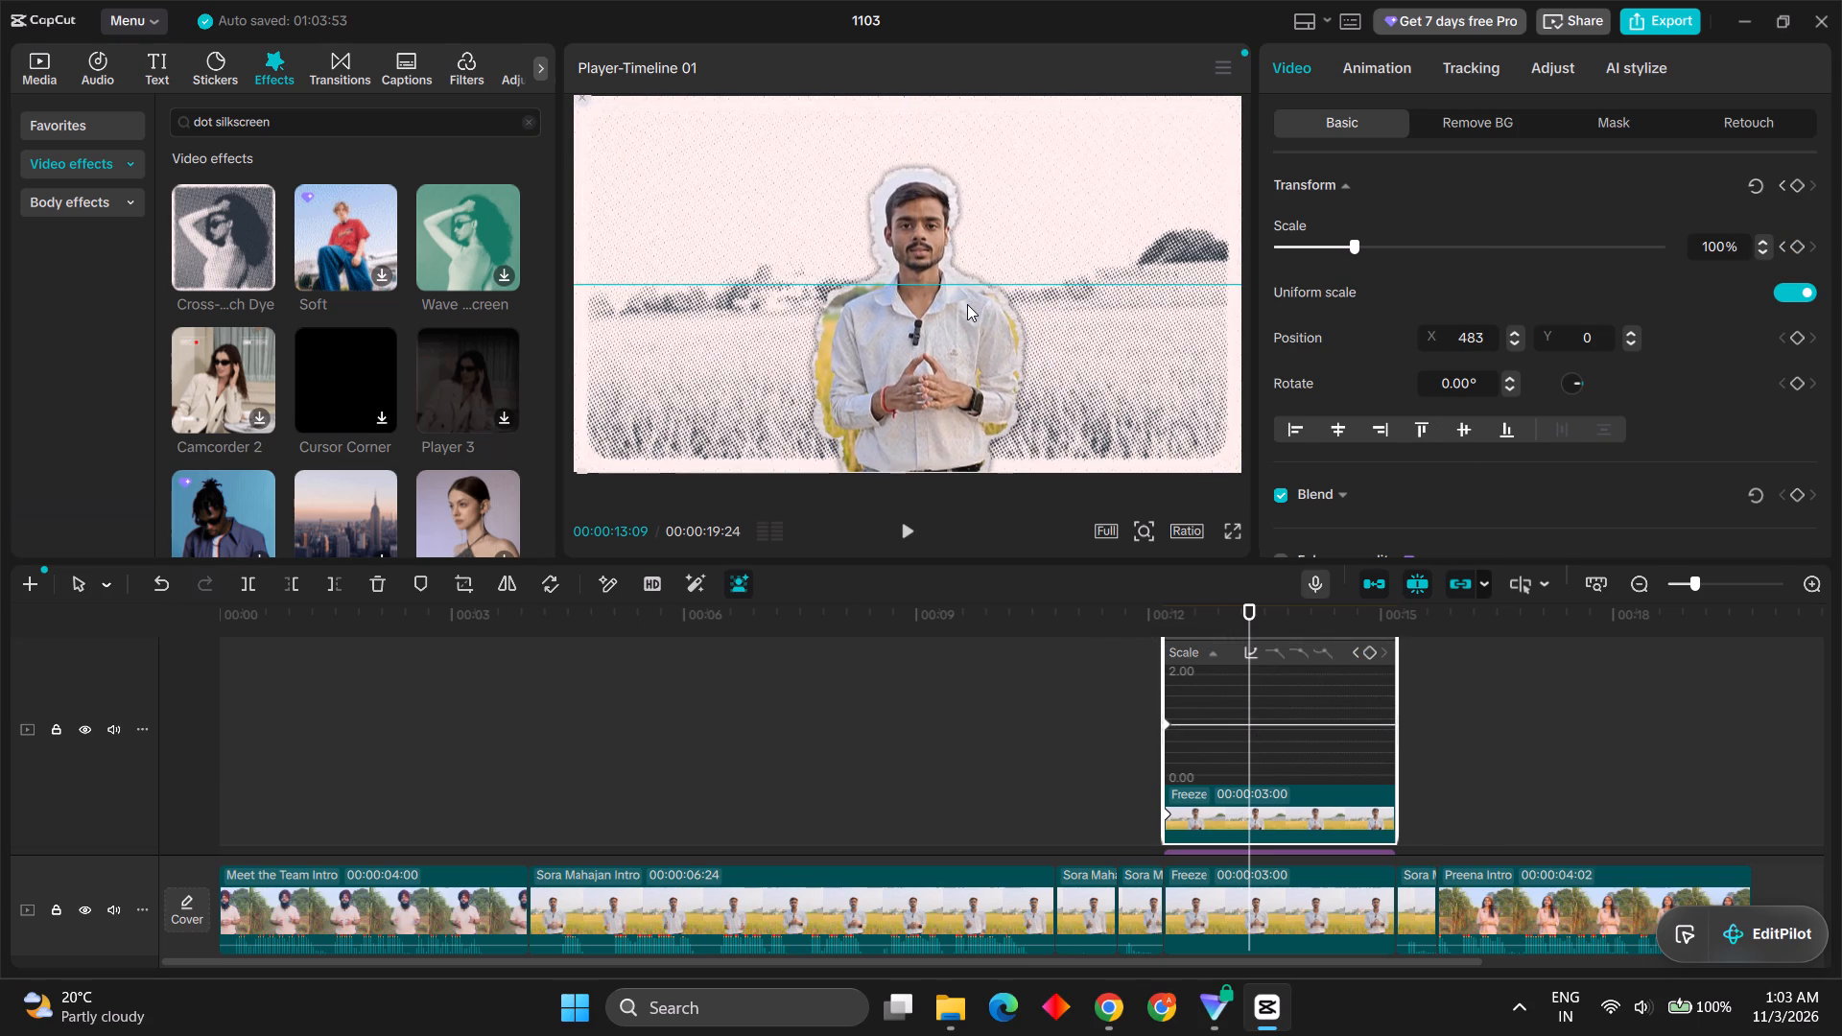
pyautogui.moveTo(967, 304); pyautogui.dragTo(961, 310)
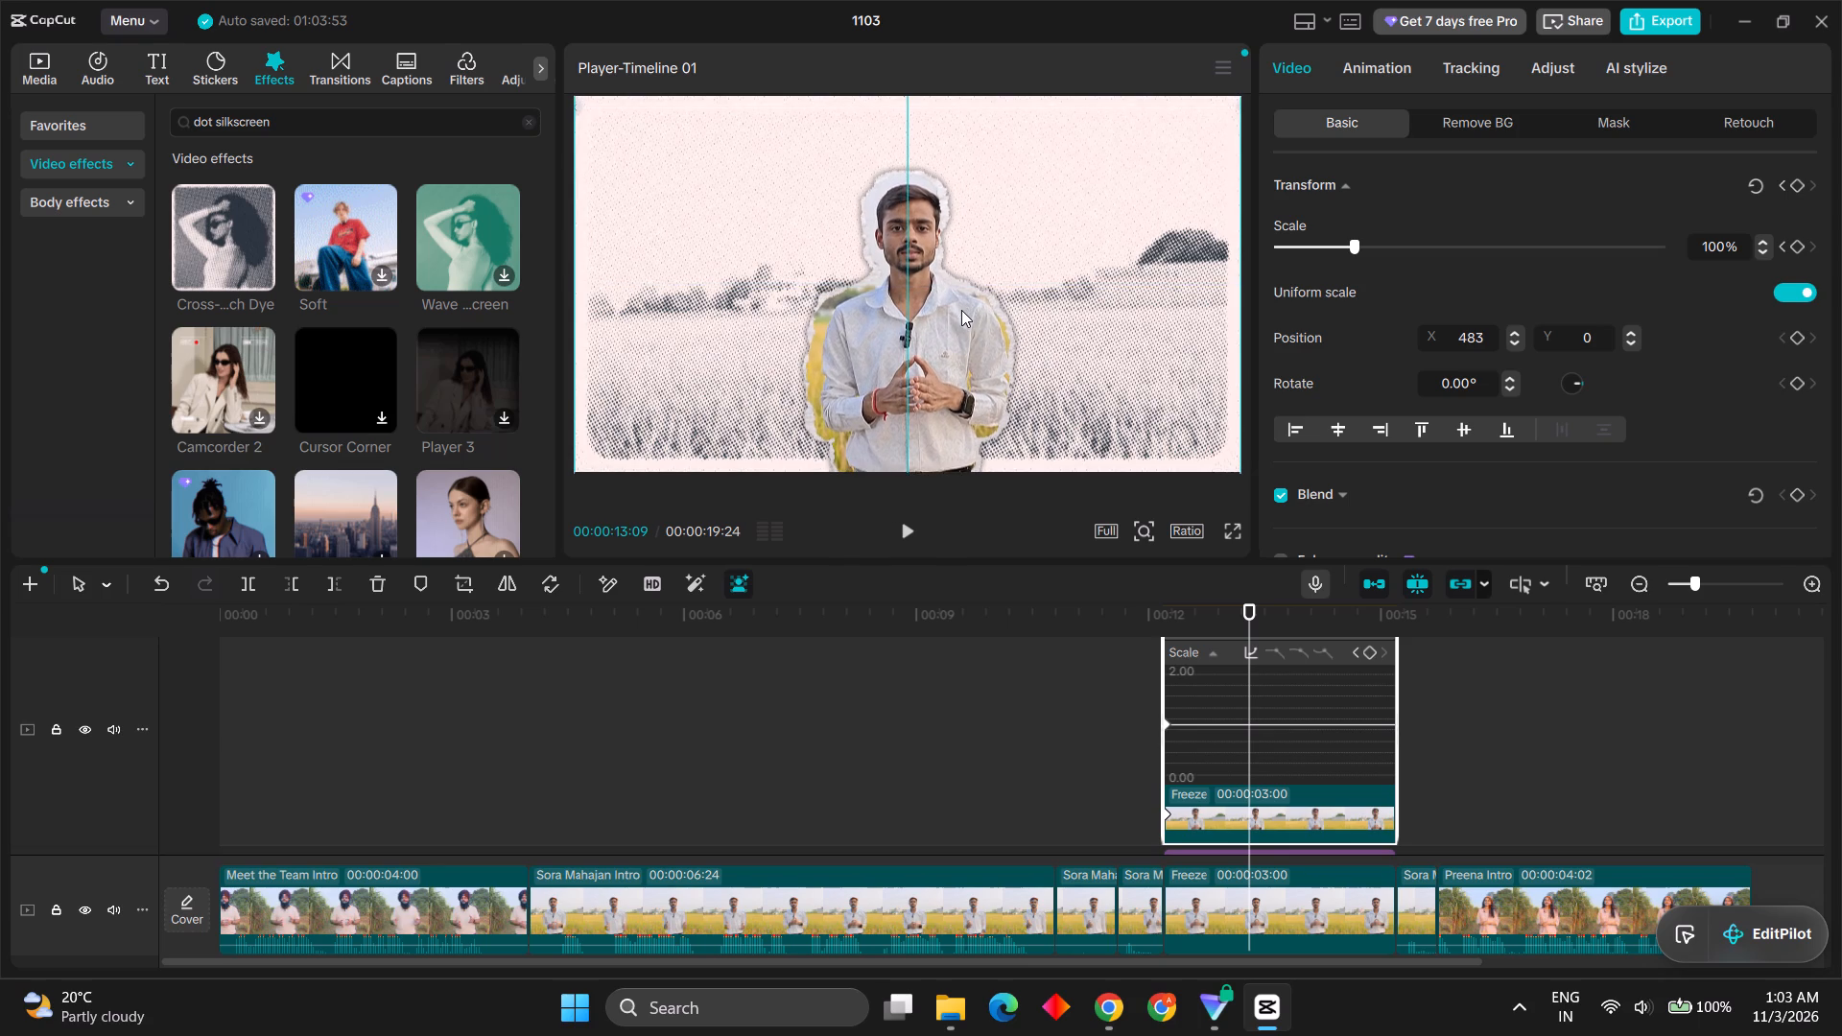
pyautogui.moveTo(961, 310); pyautogui.dragTo(958, 299)
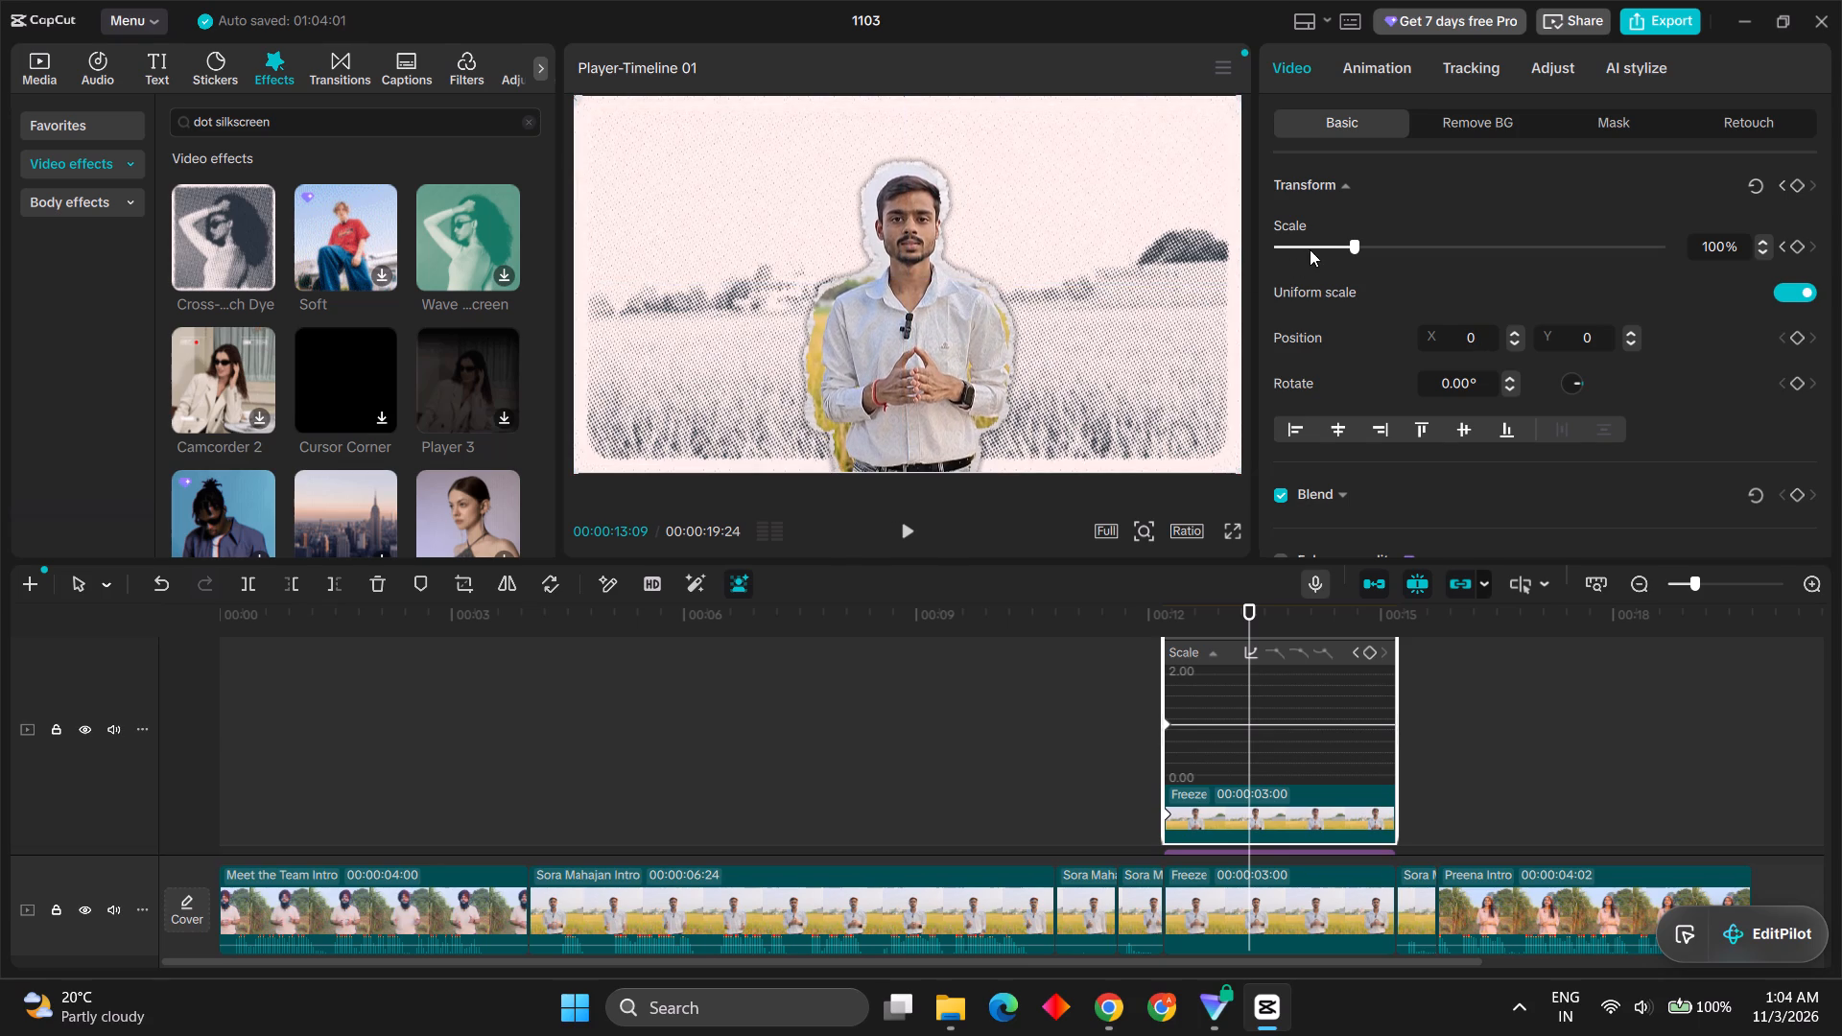
# Keyframe the cutout's scale at 131% at 00:00:13:09.
pyautogui.moveTo(1334, 247); pyautogui.dragTo(1378, 246)
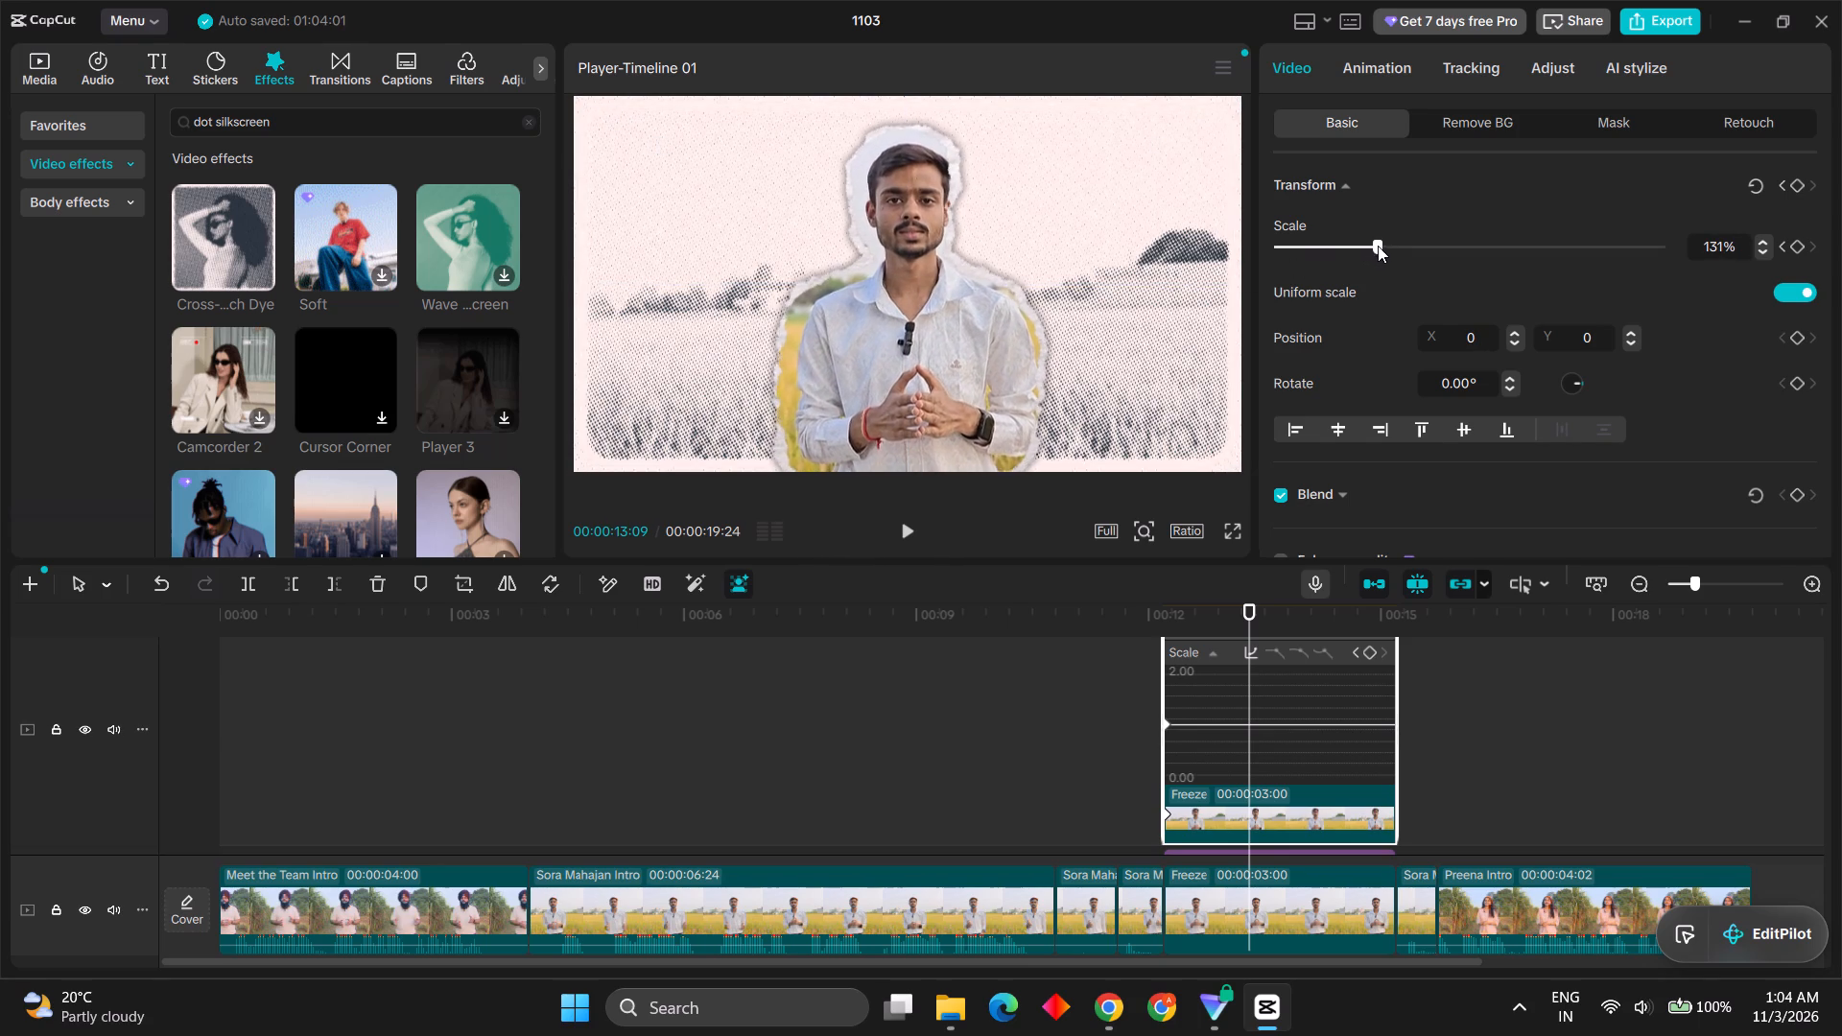
pyautogui.moveTo(1378, 246); pyautogui.dragTo(1378, 247)
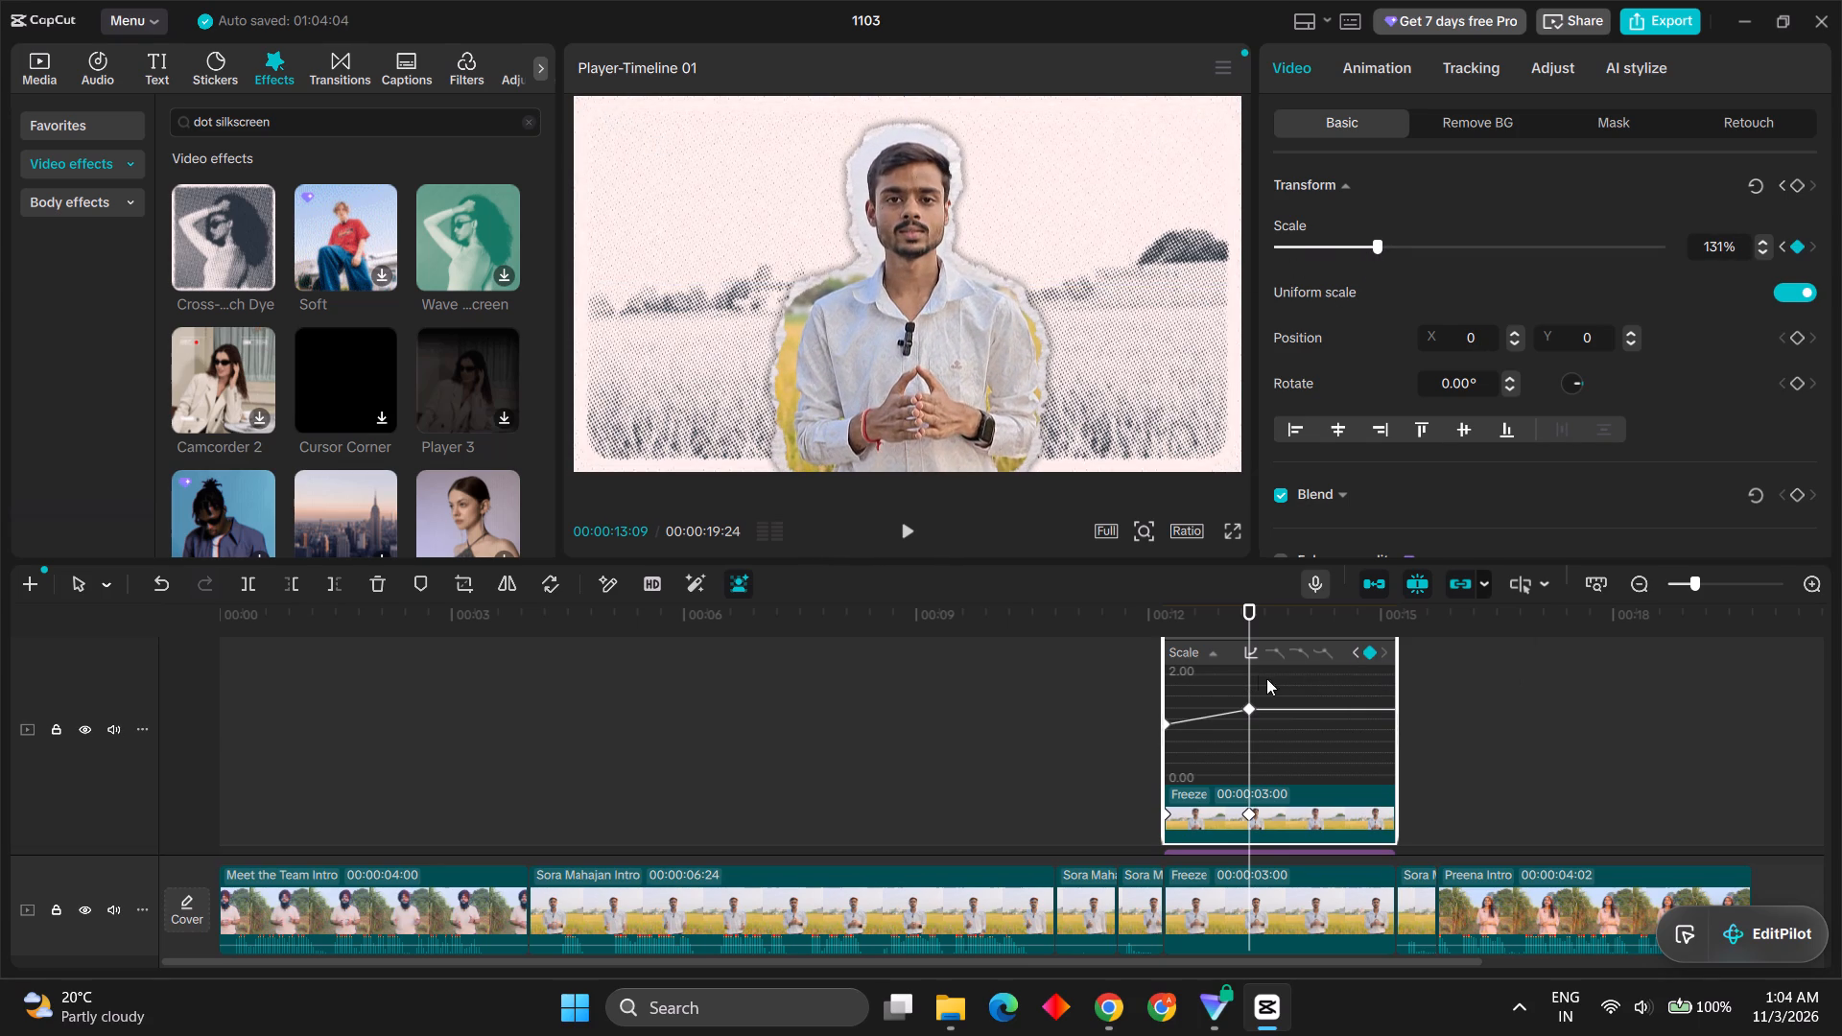
# Play the cutout's scale animation from just before the freeze clip.
pyautogui.moveTo(1218, 624); pyautogui.dragTo(1113, 628)
pyautogui.press('space')
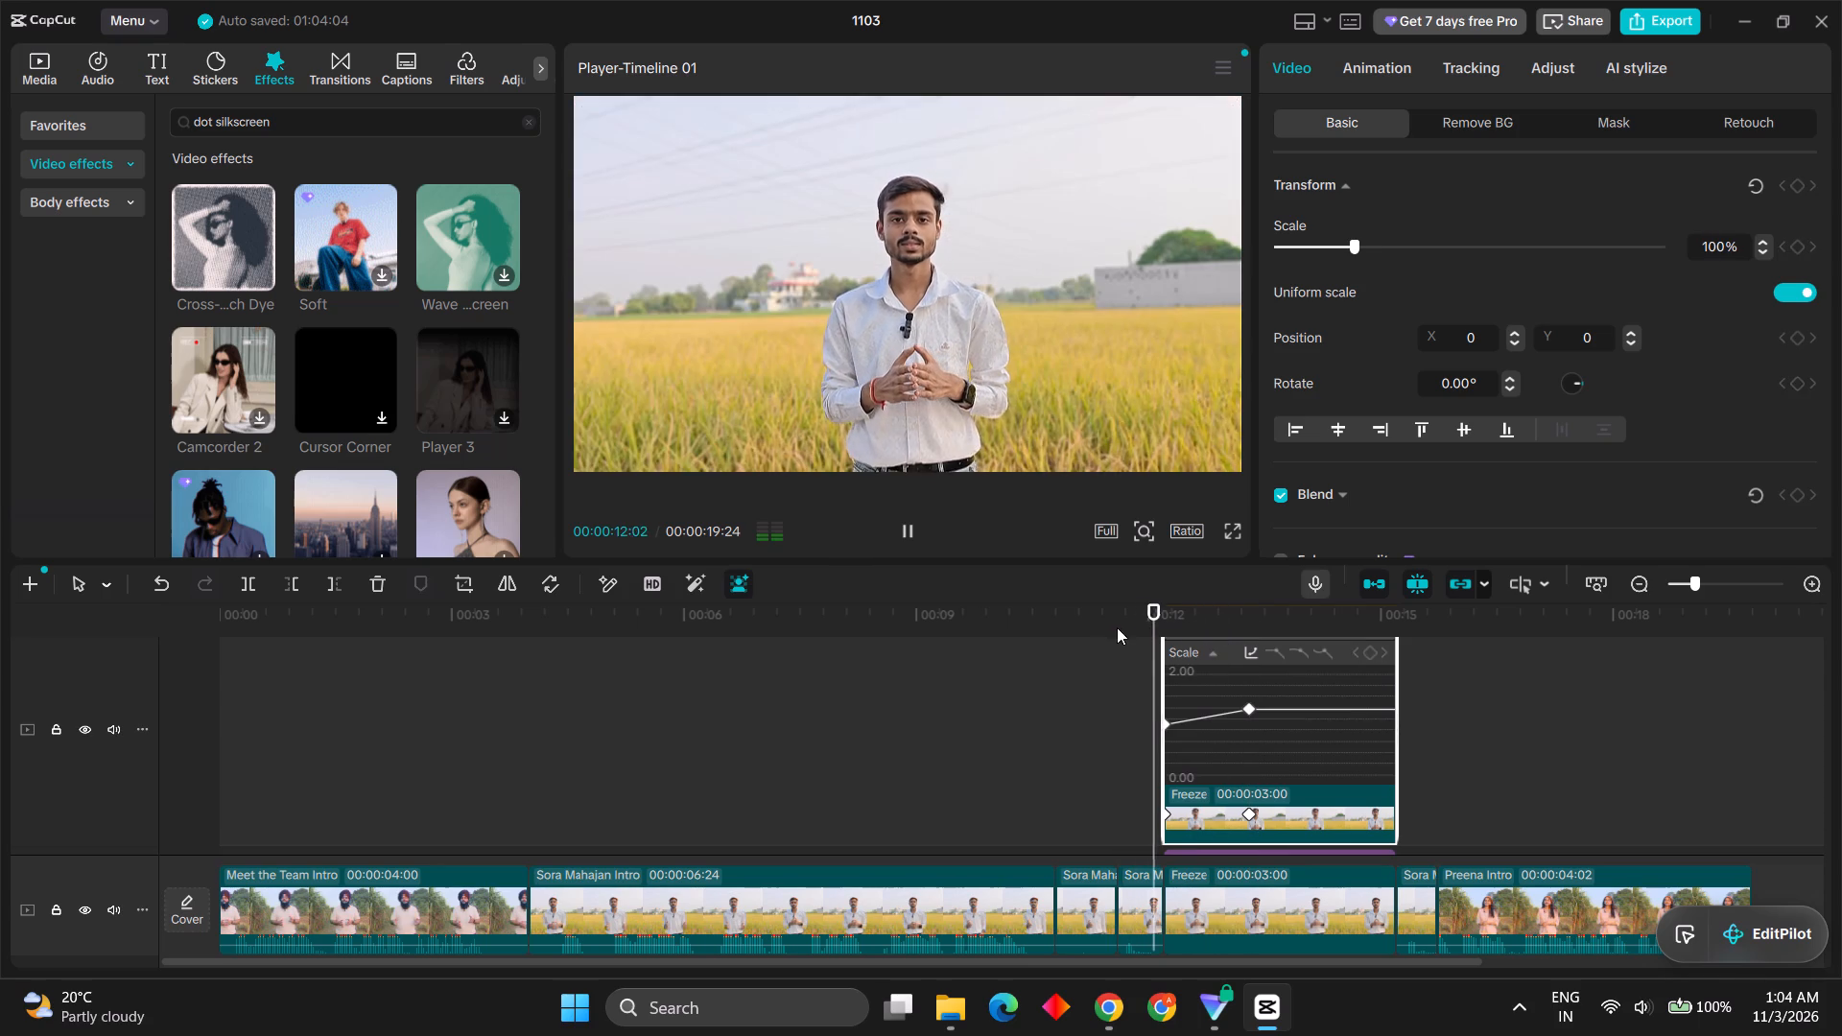
pyautogui.press('space')
pyautogui.press('space')
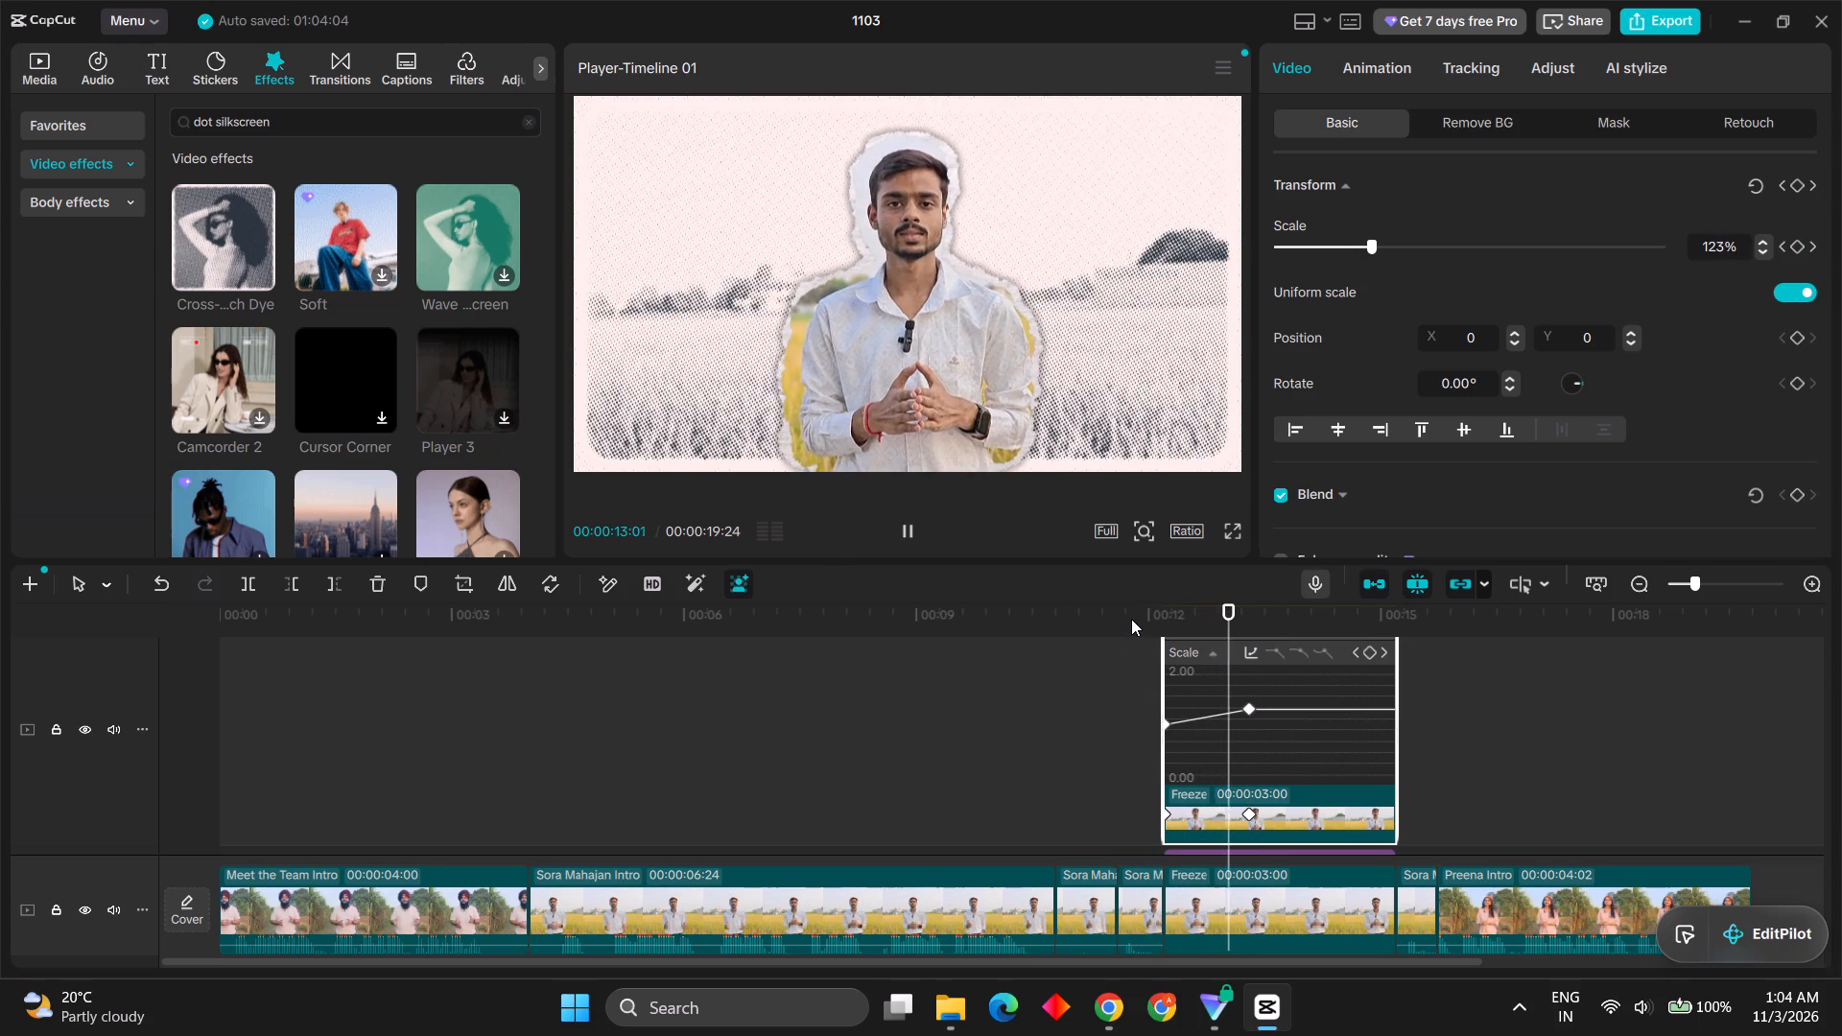
pyautogui.press('space')
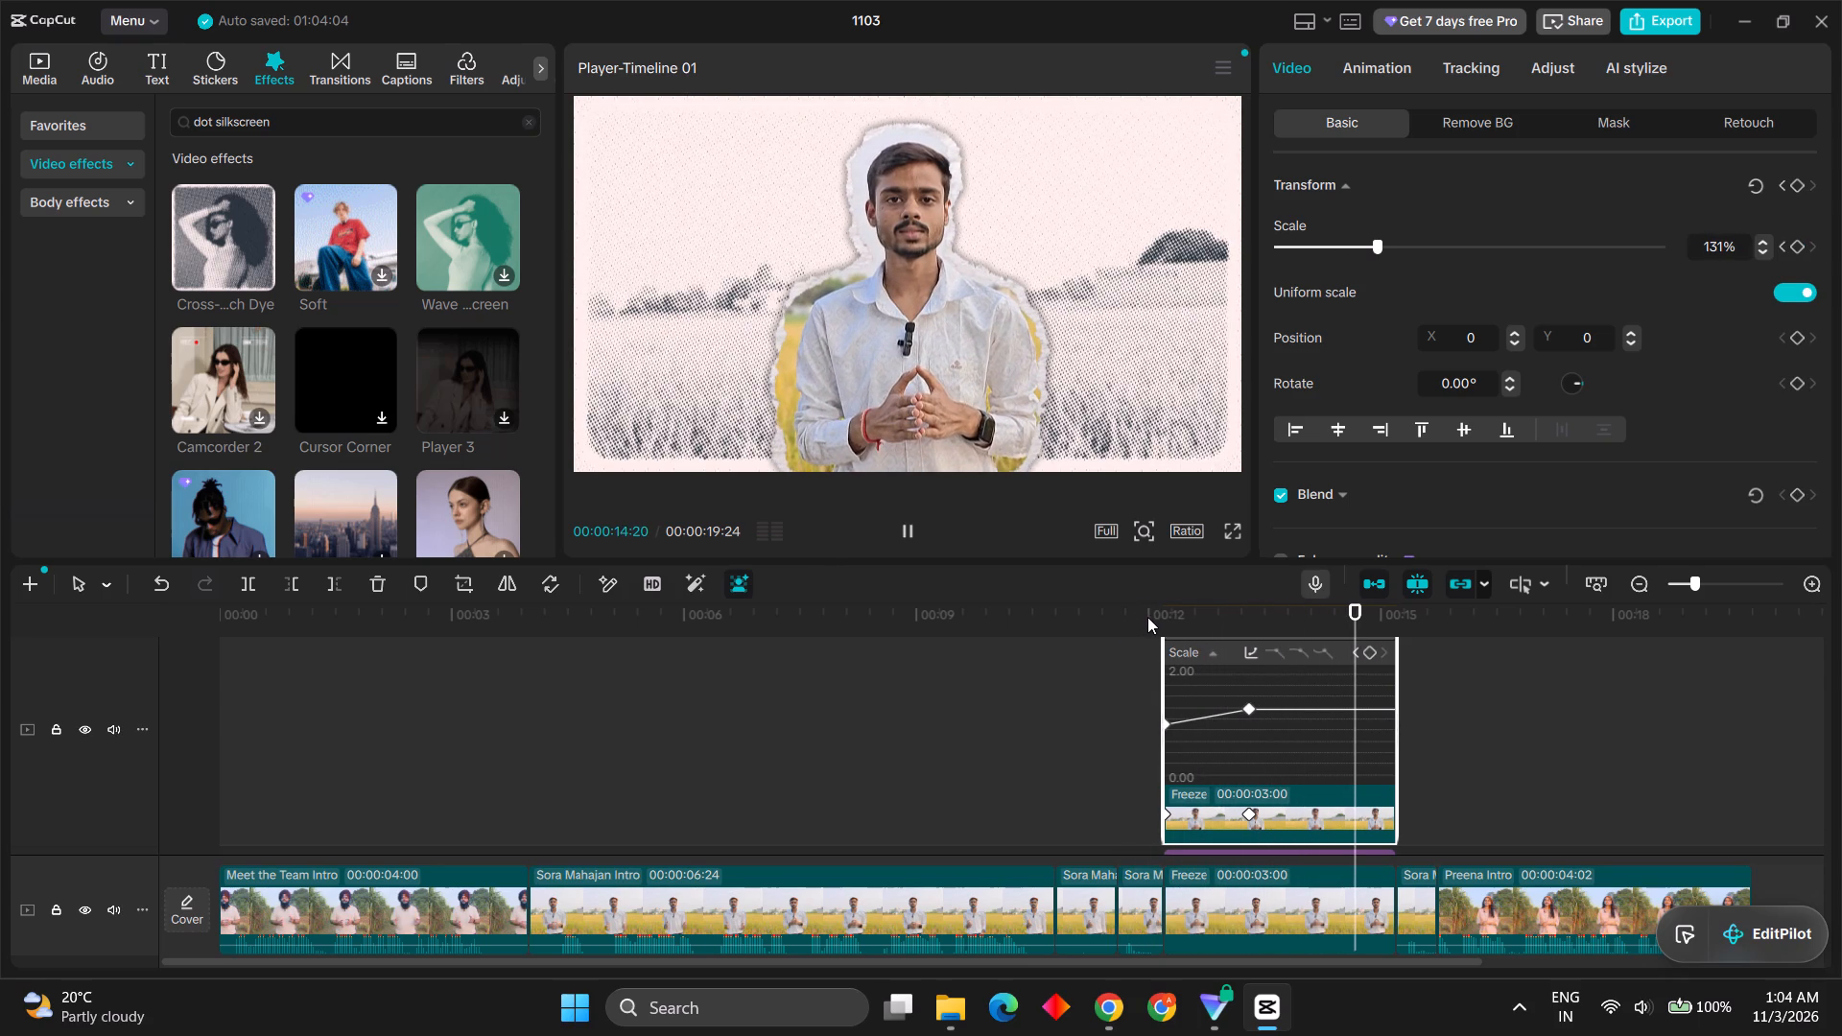
# Play the video on from the freeze clip through the Preena Intro clip to near its end.
pyautogui.press('space')
pyautogui.press('space')
pyautogui.press('space')
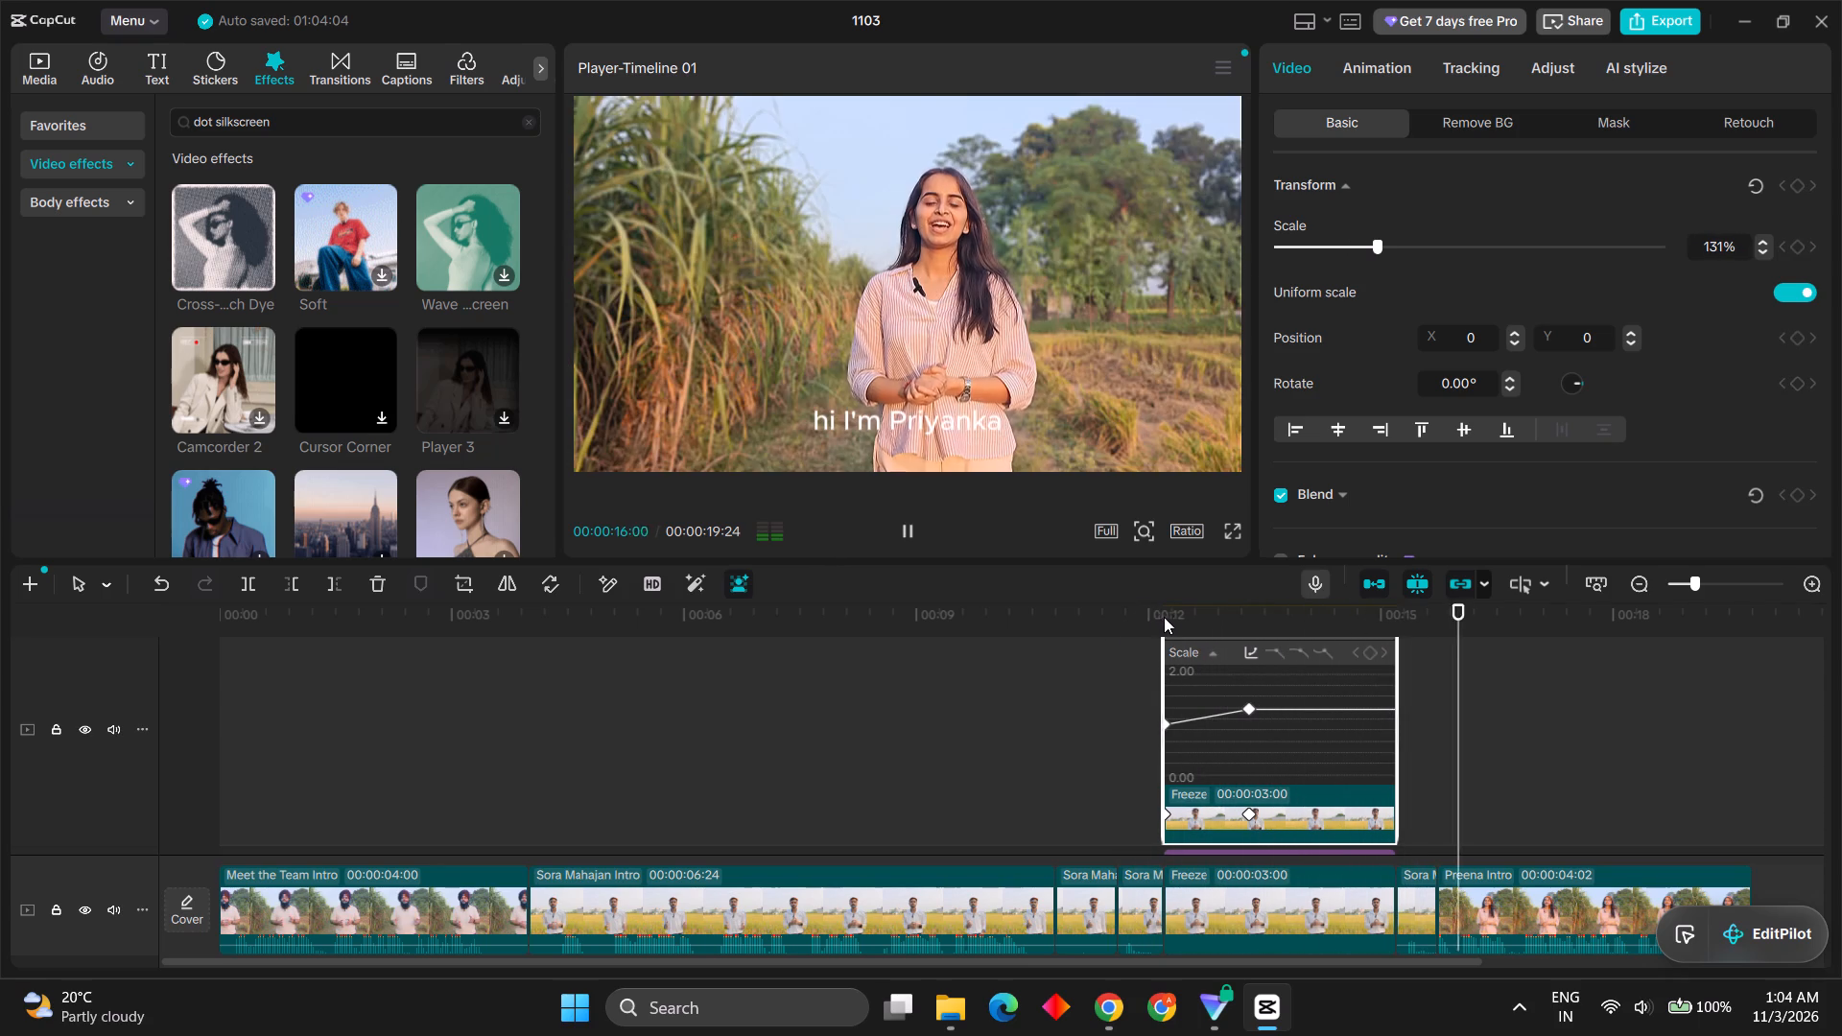
pyautogui.hscroll(-1, 1236, 604)
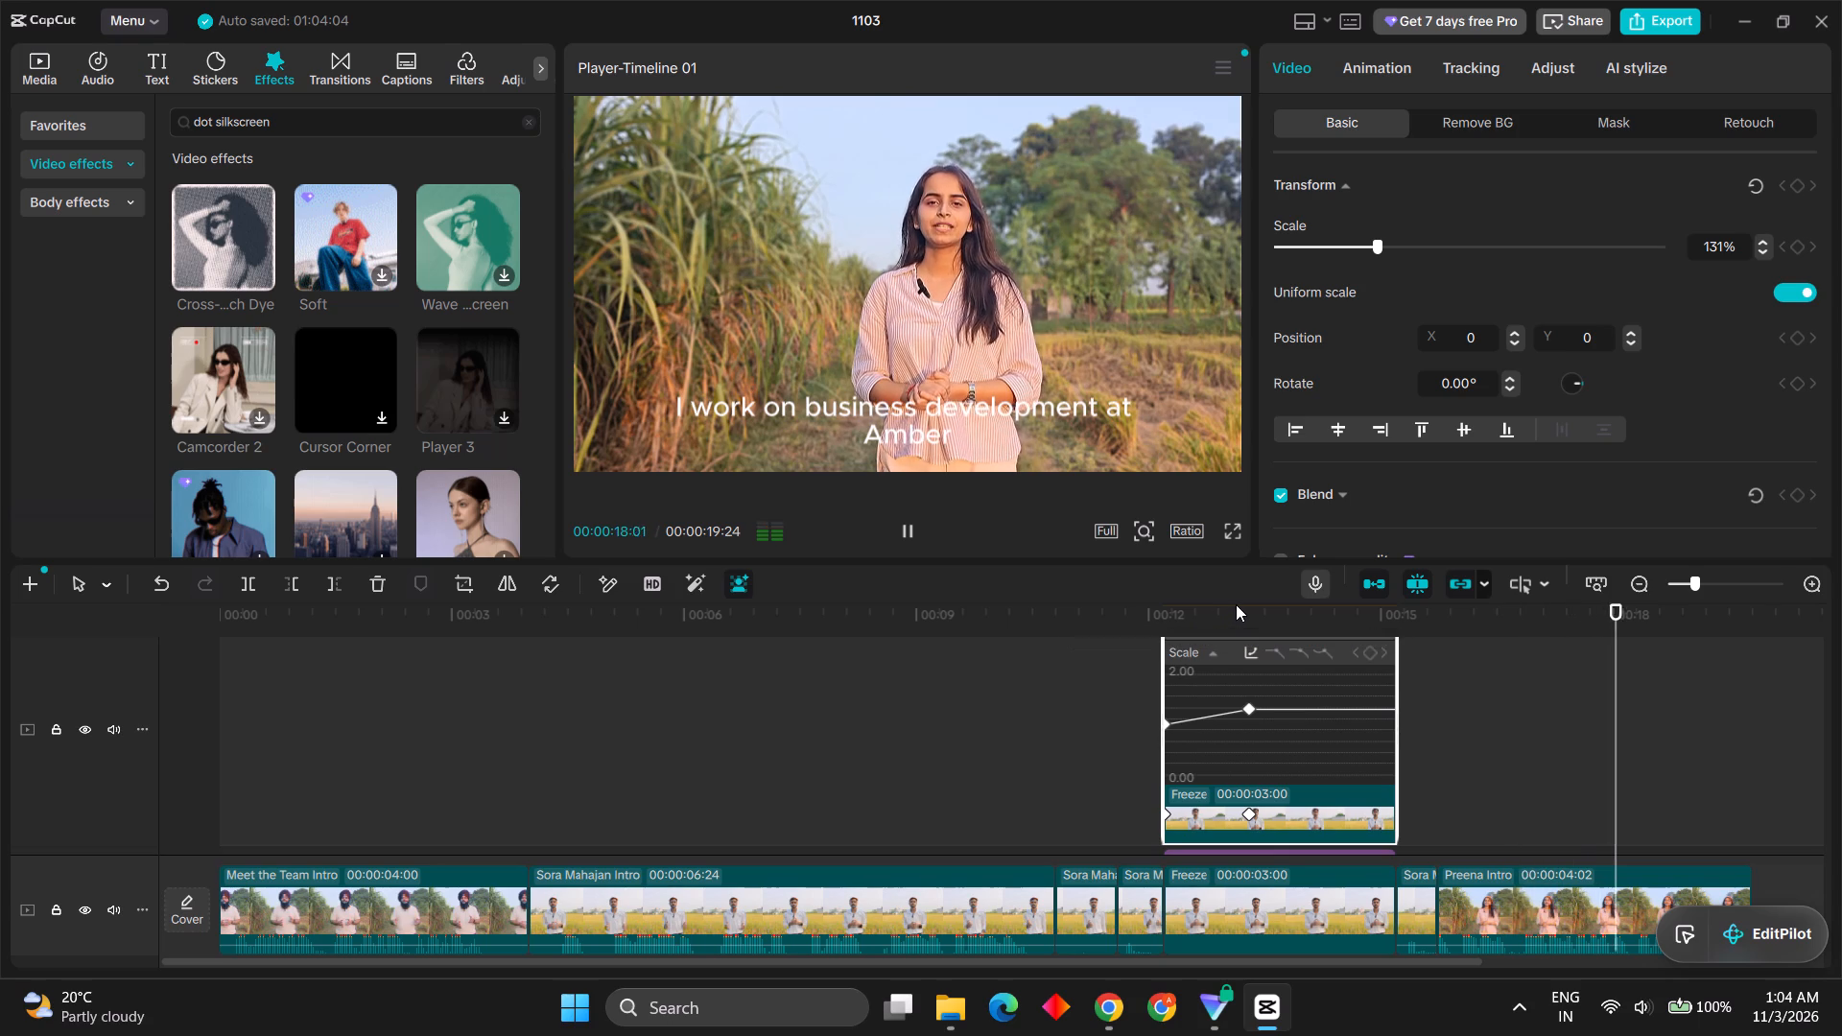
pyautogui.hscroll(-1, 1236, 604)
pyautogui.hscroll(-1, 1510, 673)
pyautogui.keyDown('ctrl'); pyautogui.scroll(-3, 1513, 673); pyautogui.keyUp('ctrl')
pyautogui.press('space')
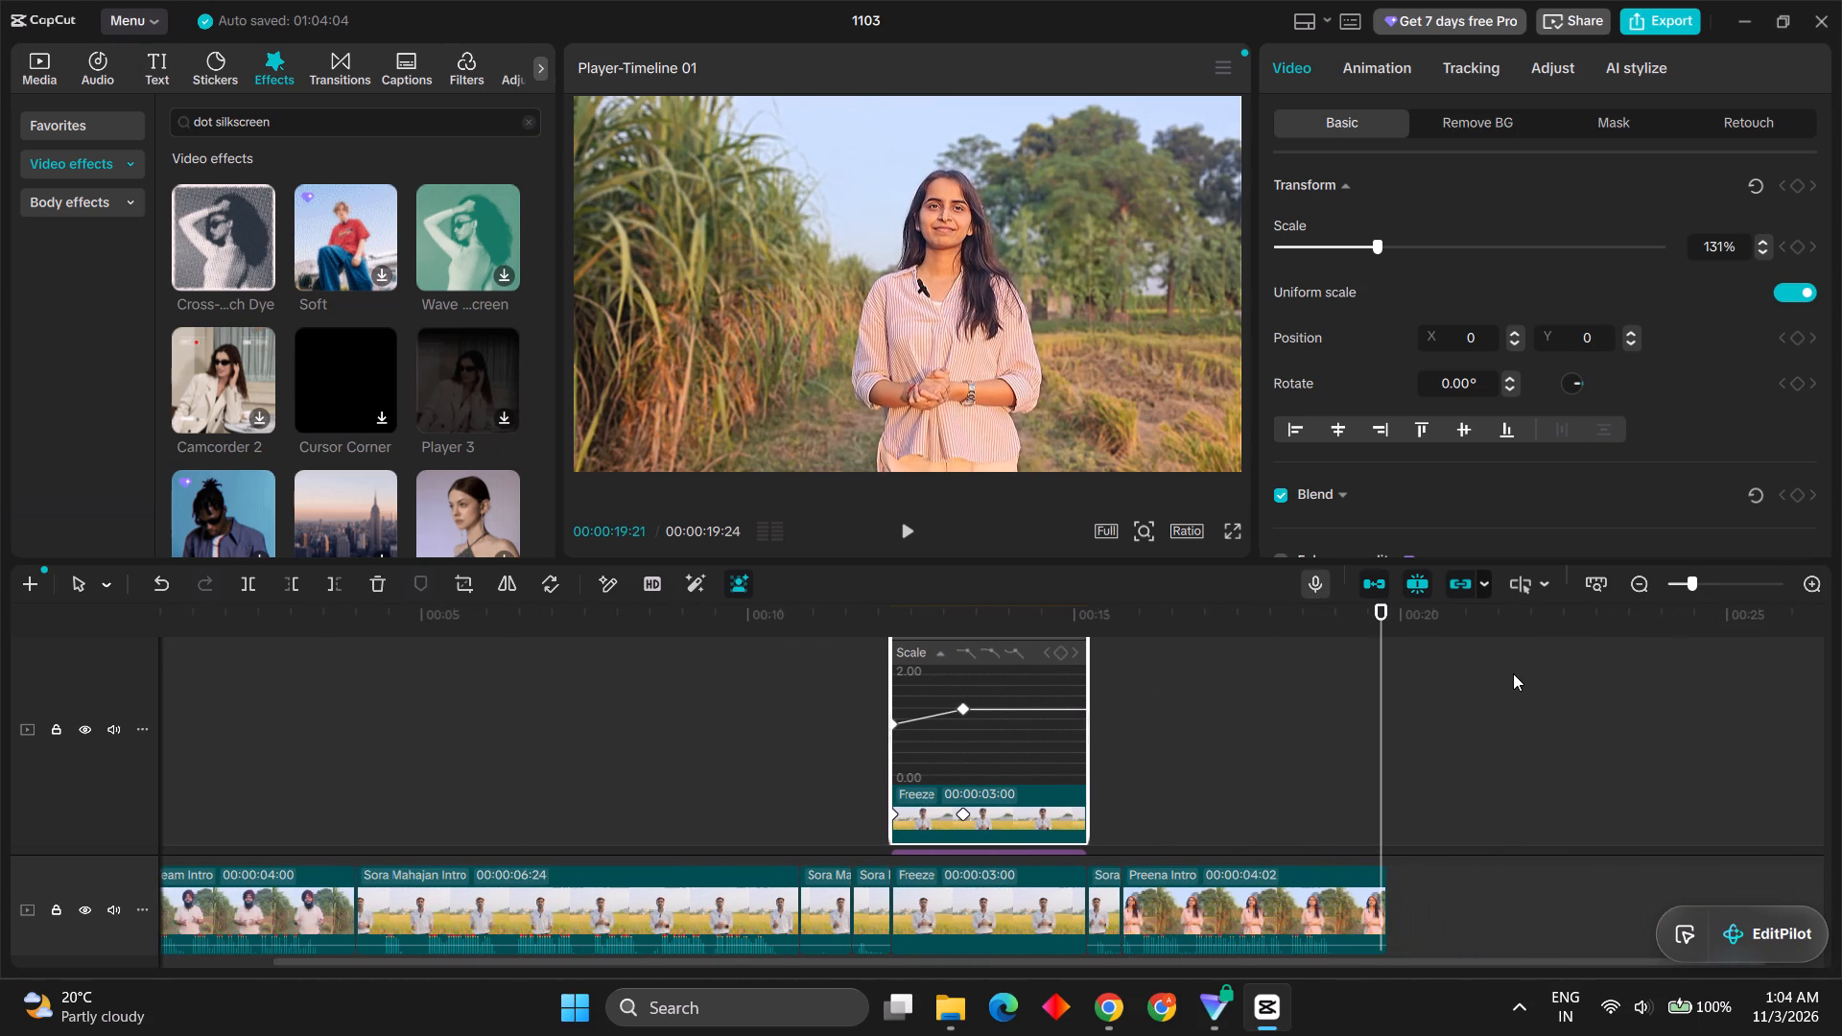
# Split the Preena Intro clip at 00:00:19:07, near its end.
pyautogui.click(1344, 638)
pyautogui.moveTo(1344, 626); pyautogui.dragTo(1353, 622)
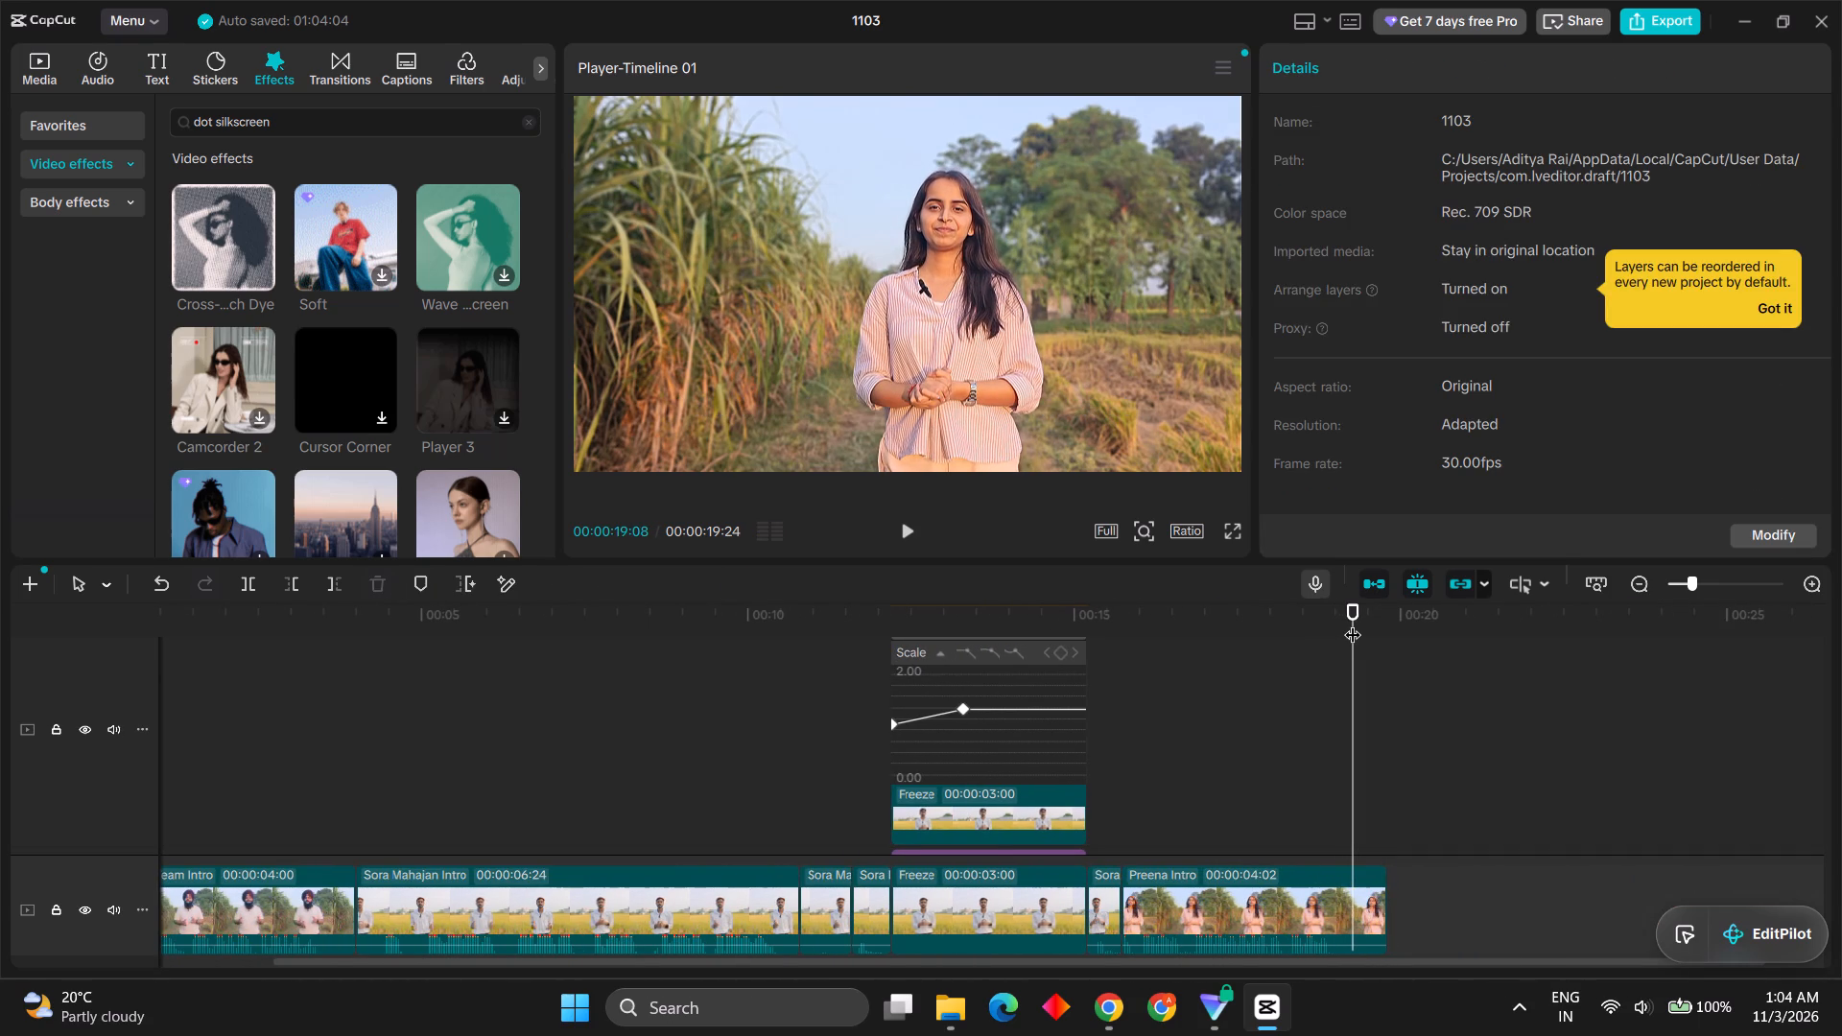
pyautogui.scroll(-6, 1353, 623)
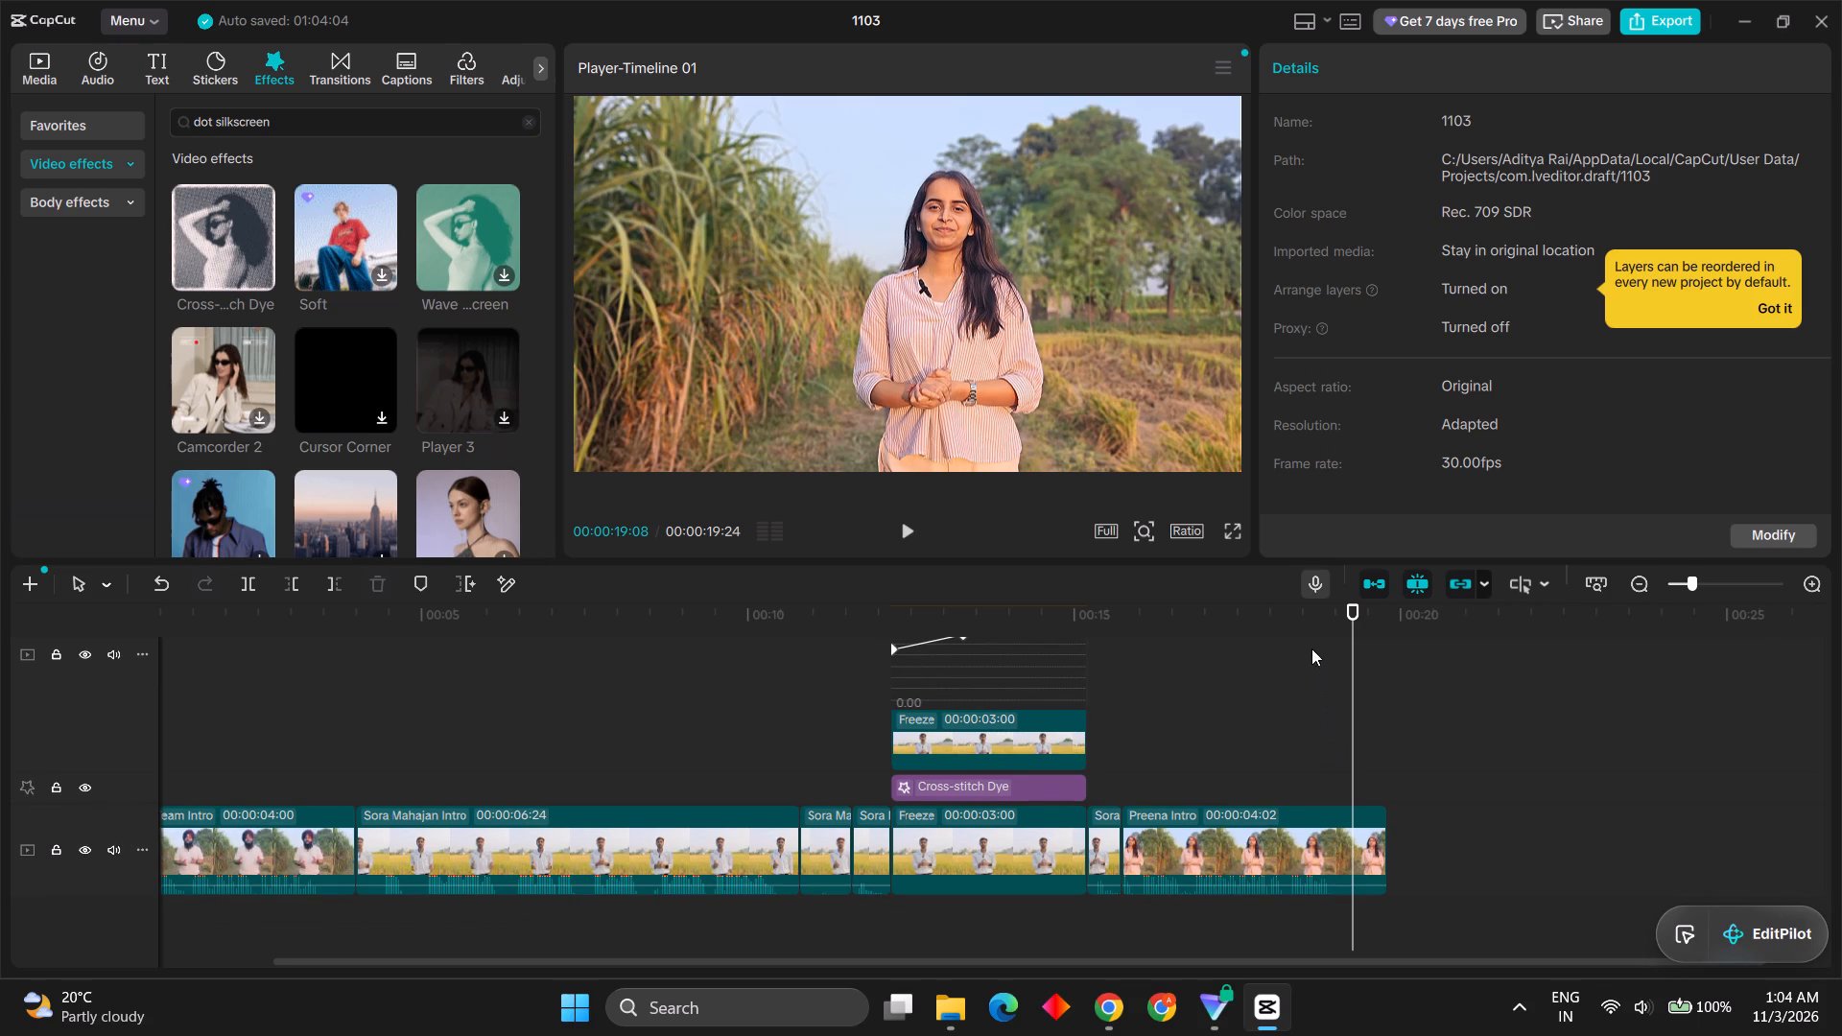
pyautogui.click(1309, 641)
pyautogui.click(1305, 632)
pyautogui.press('space')
pyautogui.press('space')
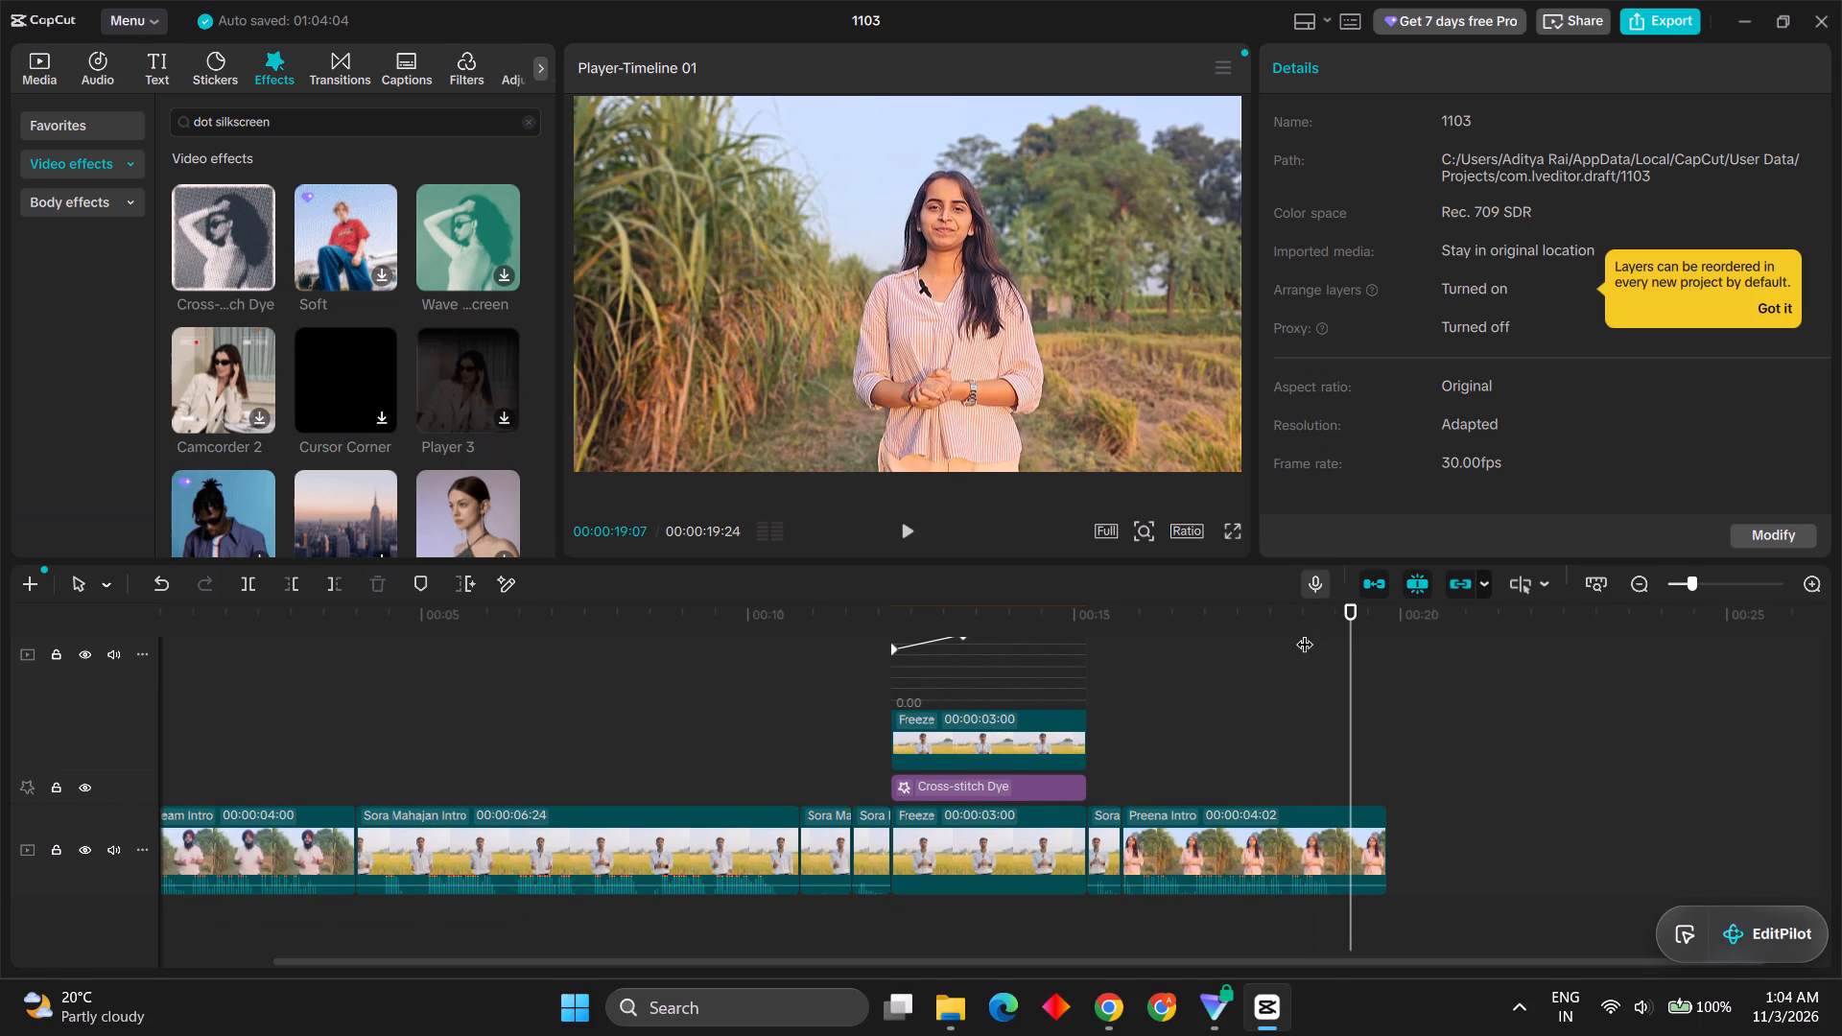
pyautogui.click(1300, 812)
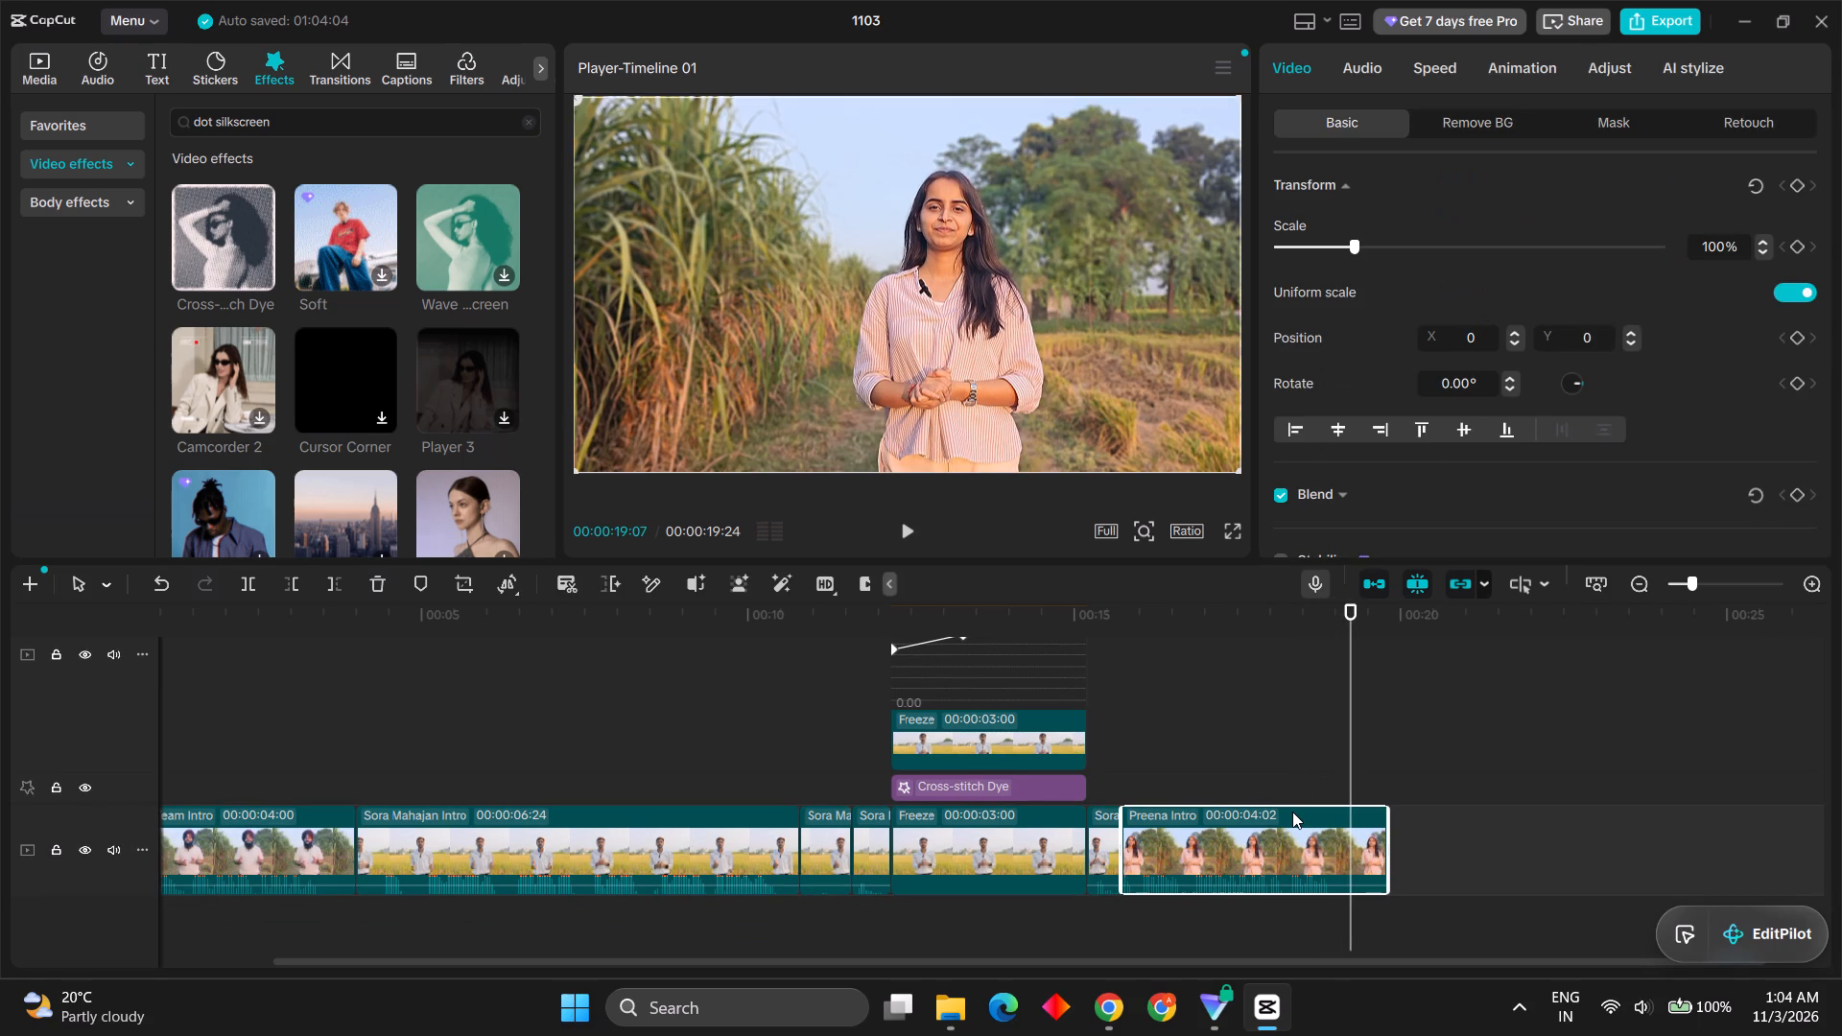
pyautogui.click(255, 584)
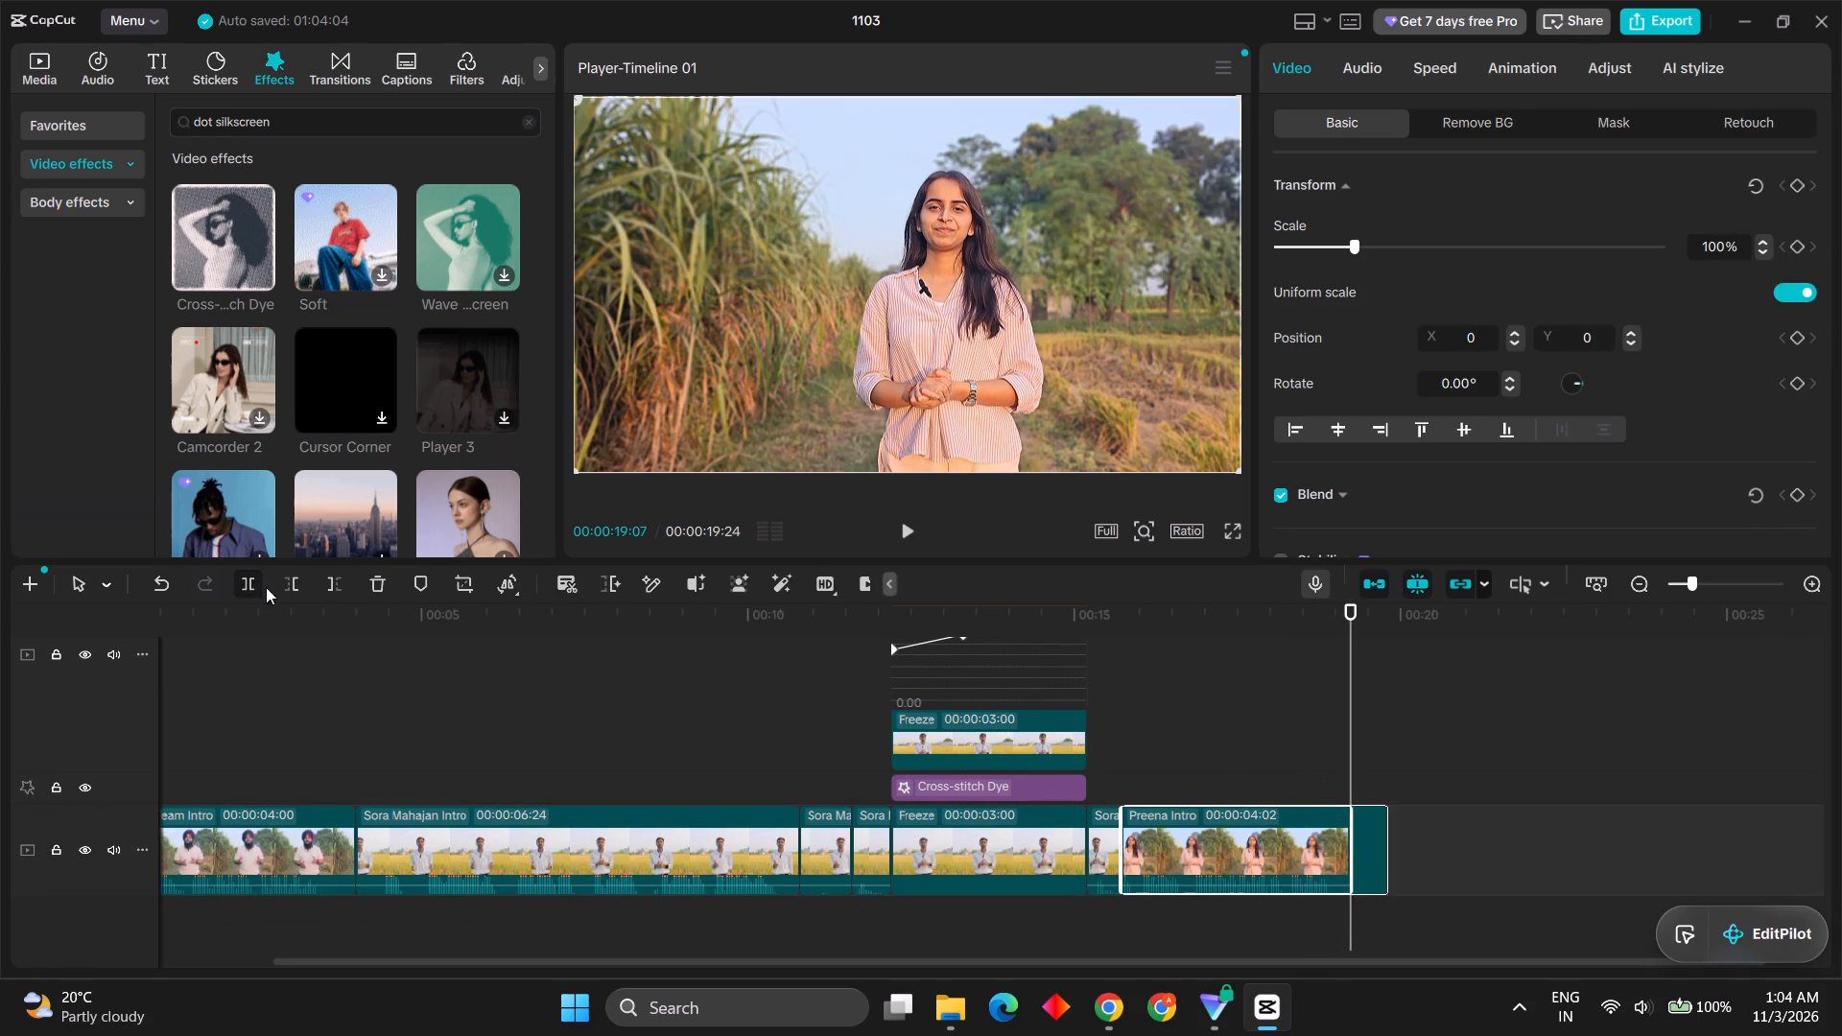
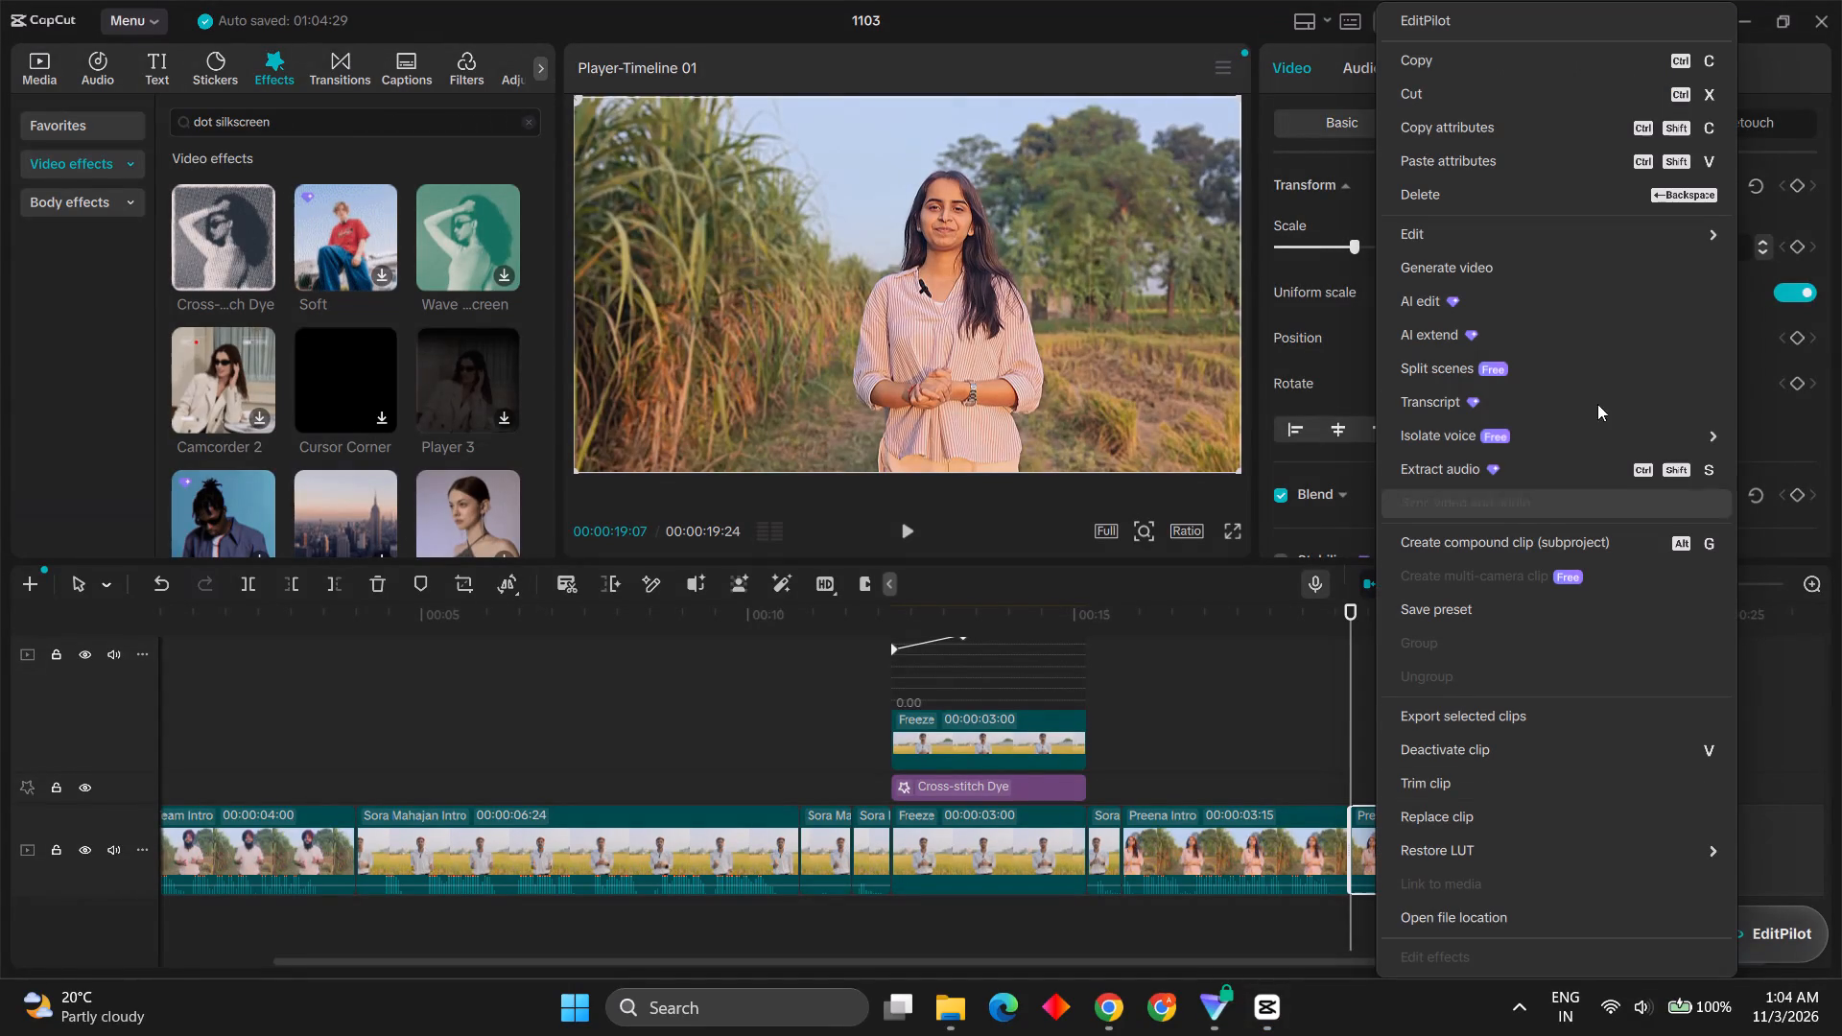
# Insert a freeze frame at 00:00:19:07, between the two parts of the Preena Intro clip.
pyautogui.click(1354, 245)
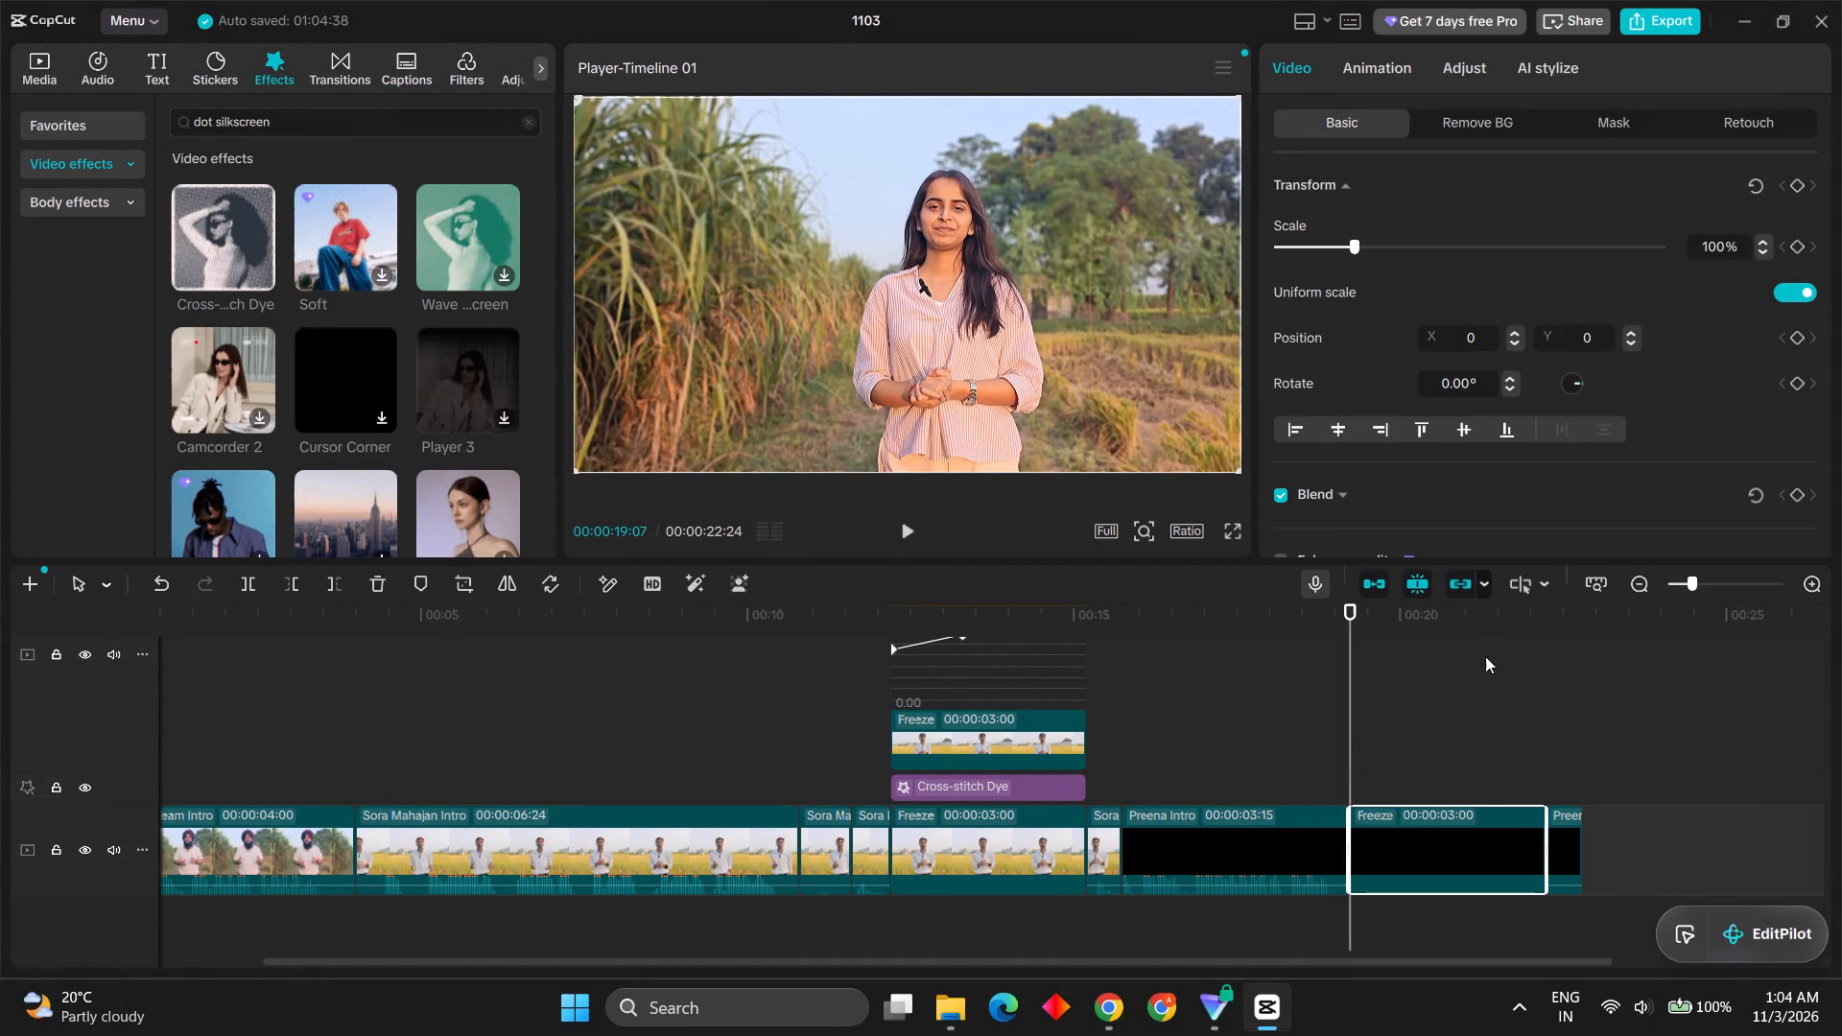
# Duplicate the third speaker's freeze clip onto the track directly above it at 00:00:19:07.
pyautogui.rightClick(1465, 814)
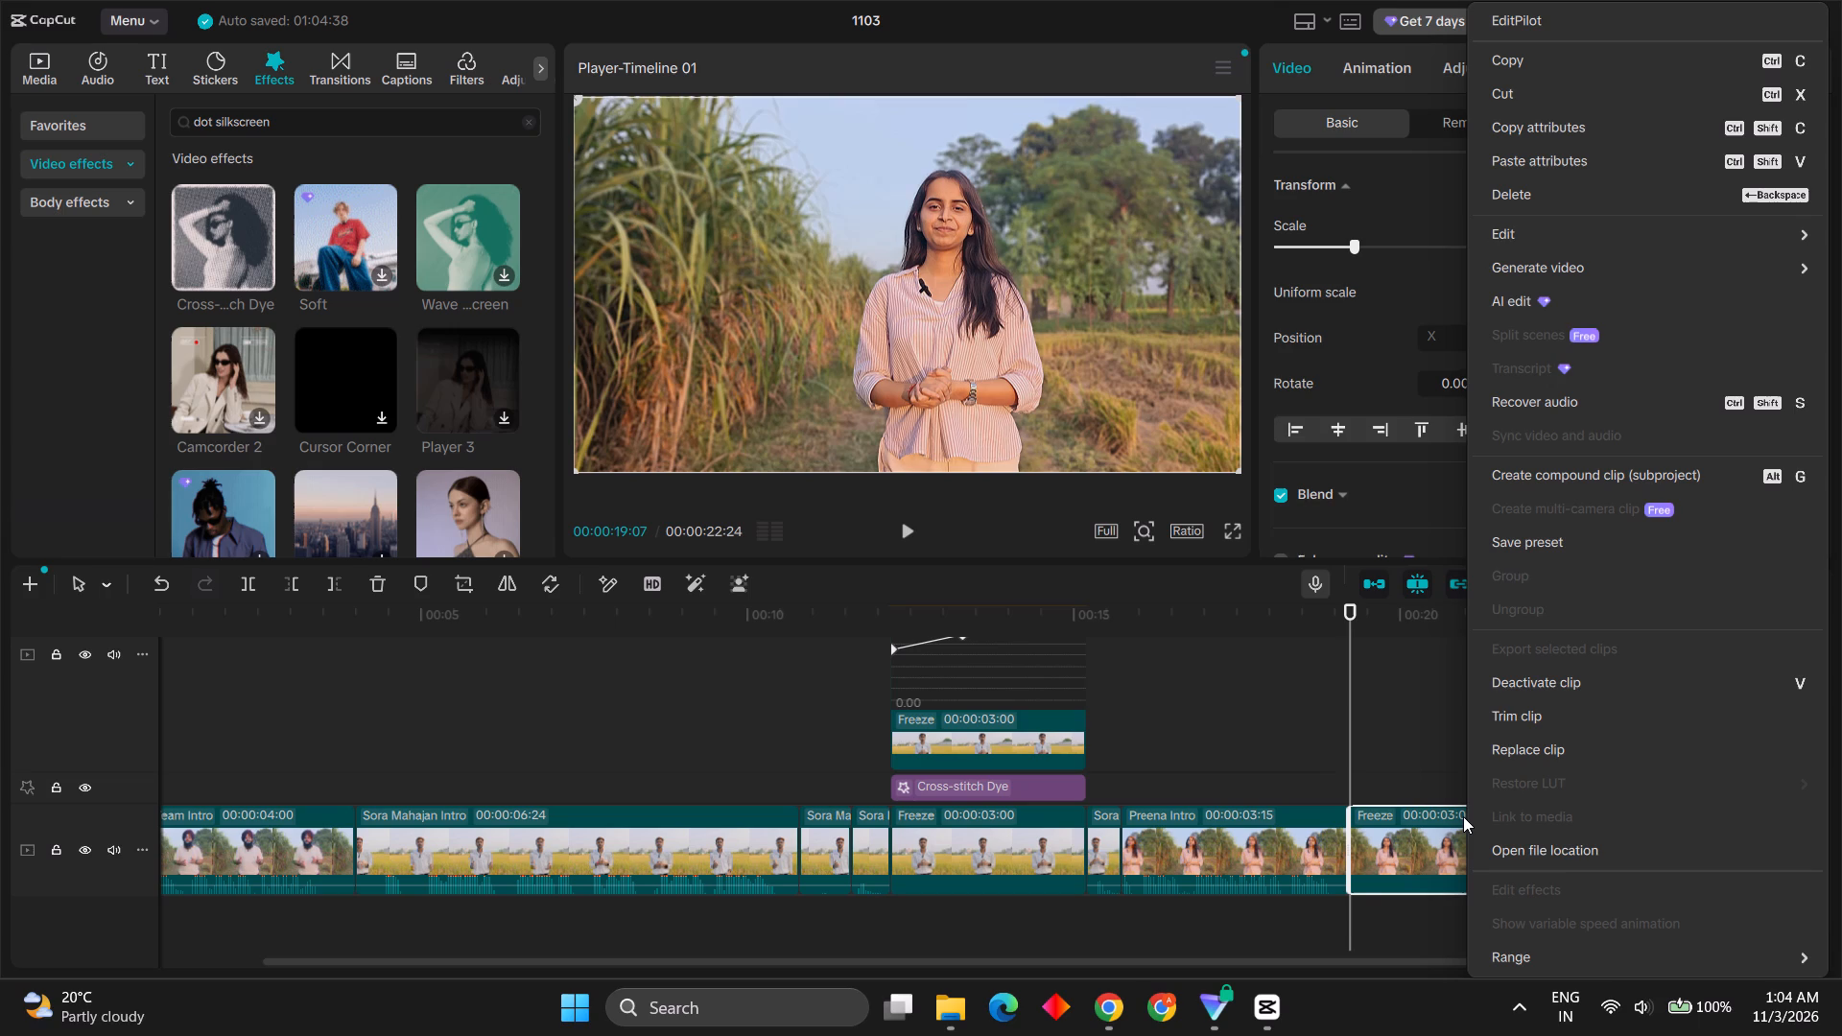
pyautogui.click(1453, 820)
pyautogui.hotkey('ctrl', 'c')
pyautogui.hotkey('ctrl', 'v')
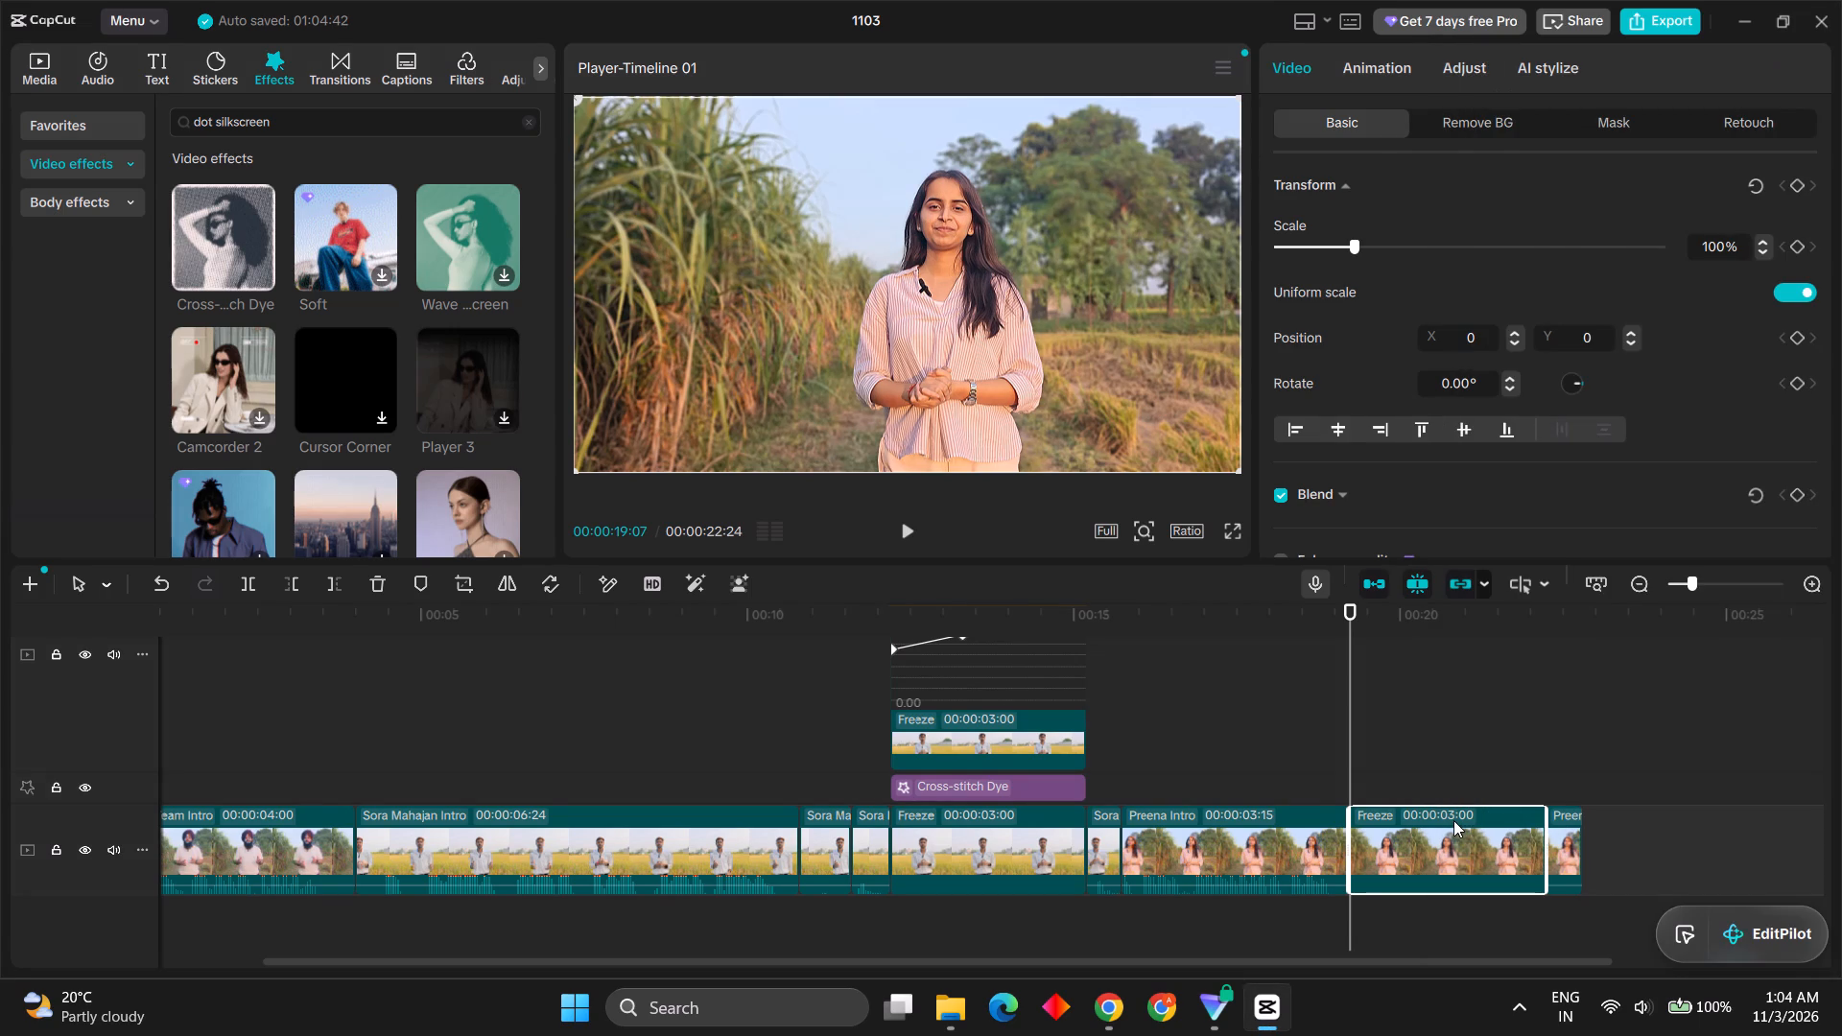
pyautogui.click(1453, 820)
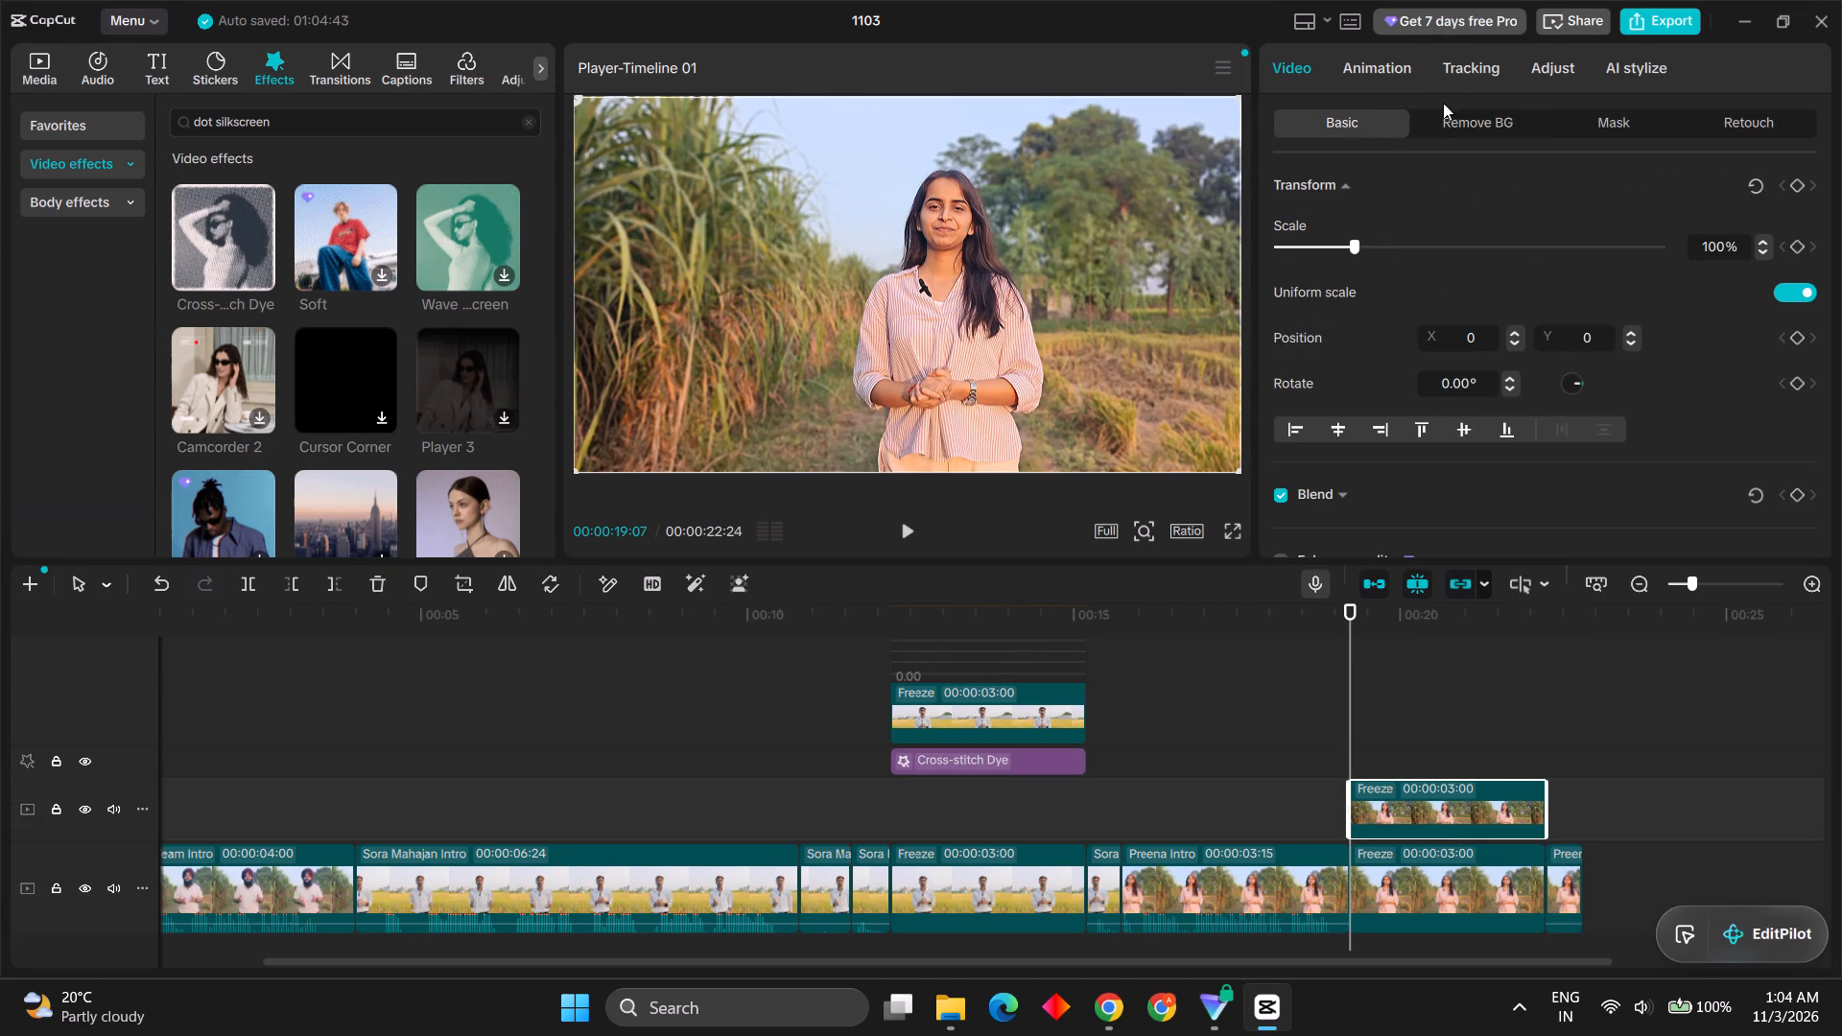
# Cut the third speaker out of the duplicated freeze clip with automatic background removal.
pyautogui.click(1498, 116)
pyautogui.click(1278, 186)
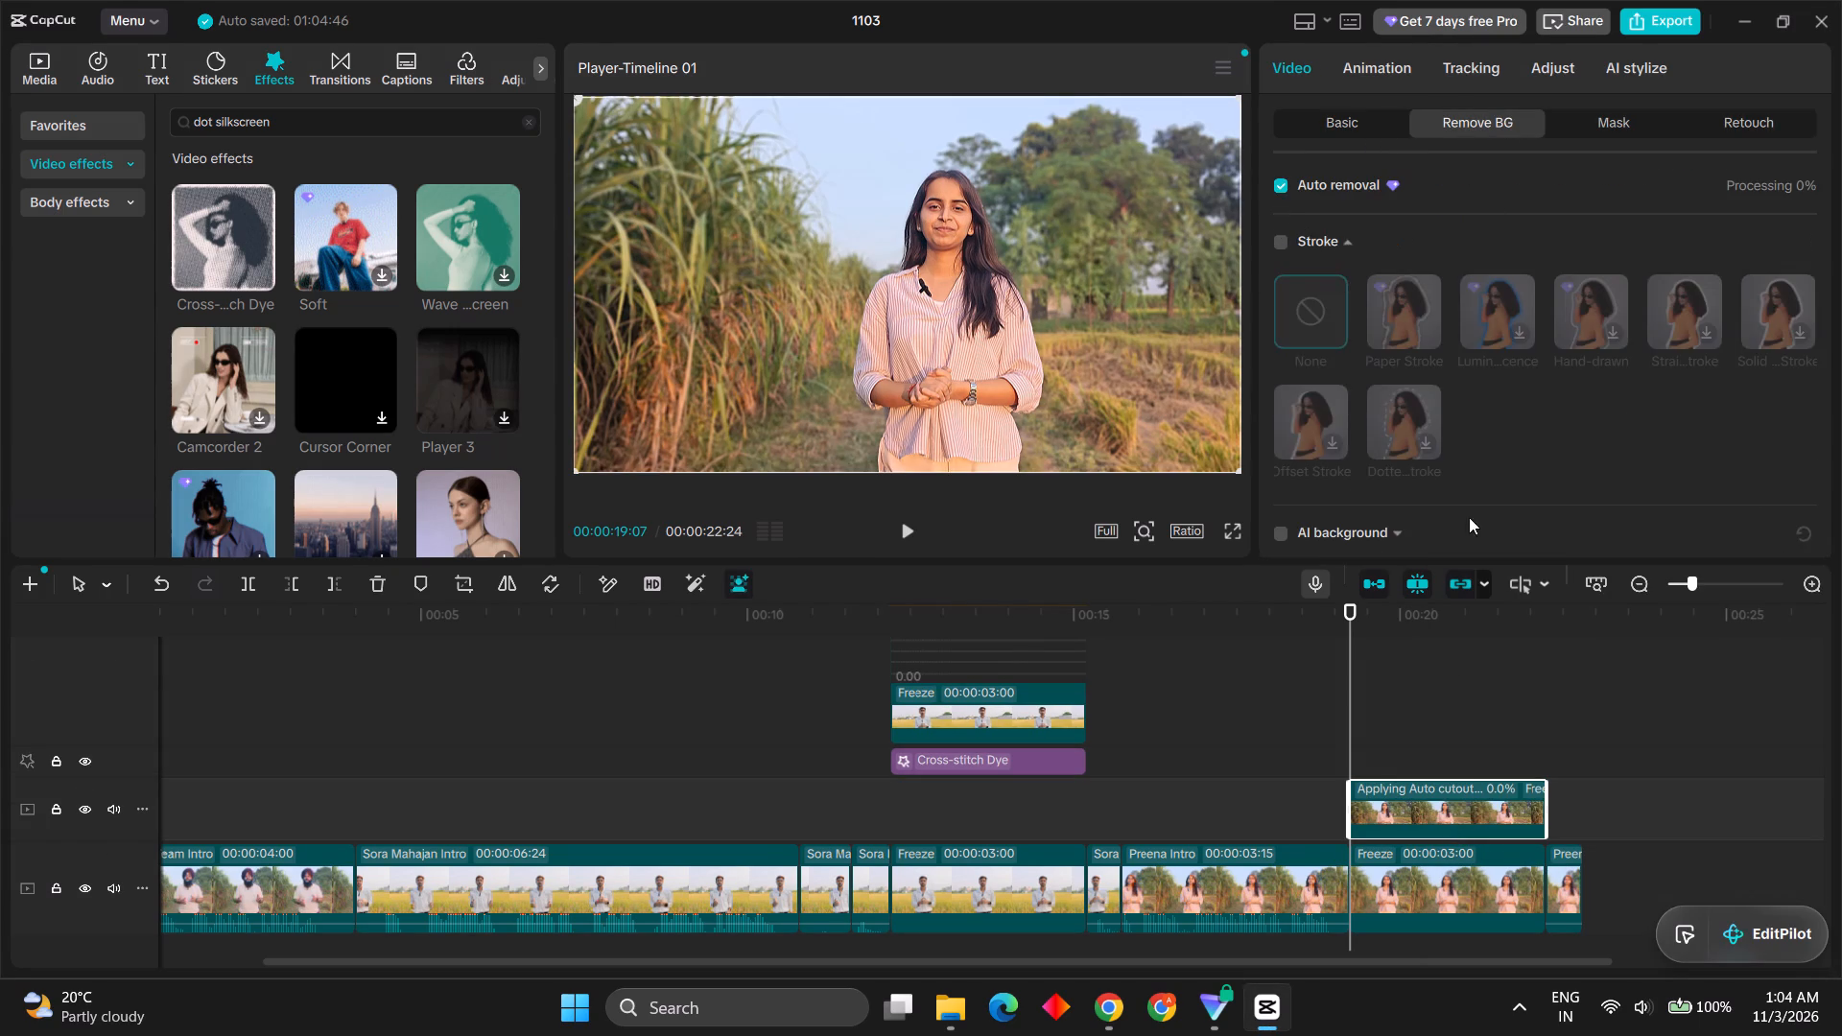
# Outline the third speaker's cutout with a Paper Stroke of size 57.
pyautogui.scroll(-1, 1474, 539)
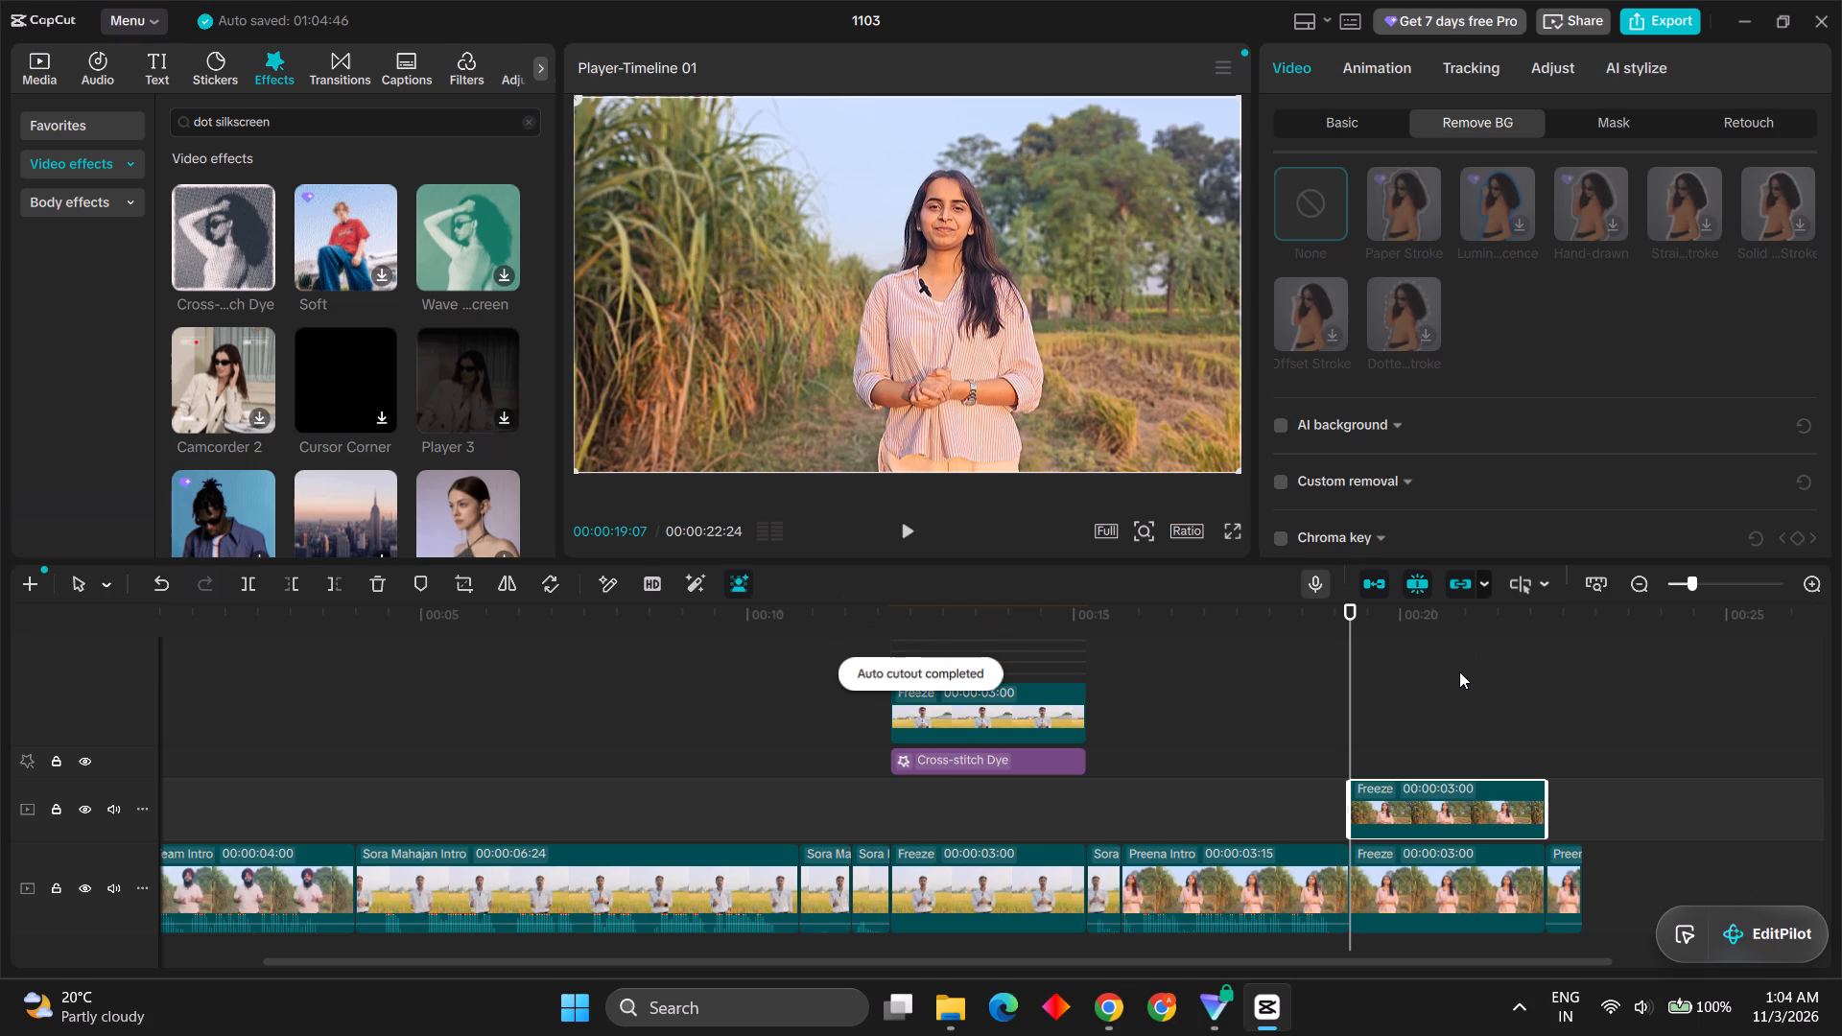
pyautogui.scroll(1, 1459, 671)
pyautogui.scroll(2, 1394, 225)
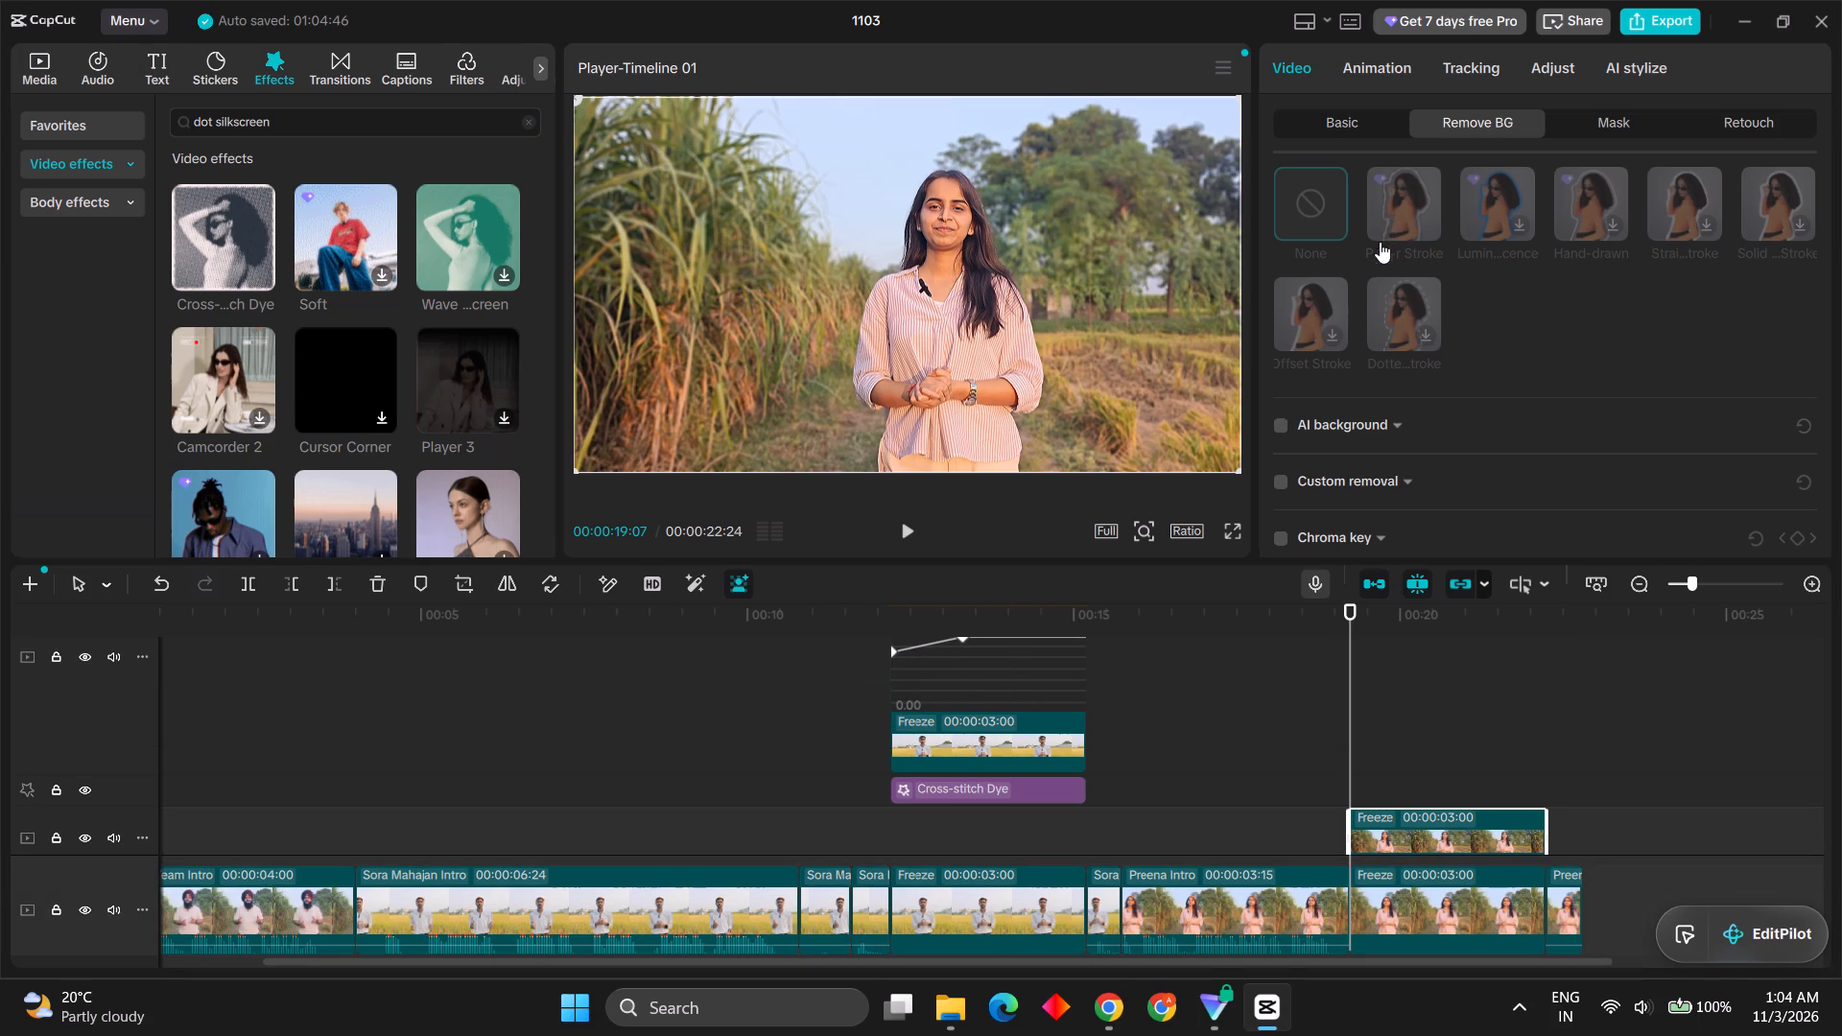
pyautogui.click(1283, 252)
pyautogui.click(1282, 245)
pyautogui.click(1394, 312)
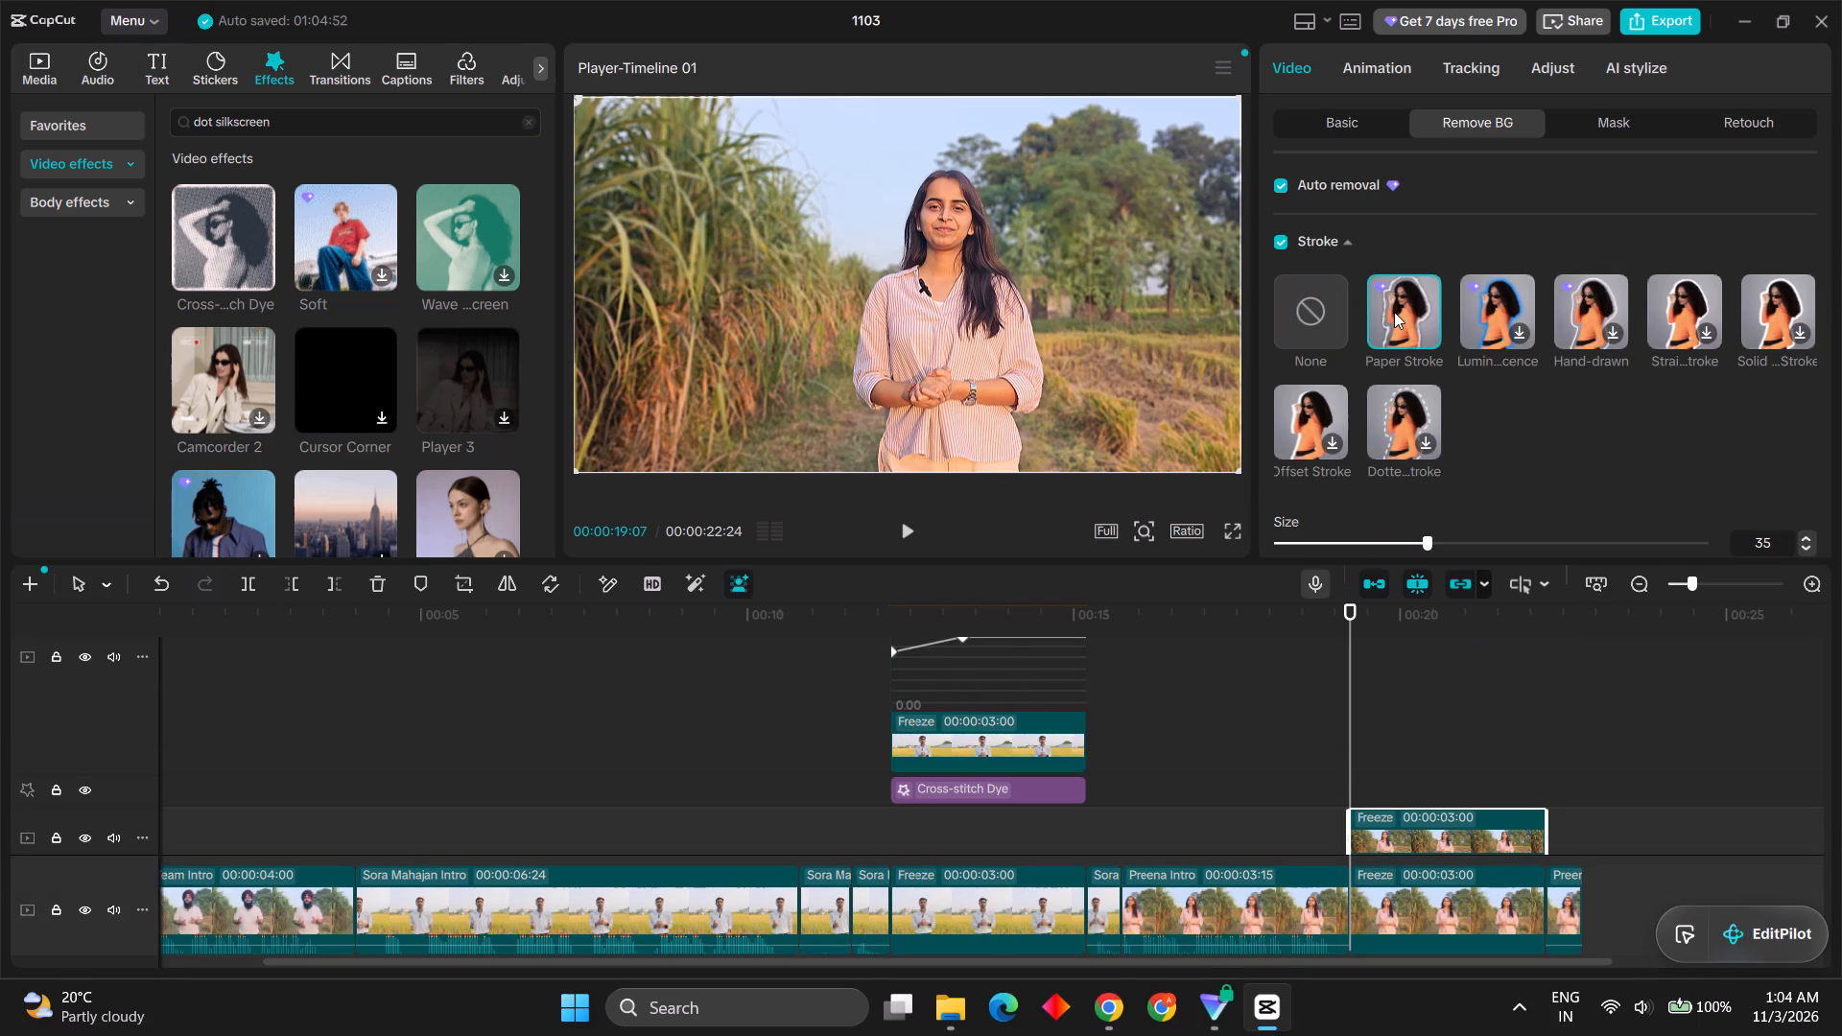
pyautogui.moveTo(1432, 542); pyautogui.dragTo(1445, 544)
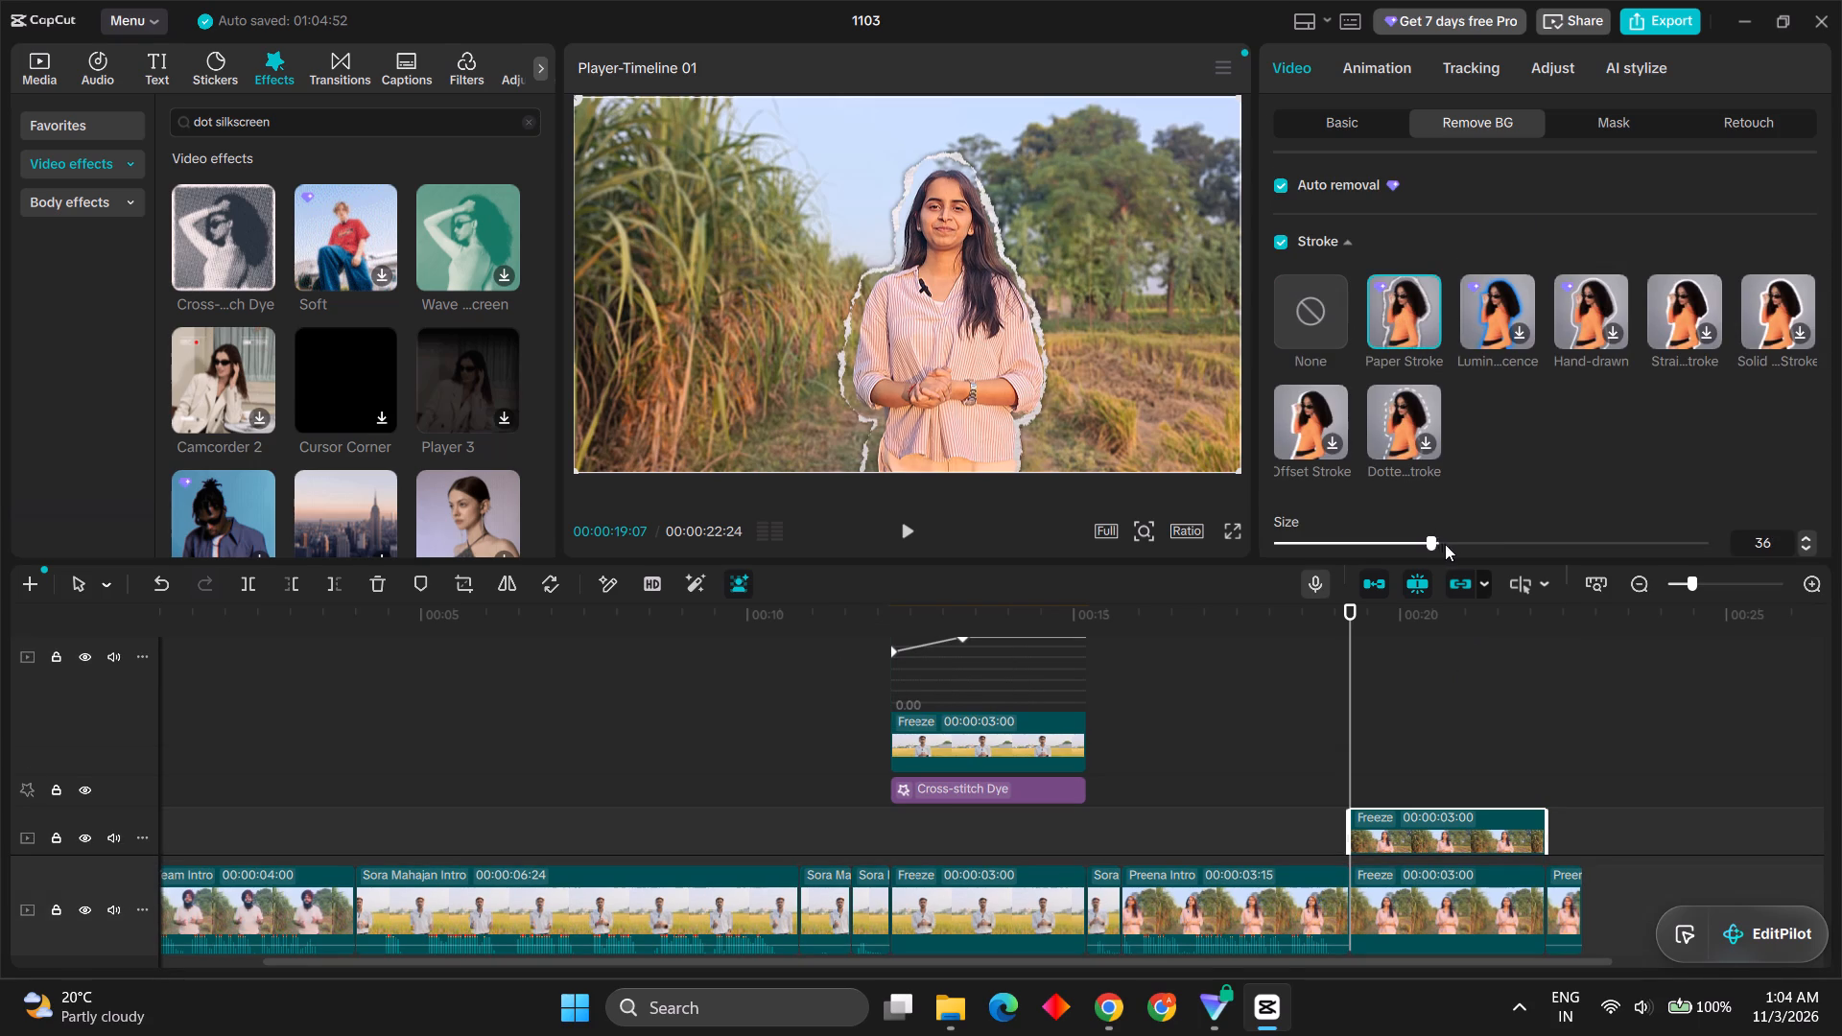
pyautogui.moveTo(1445, 544); pyautogui.dragTo(1521, 540)
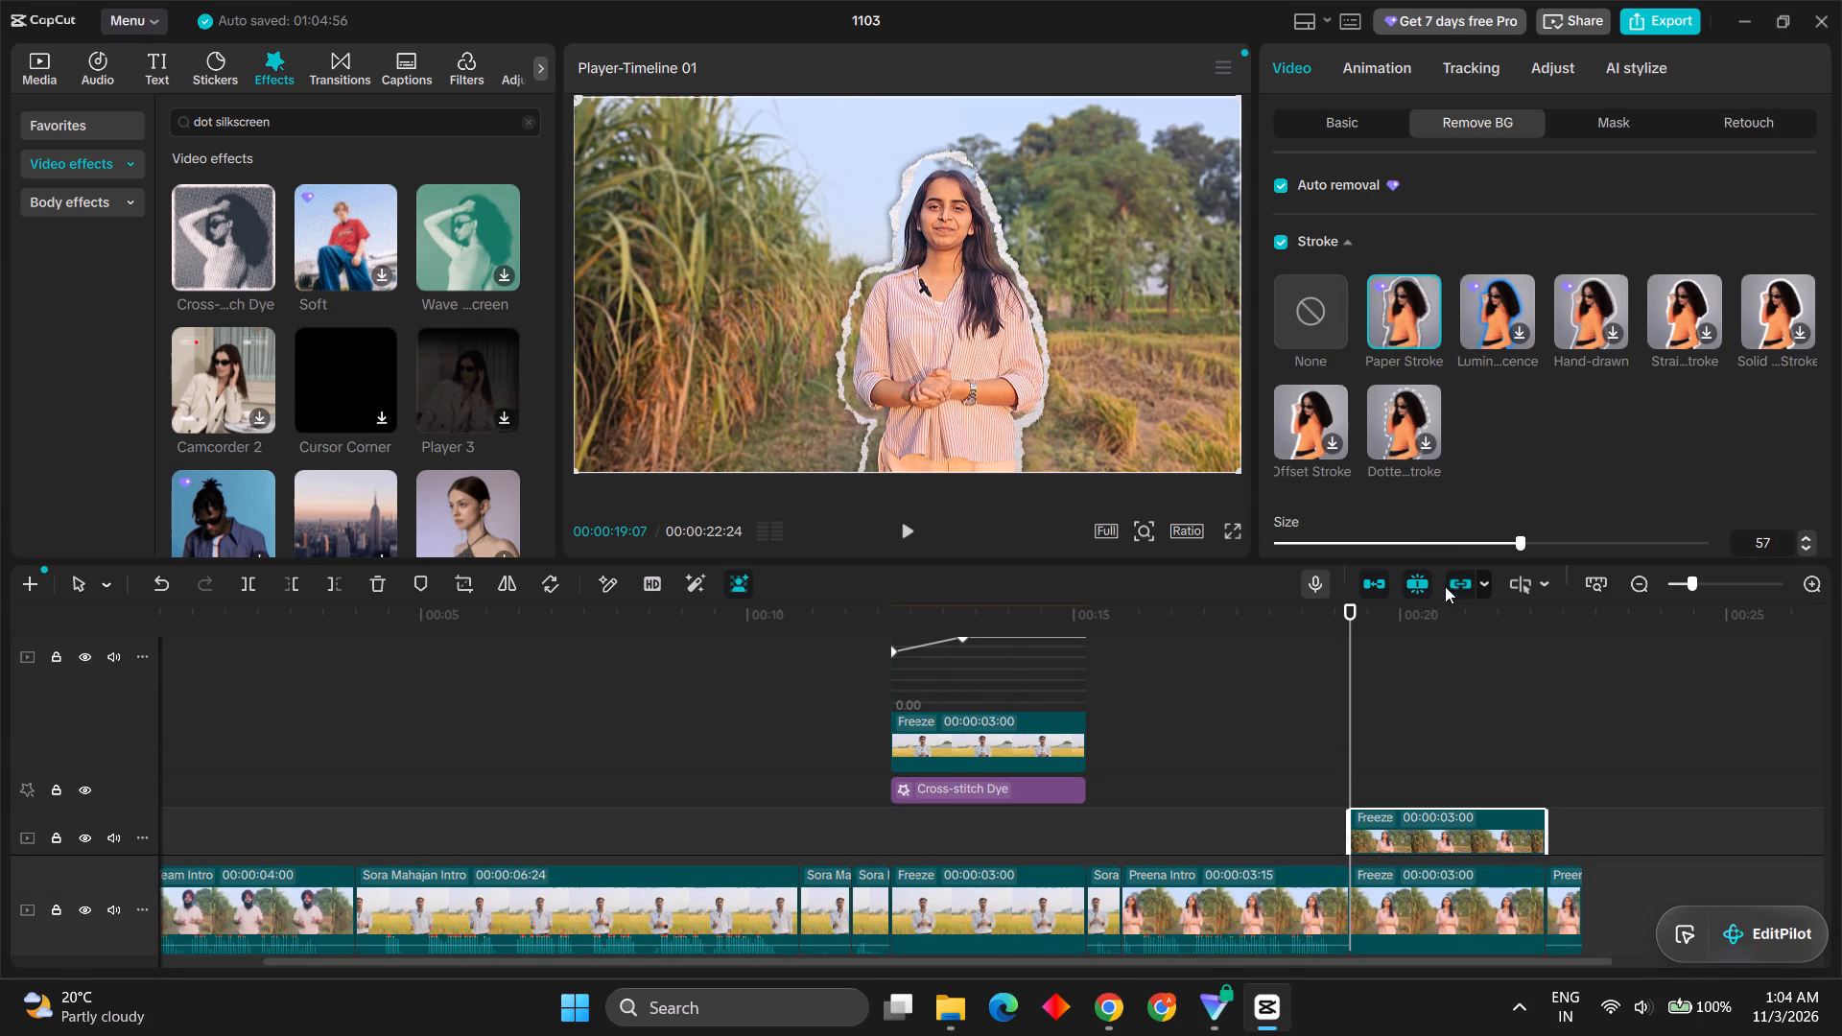
# Copy the second speaker's Cross-stitch Dye effect to the third speaker's freeze section at 00:00:19:07.
pyautogui.scroll(-4, 1439, 590)
pyautogui.click(946, 724)
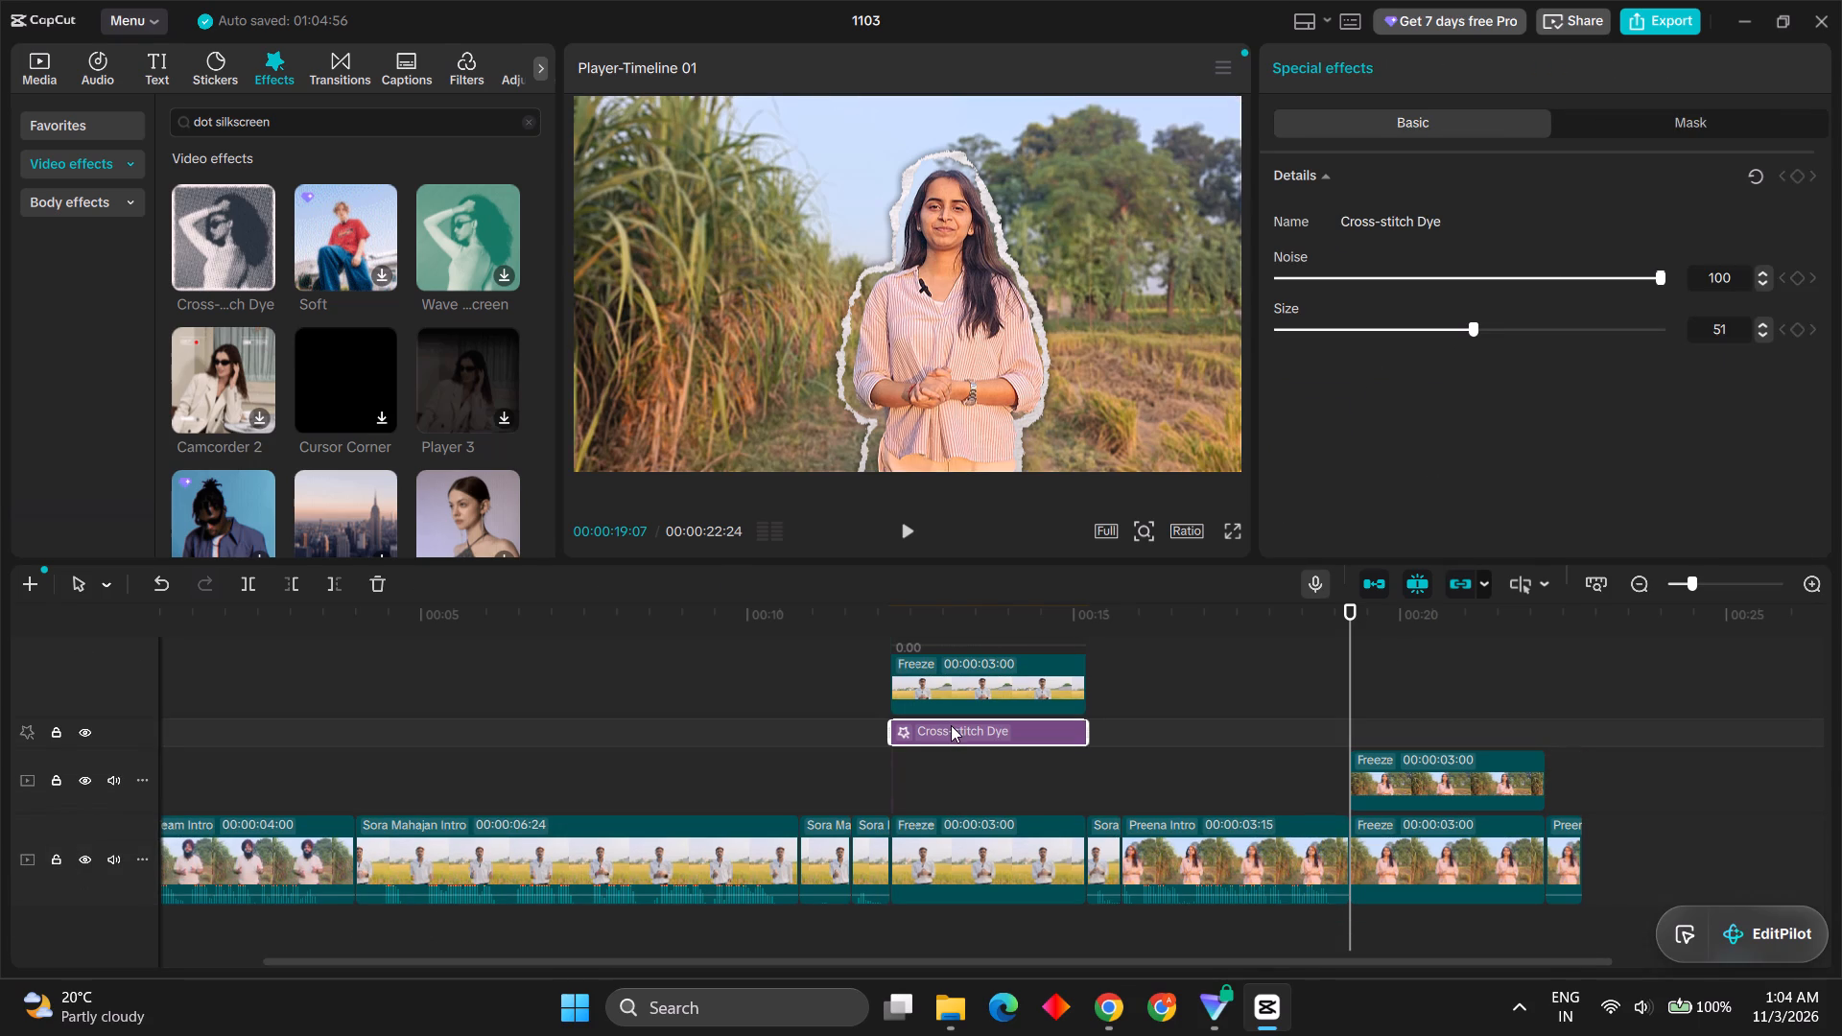
pyautogui.hotkey('ctrl', 'c')
pyautogui.hotkey('ctrl', 'v')
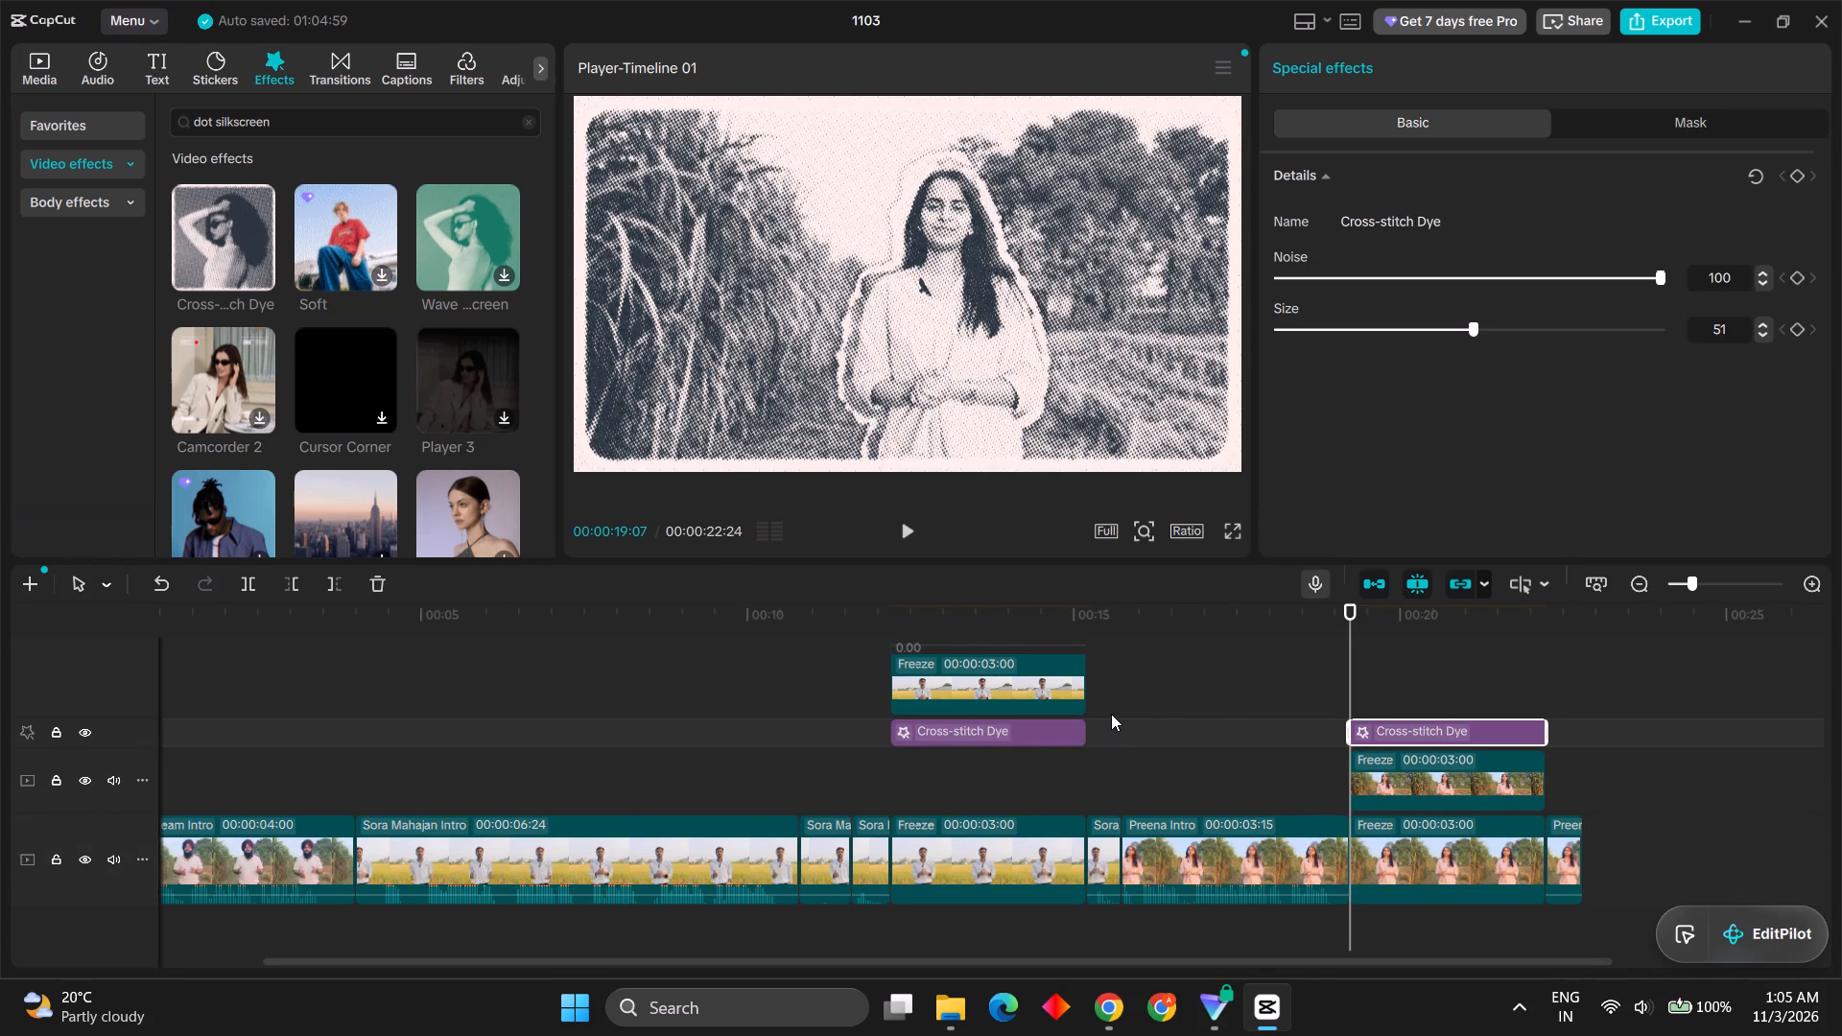
# Move the copied Cross-stitch Dye effect between the third speaker's cutout and the main freeze clip so it affects only the background.
pyautogui.scroll(-1, 1487, 752)
pyautogui.moveTo(1476, 713); pyautogui.dragTo(1481, 793)
pyautogui.moveTo(1462, 724); pyautogui.dragTo(1442, 822)
pyautogui.moveTo(1442, 820); pyautogui.dragTo(1455, 823)
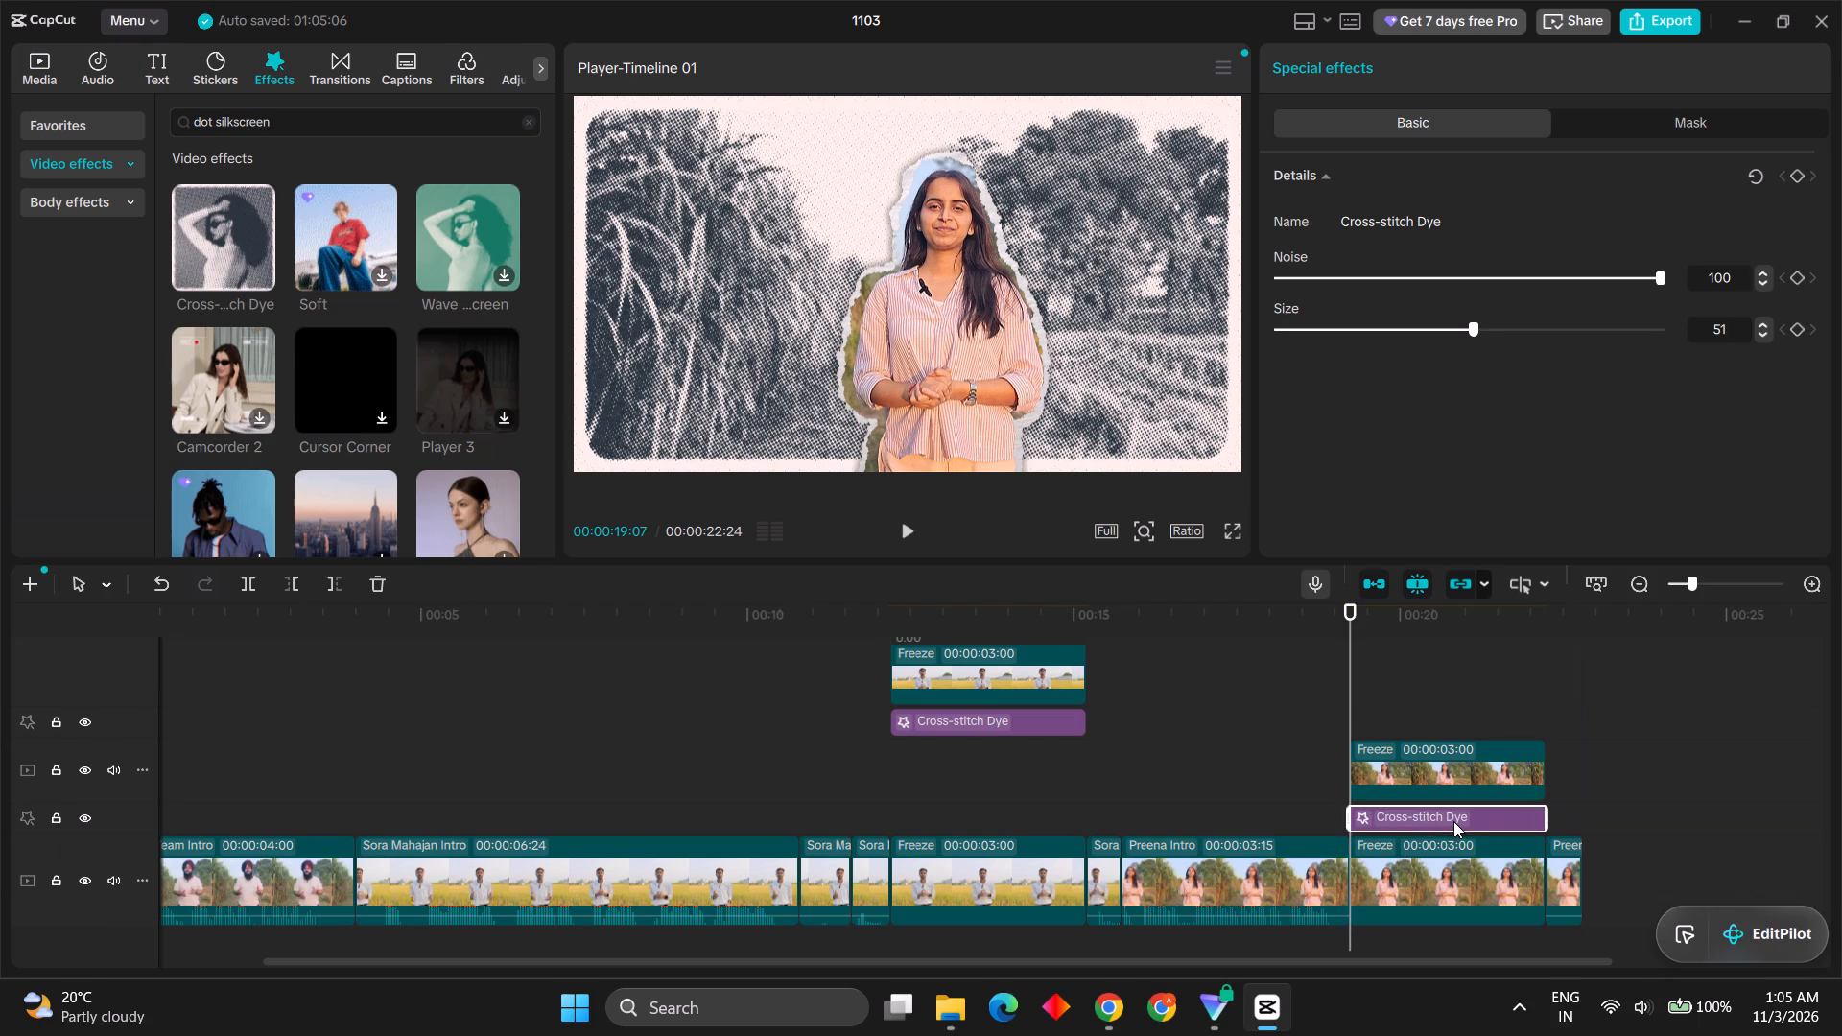
# Play the third speaker's freeze section from 00:00:19:07 and return to its start.
pyautogui.press('space')
pyautogui.press('space')
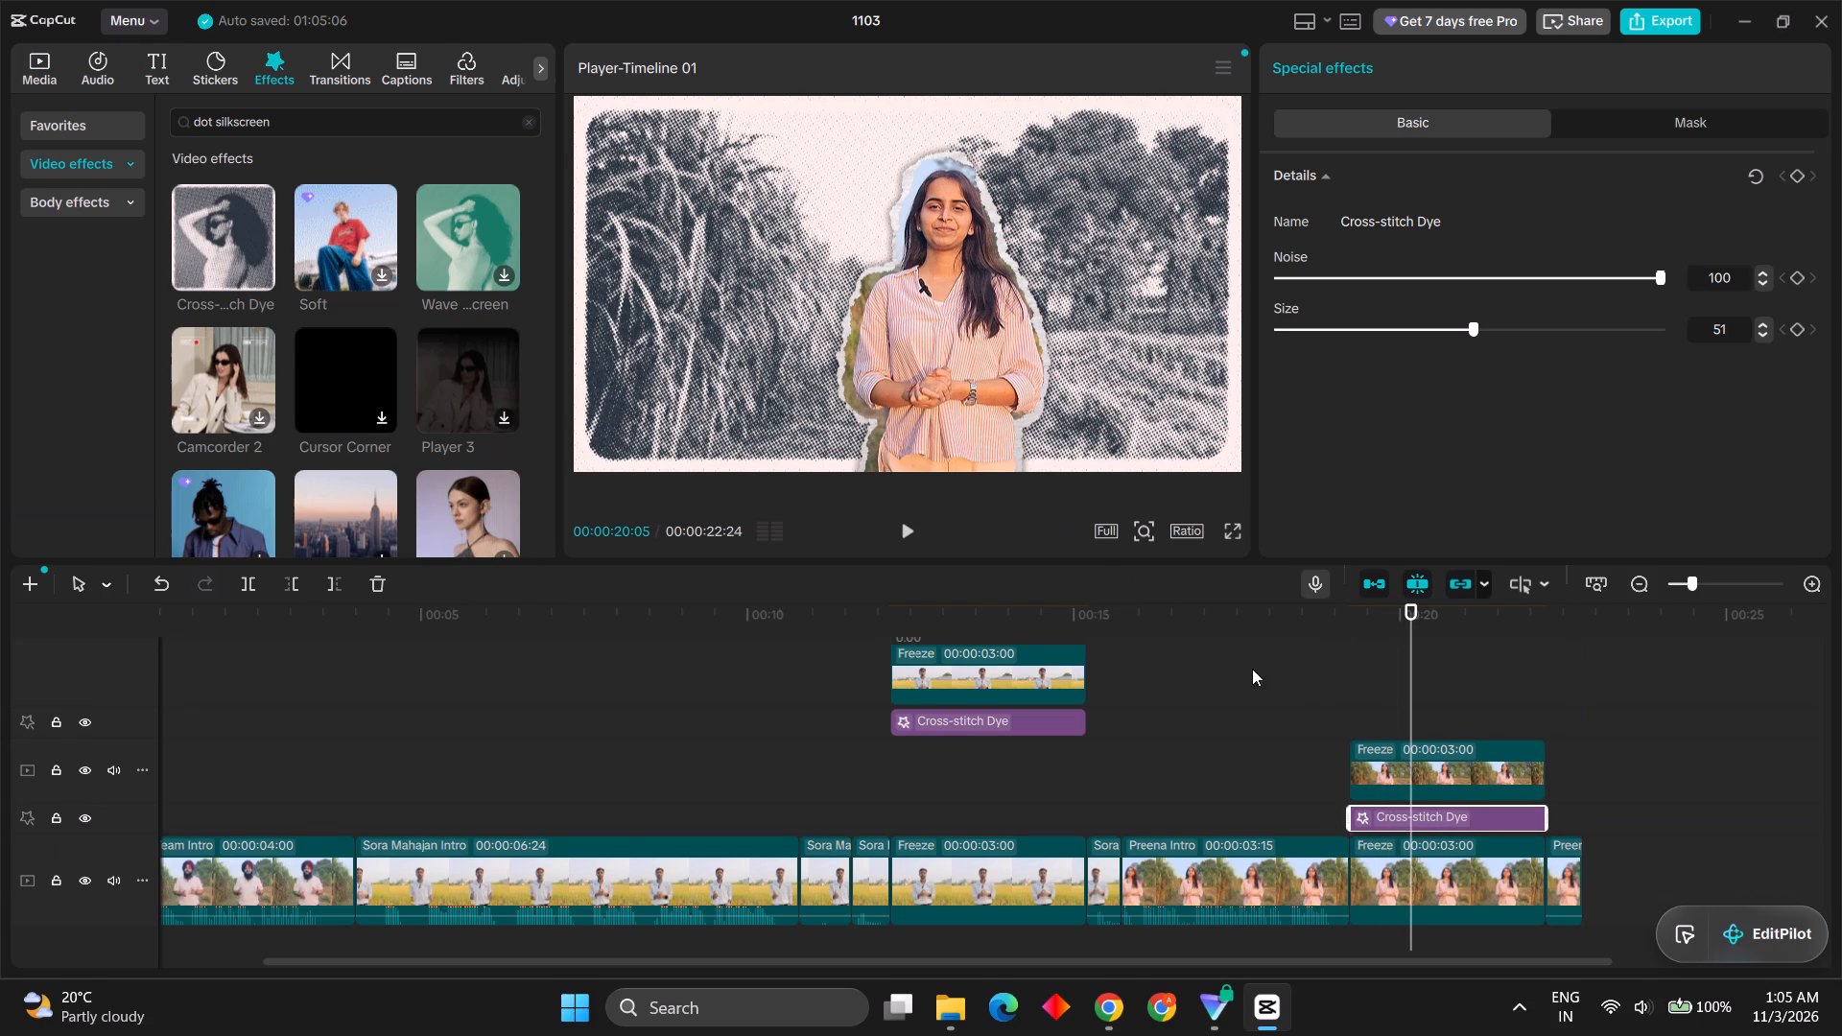
pyautogui.moveTo(1409, 631); pyautogui.dragTo(1356, 632)
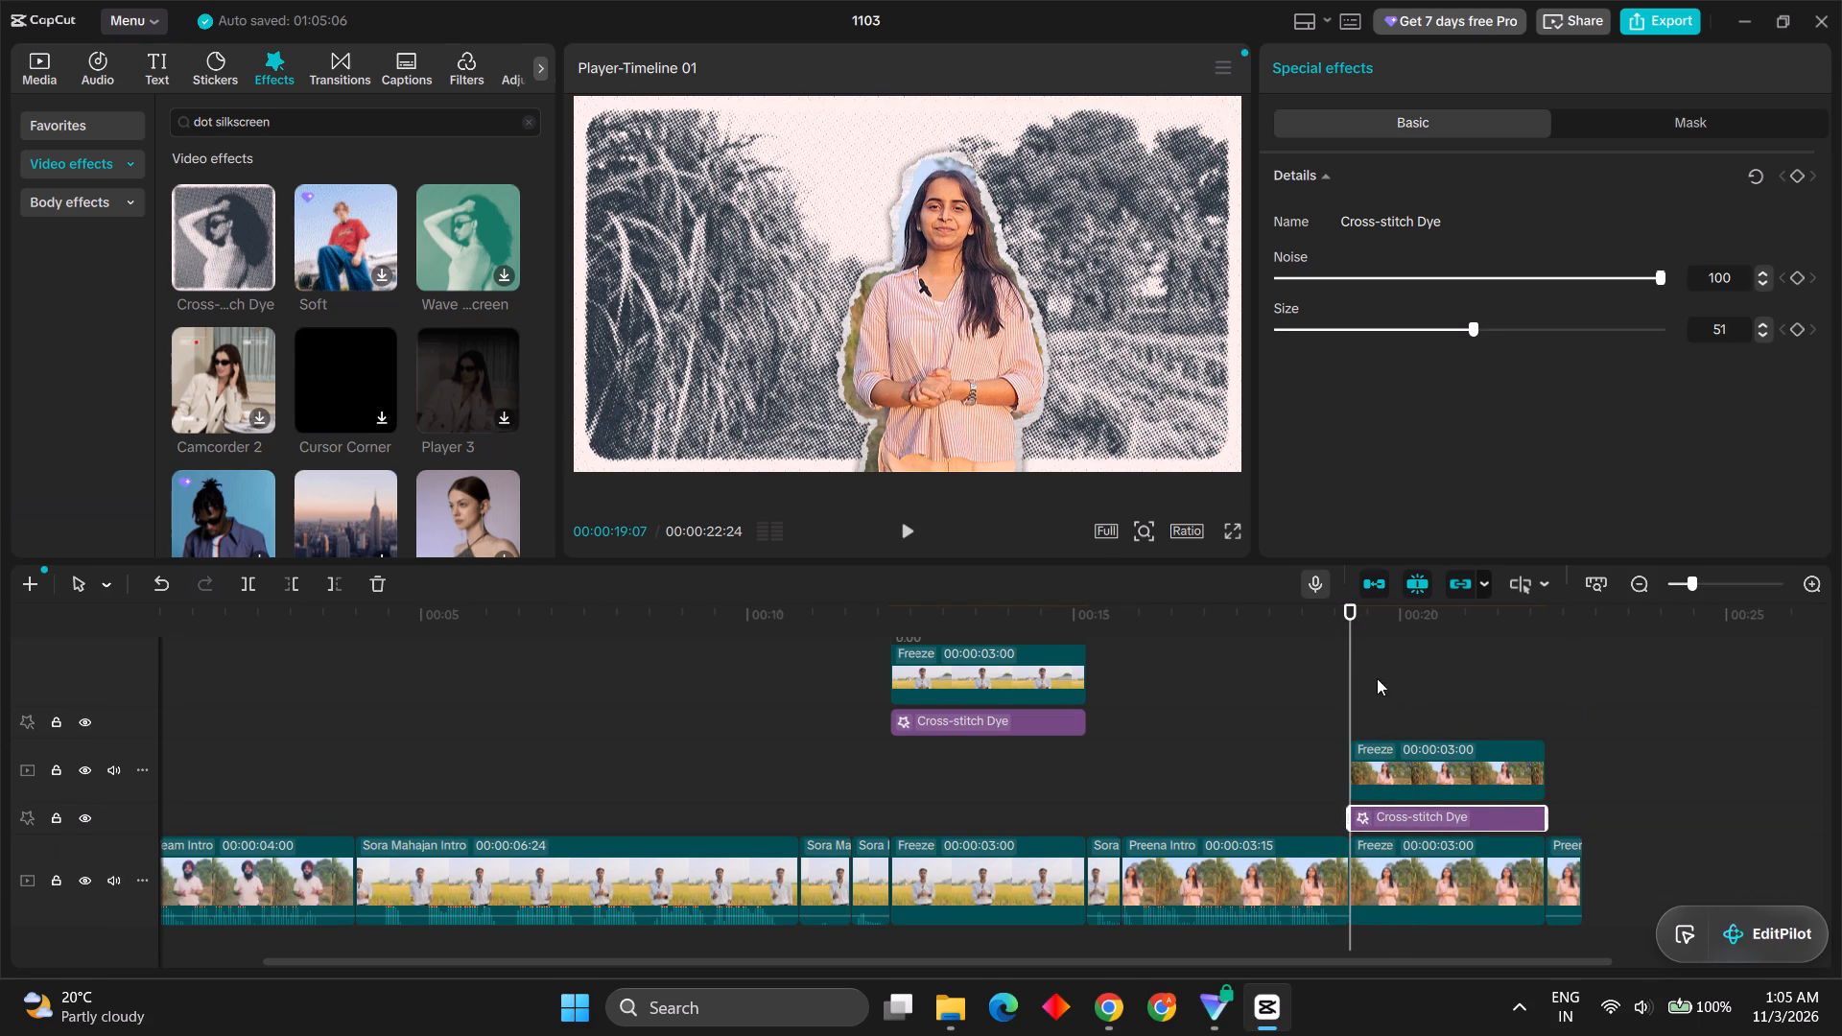
# Move the second speaker's Cross-stitch Dye effect down onto the track holding the third speaker's effect.
pyautogui.scroll(1, 1378, 700)
pyautogui.scroll(-3, 1340, 707)
pyautogui.scroll(-1, 1191, 708)
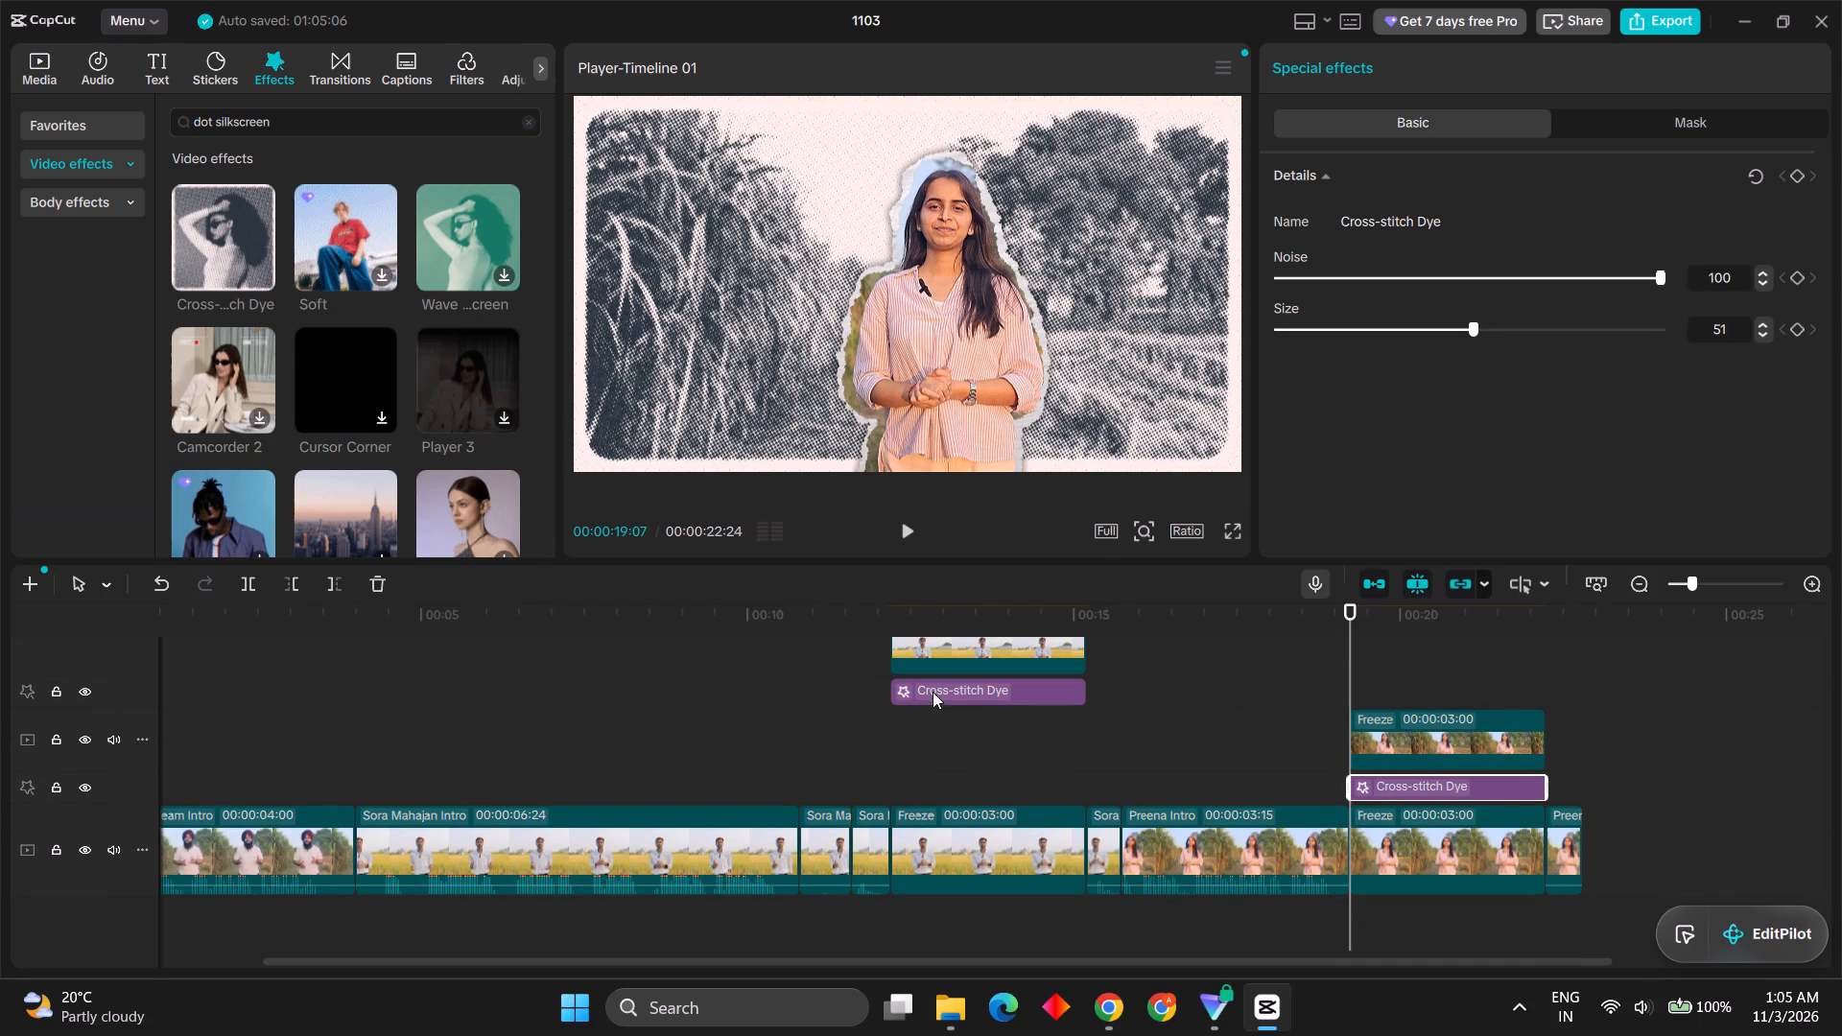
pyautogui.moveTo(933, 691); pyautogui.dragTo(935, 787)
# Move the second speaker's cutout onto the third speaker's cutout track, aligned with the start of its own freeze clip.
pyautogui.moveTo(940, 690); pyautogui.dragTo(932, 753)
pyautogui.moveTo(954, 807); pyautogui.dragTo(953, 794)
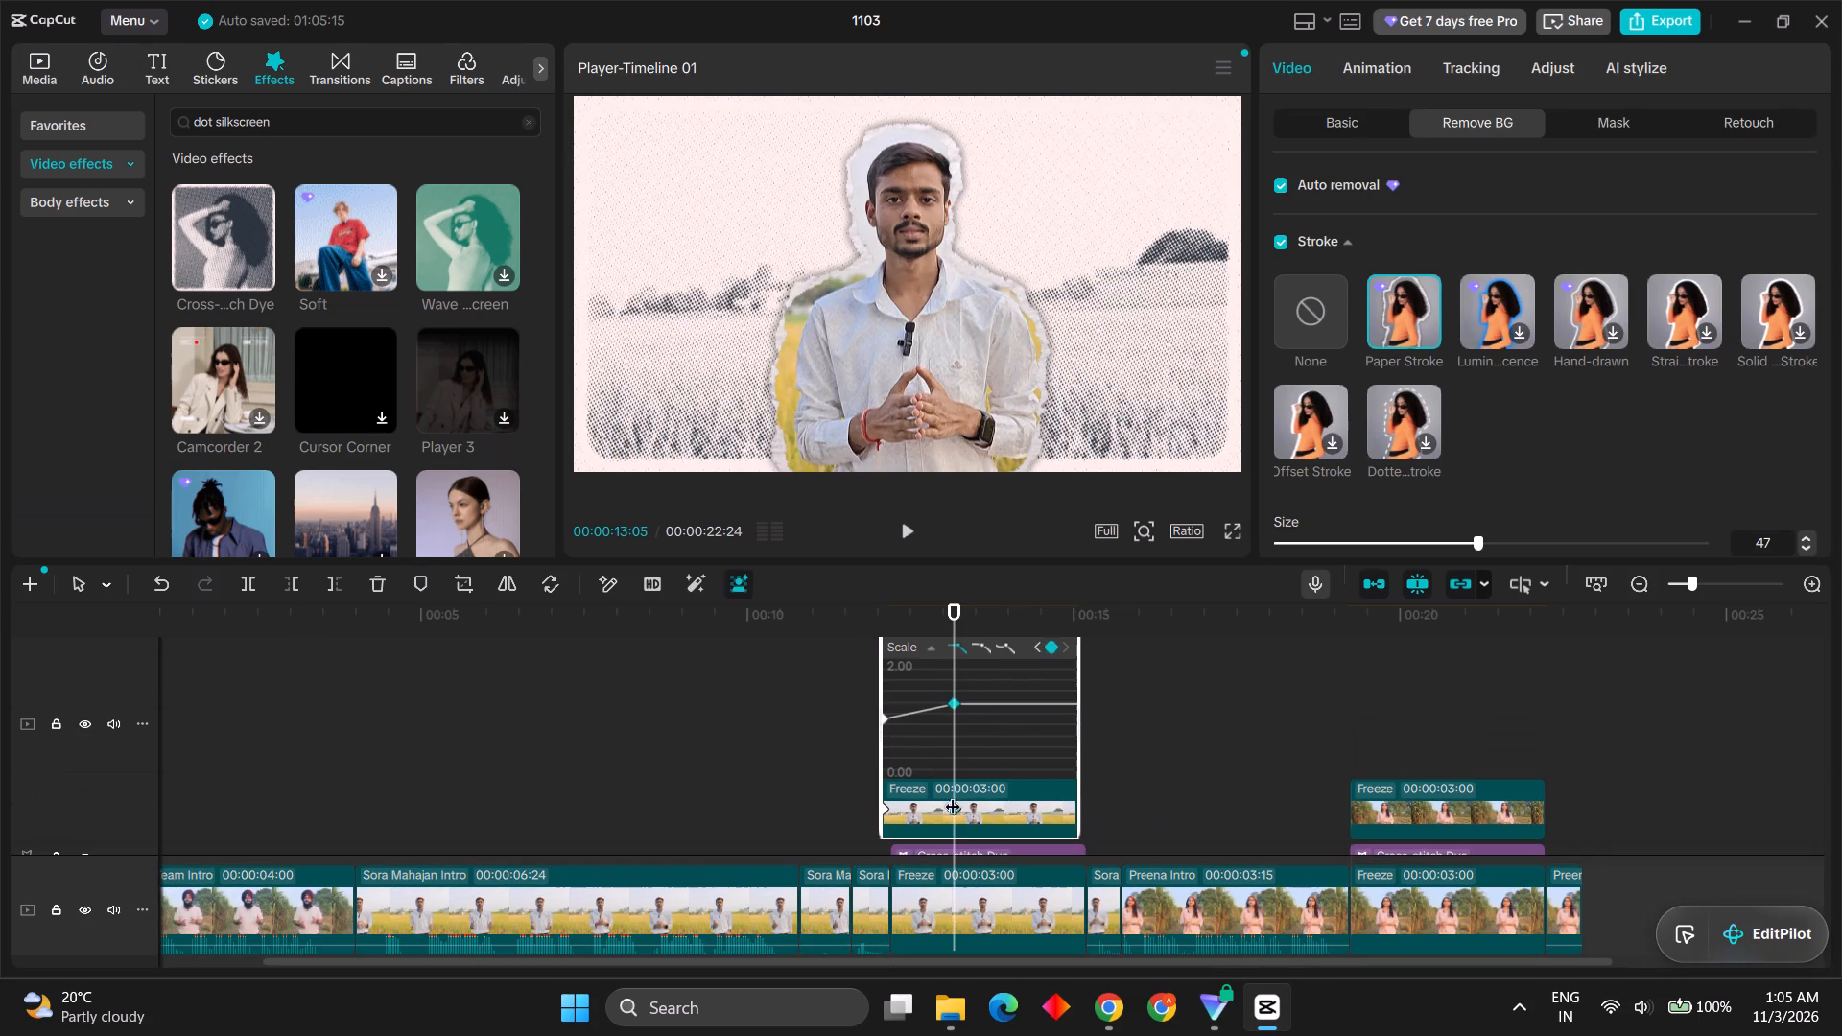
pyautogui.moveTo(953, 794); pyautogui.dragTo(961, 786)
pyautogui.hotkey('ctrl', 'z')
pyautogui.scroll(-2, 1185, 783)
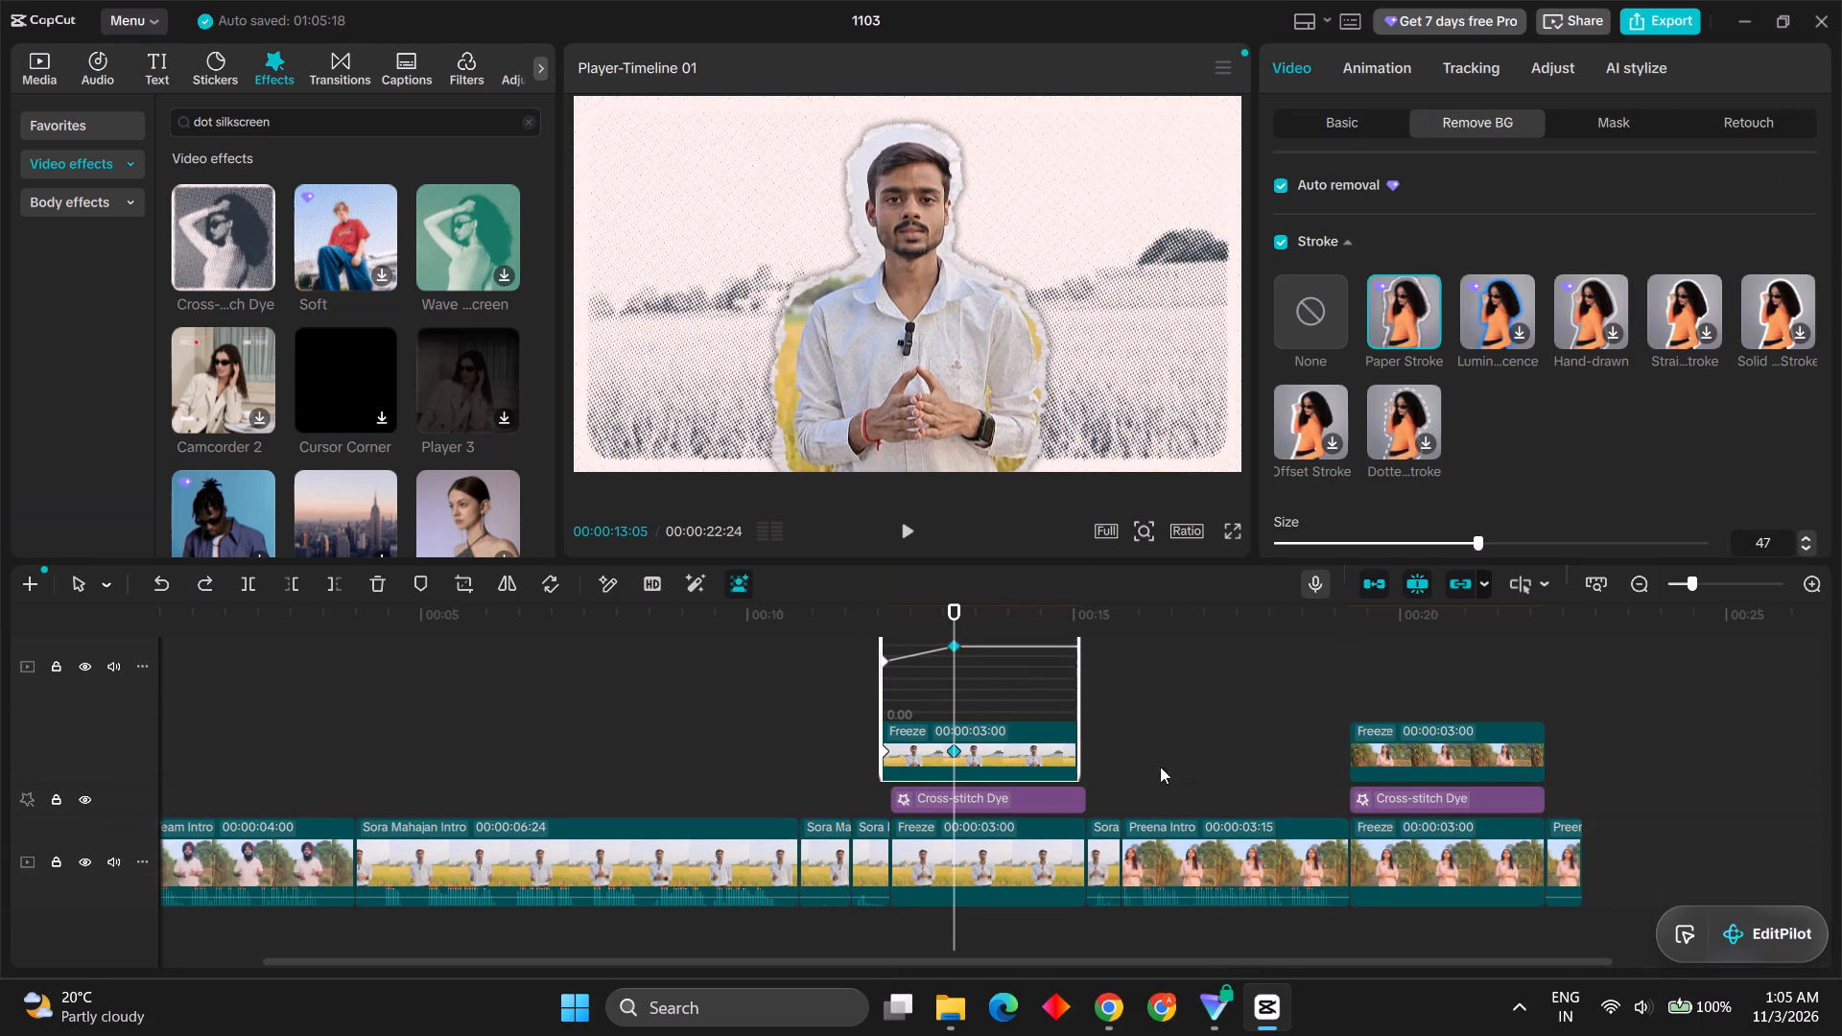
pyautogui.moveTo(1024, 744); pyautogui.dragTo(1039, 745)
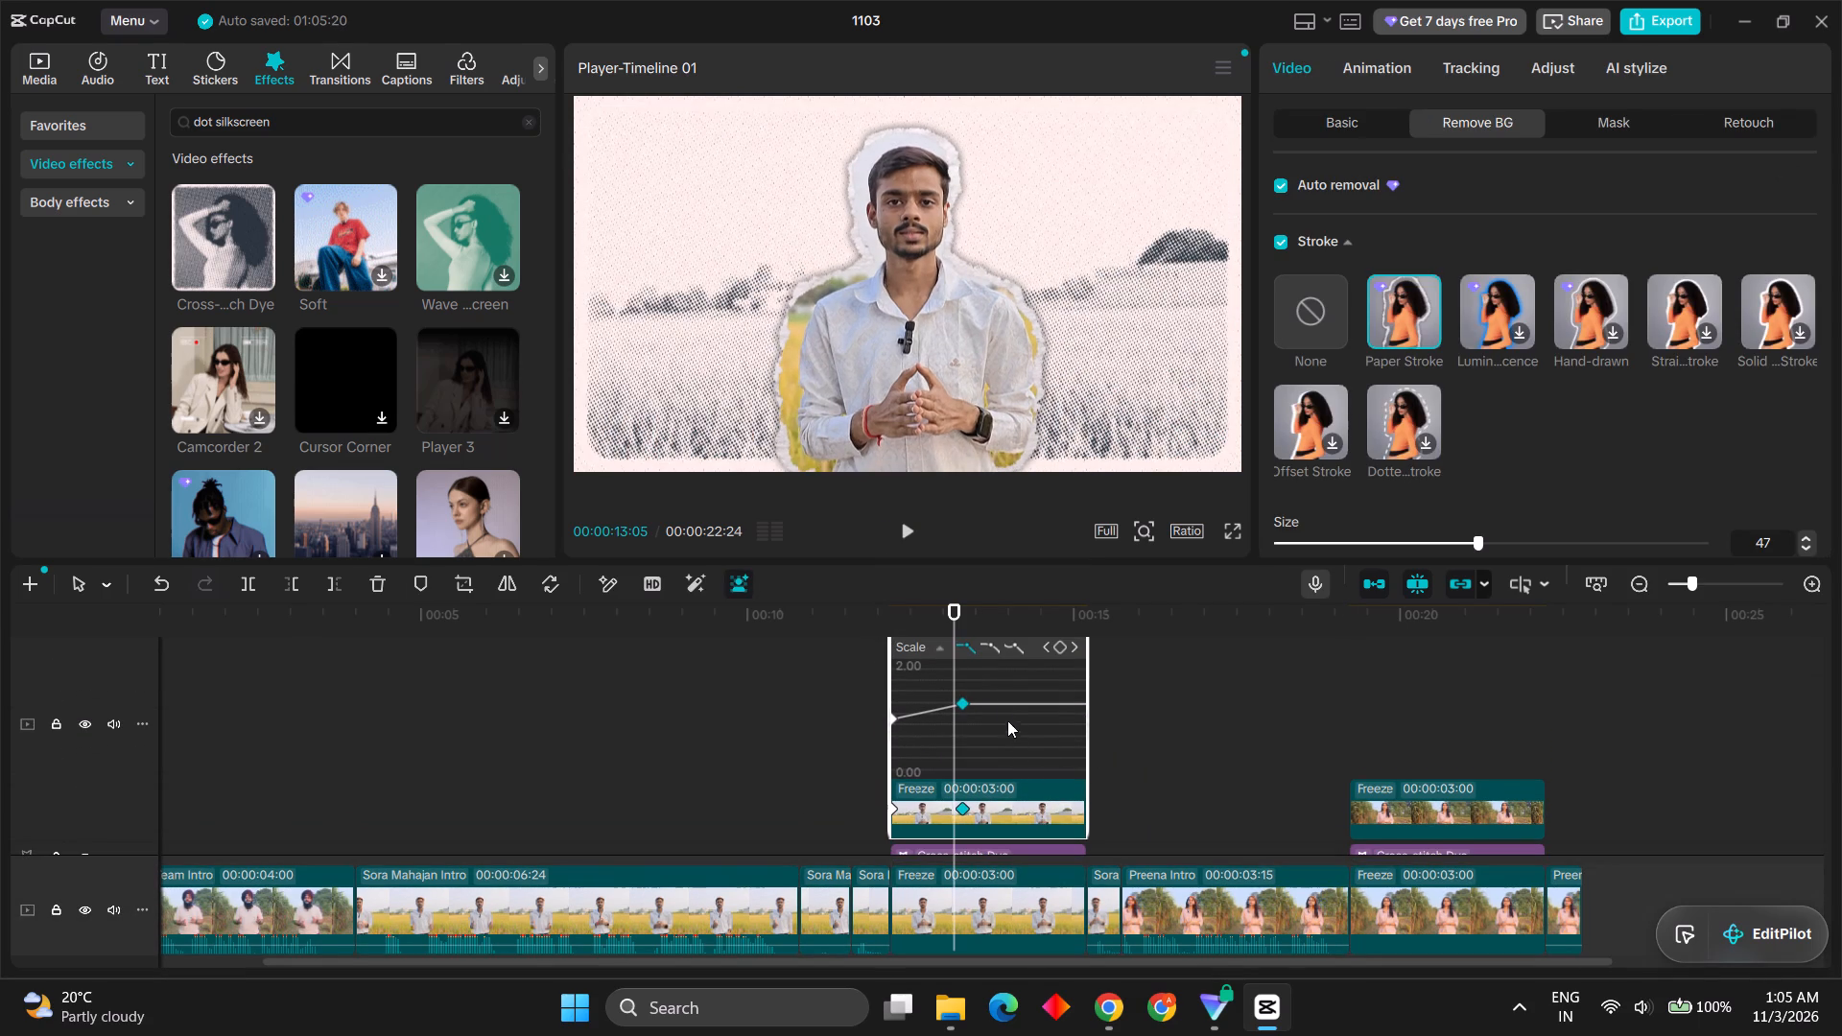
# Apply the Quad Out preset curve to the scale animation of the second speaker's cutout.
pyautogui.rightClick(1009, 689)
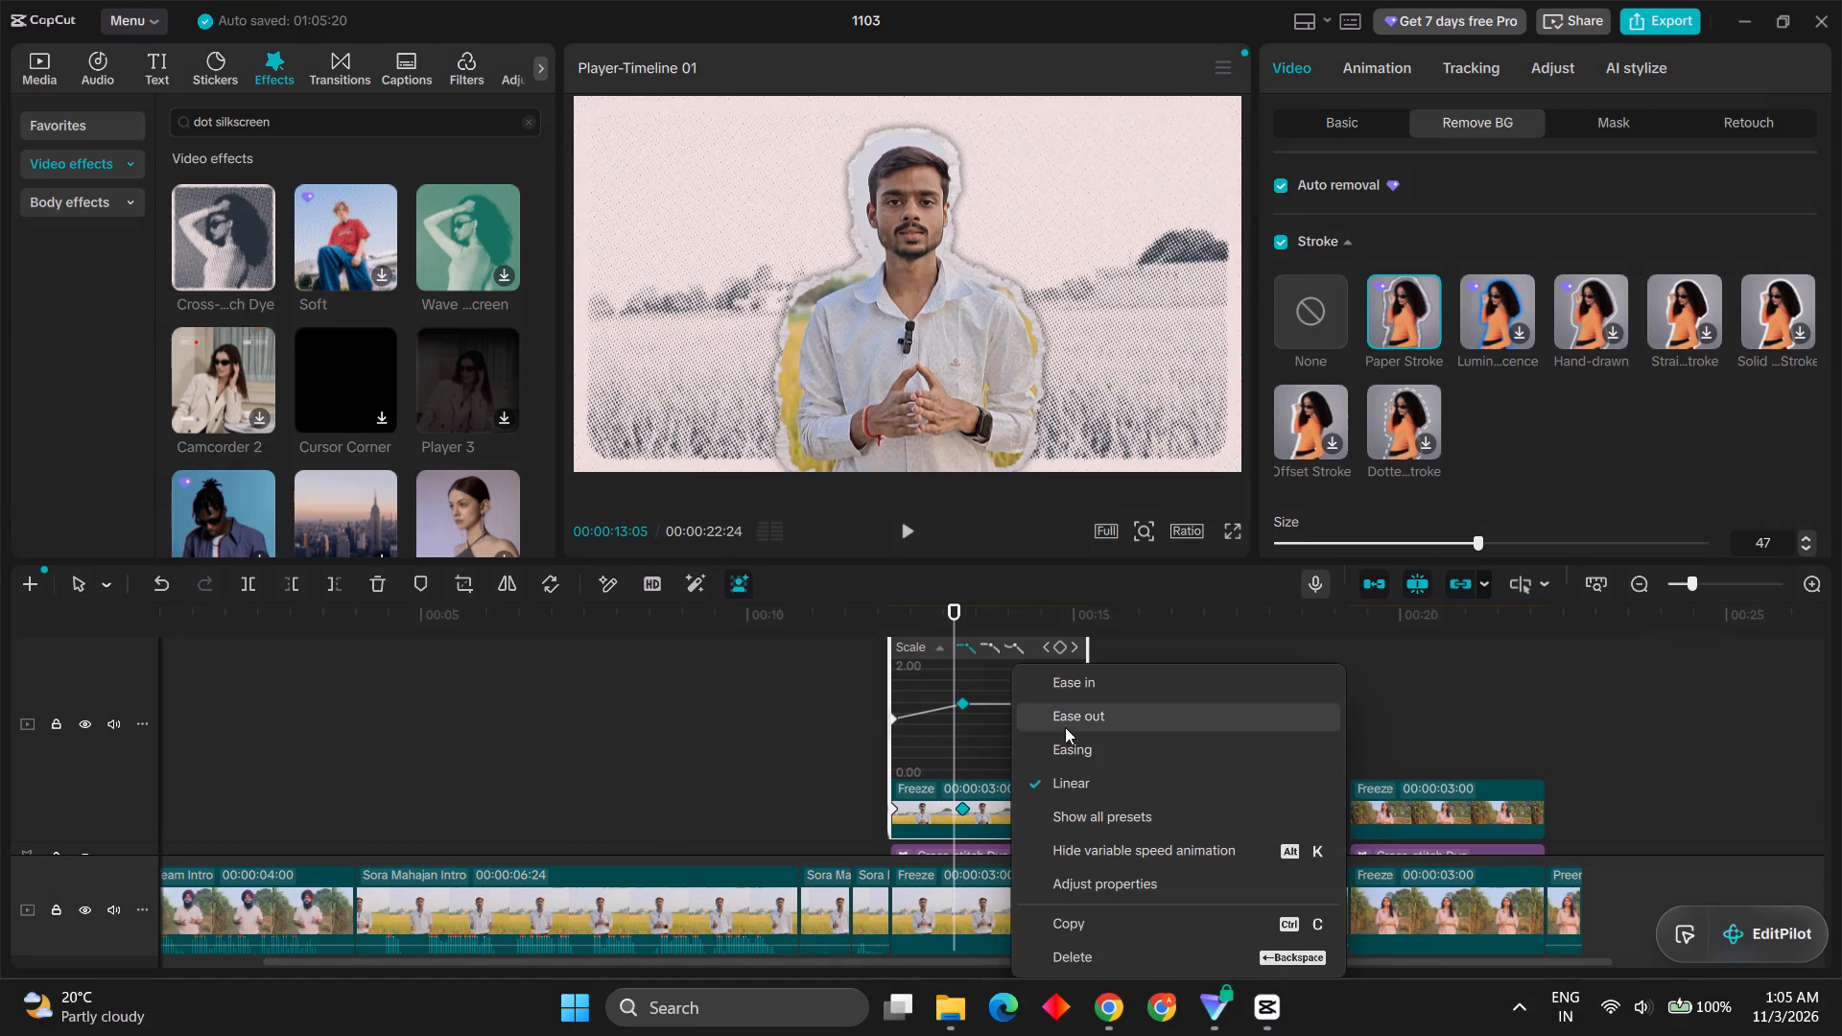
pyautogui.click(1102, 831)
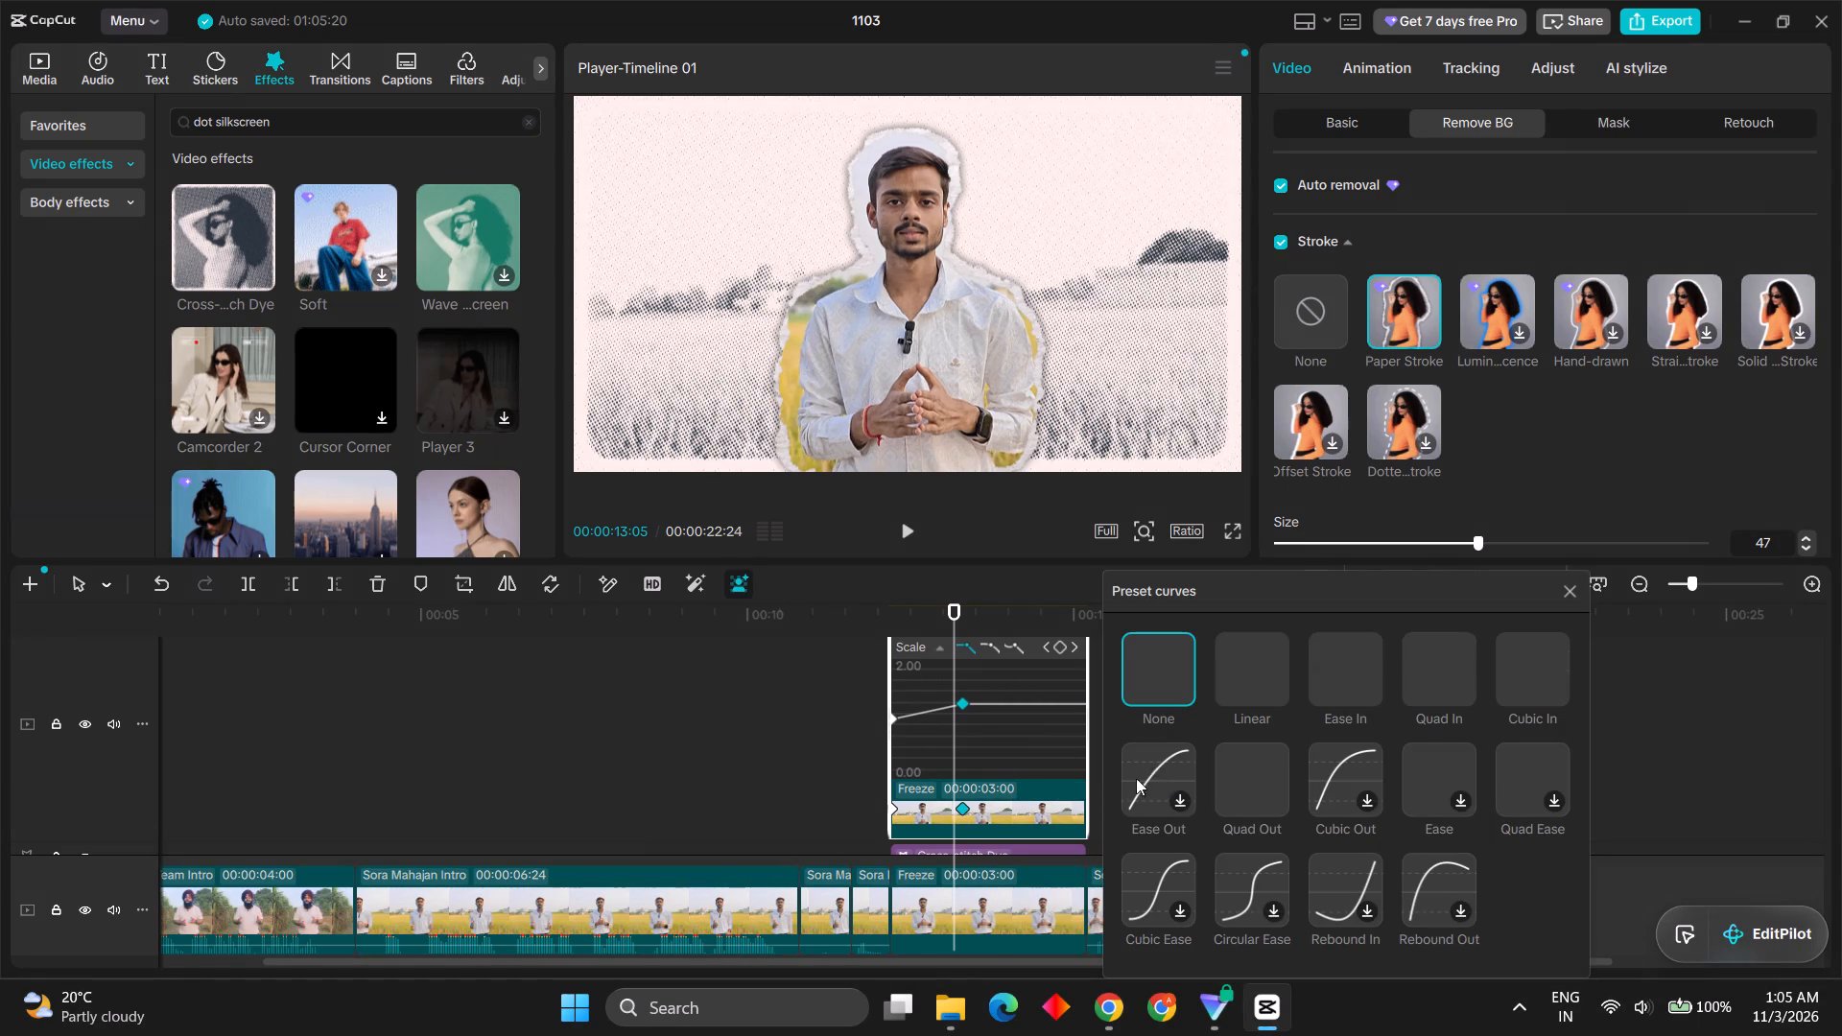
pyautogui.click(1249, 793)
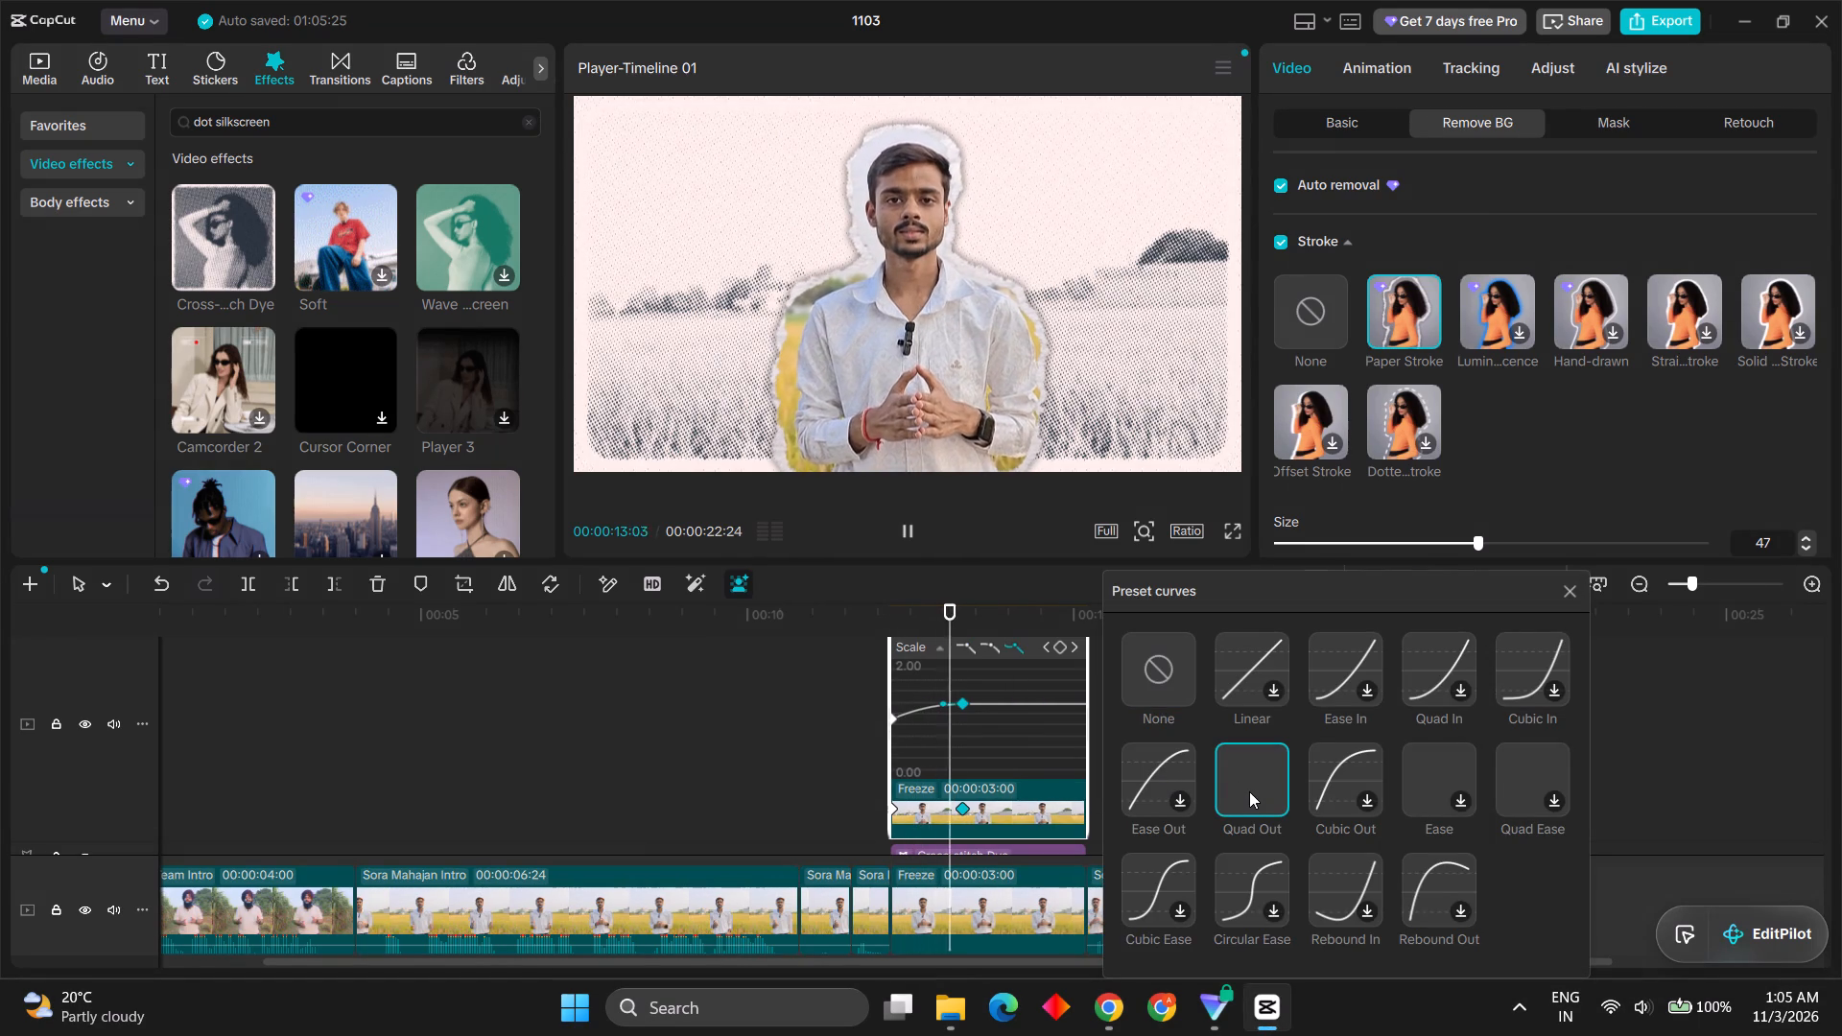
pyautogui.click(812, 740)
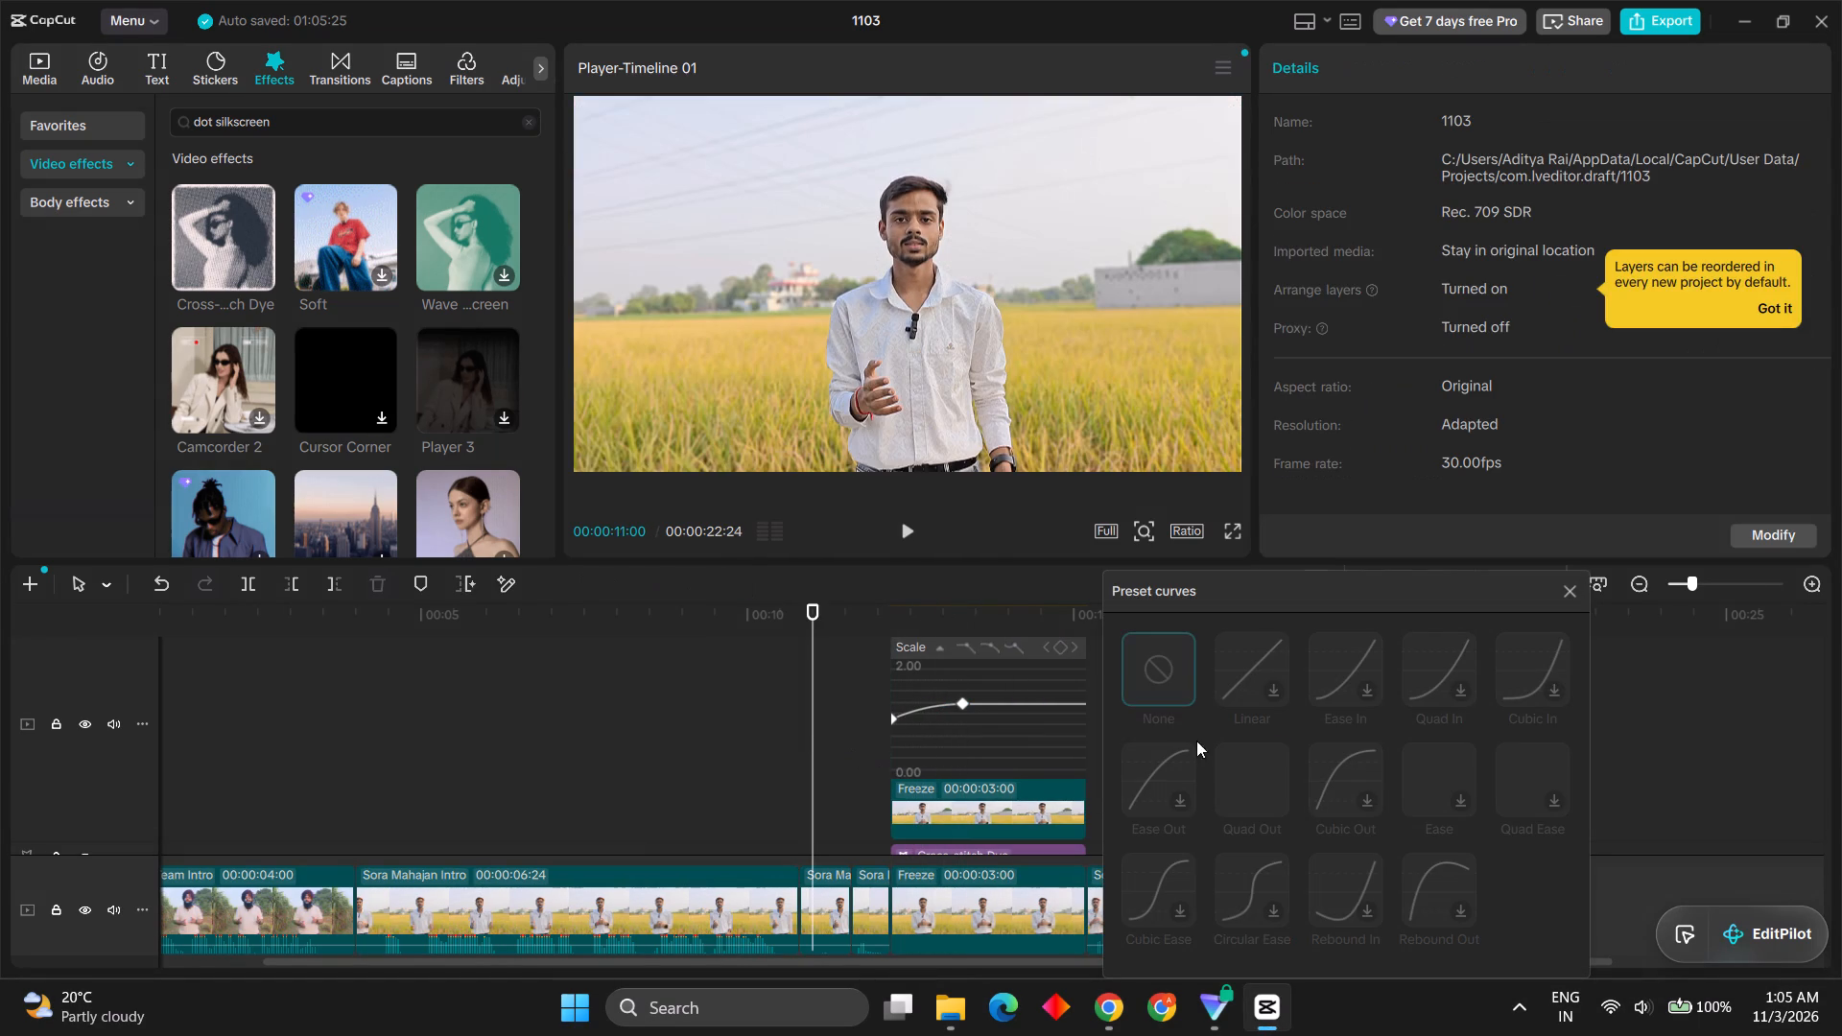
pyautogui.click(1570, 605)
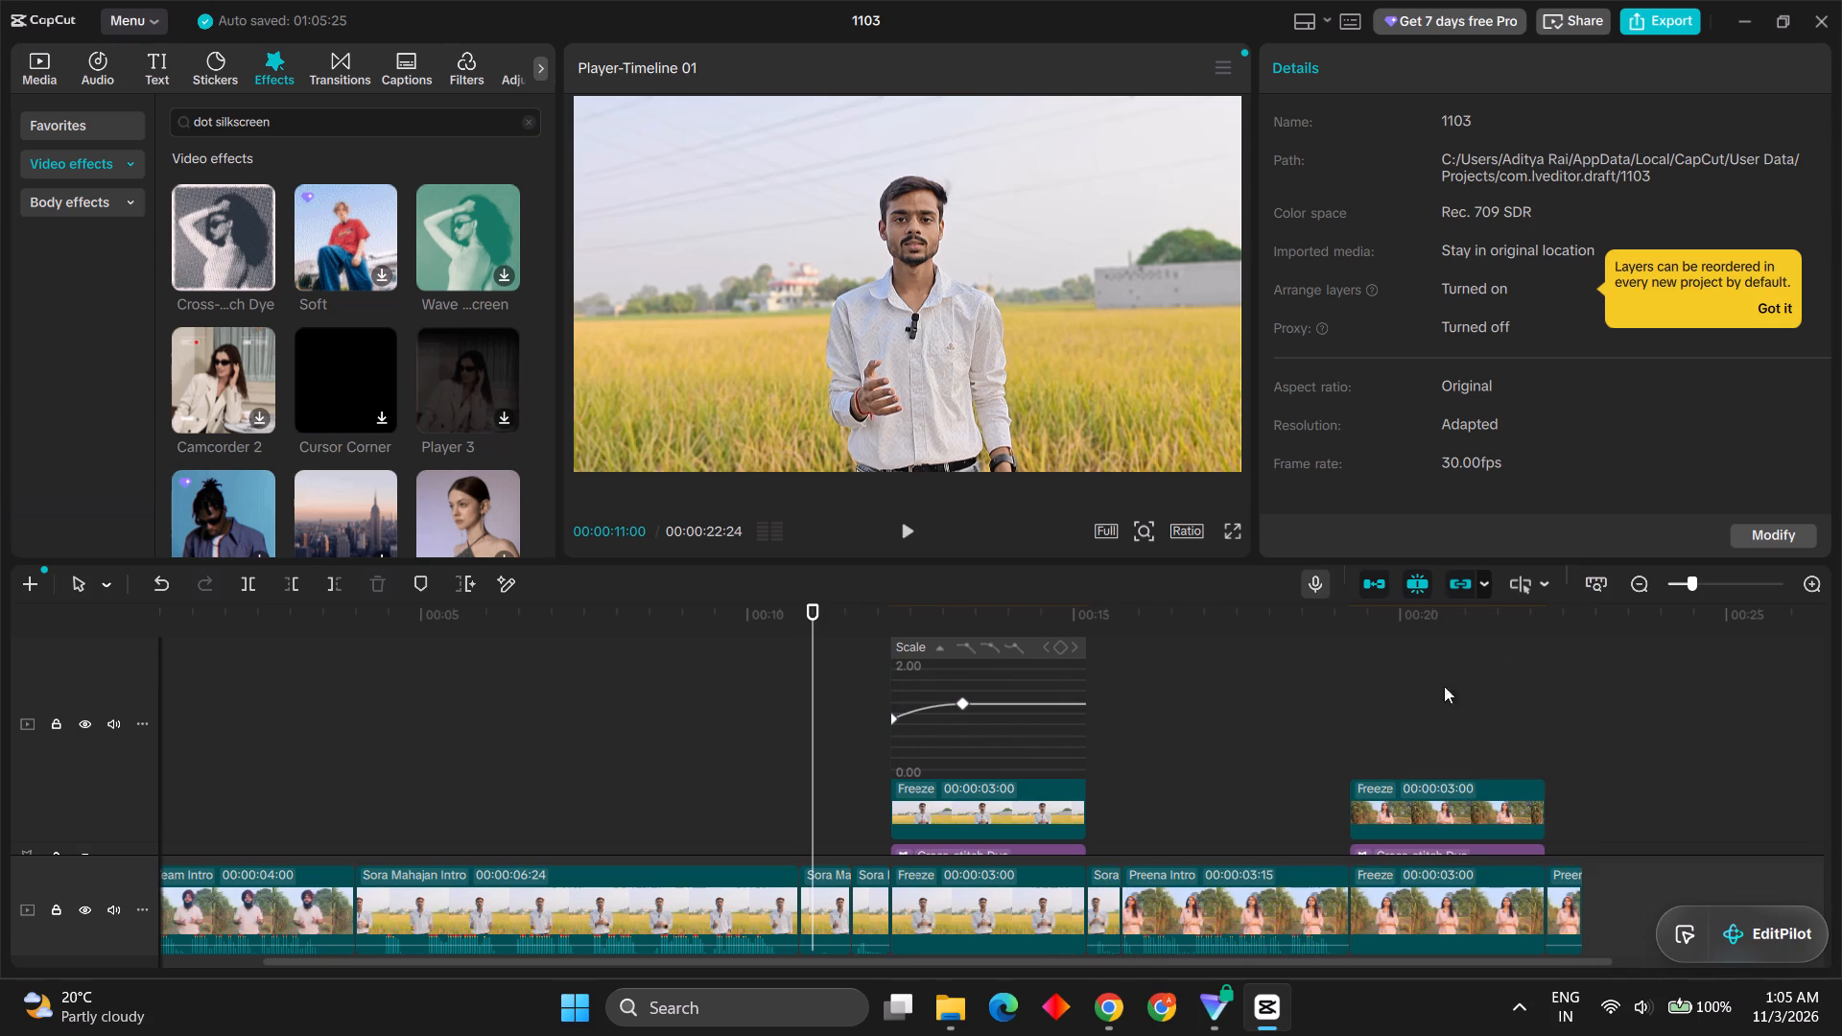
# Play from just before the third speaker's freeze section into its cutout.
pyautogui.moveTo(1335, 669); pyautogui.dragTo(1332, 655)
pyautogui.scroll(-1, 1327, 637)
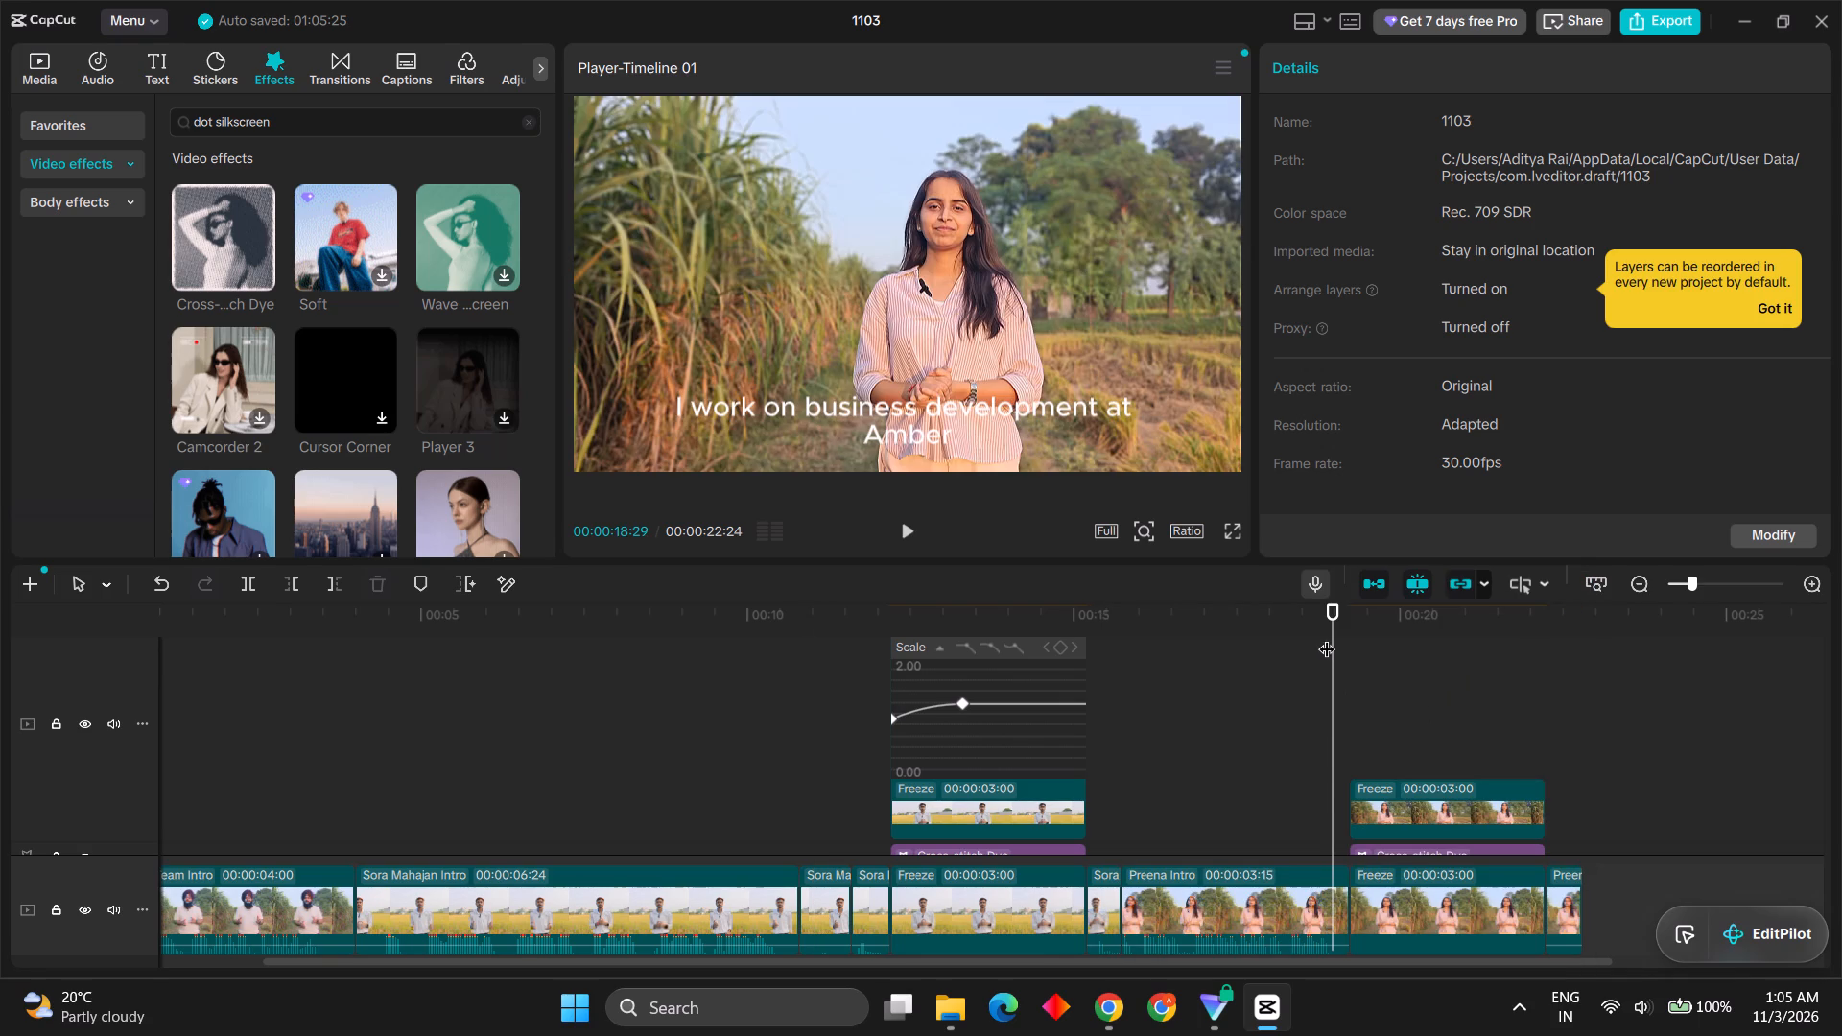
pyautogui.scroll(-1, 1335, 776)
pyautogui.press('space')
pyautogui.press('space')
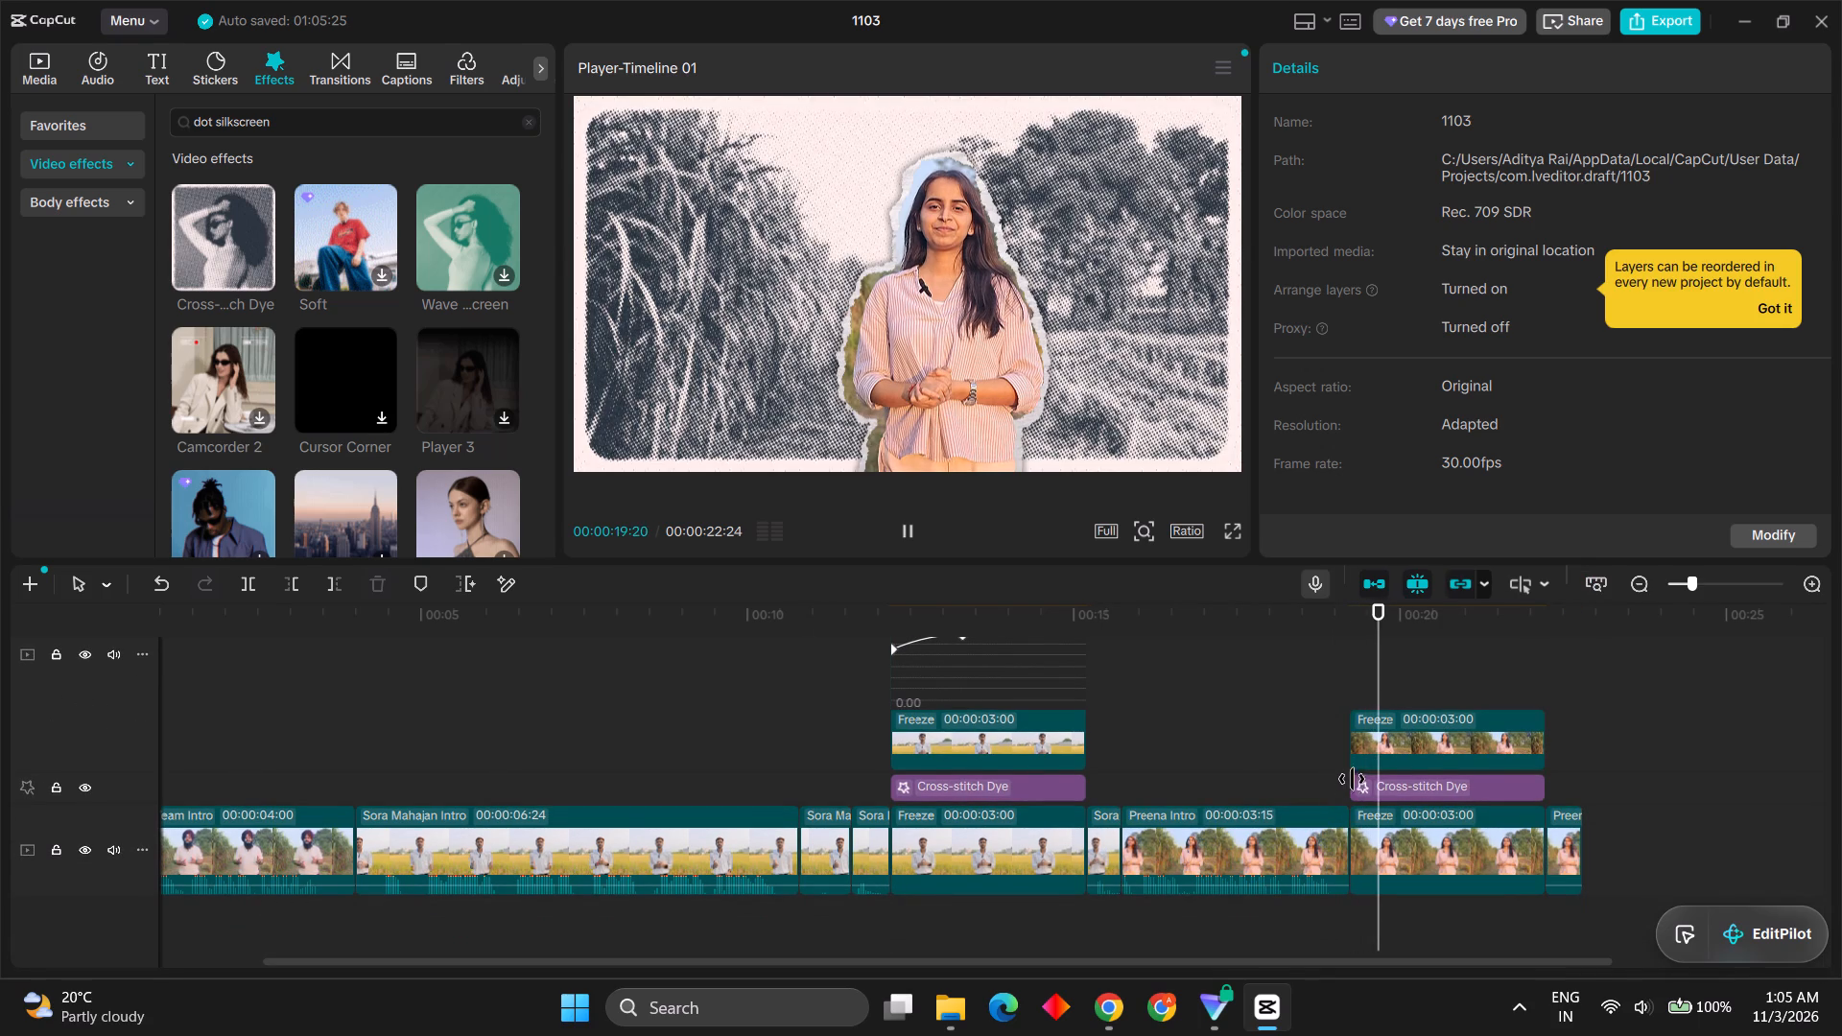
# Keyframe the third speaker's cutout scale at 100% at 00:00:19:07, the start of the freeze section.
pyautogui.moveTo(1377, 621); pyautogui.dragTo(1354, 623)
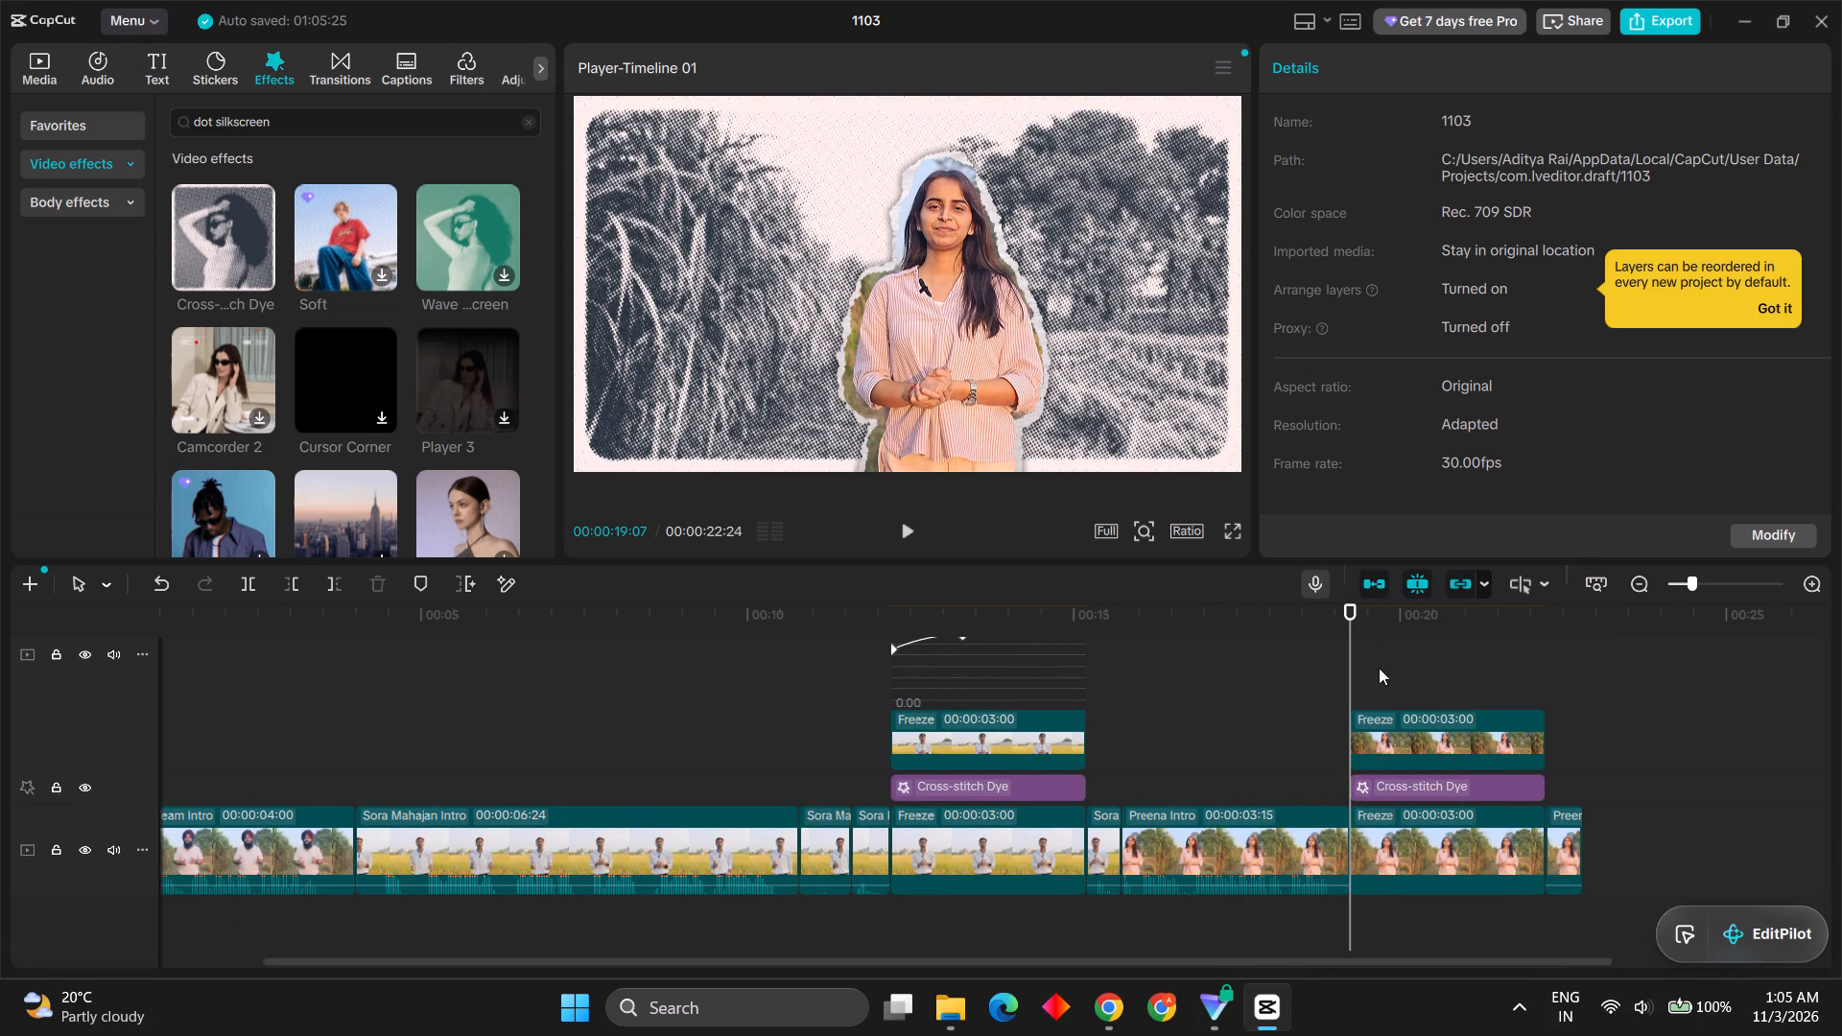
pyautogui.click(1395, 726)
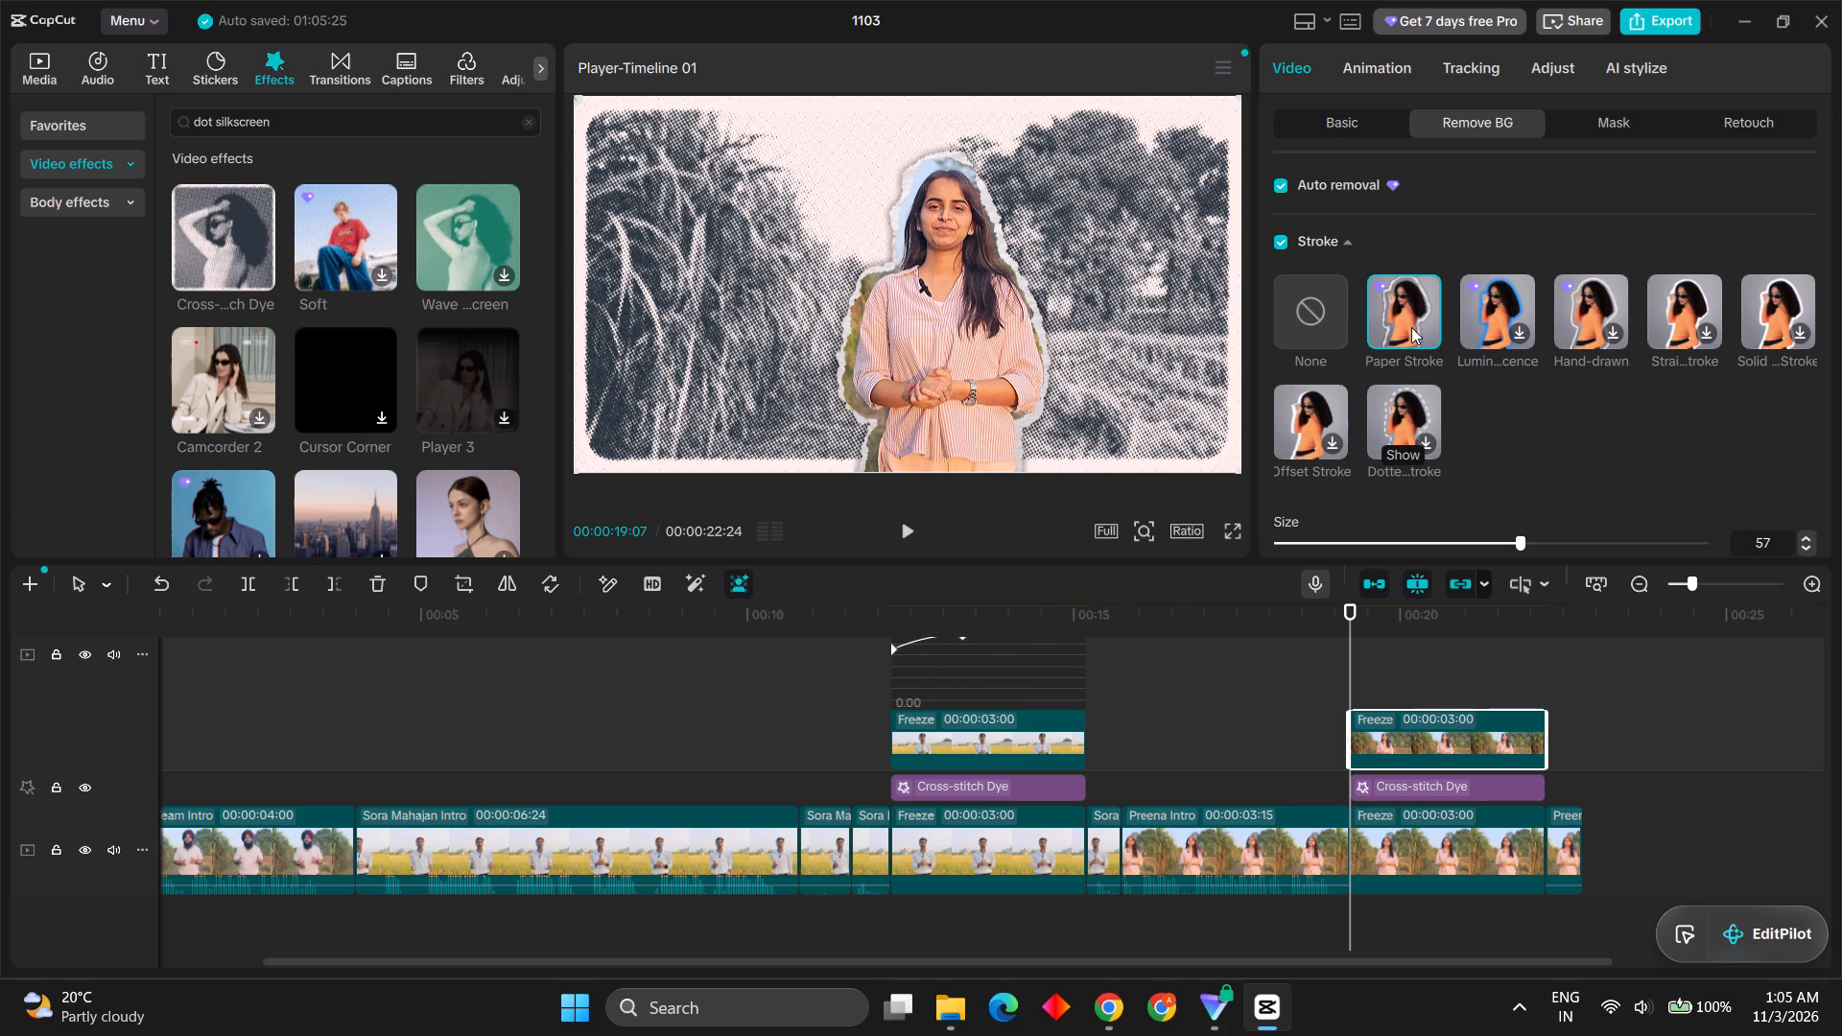
pyautogui.click(1354, 132)
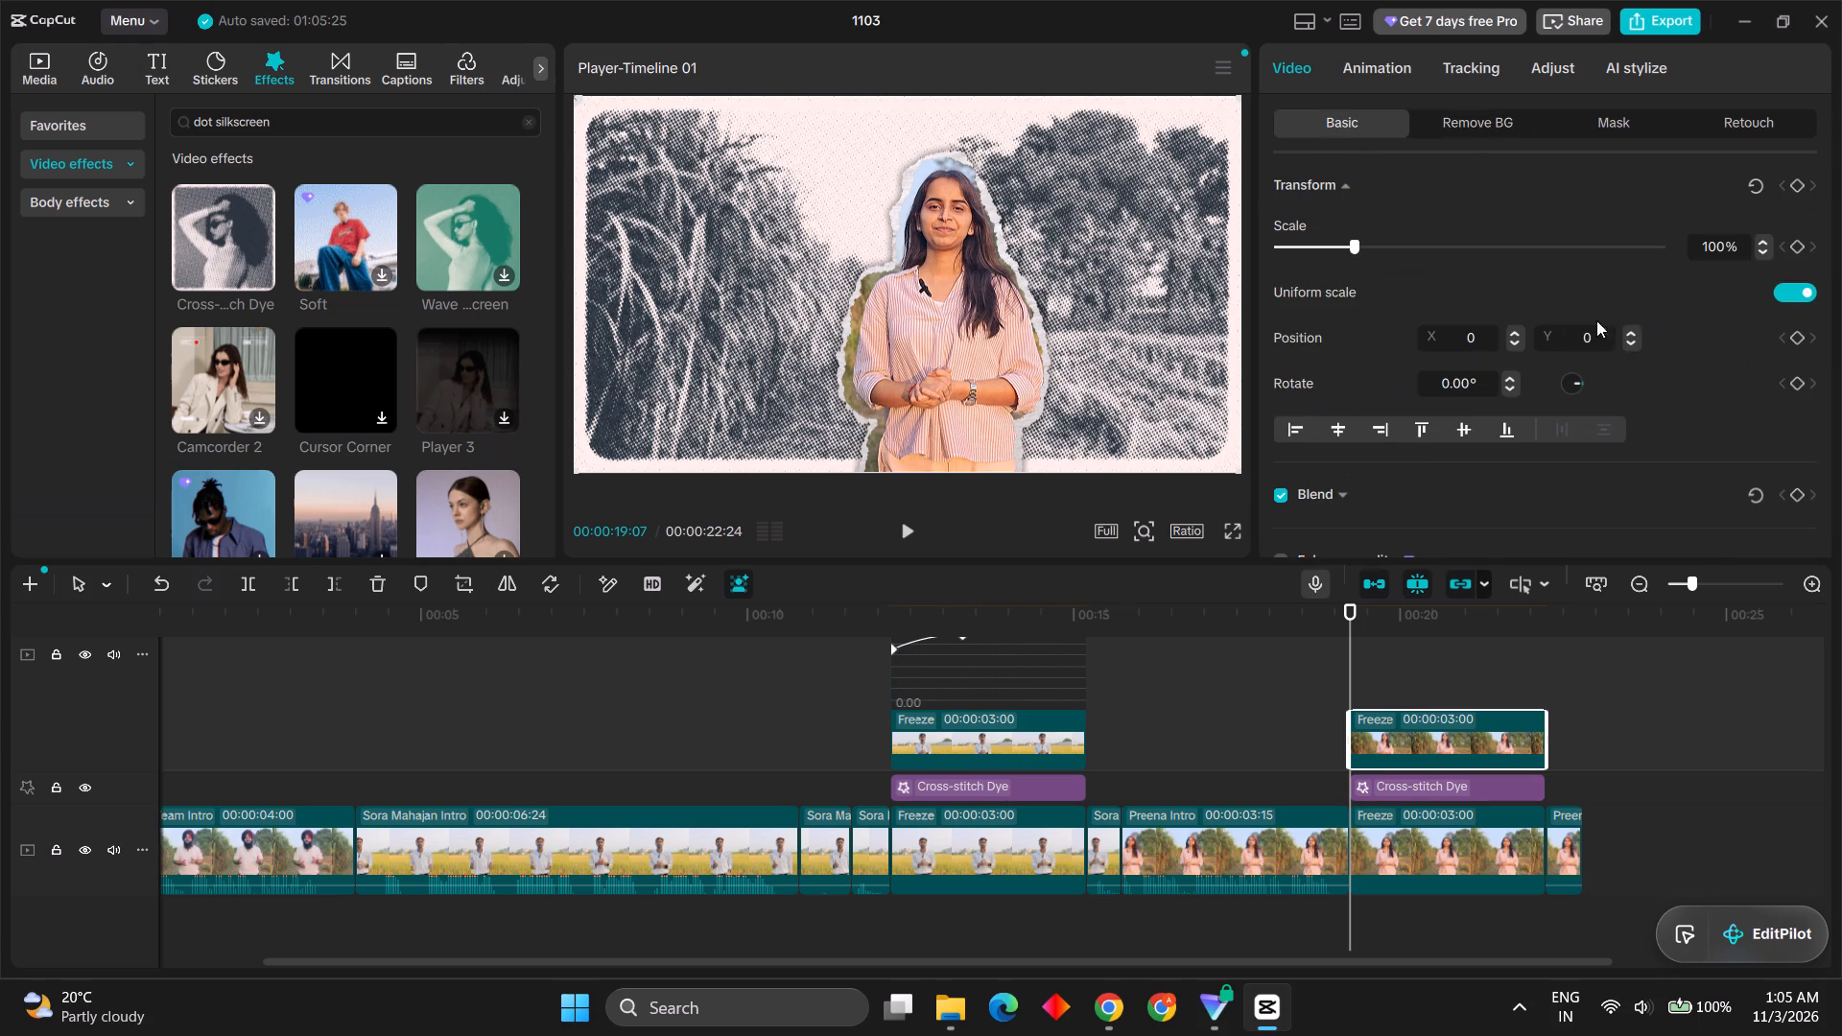
pyautogui.click(1800, 254)
# Keyframe the third speaker's cutout scale at 124% at 00:00:20:27.
pyautogui.press('space')
pyautogui.press('space')
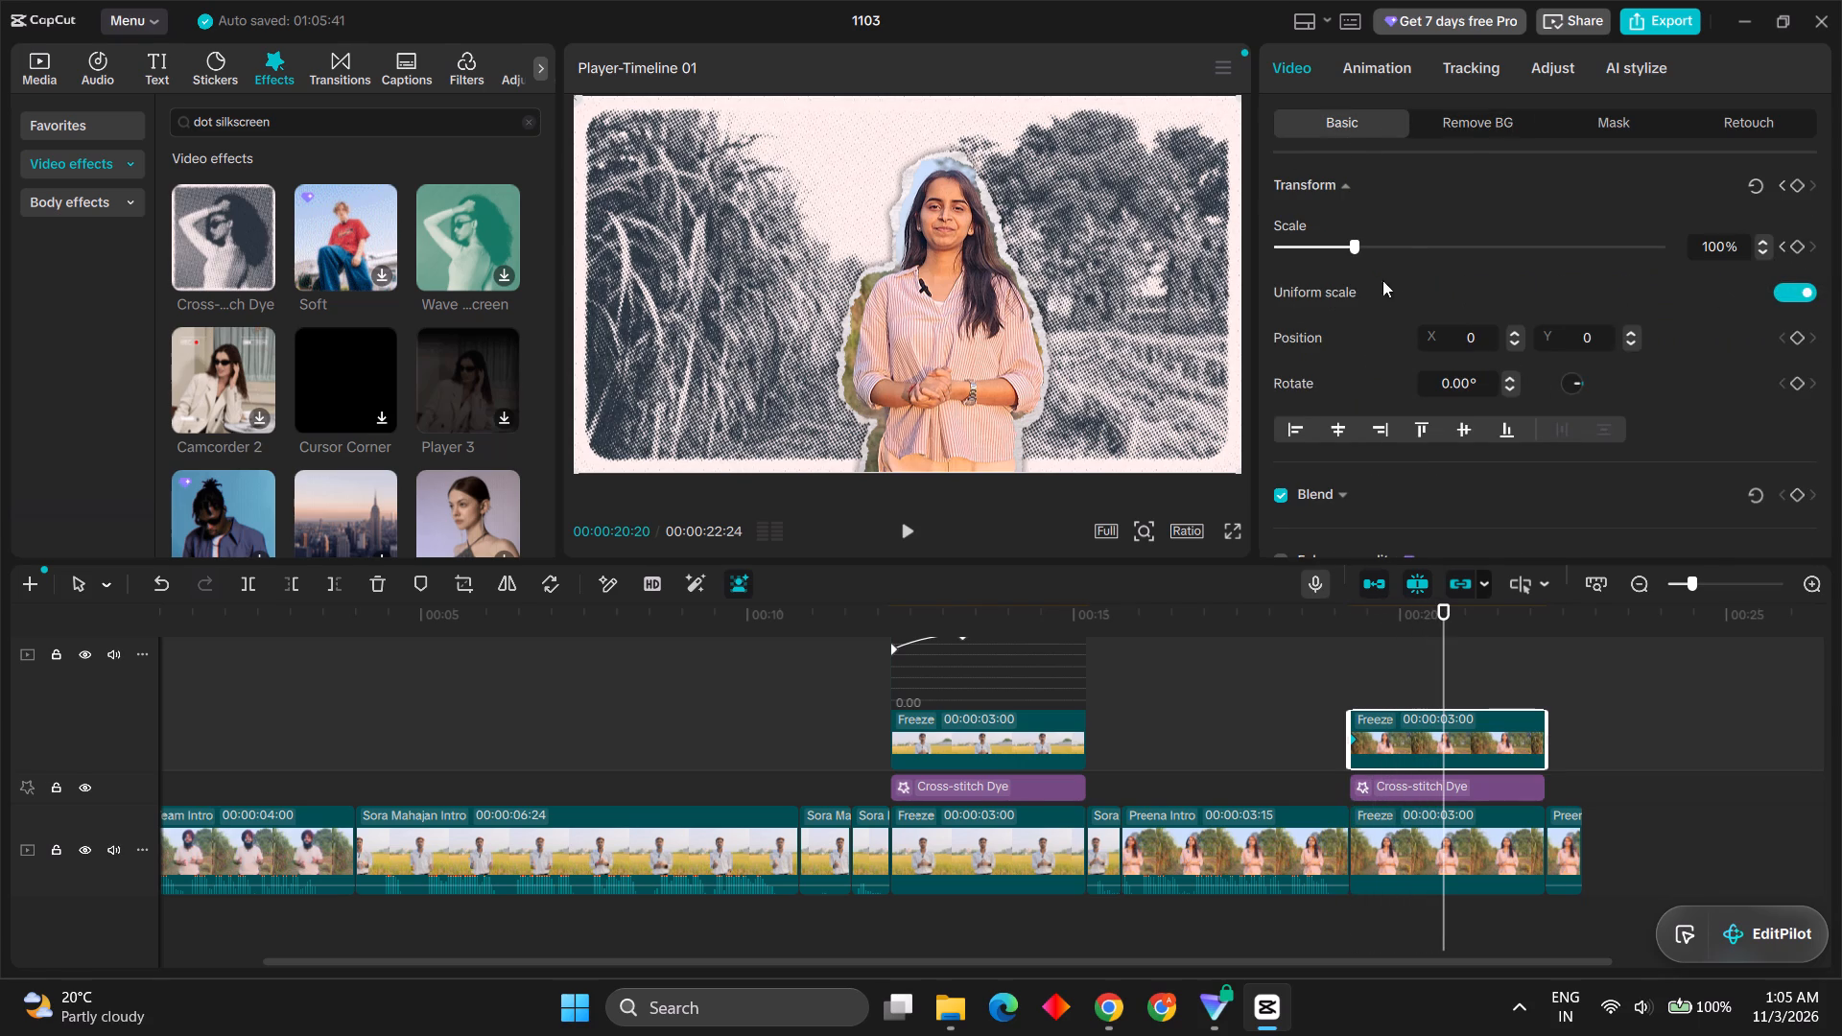
pyautogui.press('space')
pyautogui.press('space')
pyautogui.click(1367, 252)
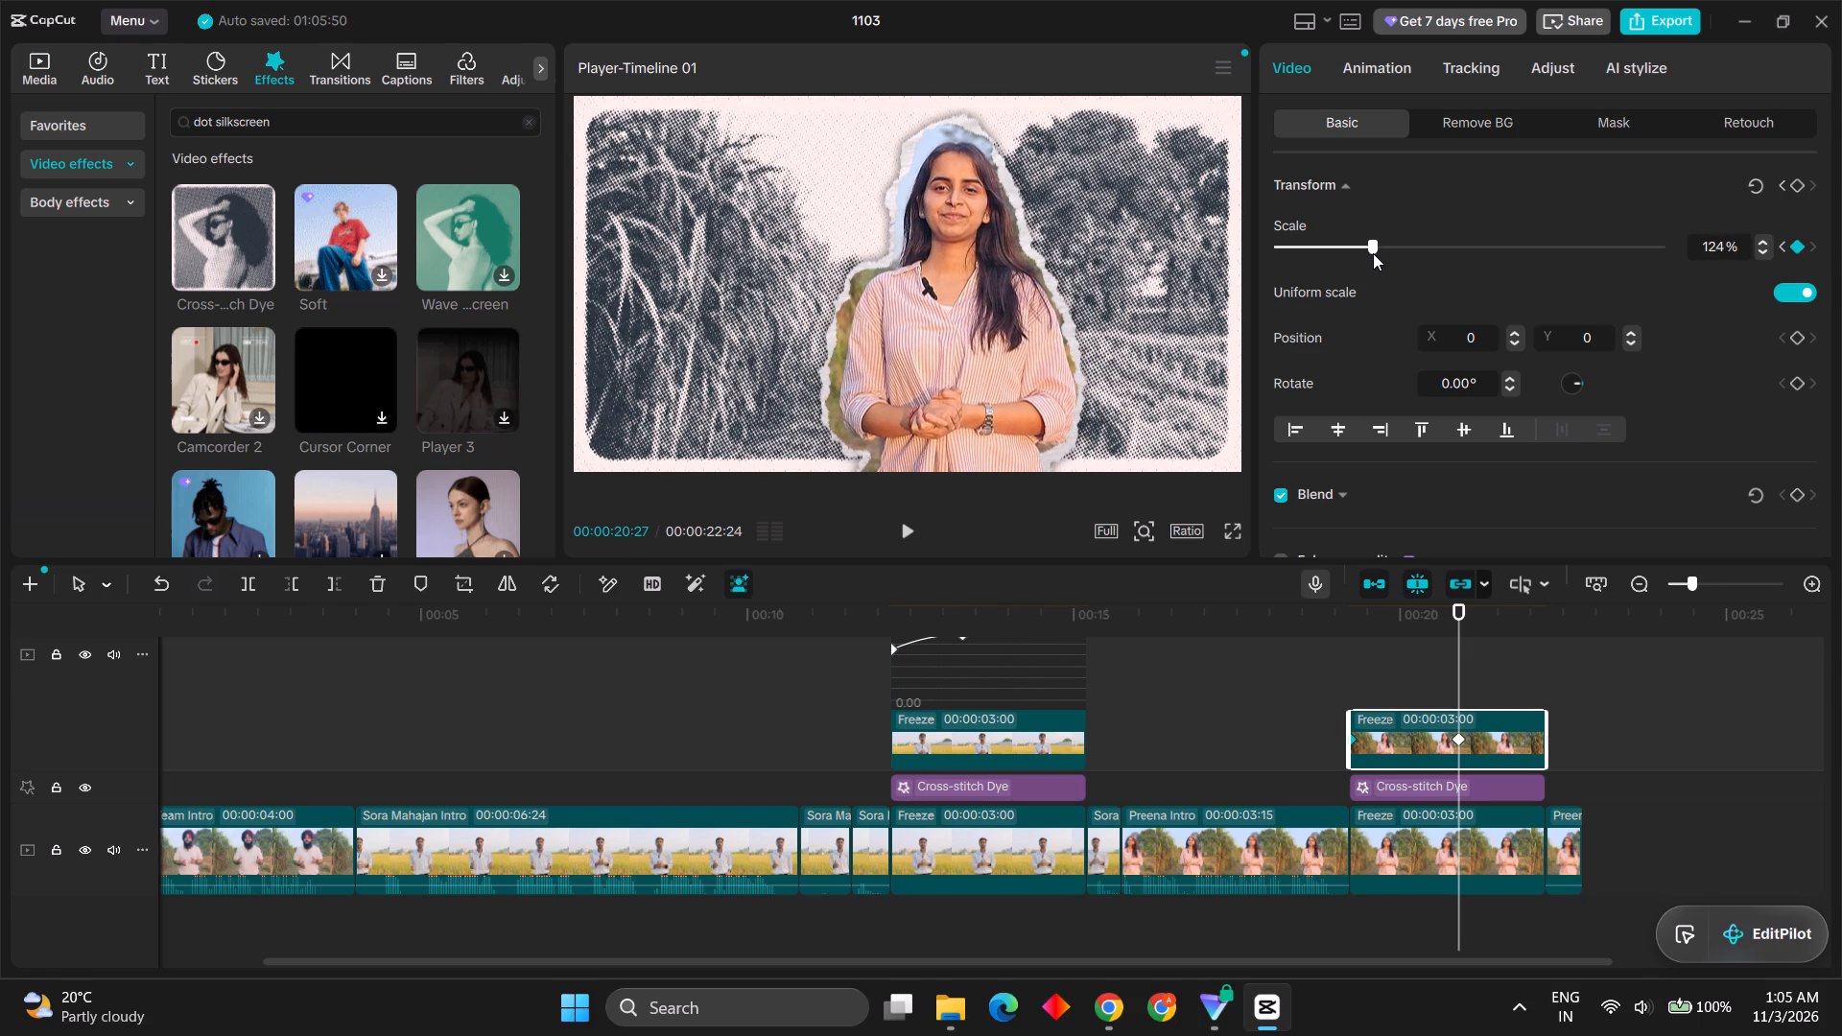
# Play the third speaker's cutout scale animation from the start of the freeze section.
pyautogui.click(1343, 644)
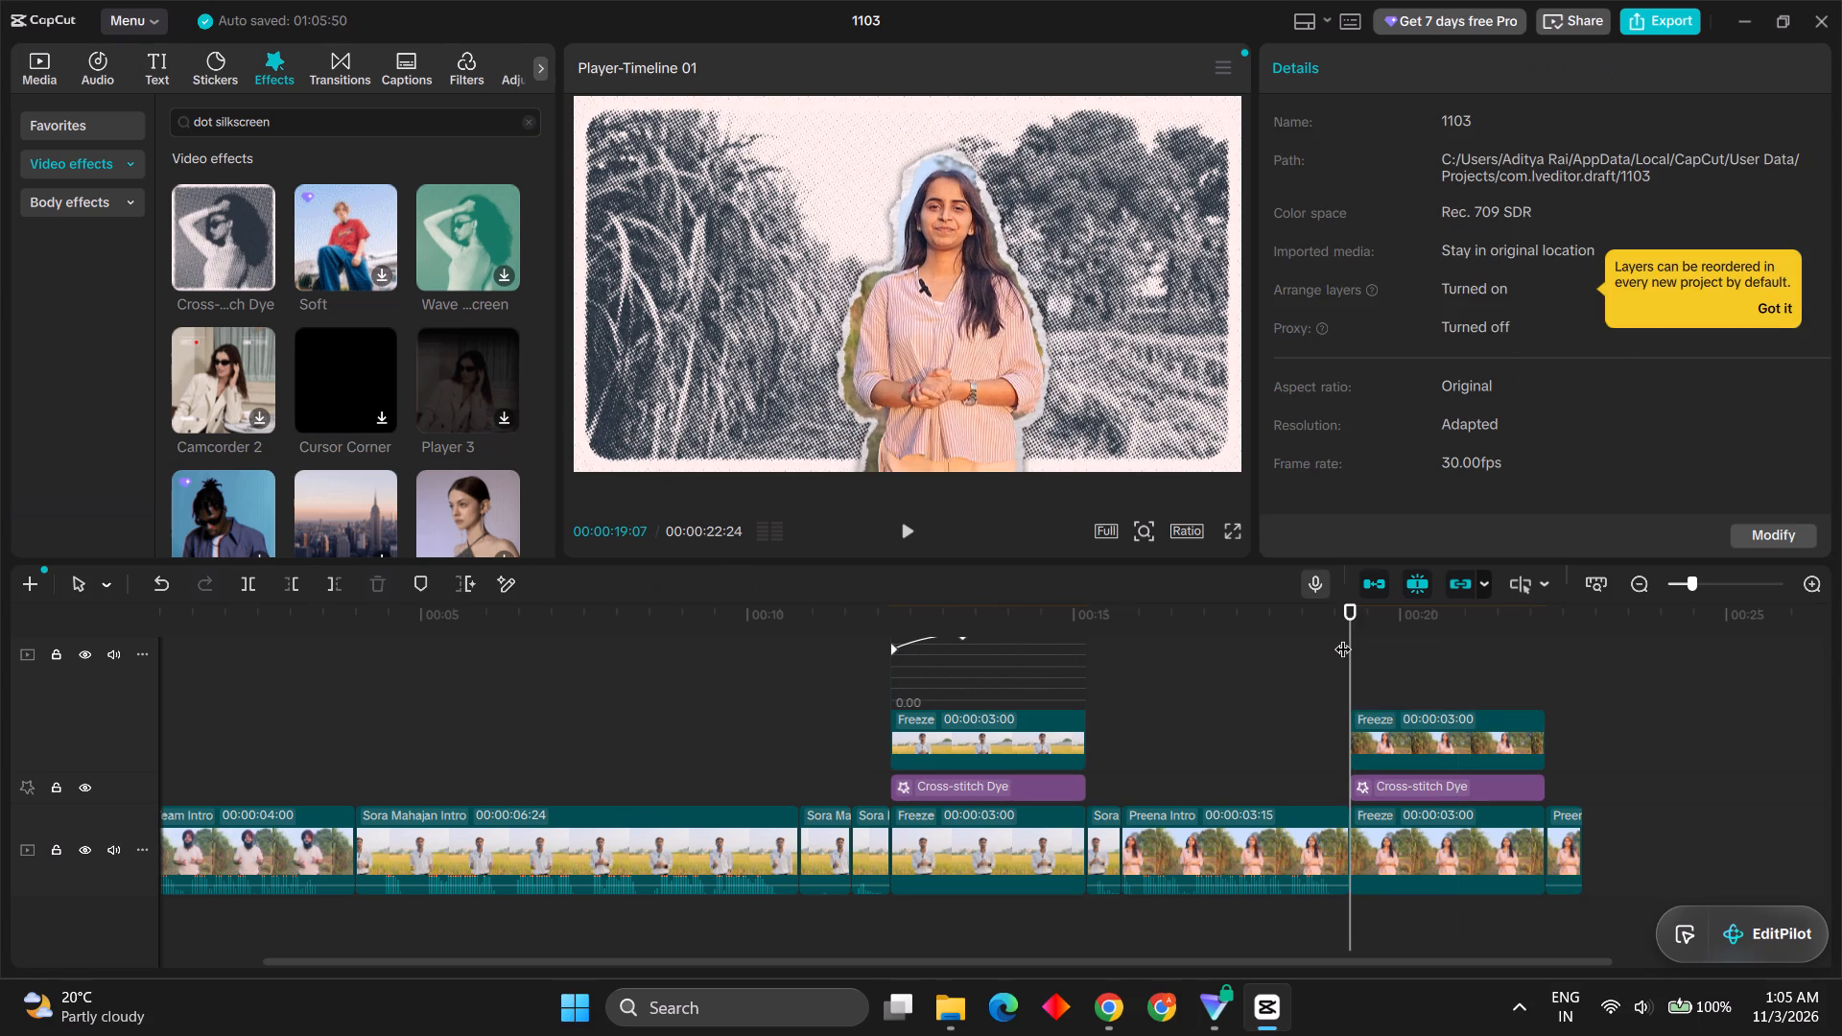
pyautogui.press('space')
pyautogui.press('space')
# Show the keyframe graph for the third speaker's freeze-frame cutout clip.
pyautogui.click(1349, 747)
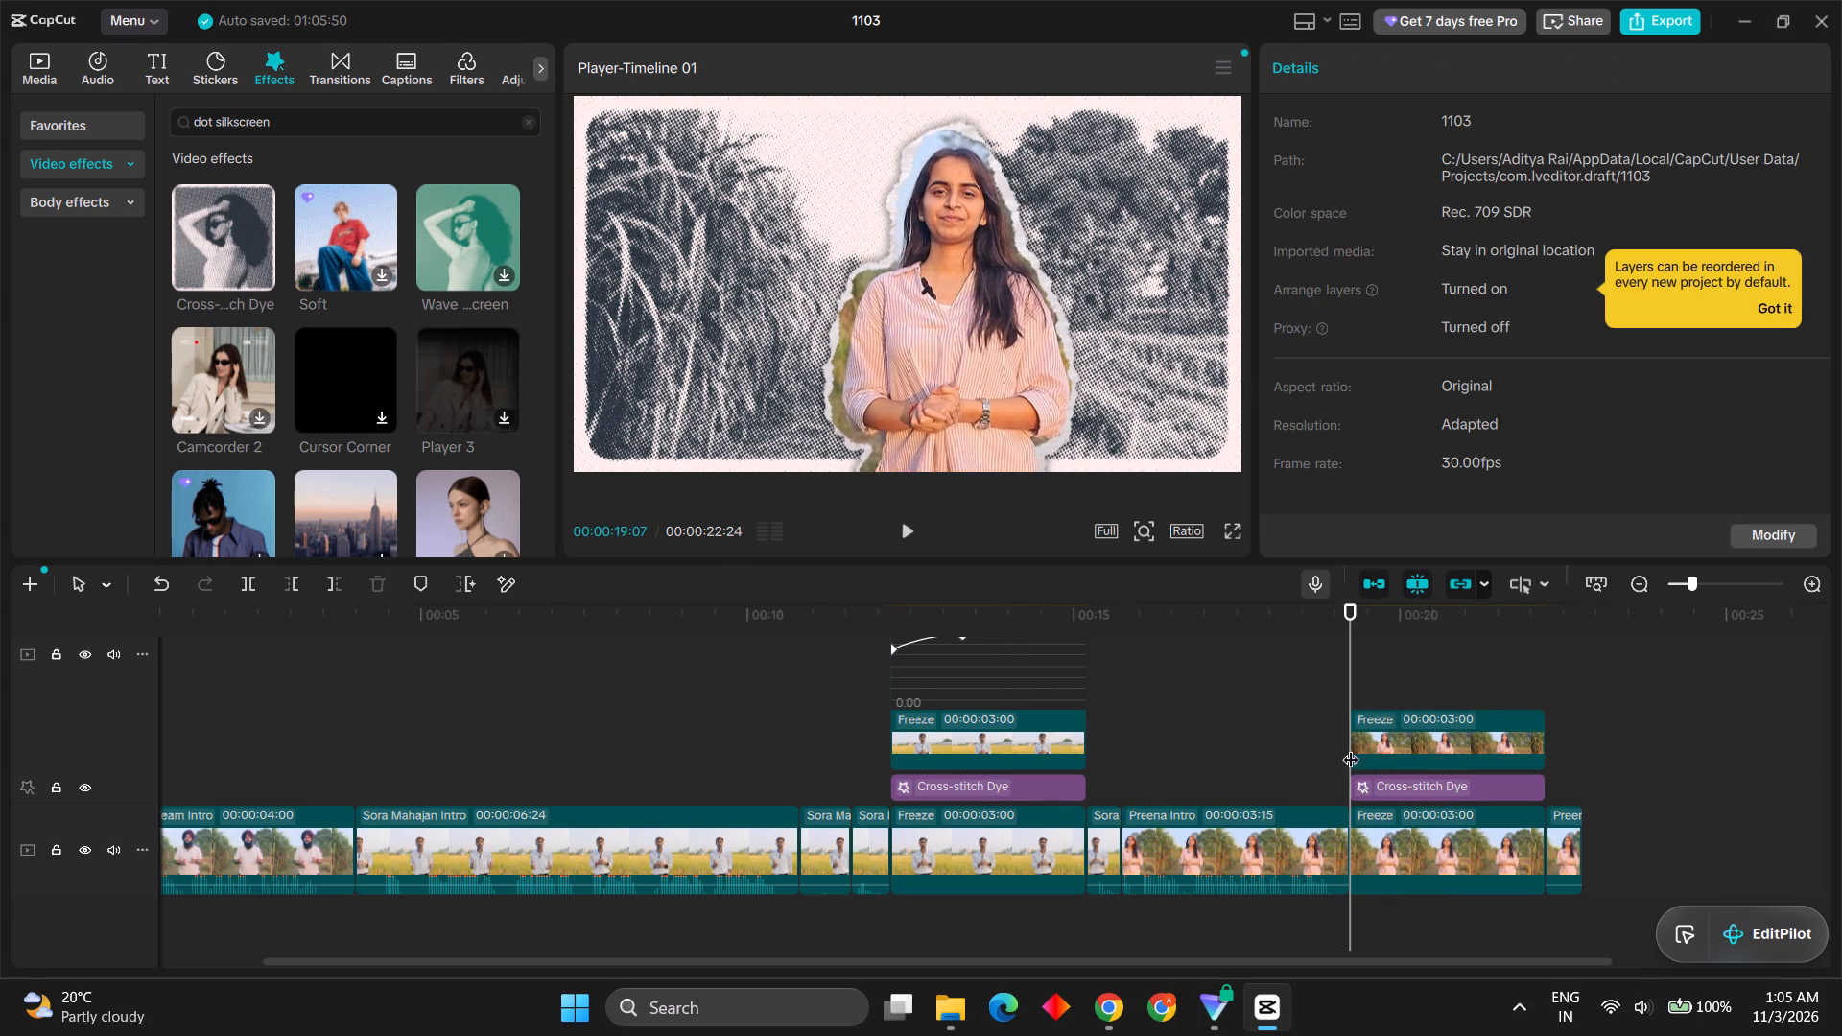
pyautogui.click(1377, 738)
pyautogui.rightClick(1381, 736)
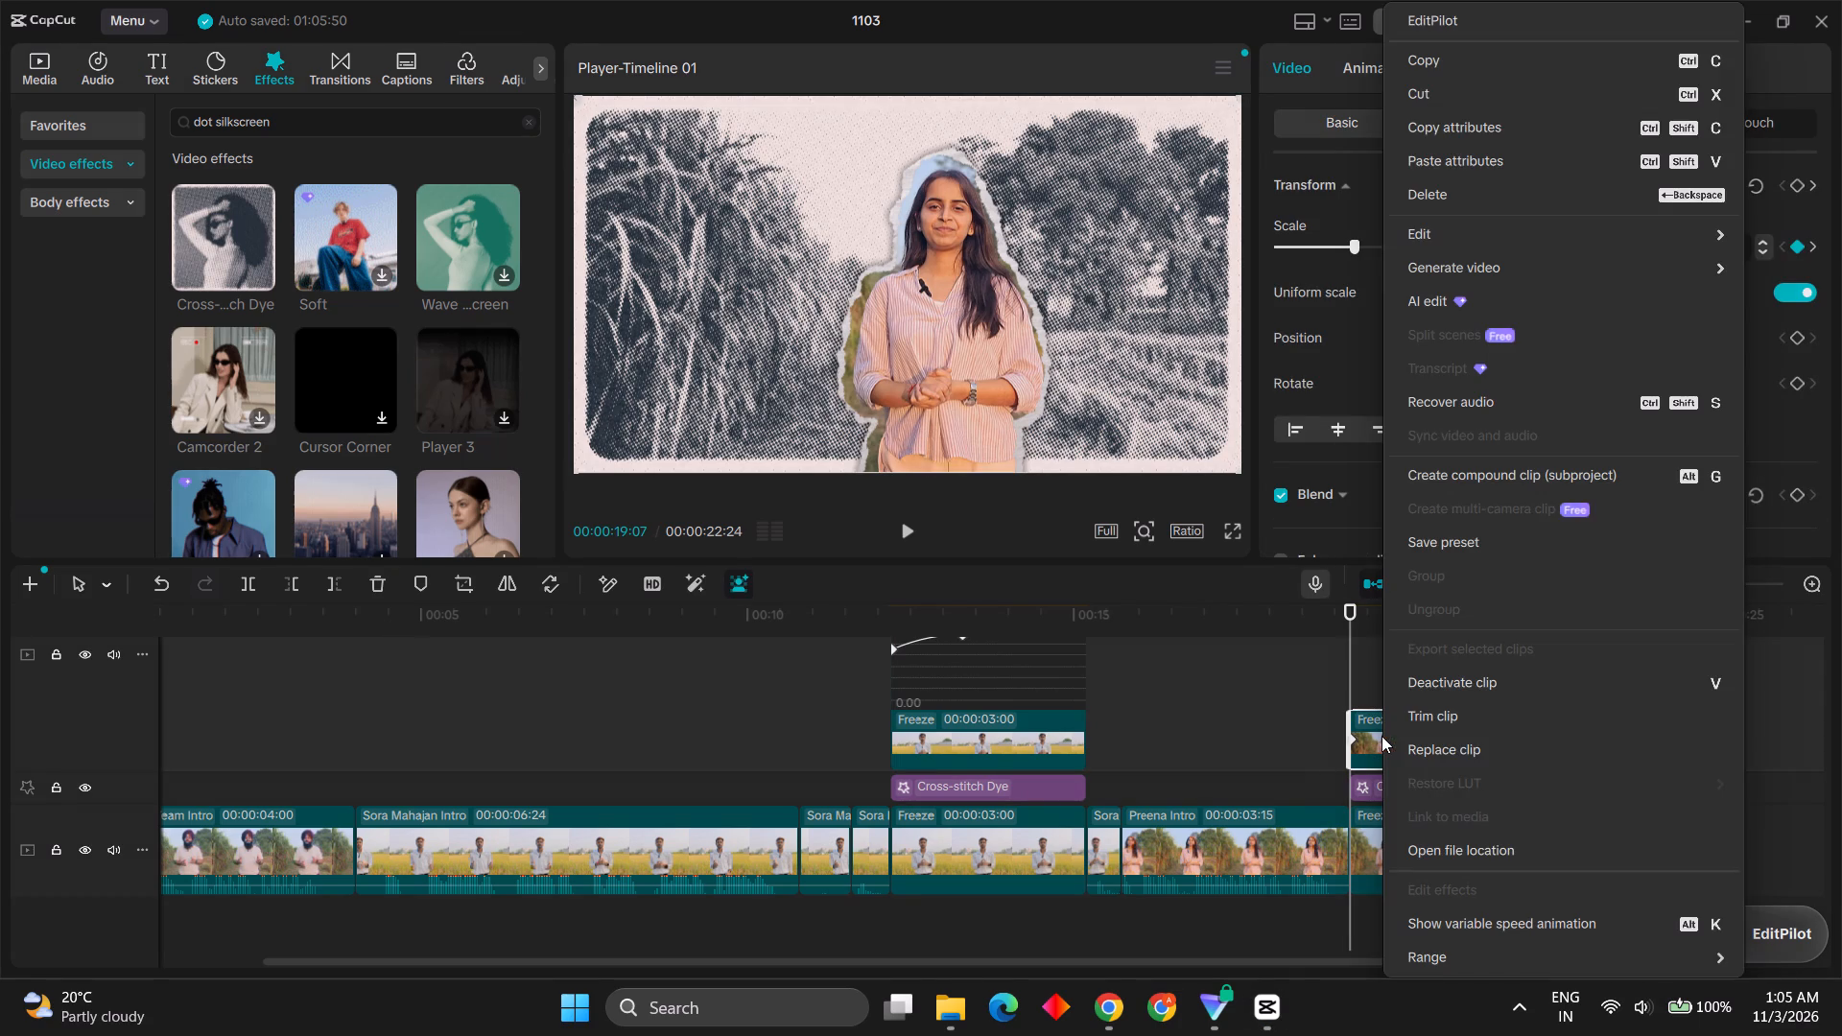
pyautogui.click(1372, 736)
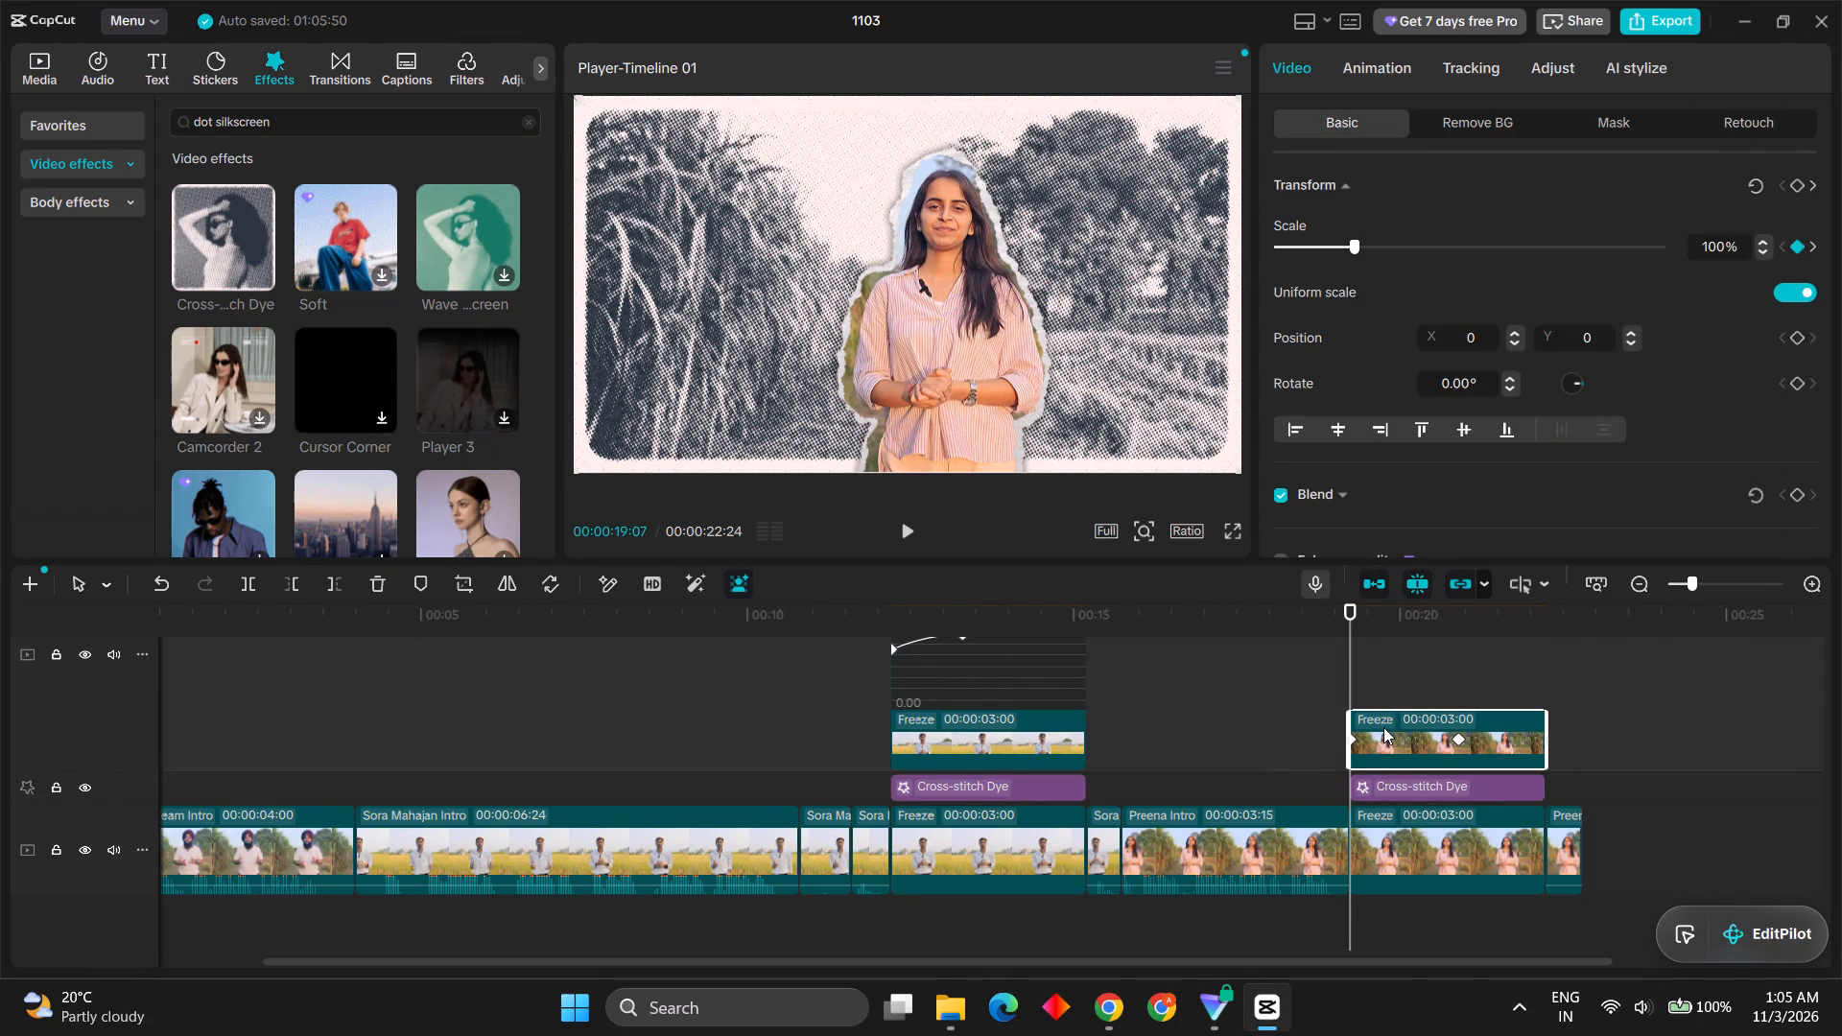
pyautogui.hotkey('ctrl', 'alt', 'k')
pyautogui.scroll(1, 1405, 728)
pyautogui.click(1417, 768)
pyautogui.click(1390, 640)
pyautogui.hotkey('ctrl', 'alt', 'k')
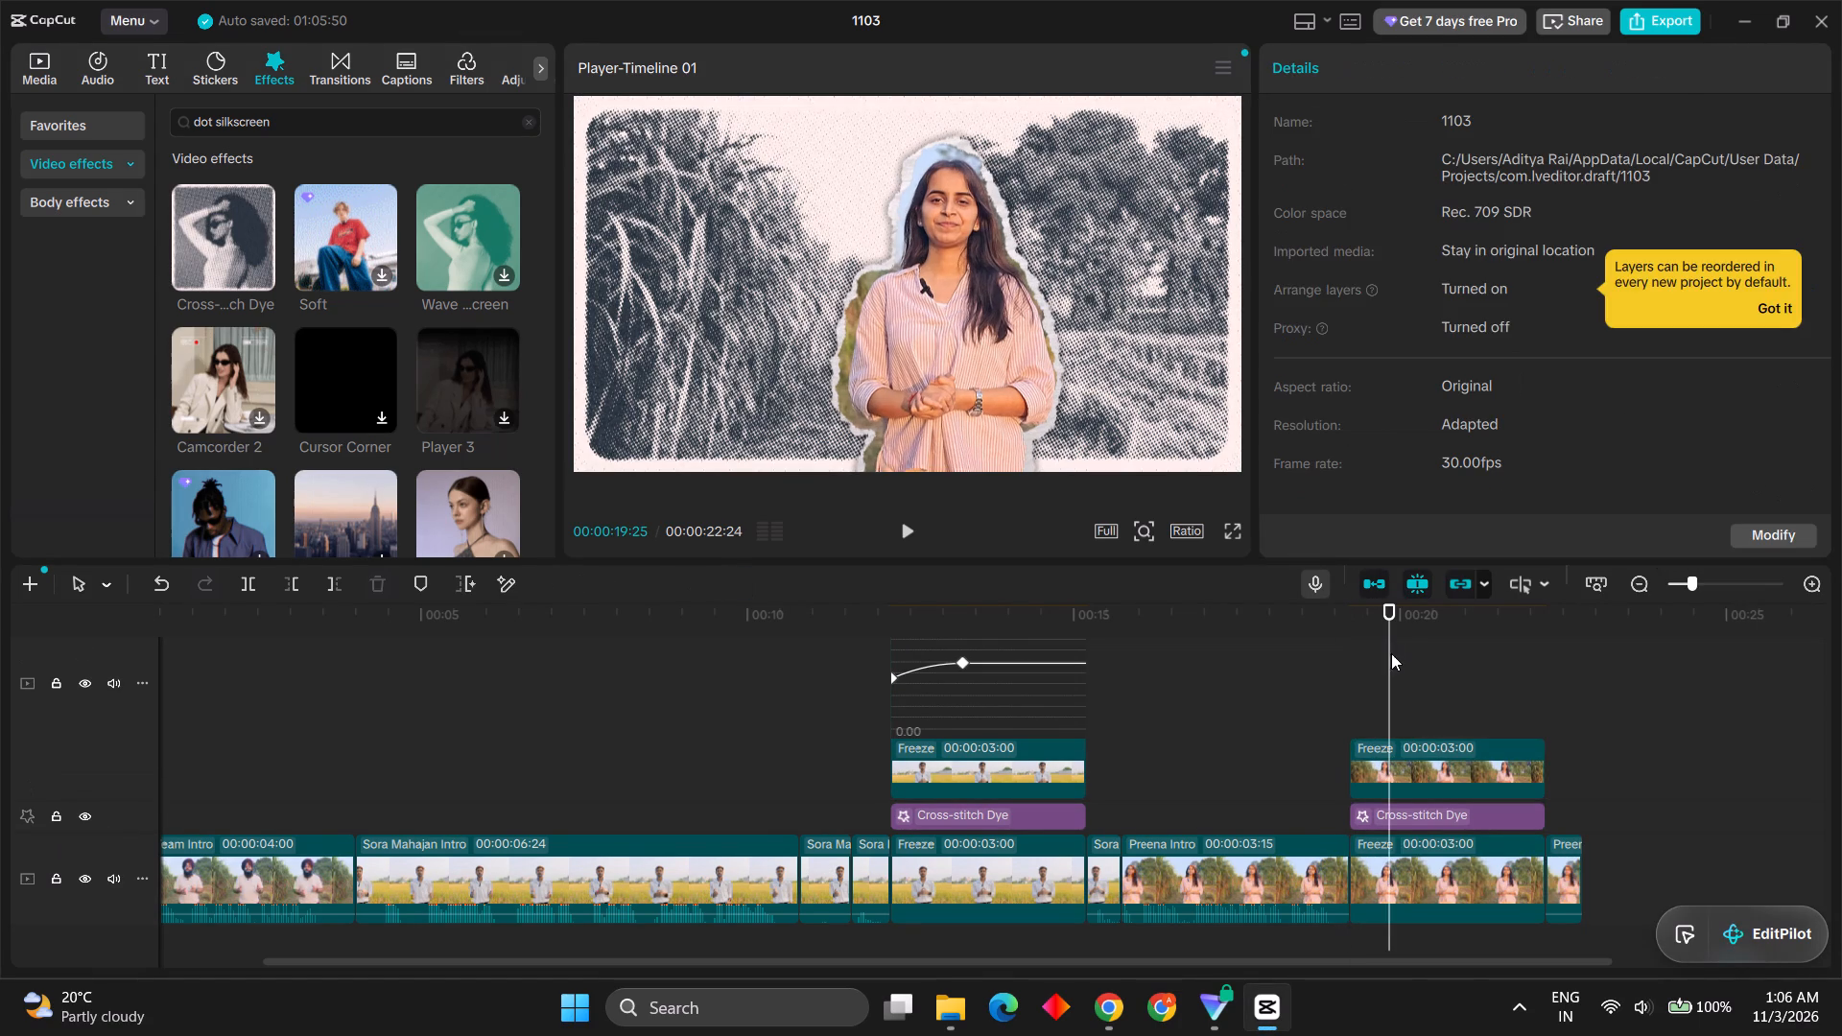
pyautogui.click(1417, 749)
pyautogui.hotkey('ctrl', 'alt', 'k')
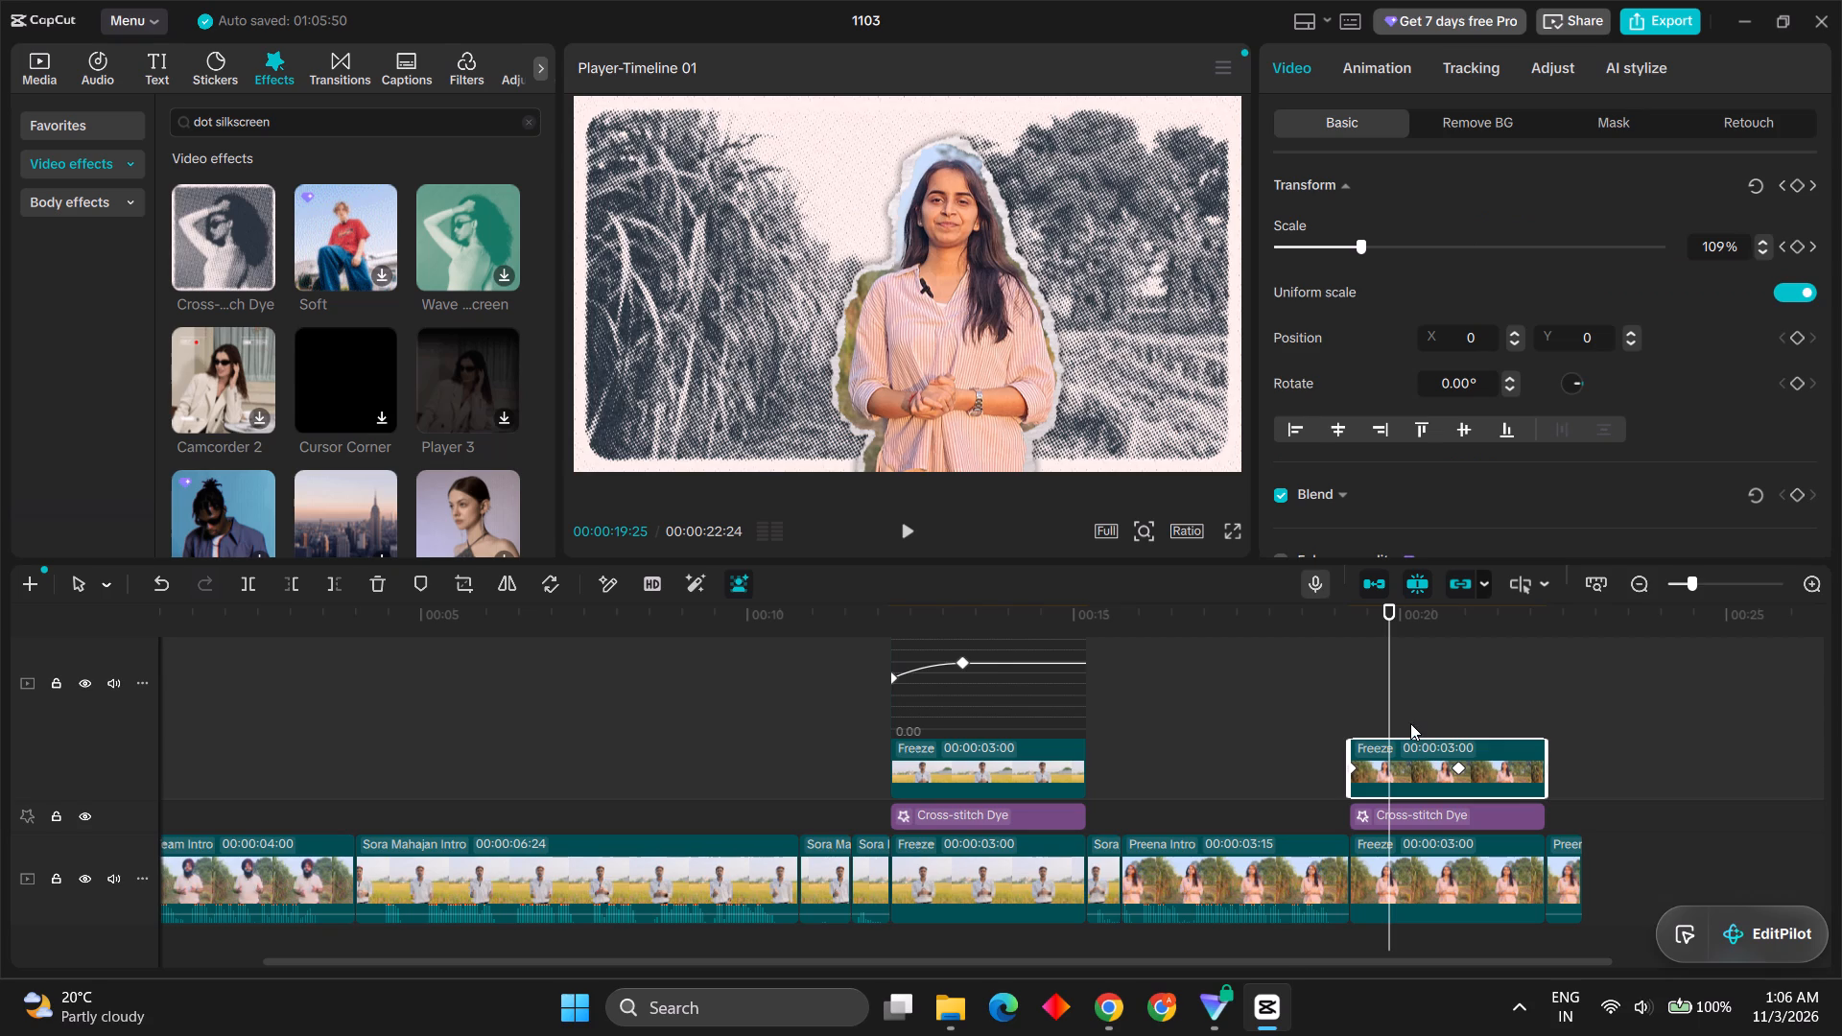
pyautogui.hotkey('alt', 'k')
pyautogui.scroll(2, 1410, 723)
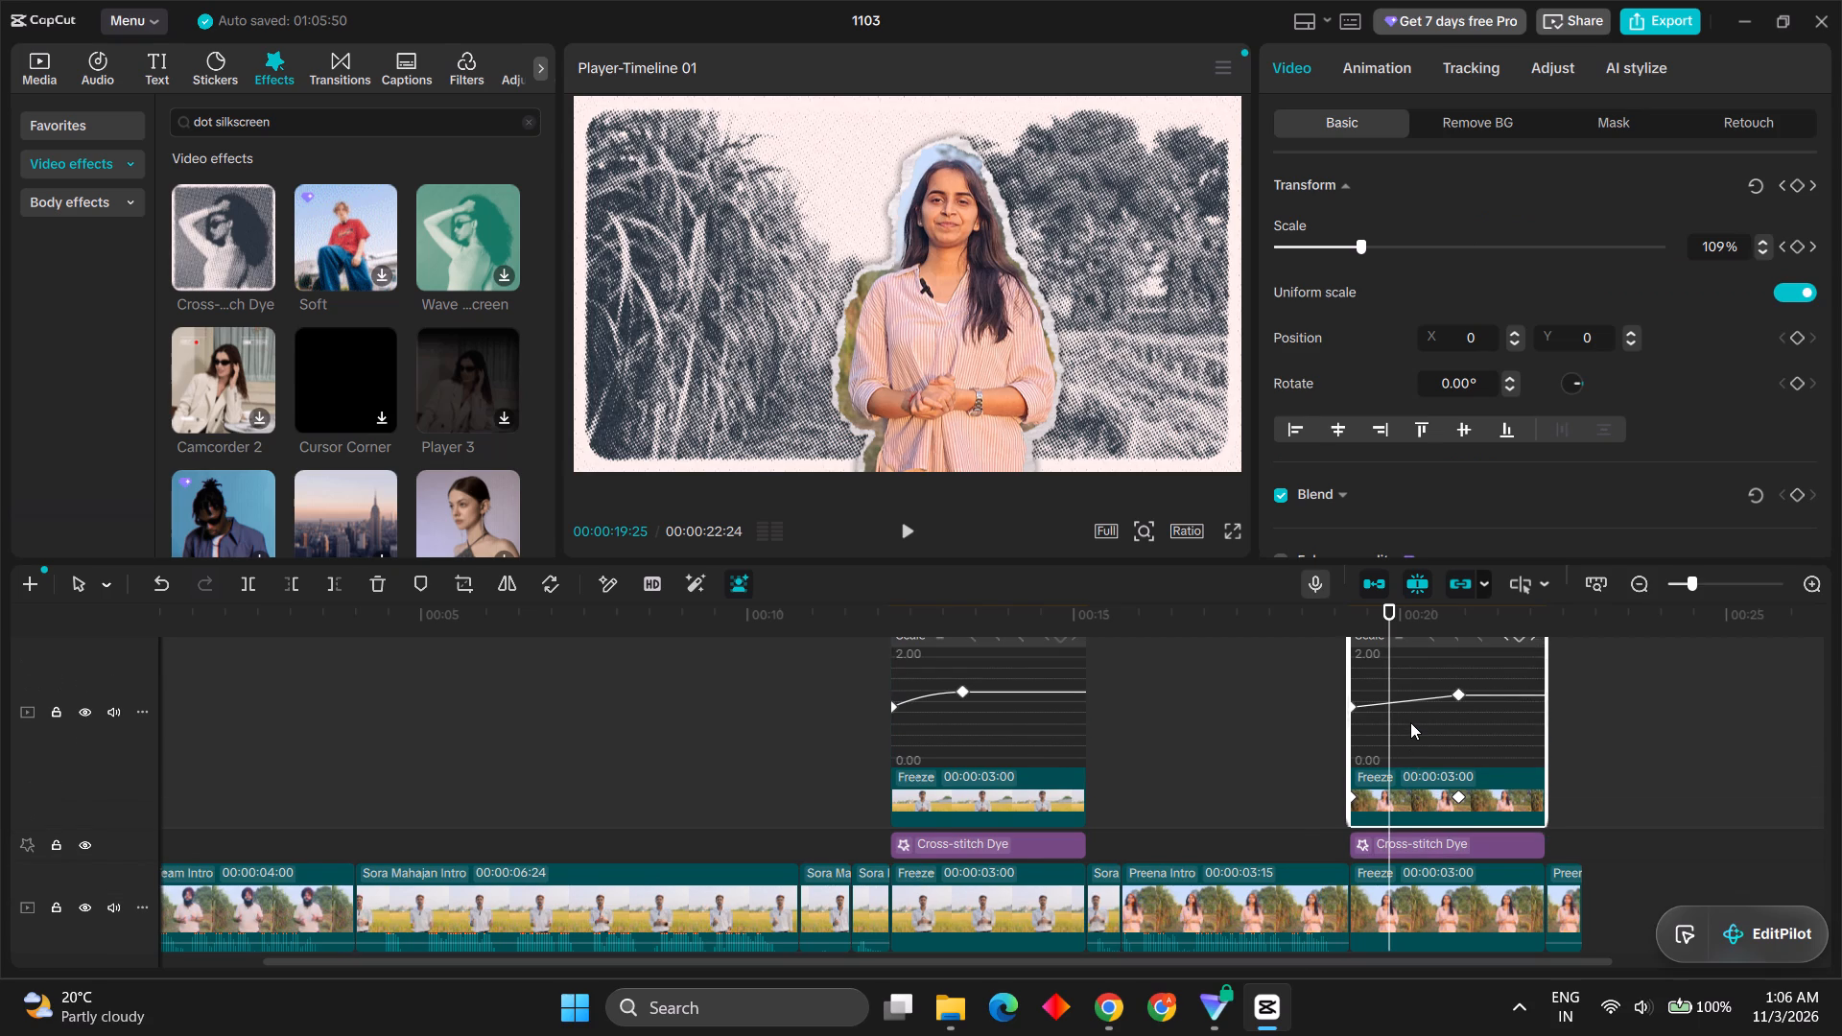
# Apply the Quad Out preset curve to the third speaker's cutout scale animation between its two keyframes.
pyautogui.rightClick(1410, 722)
pyautogui.click(1492, 864)
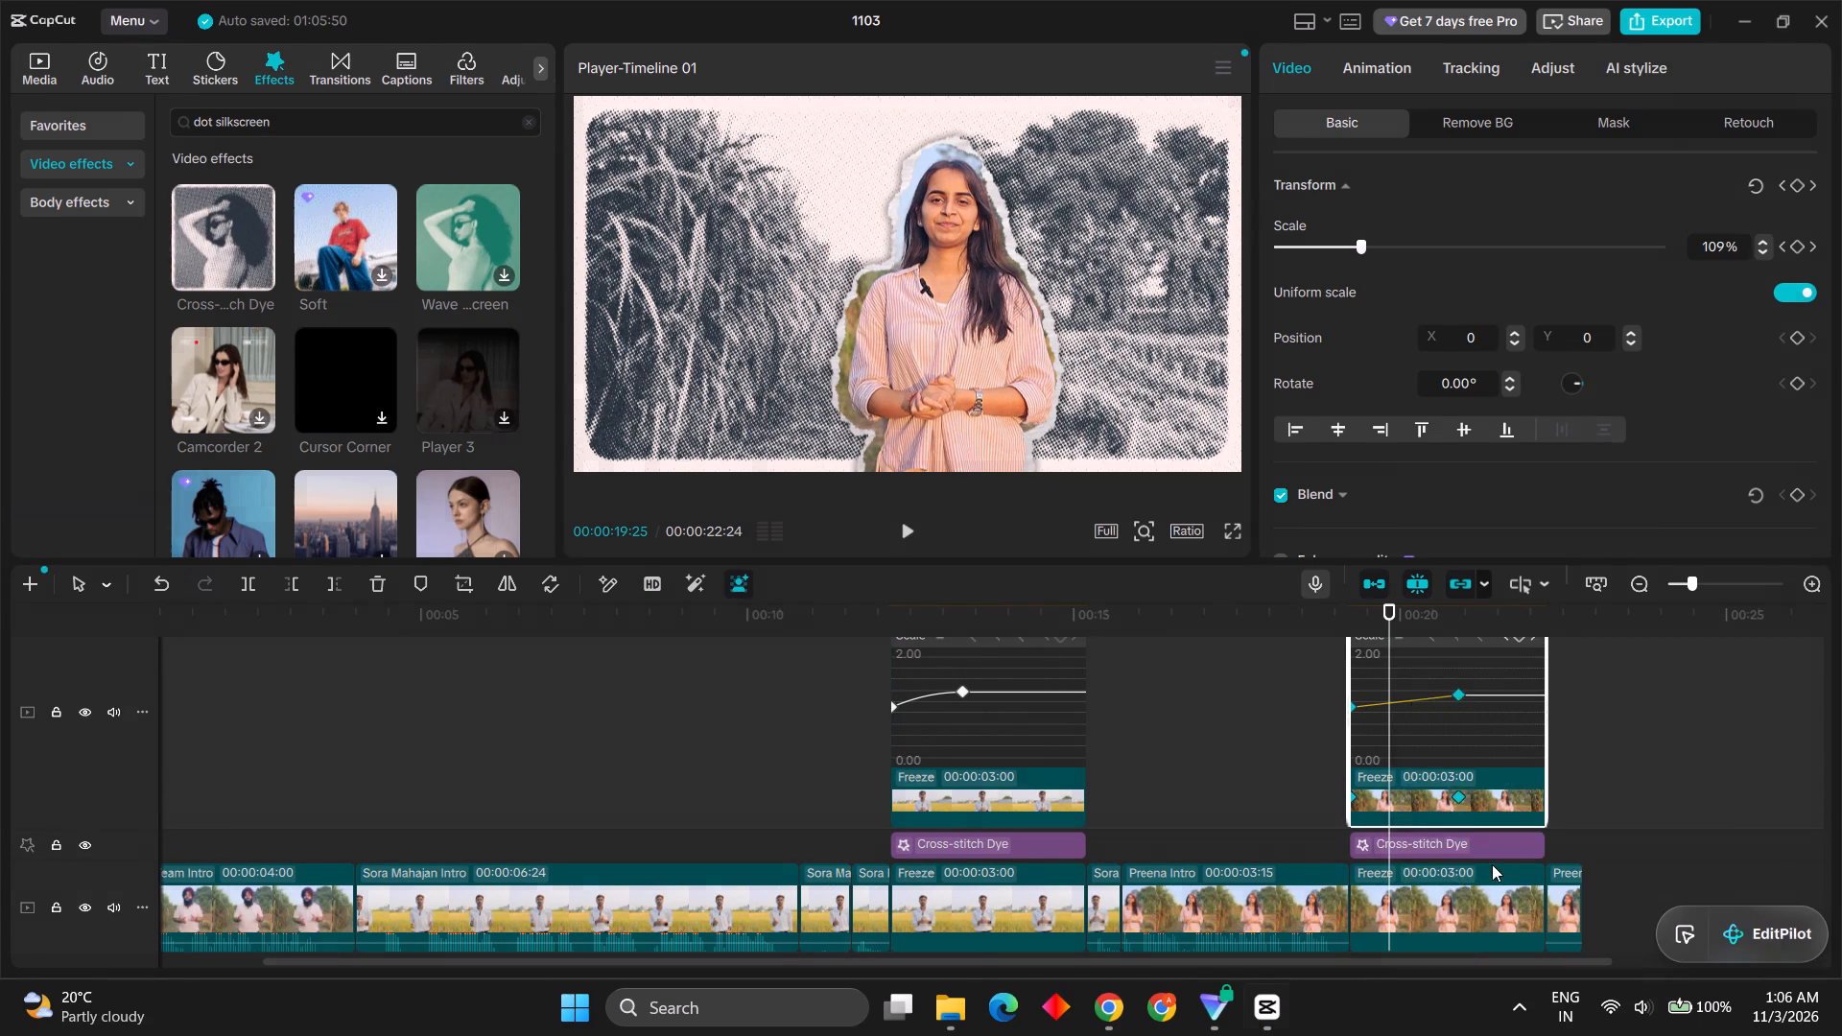
pyautogui.click(1140, 784)
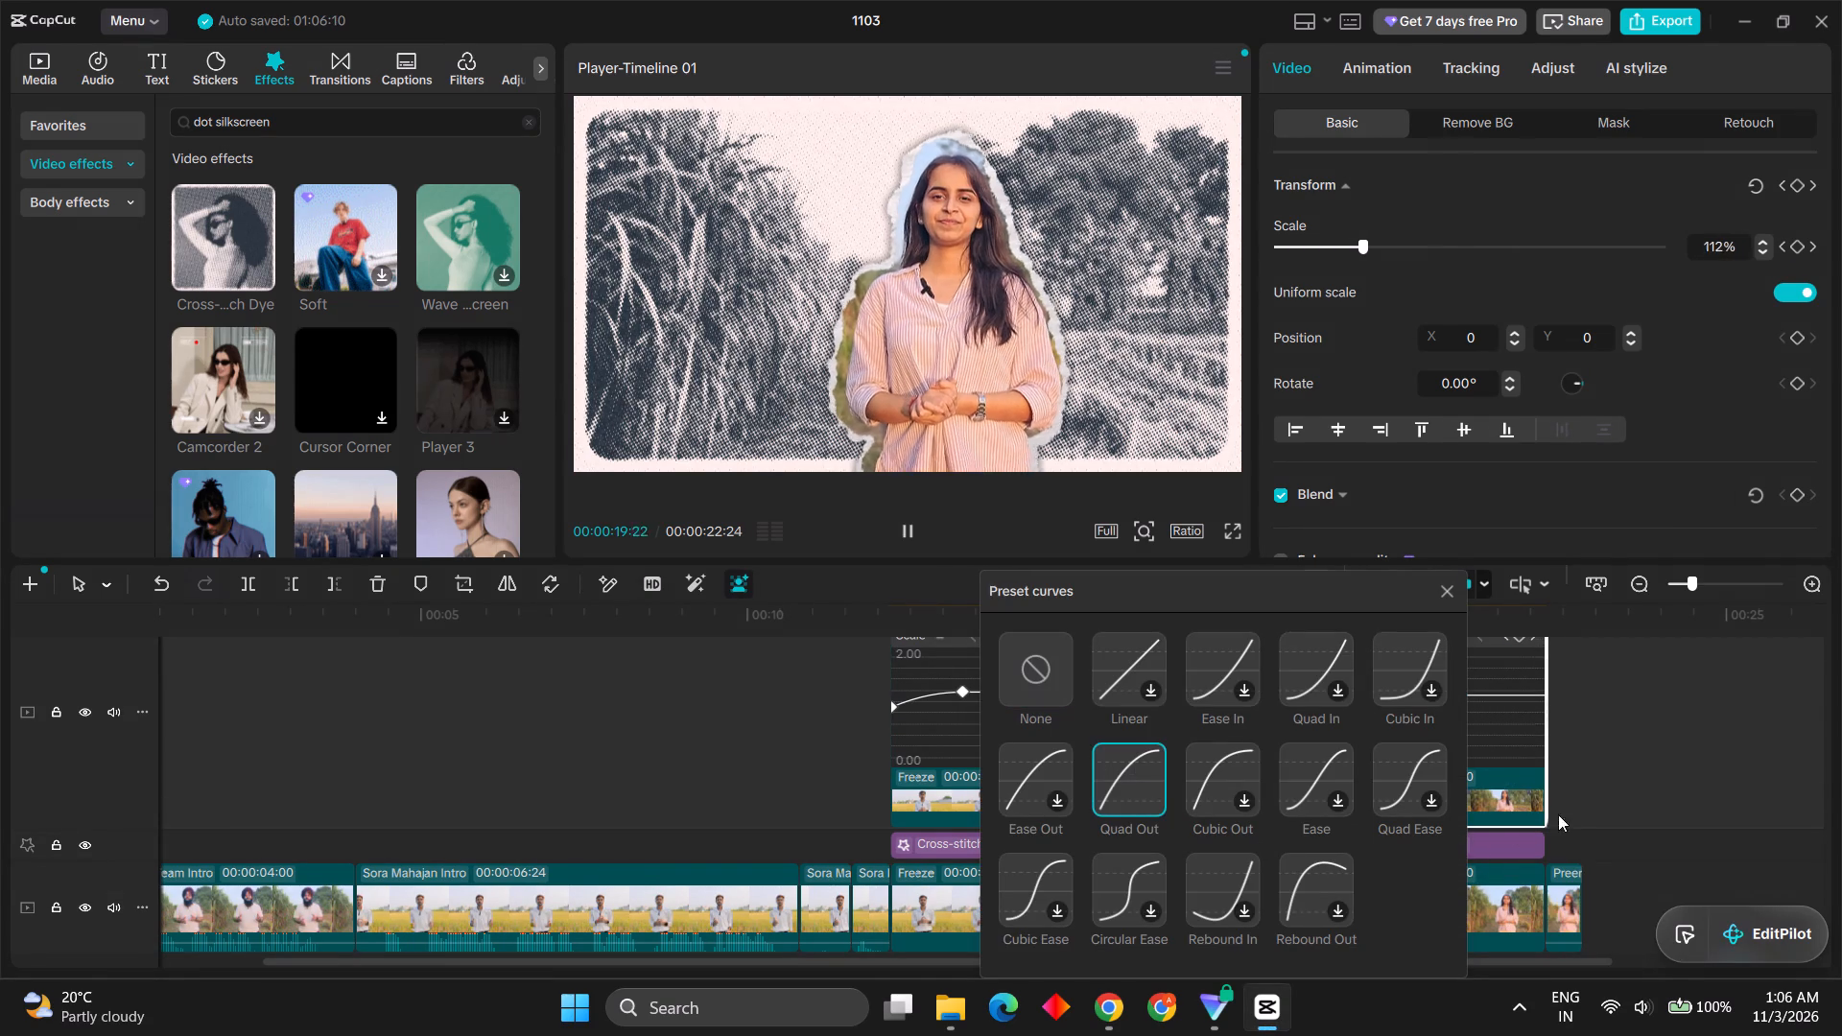
pyautogui.click(1688, 721)
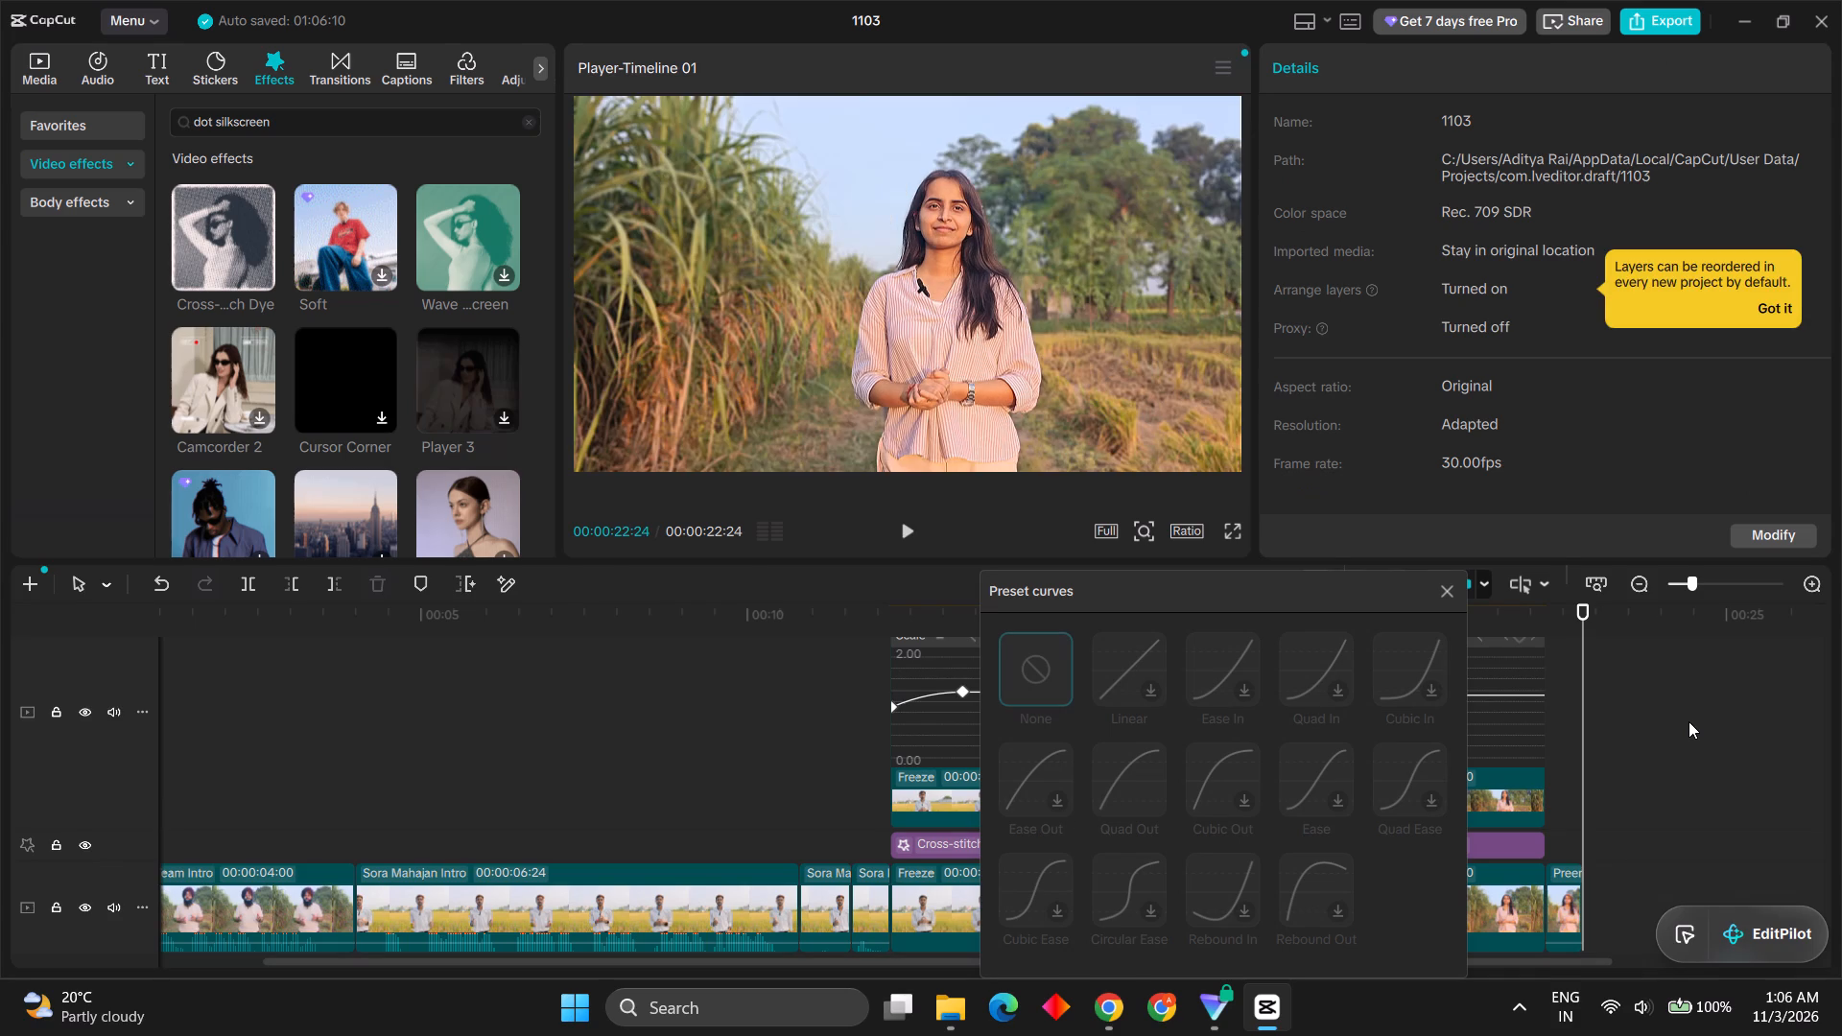
pyautogui.click(1457, 599)
# Play from just before the third speaker's freeze section to review the eased scale animation.
pyautogui.click(1341, 626)
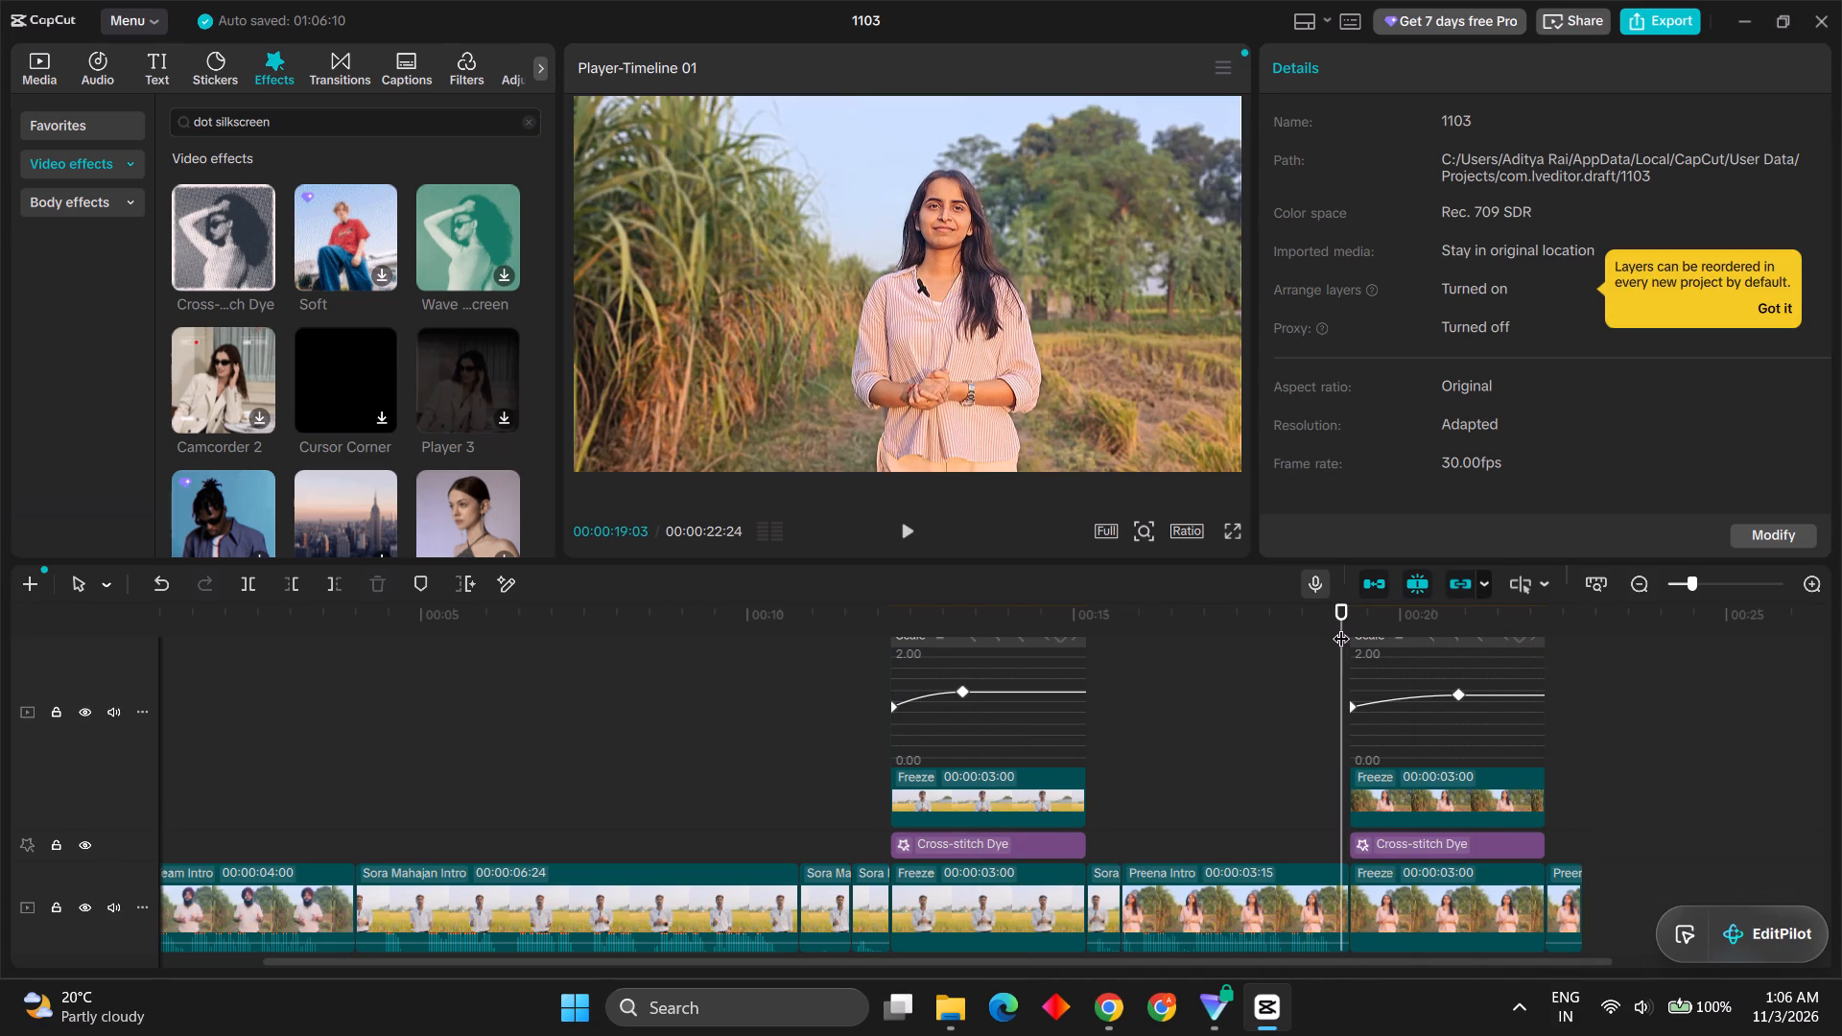
pyautogui.press('space')
pyautogui.press('space')
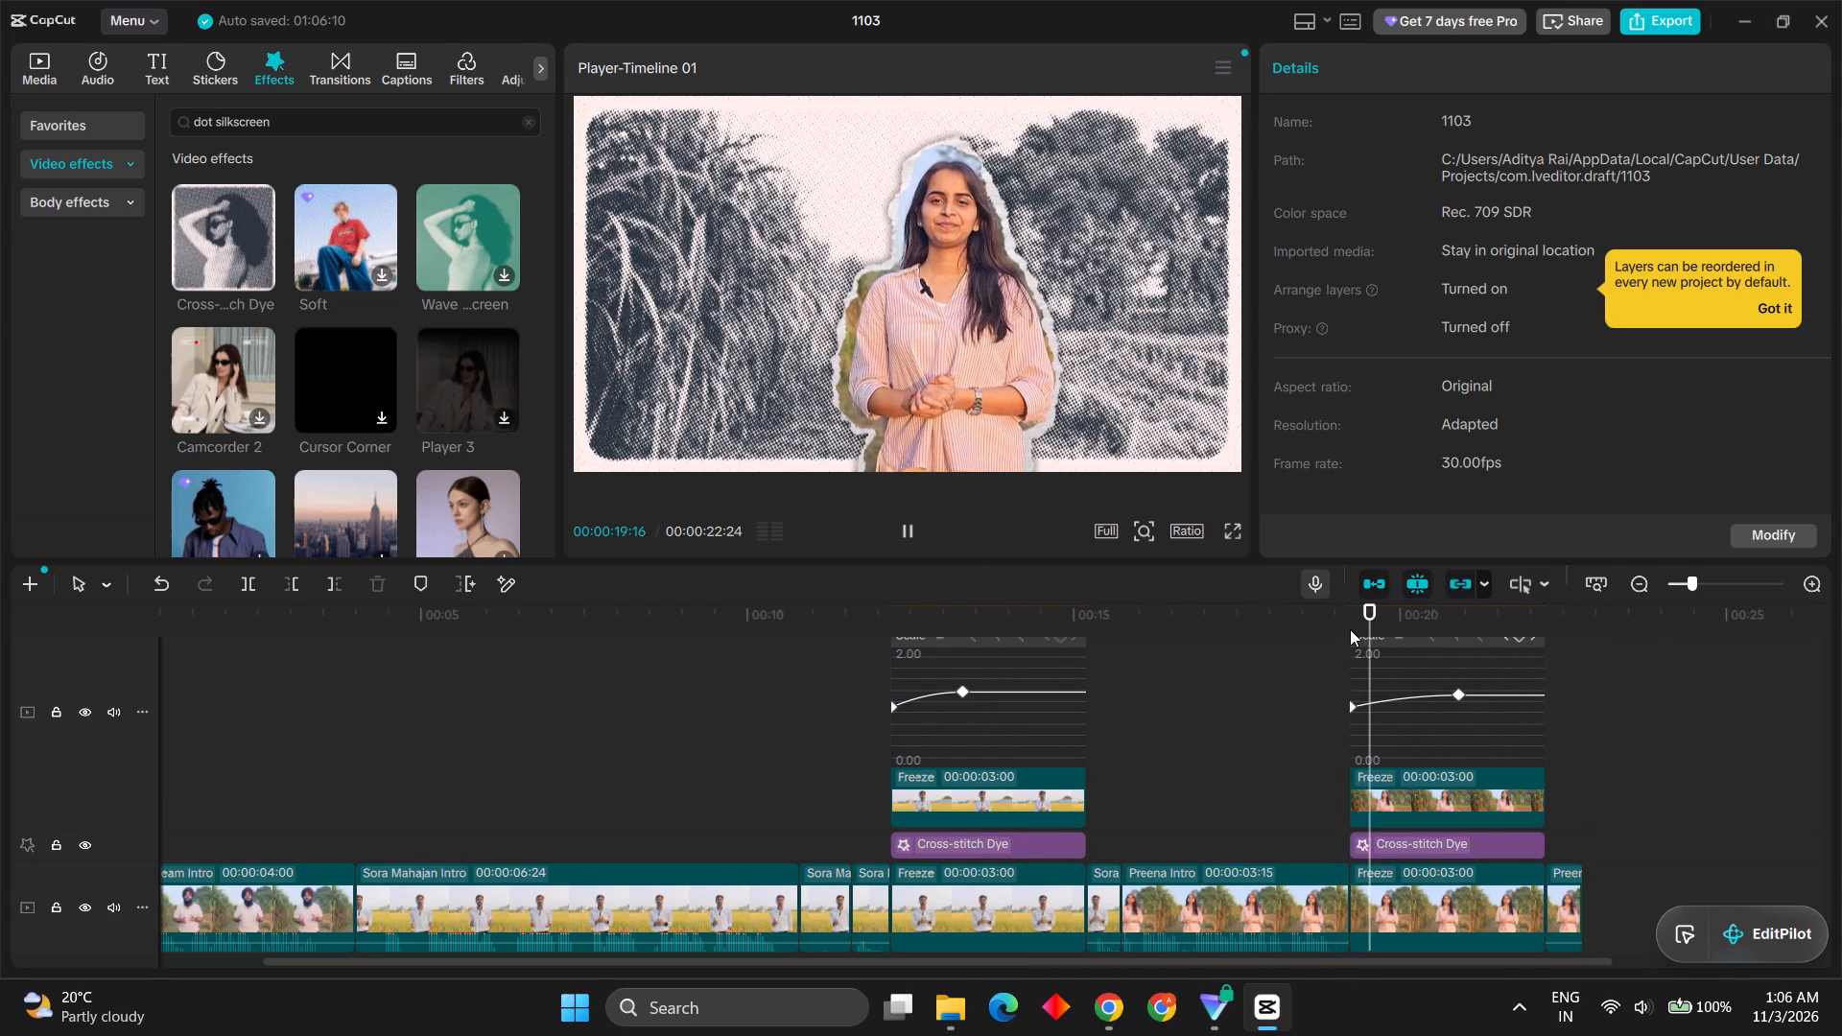
pyautogui.press('space')
pyautogui.scroll(3, 1359, 662)
pyautogui.press('space')
# Add a default text clip on the caption track, aligned with the start of the third speaker's freeze section.
pyautogui.scroll(1, 1359, 662)
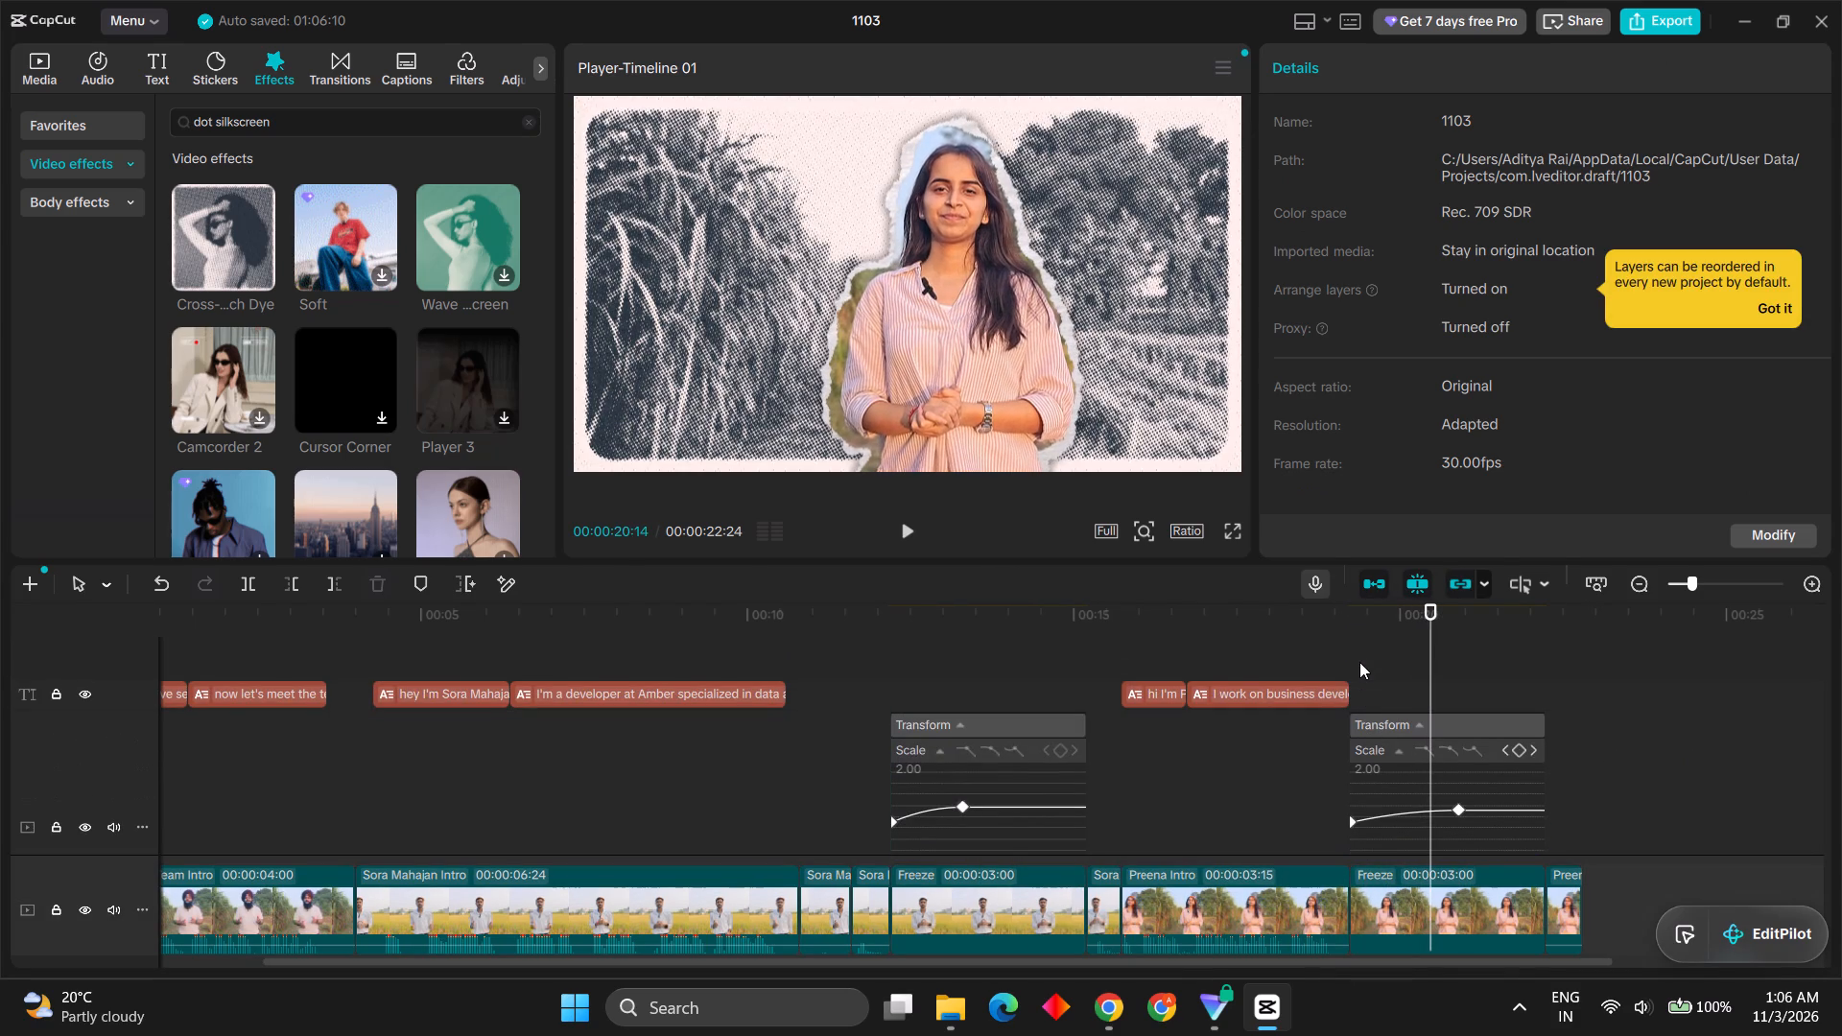
pyautogui.scroll(3, 1359, 662)
pyautogui.click(183, 74)
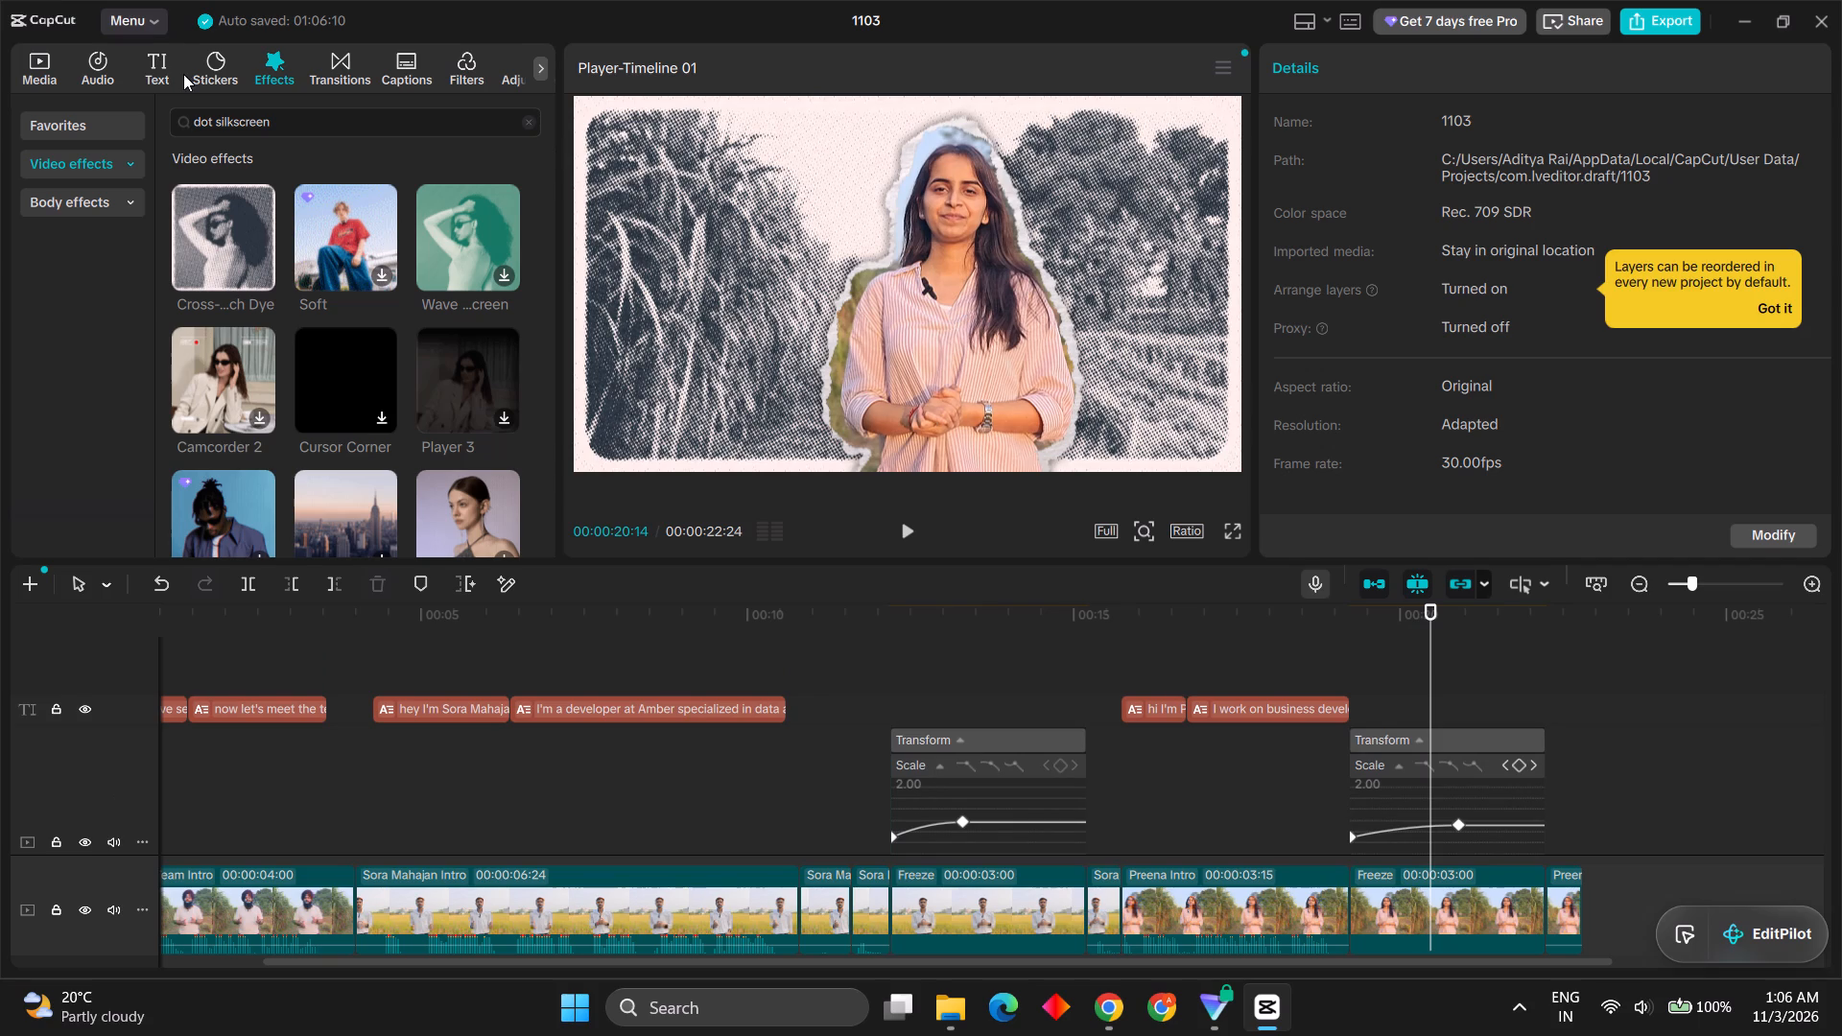
pyautogui.click(155, 73)
pyautogui.click(155, 73)
pyautogui.click(160, 70)
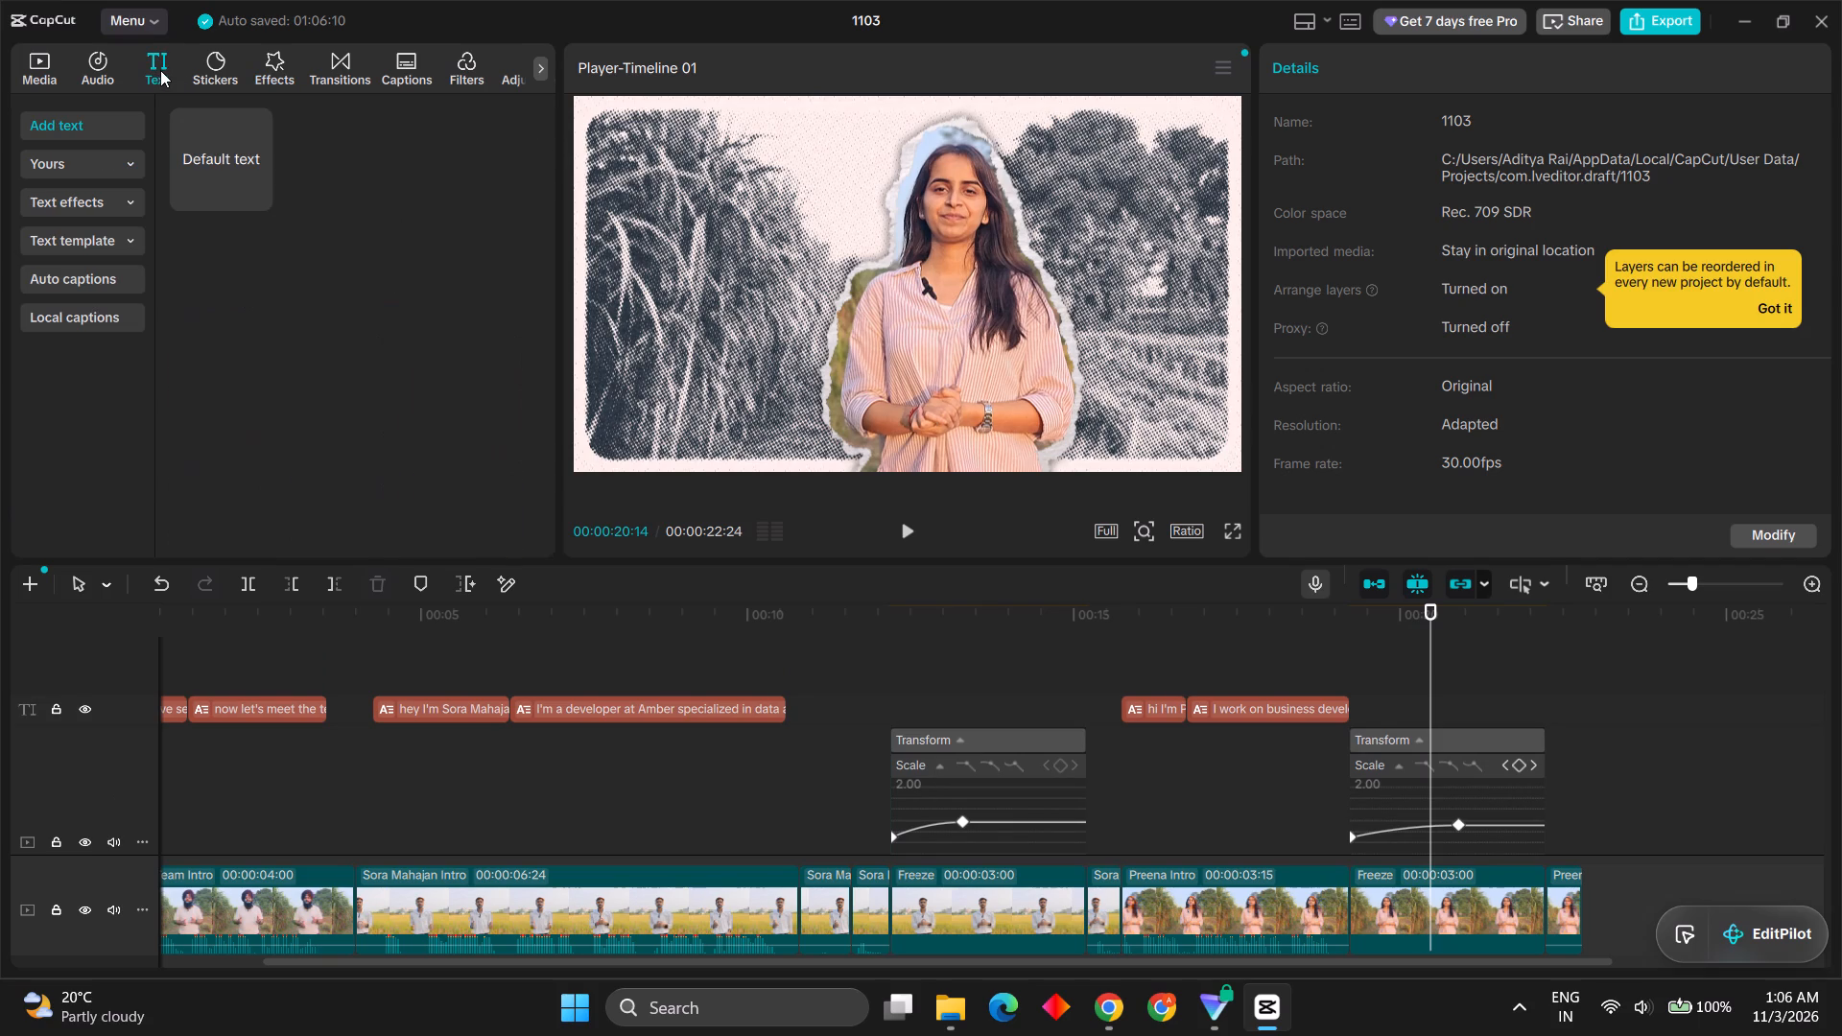
pyautogui.moveTo(198, 138); pyautogui.dragTo(1399, 695)
pyautogui.moveTo(1431, 704); pyautogui.dragTo(1388, 736)
# Play the third speaker's freeze section from its start with the default text over it.
pyautogui.click(1351, 633)
pyautogui.press('space')
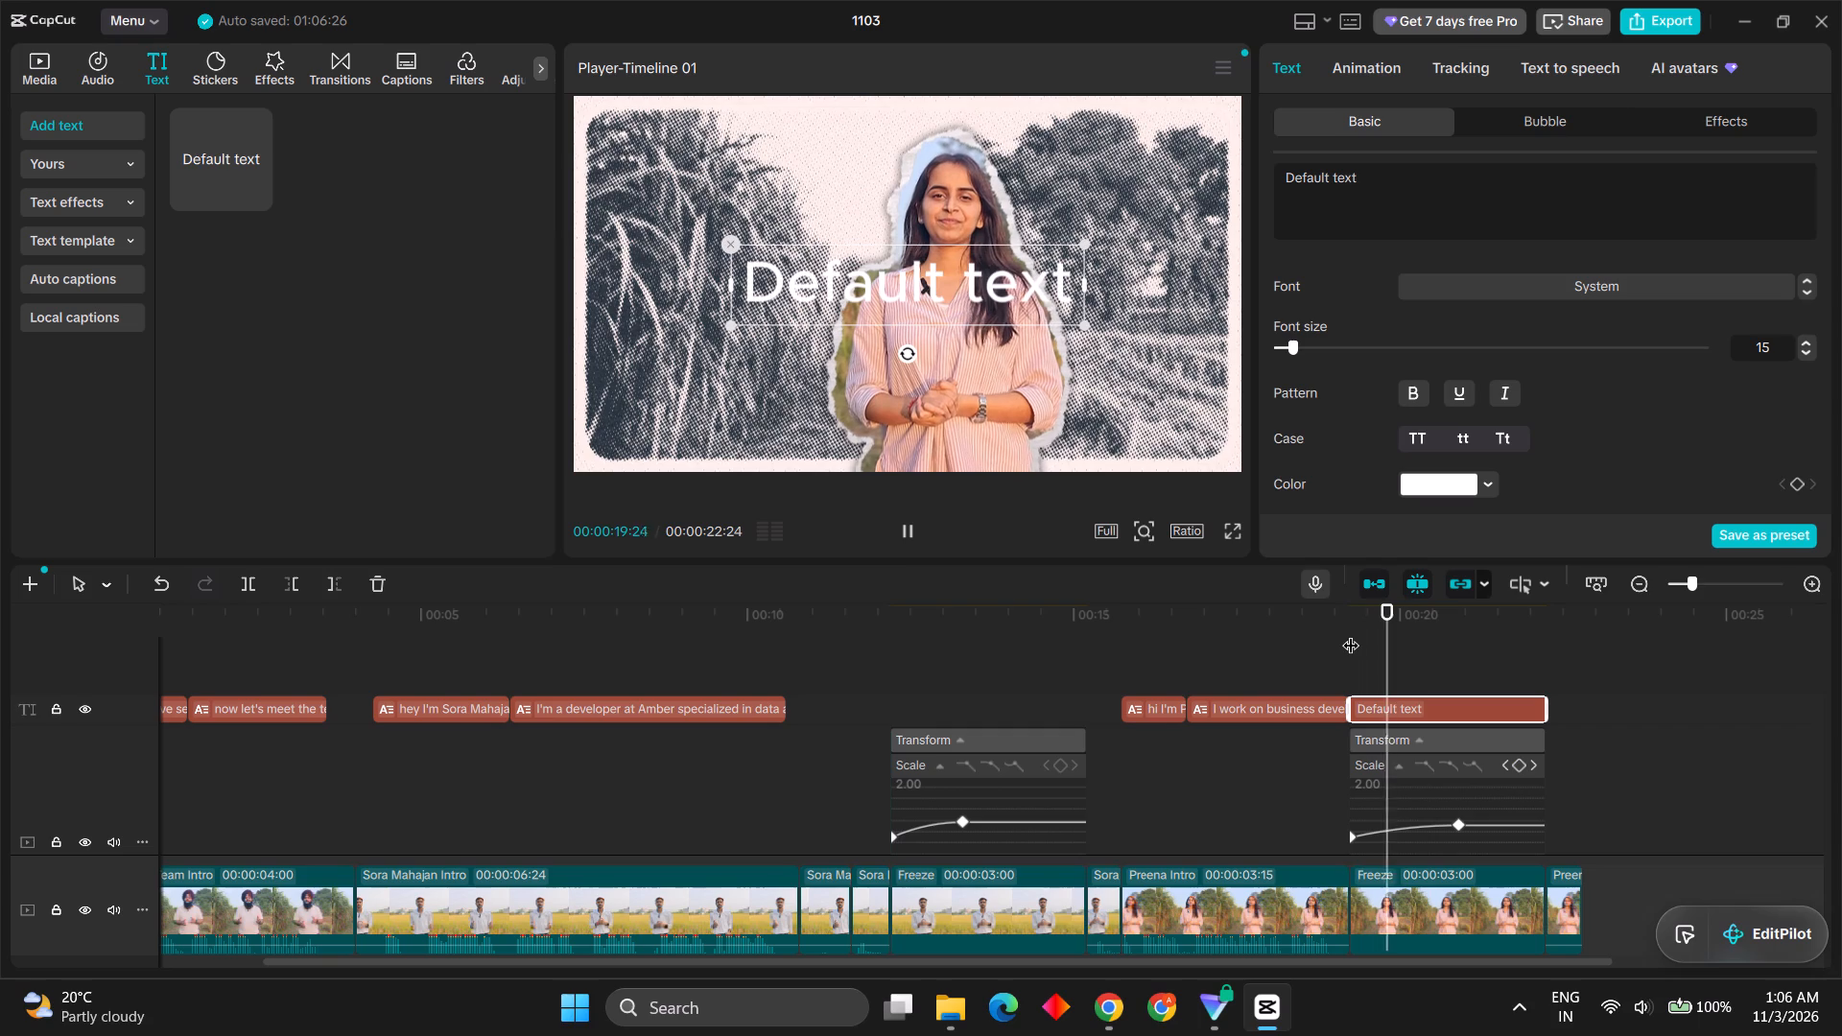
pyautogui.press('space')
# Move the default text between the third speaker's cutout and the Cross-stitch Dye effect, aligned with the freeze section.
pyautogui.scroll(-1, 1447, 688)
pyautogui.moveTo(1451, 684); pyautogui.dragTo(1458, 789)
pyautogui.scroll(-5, 1455, 730)
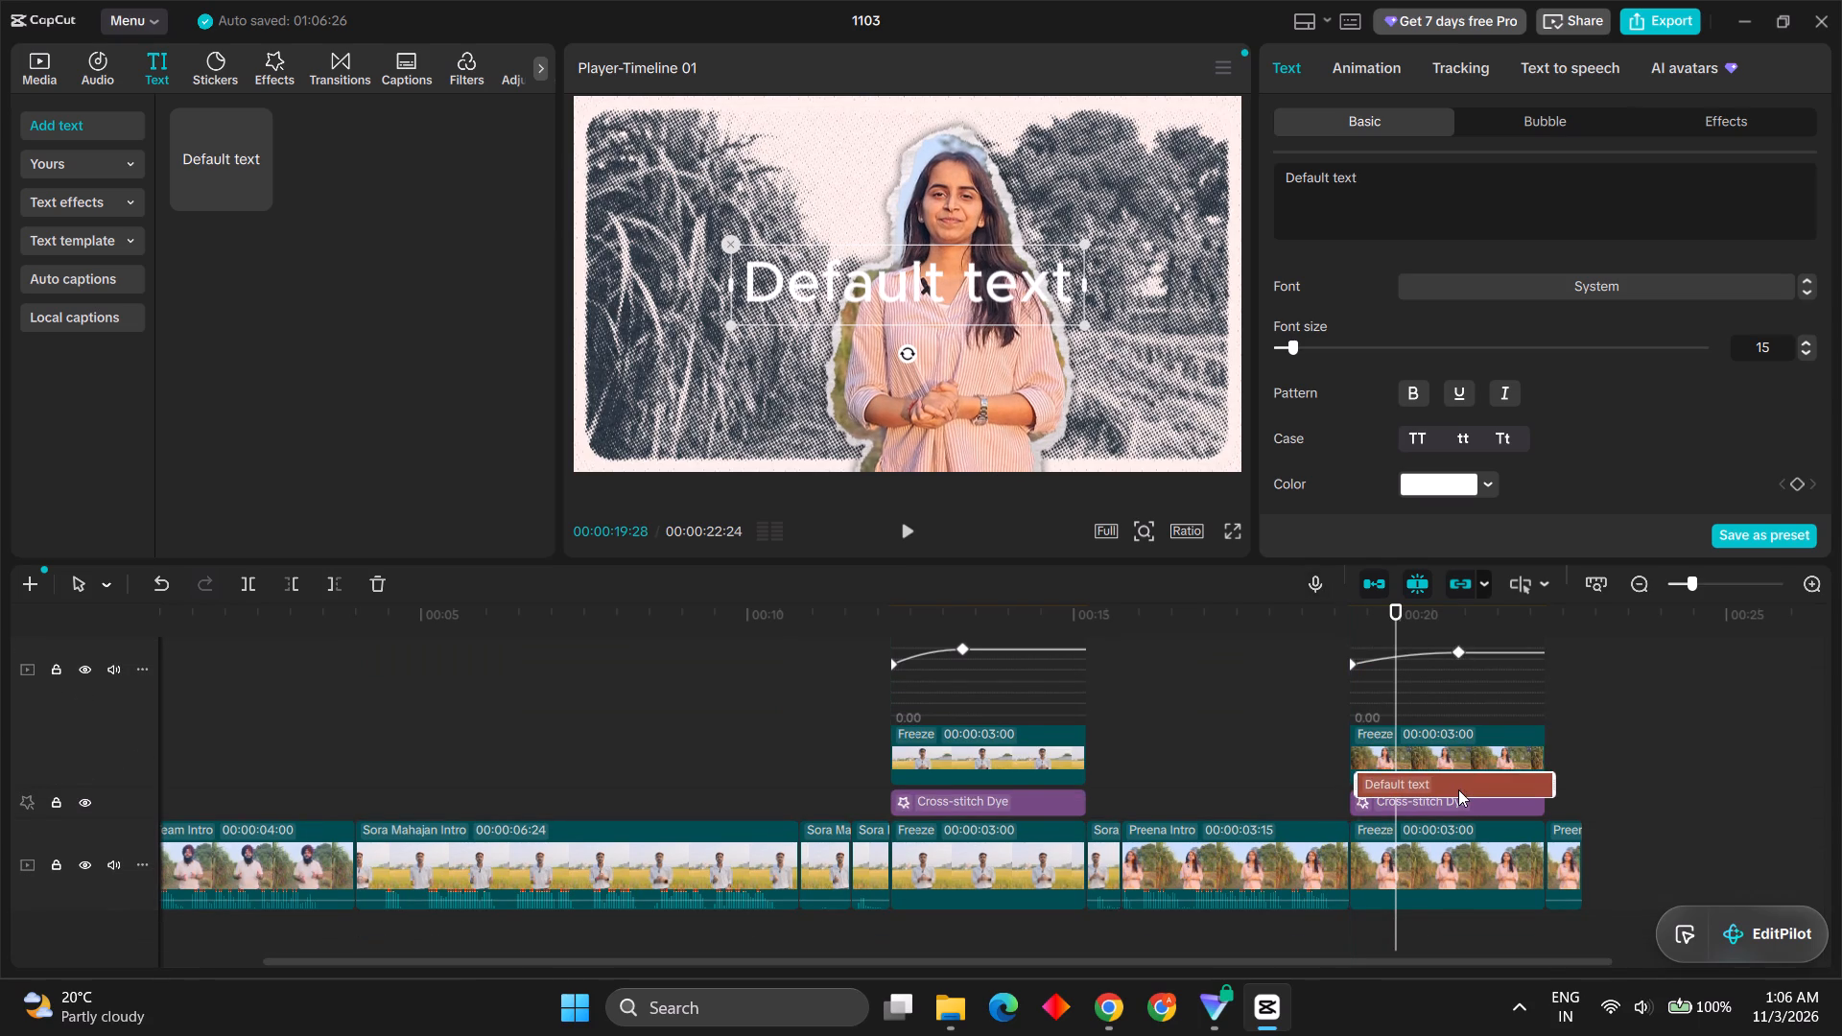
pyautogui.moveTo(1458, 789); pyautogui.dragTo(1455, 797)
pyautogui.click(1447, 800)
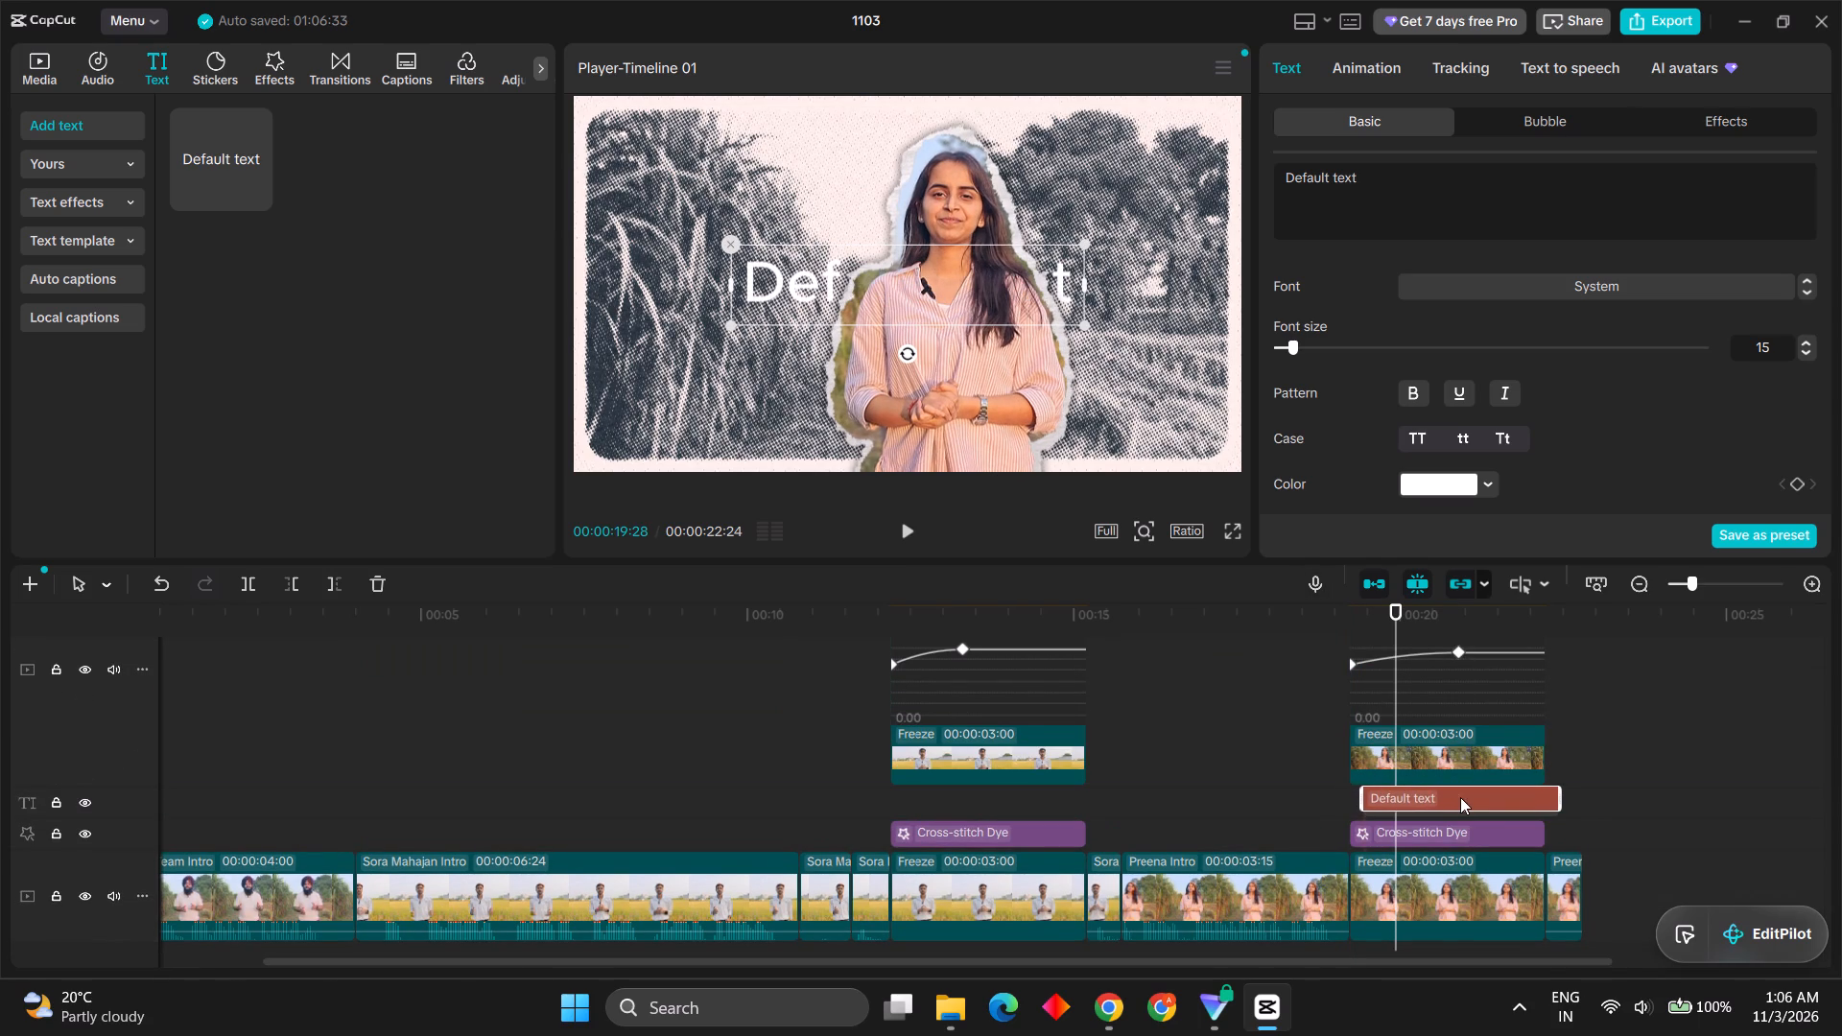
pyautogui.moveTo(1439, 797); pyautogui.dragTo(1452, 798)
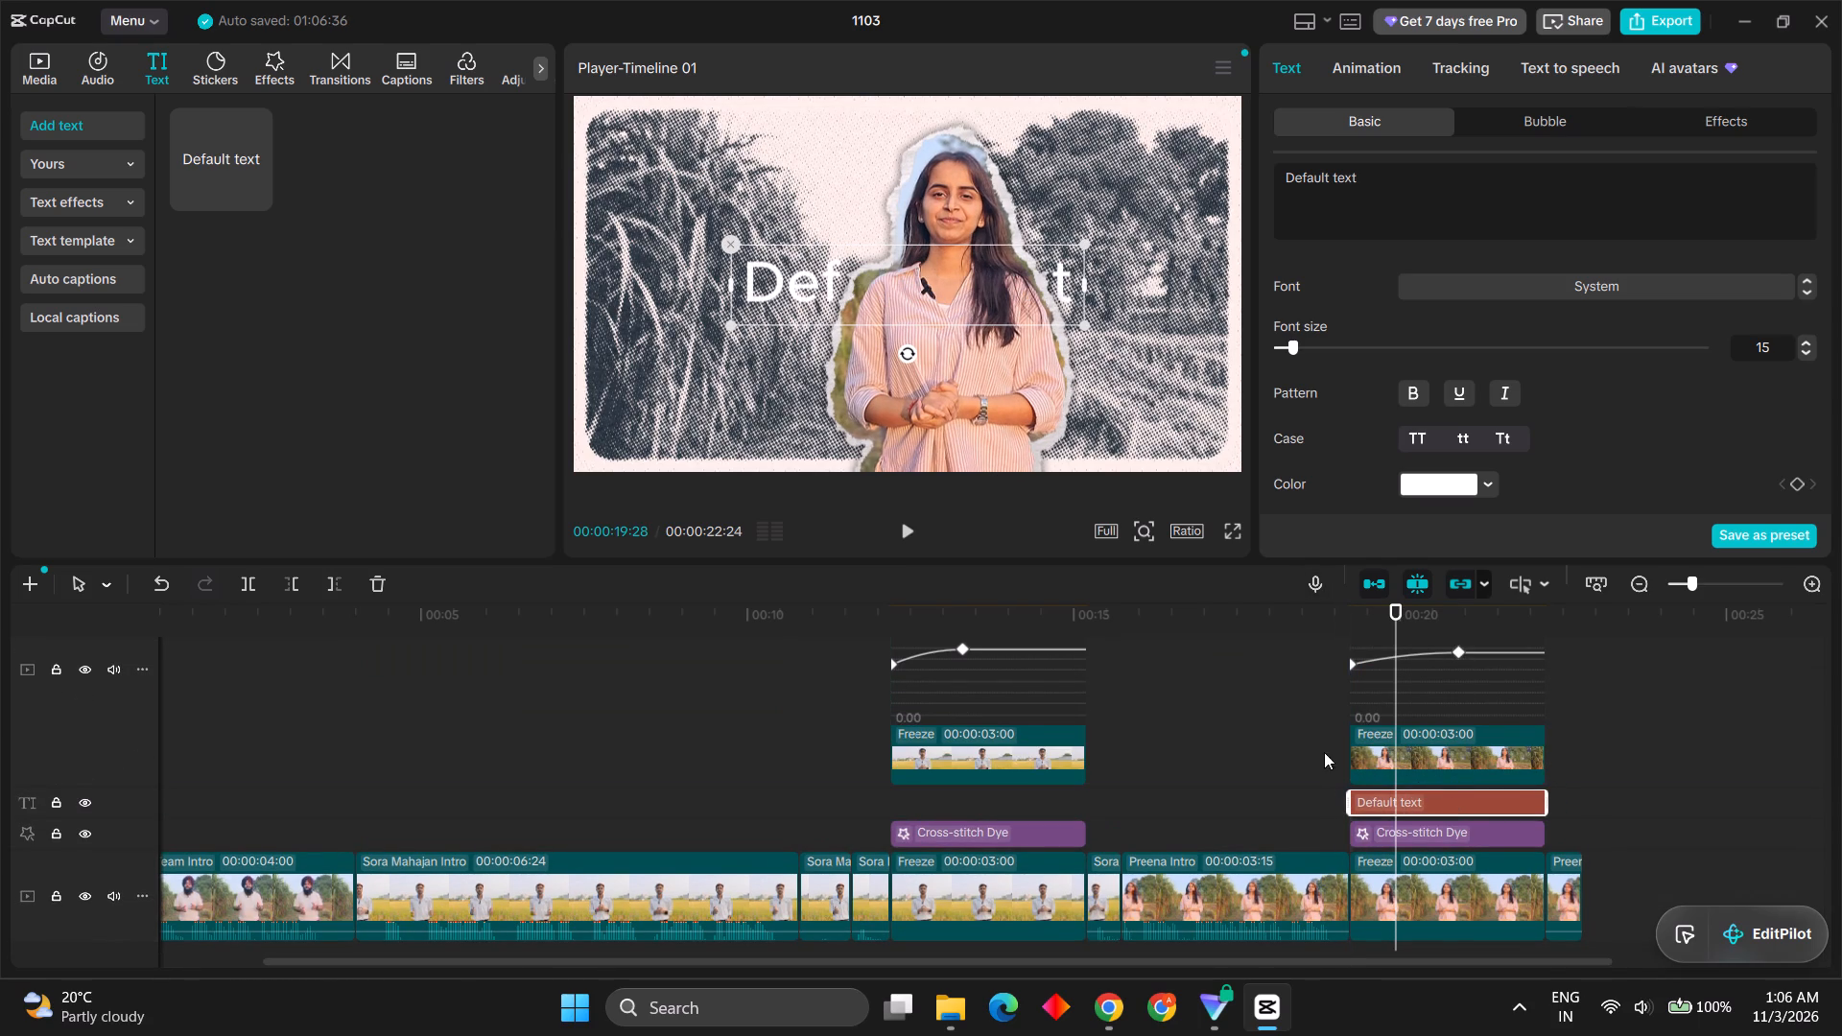
# Open the trending text templates.
pyautogui.click(796, 298)
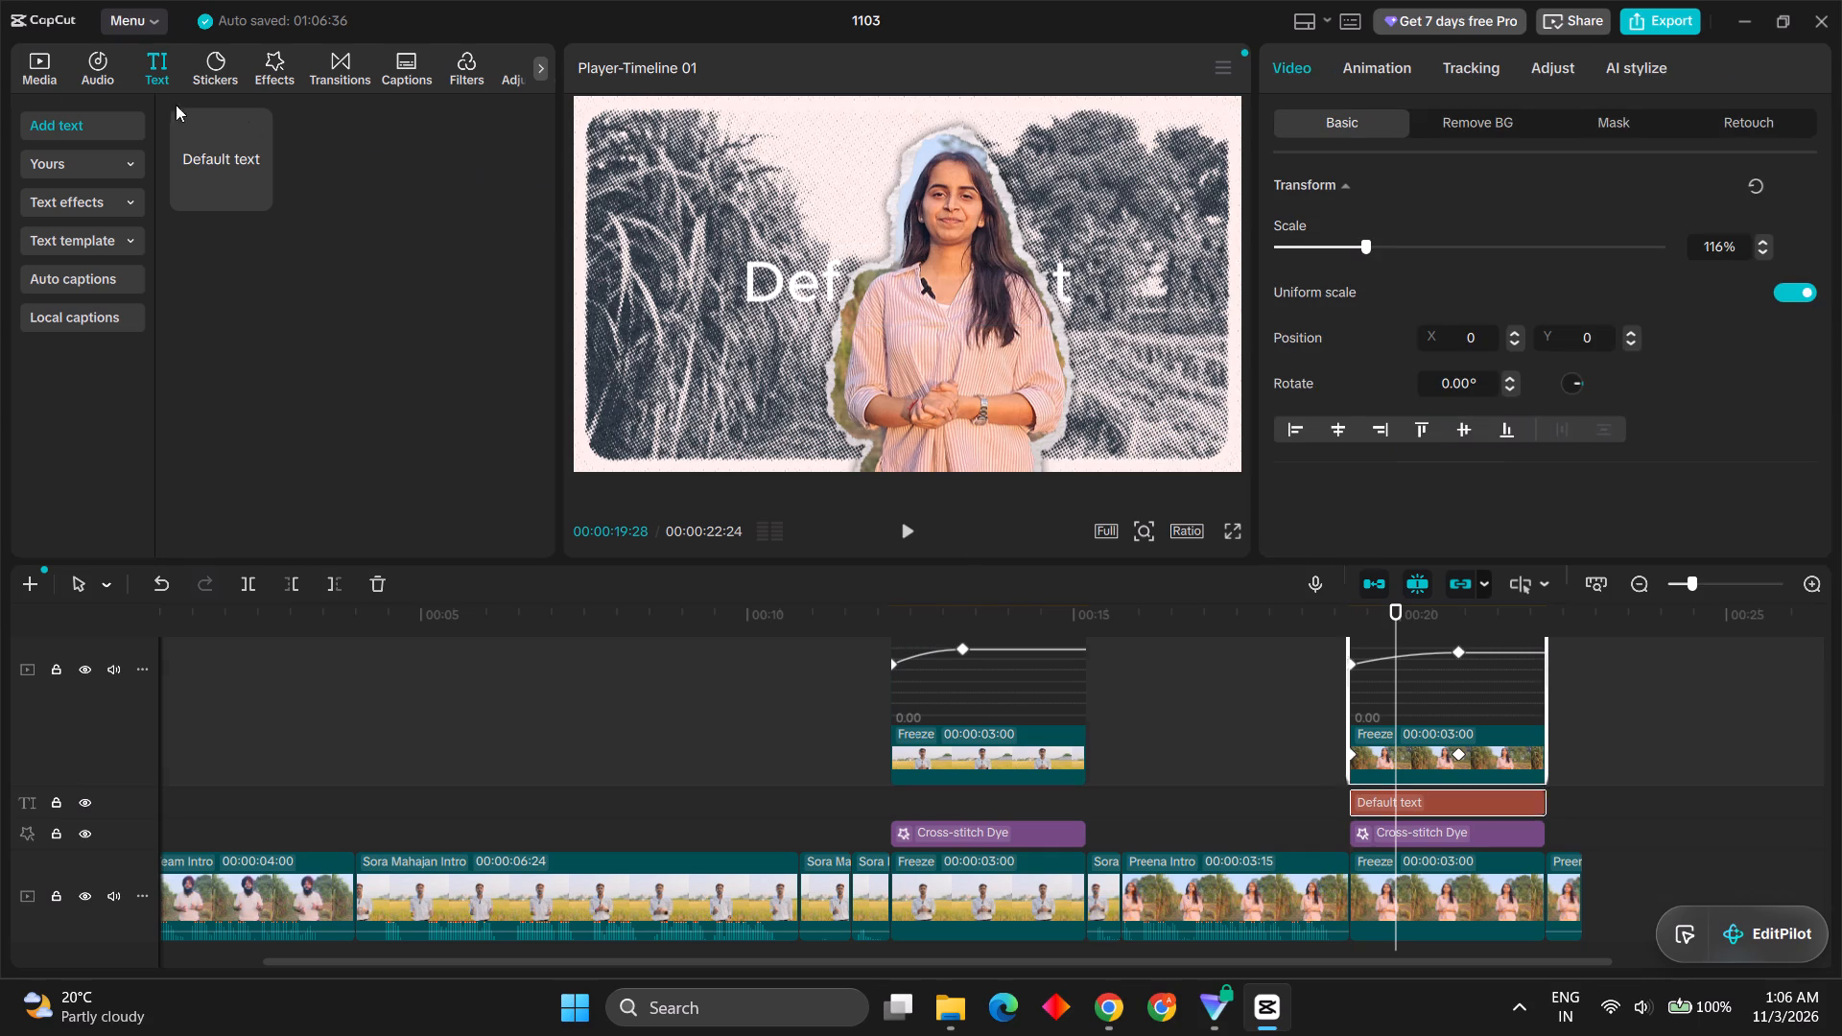
pyautogui.click(116, 236)
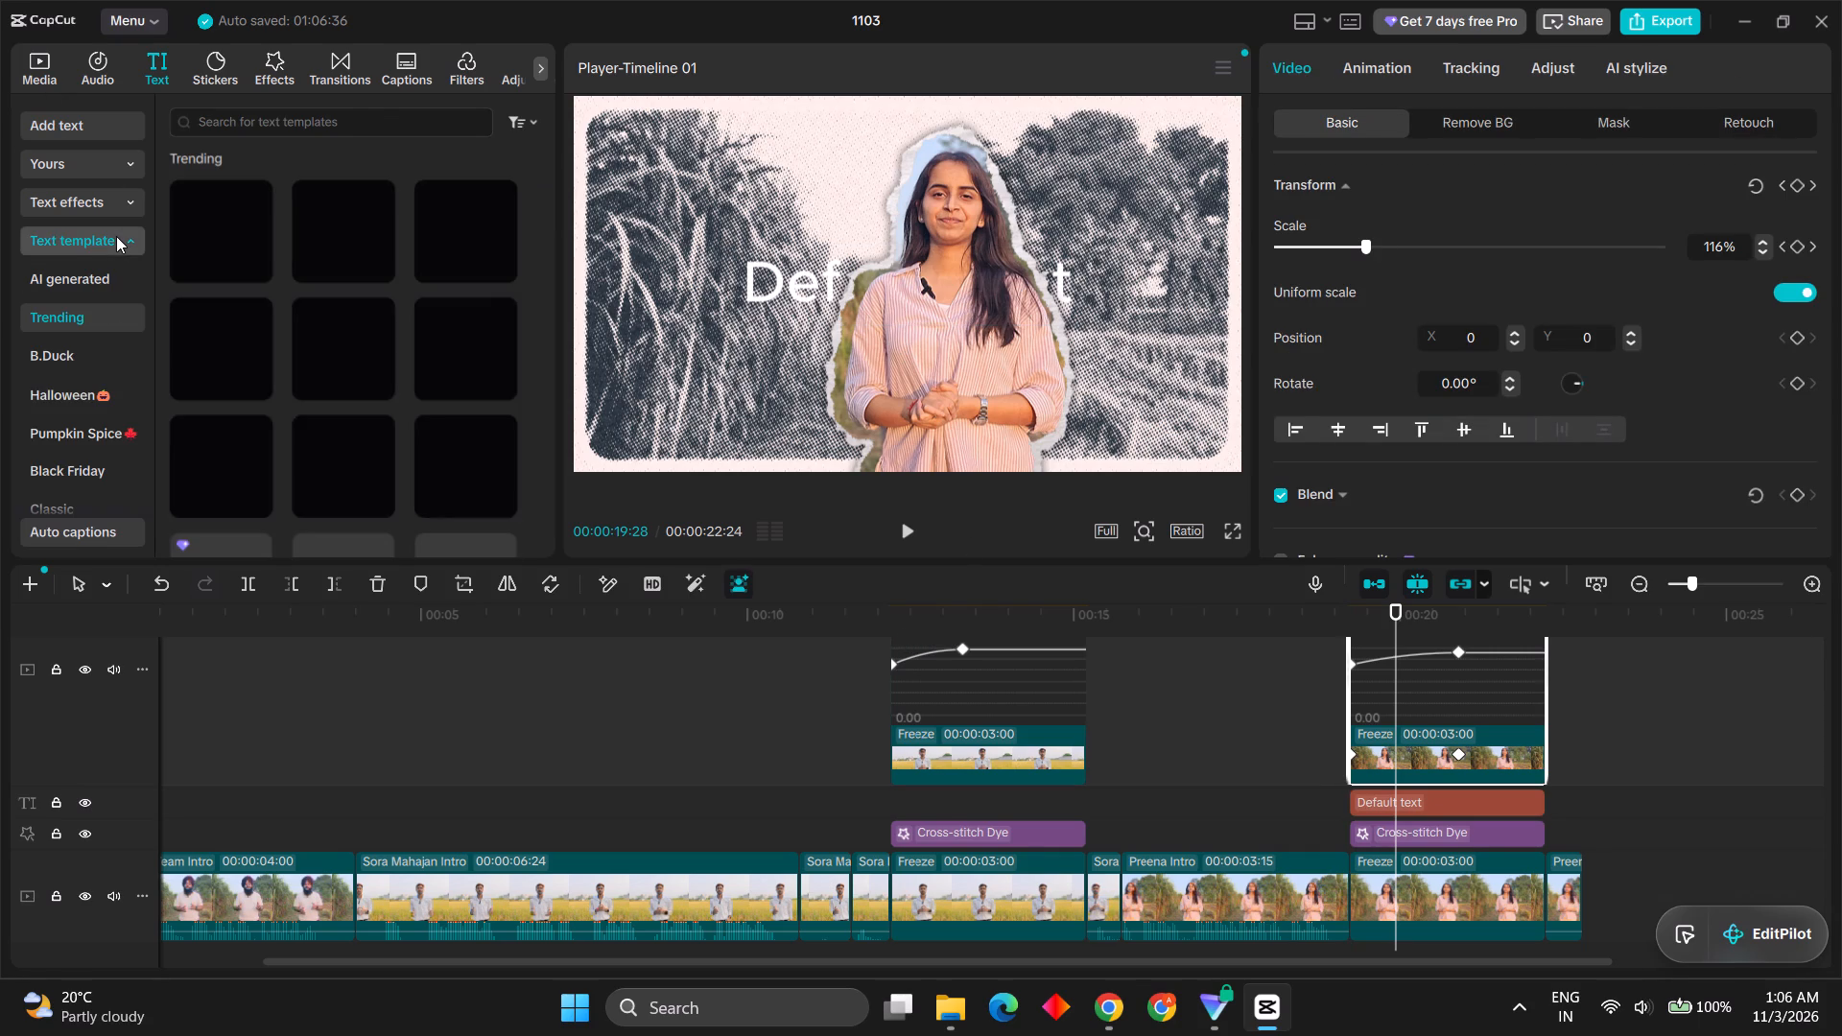
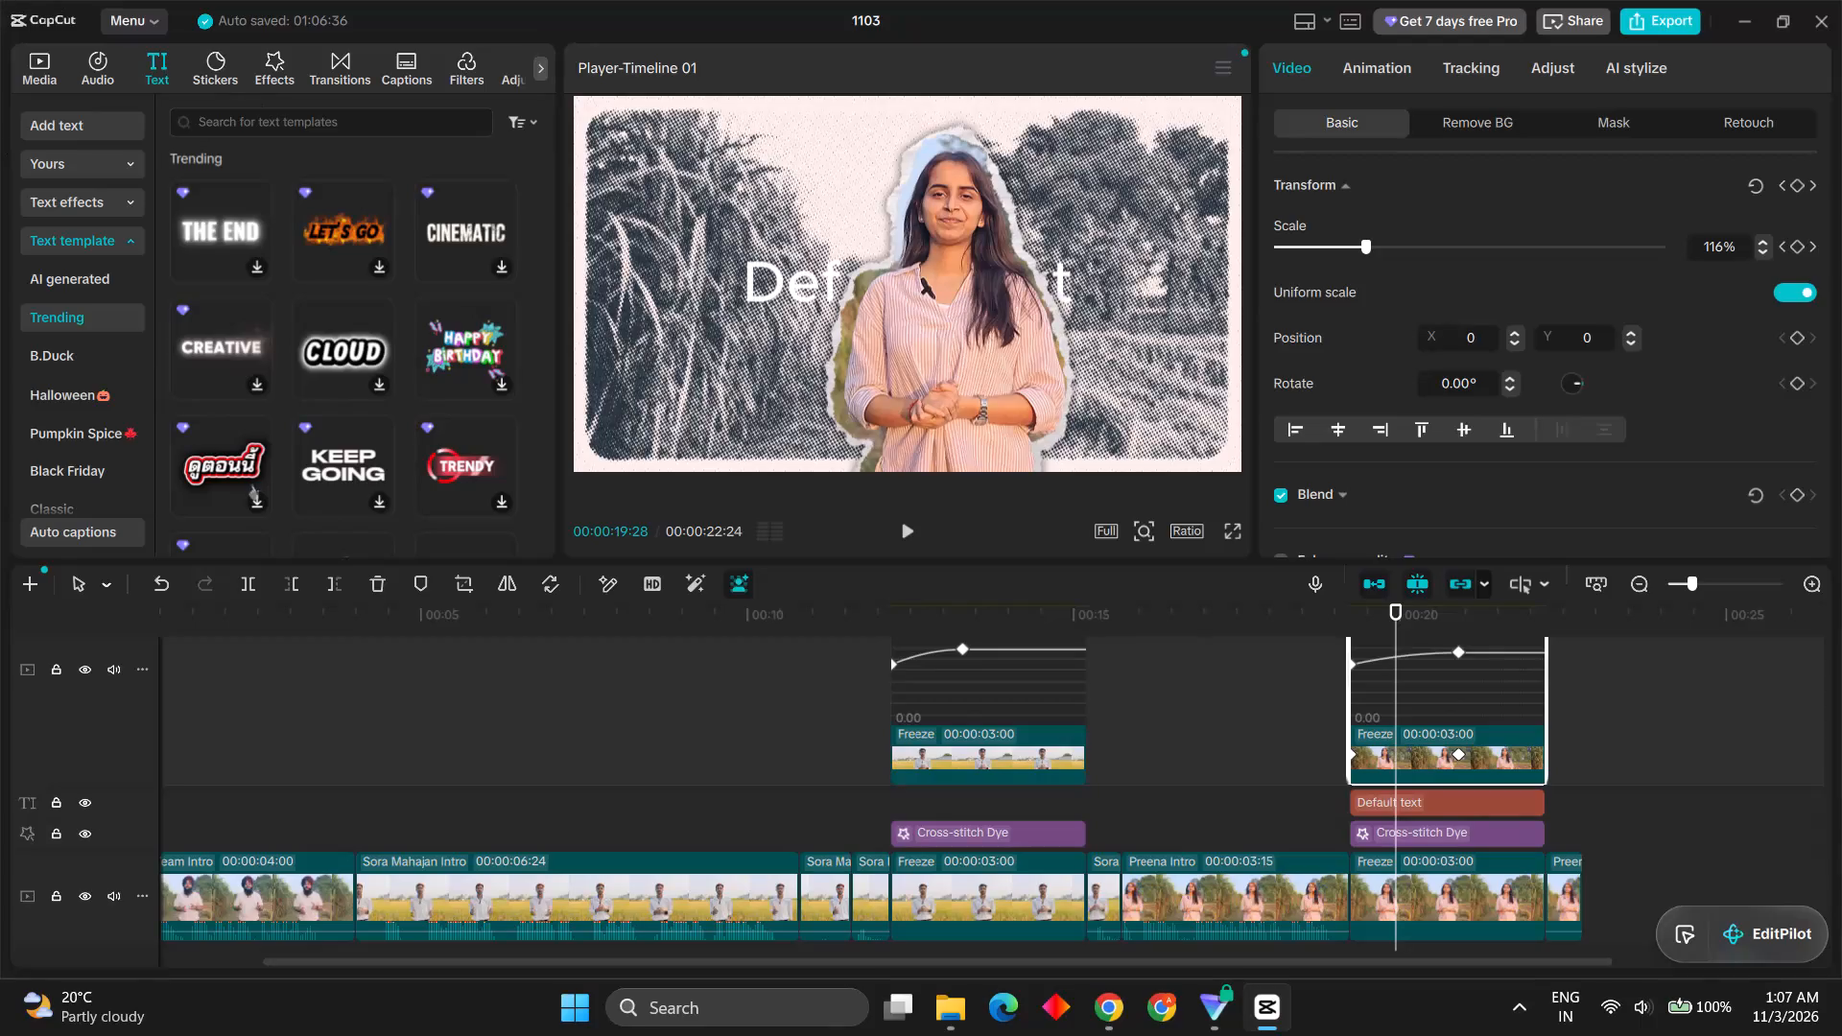
# Search the text templates for "story time" and place the STORY TIME template behind the third speaker's cutout, aligned with the freeze section.
pyautogui.click(307, 131)
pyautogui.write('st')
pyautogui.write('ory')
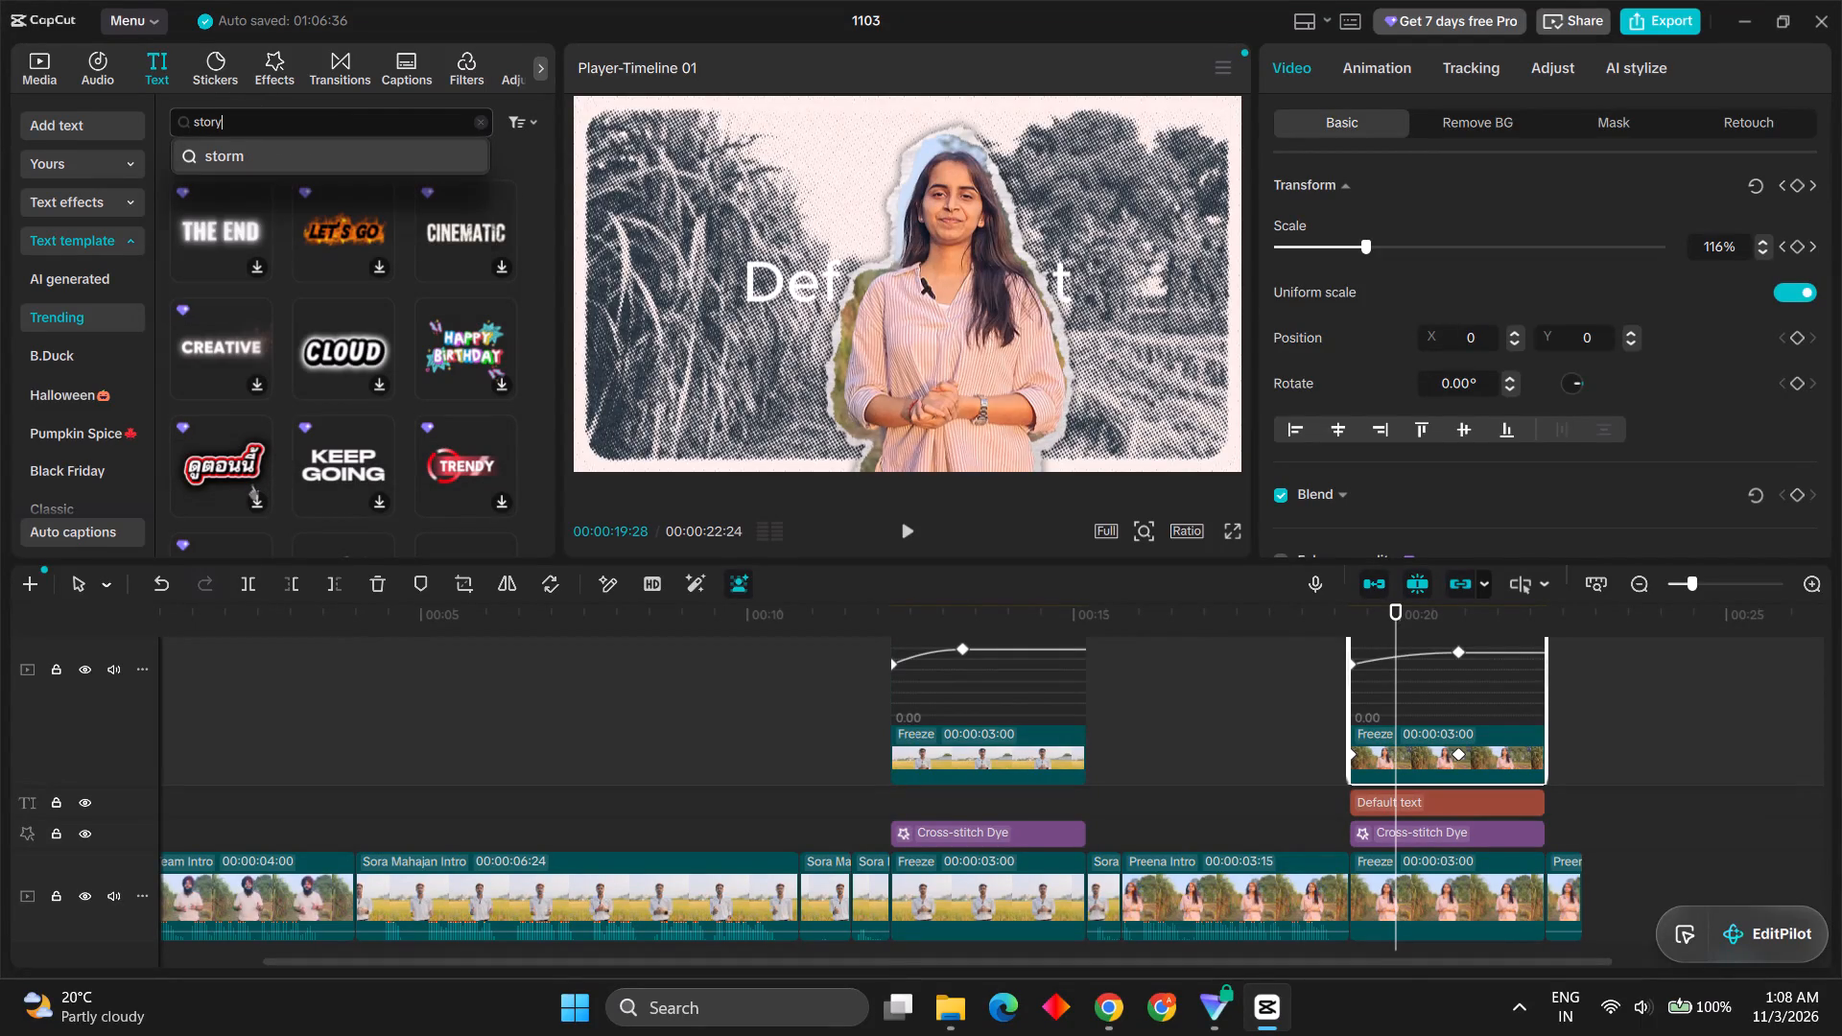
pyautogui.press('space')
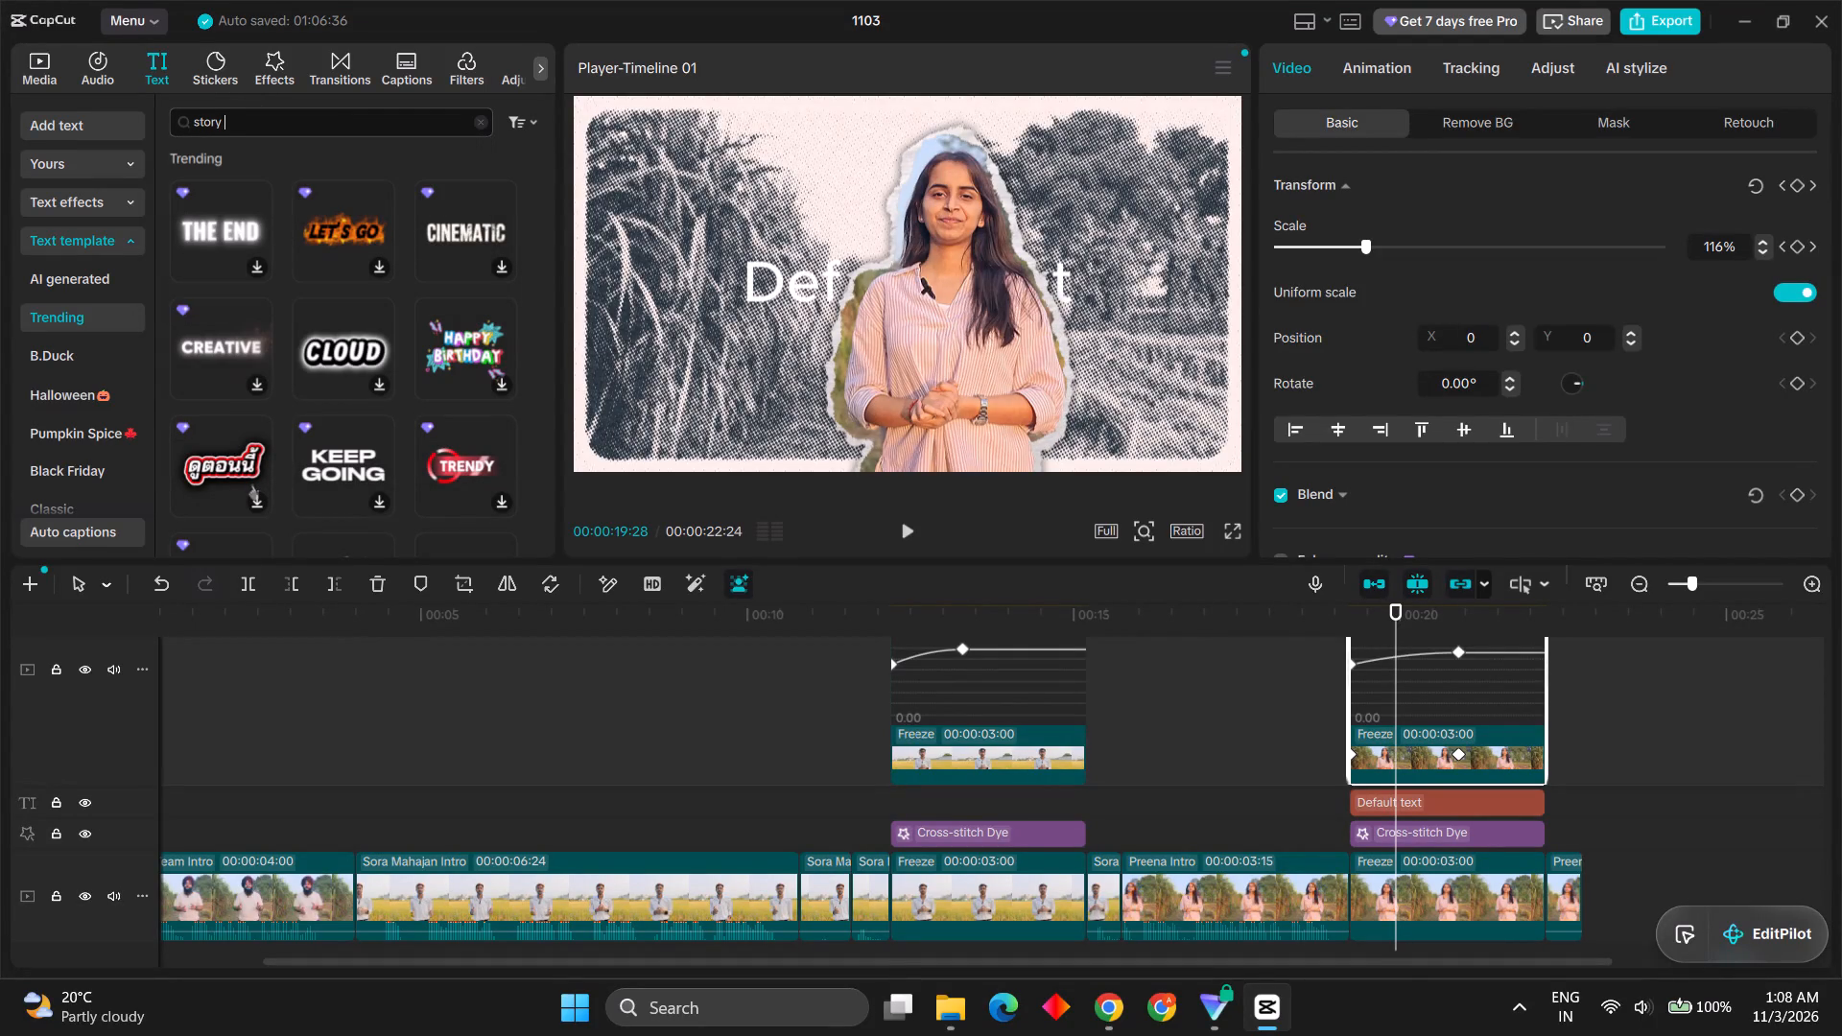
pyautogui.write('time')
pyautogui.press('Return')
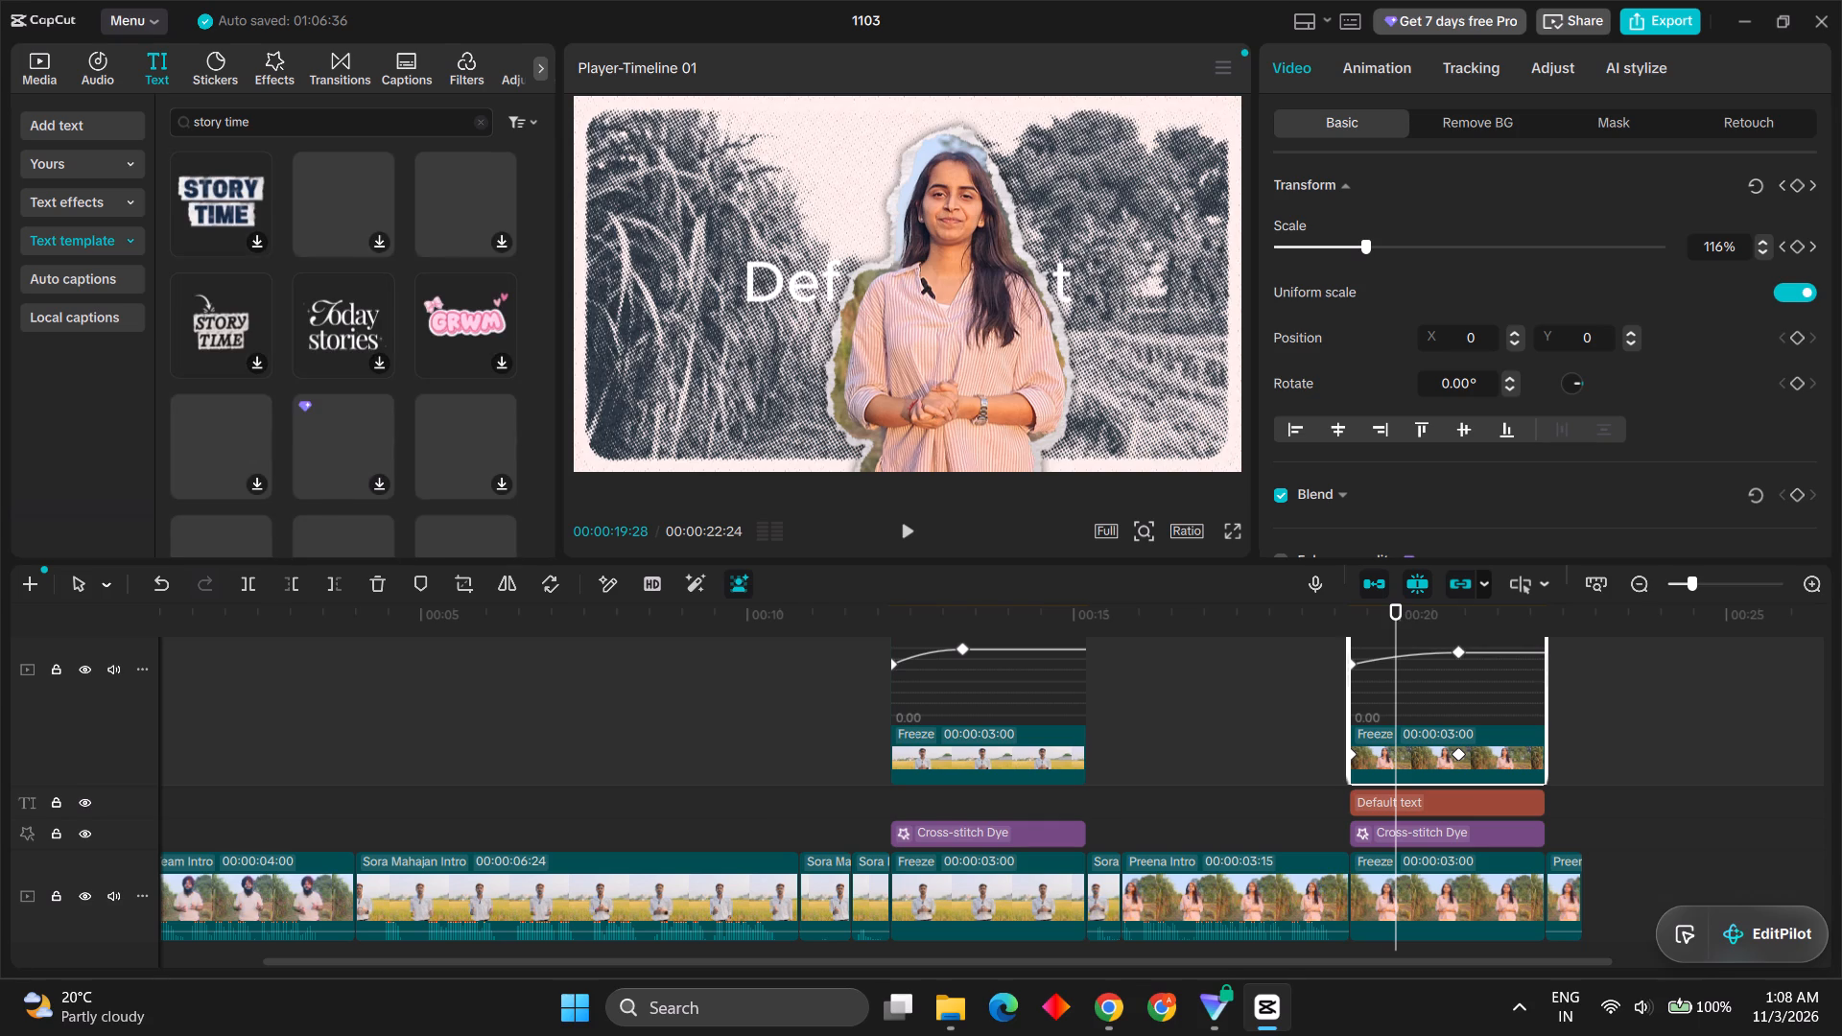
pyautogui.click(248, 188)
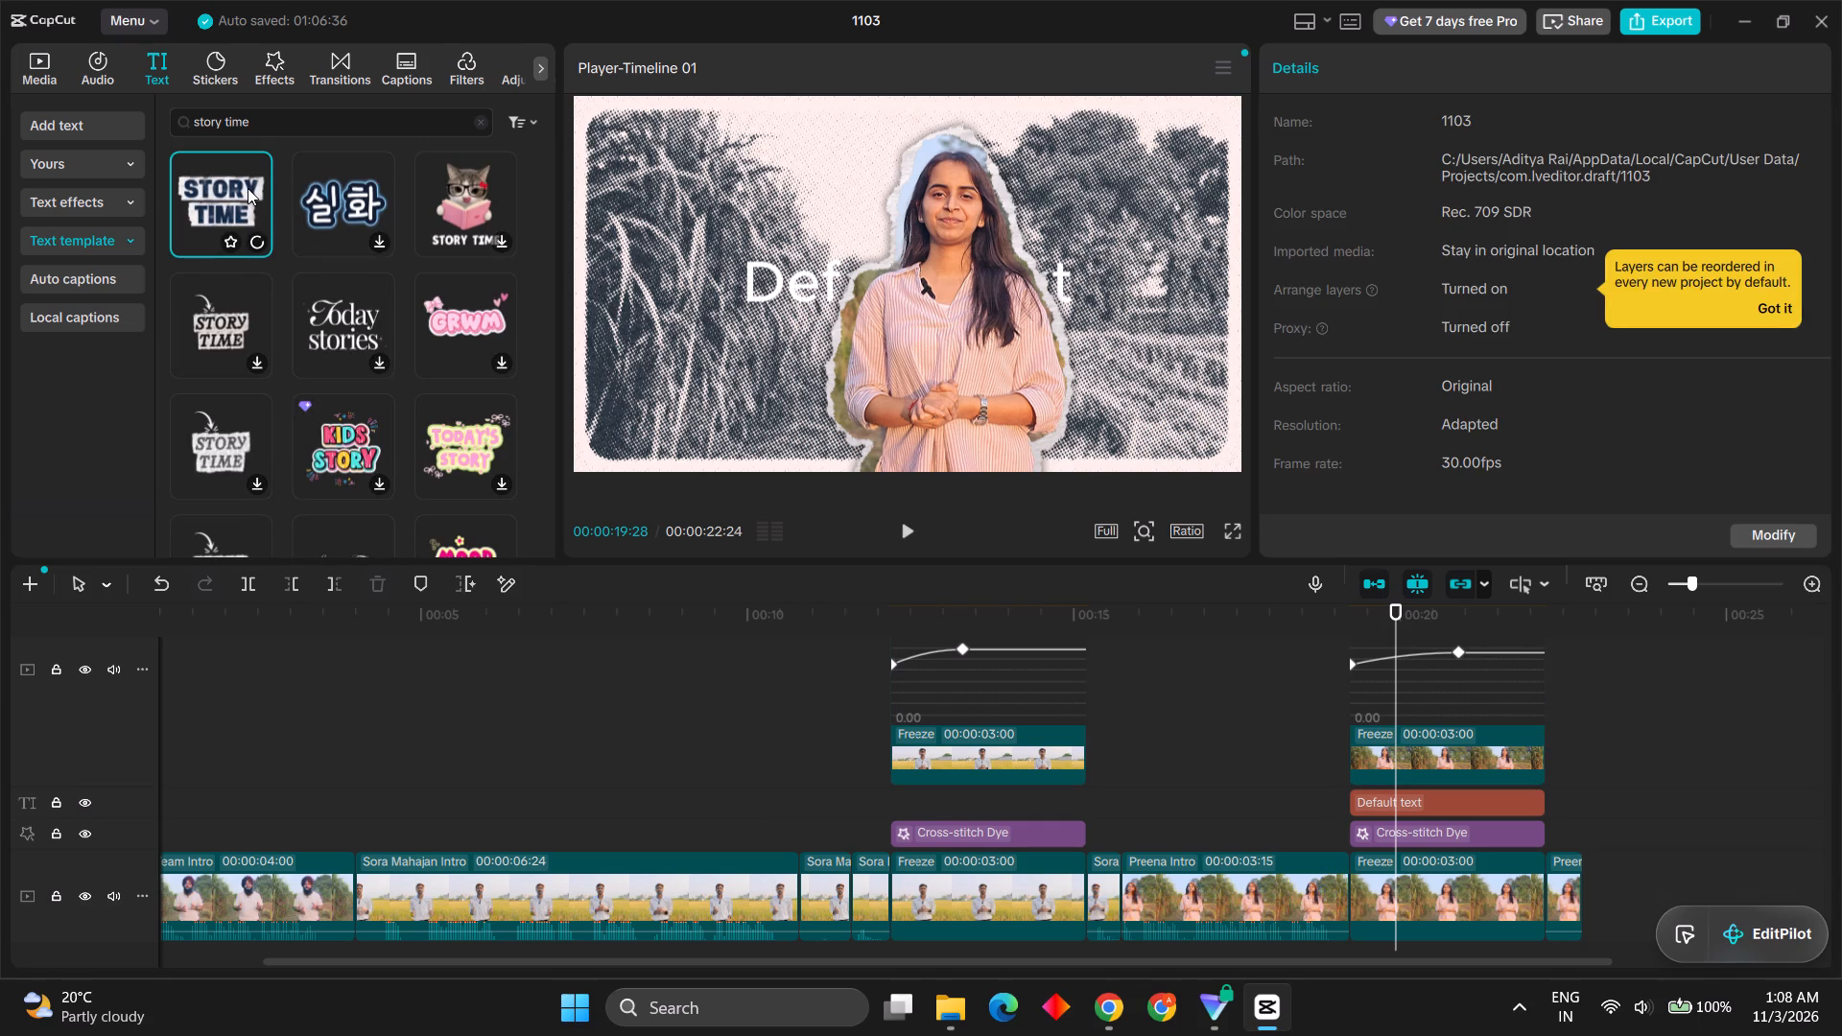
pyautogui.moveTo(248, 188); pyautogui.dragTo(1335, 796)
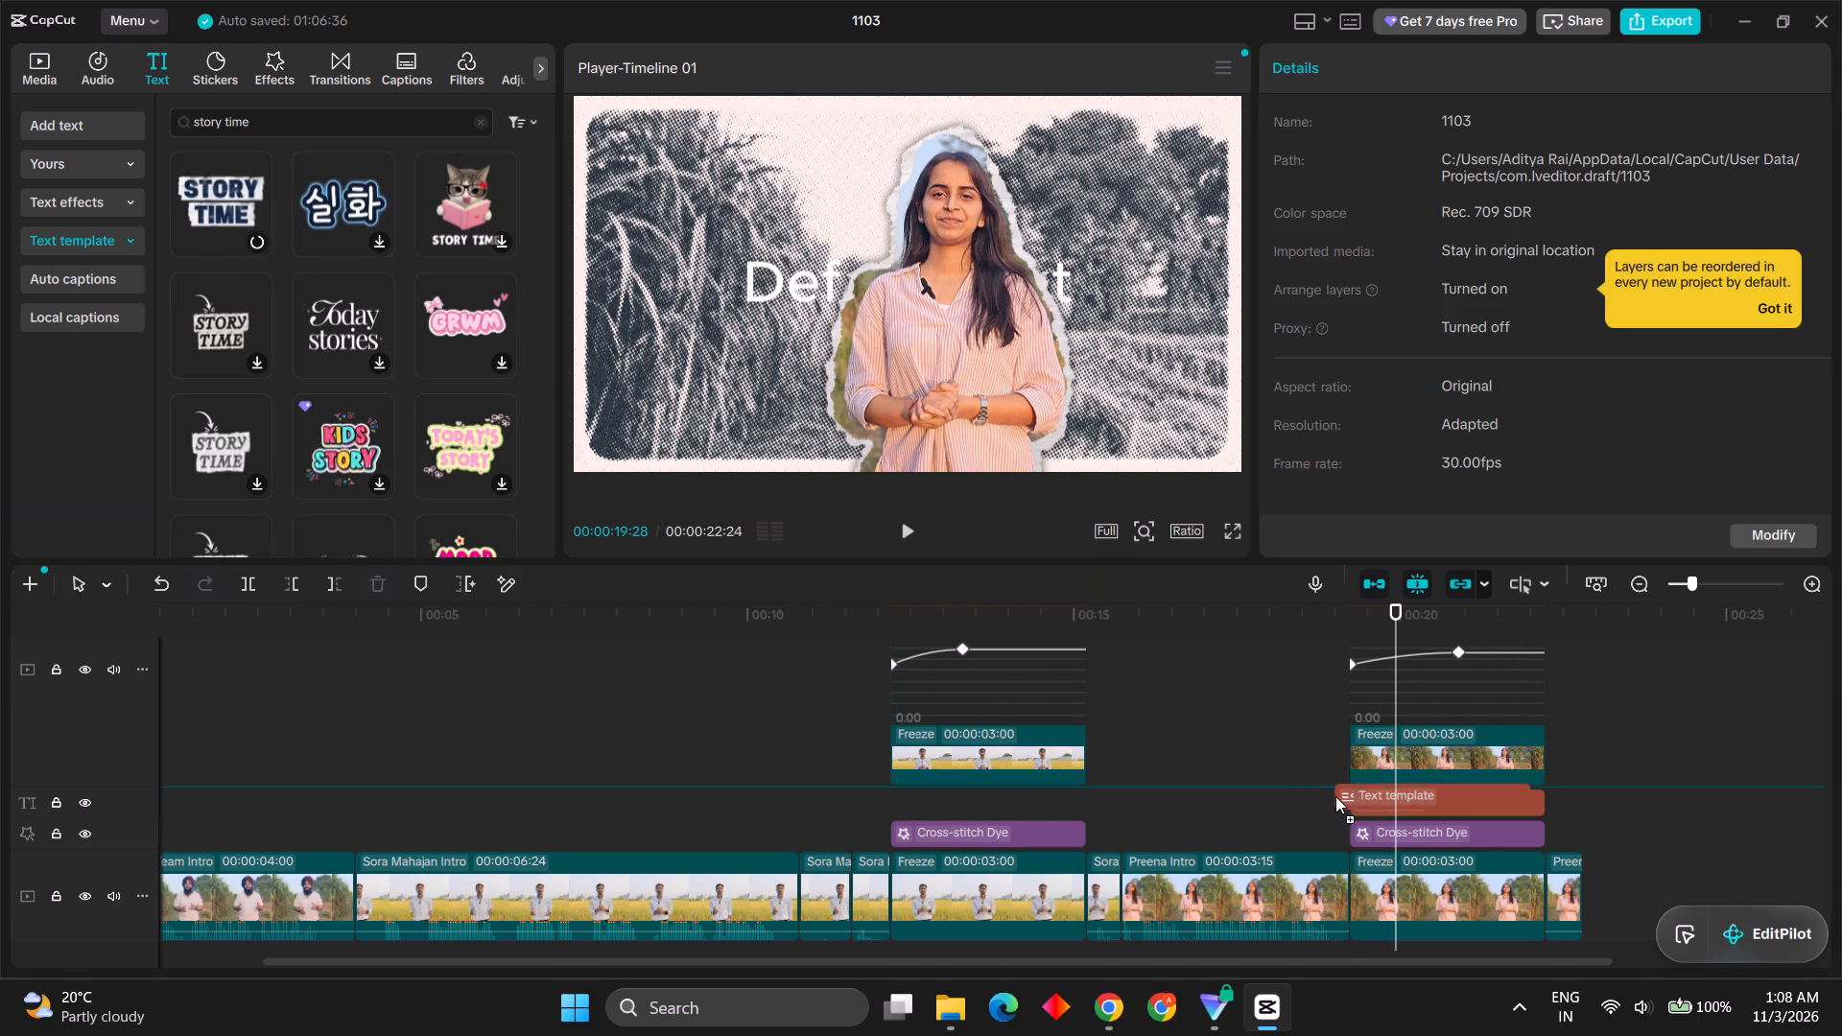
pyautogui.moveTo(1335, 796); pyautogui.dragTo(1350, 803)
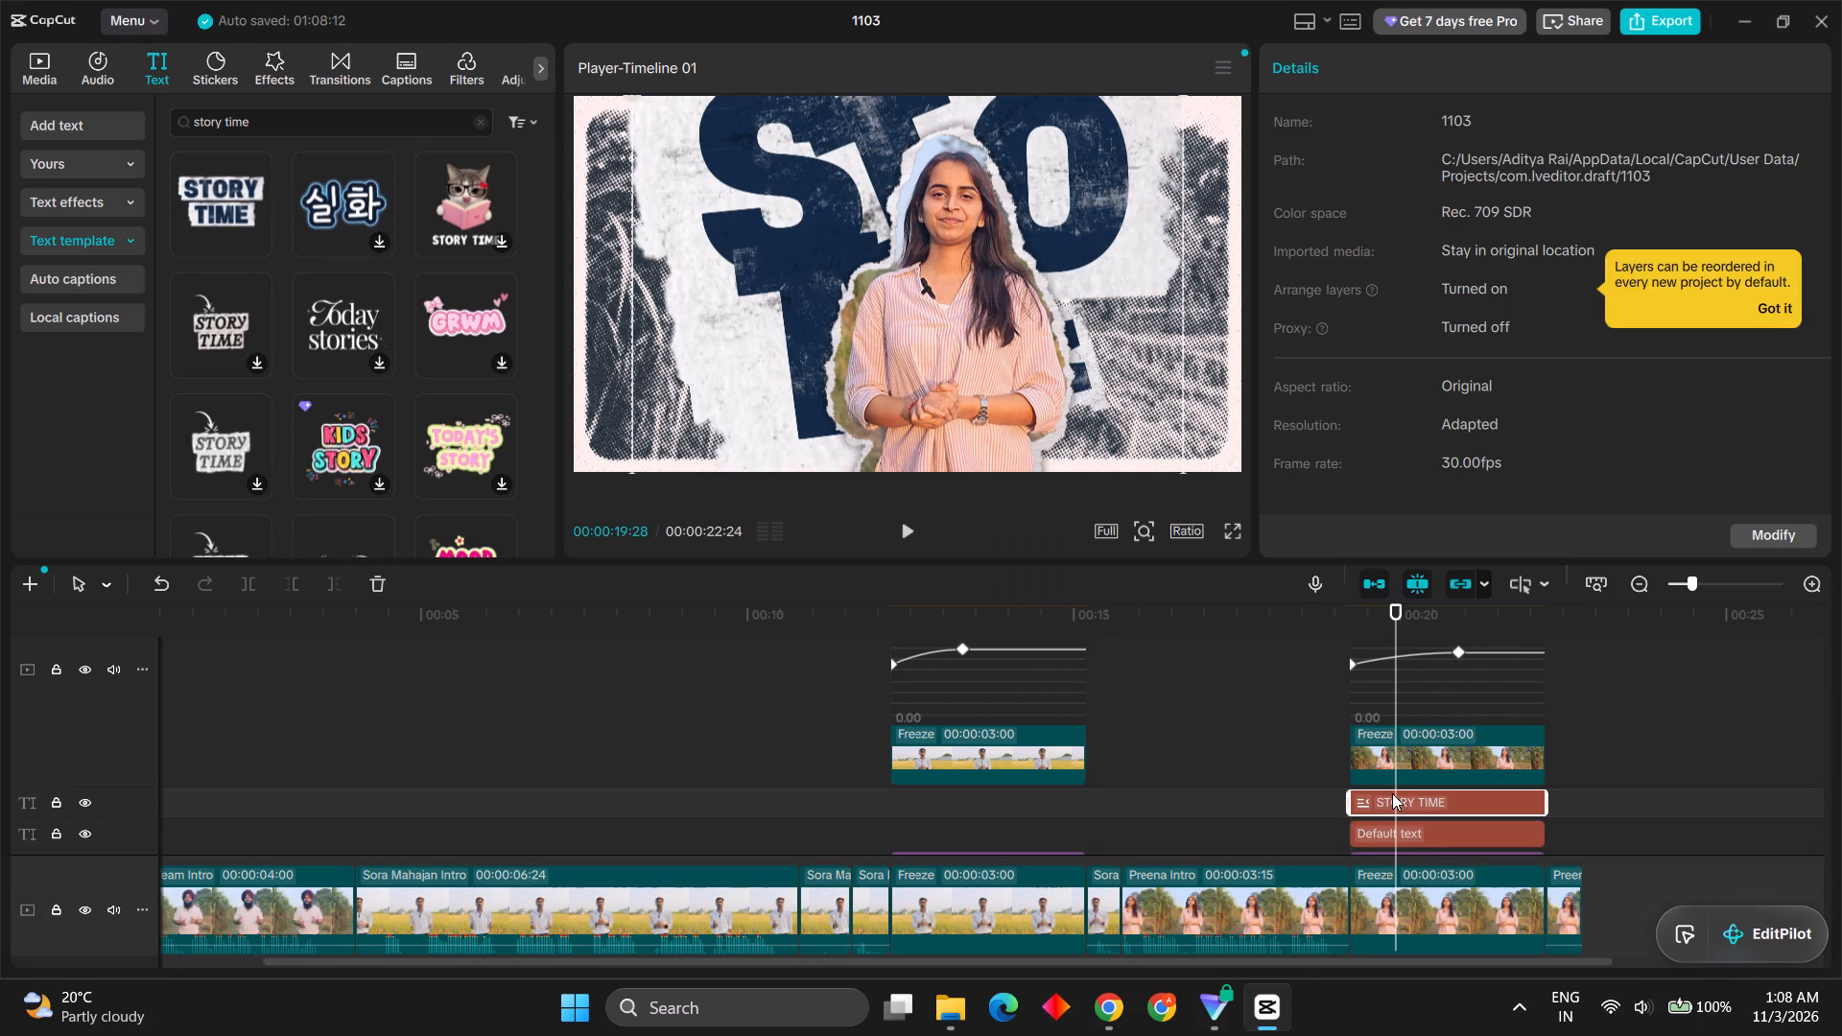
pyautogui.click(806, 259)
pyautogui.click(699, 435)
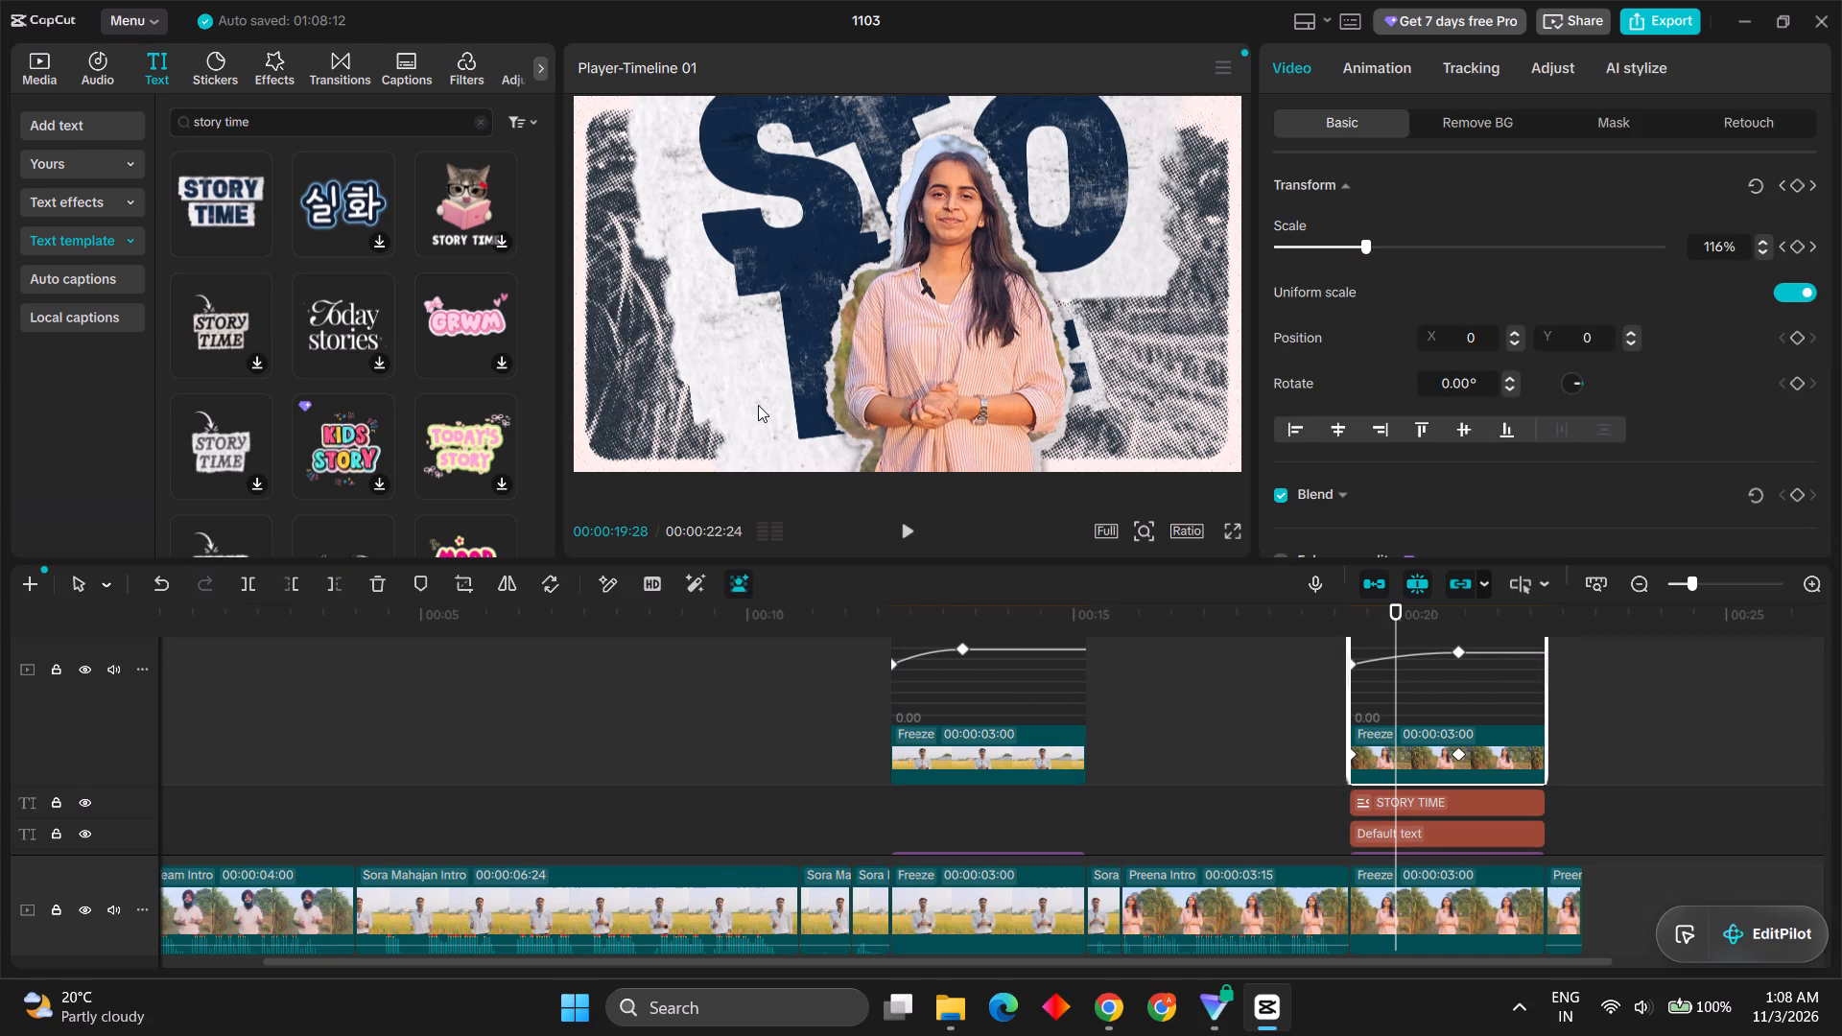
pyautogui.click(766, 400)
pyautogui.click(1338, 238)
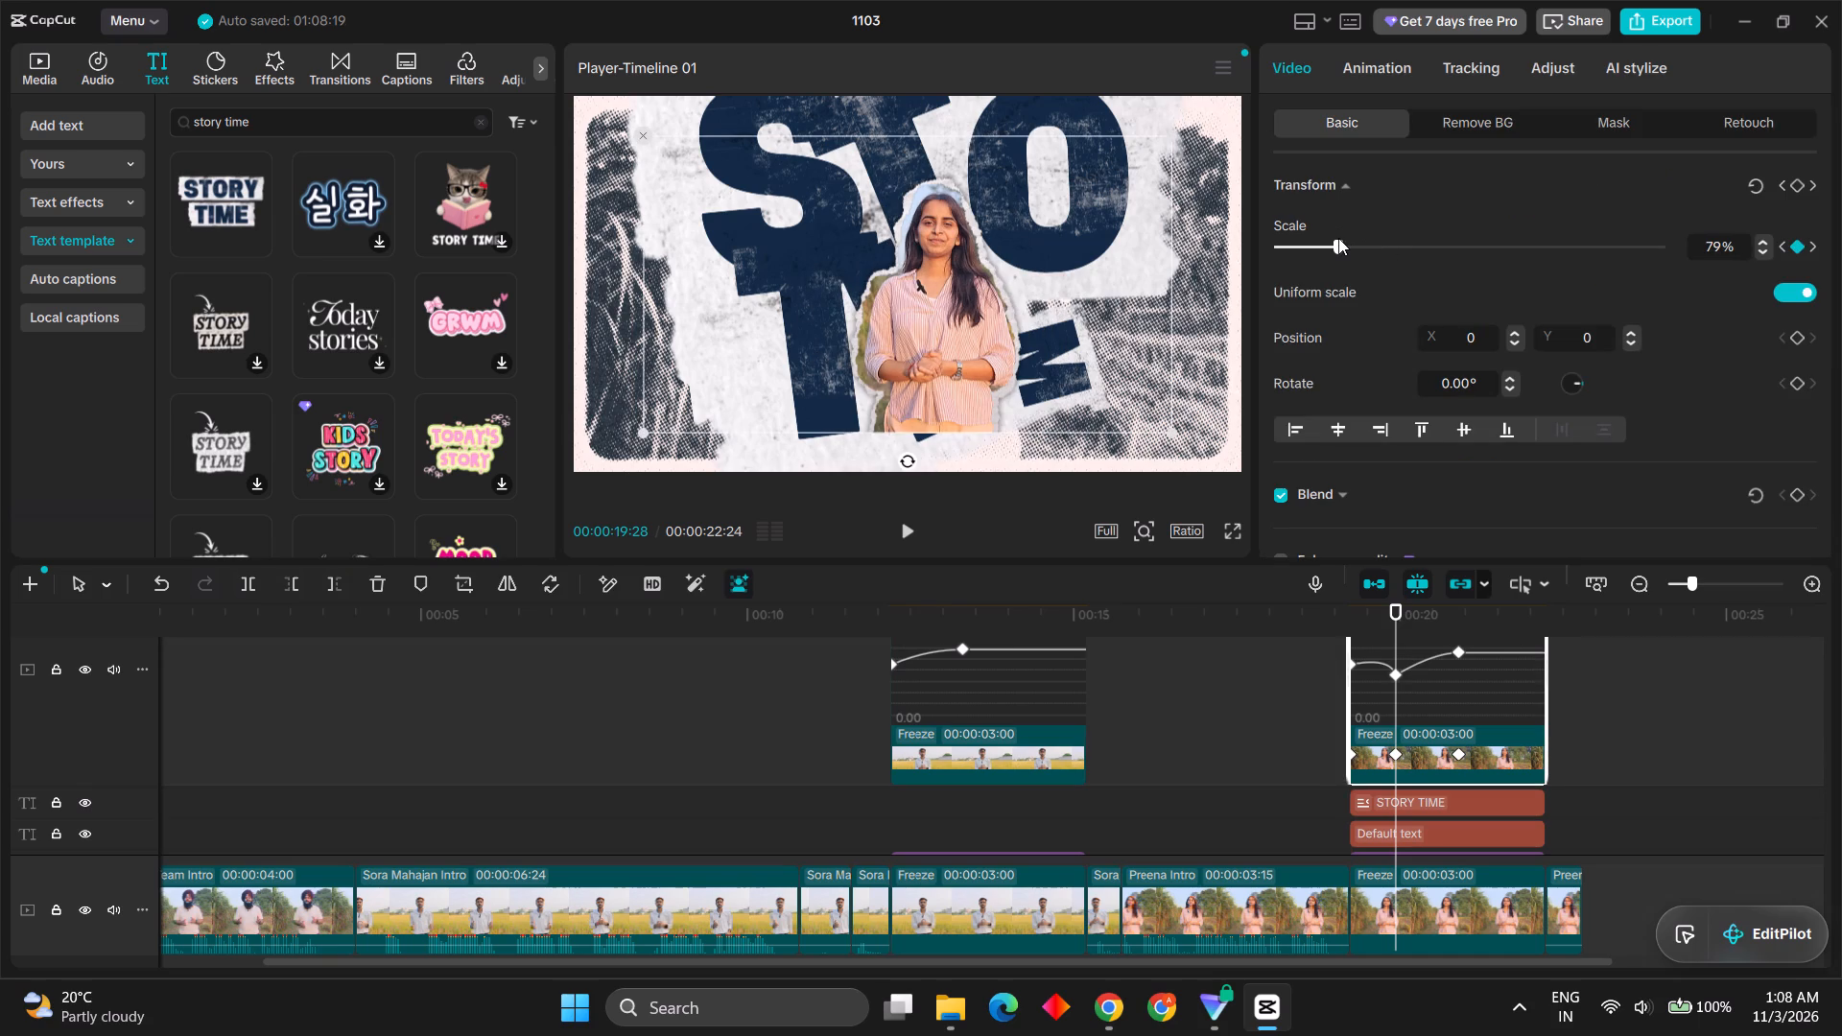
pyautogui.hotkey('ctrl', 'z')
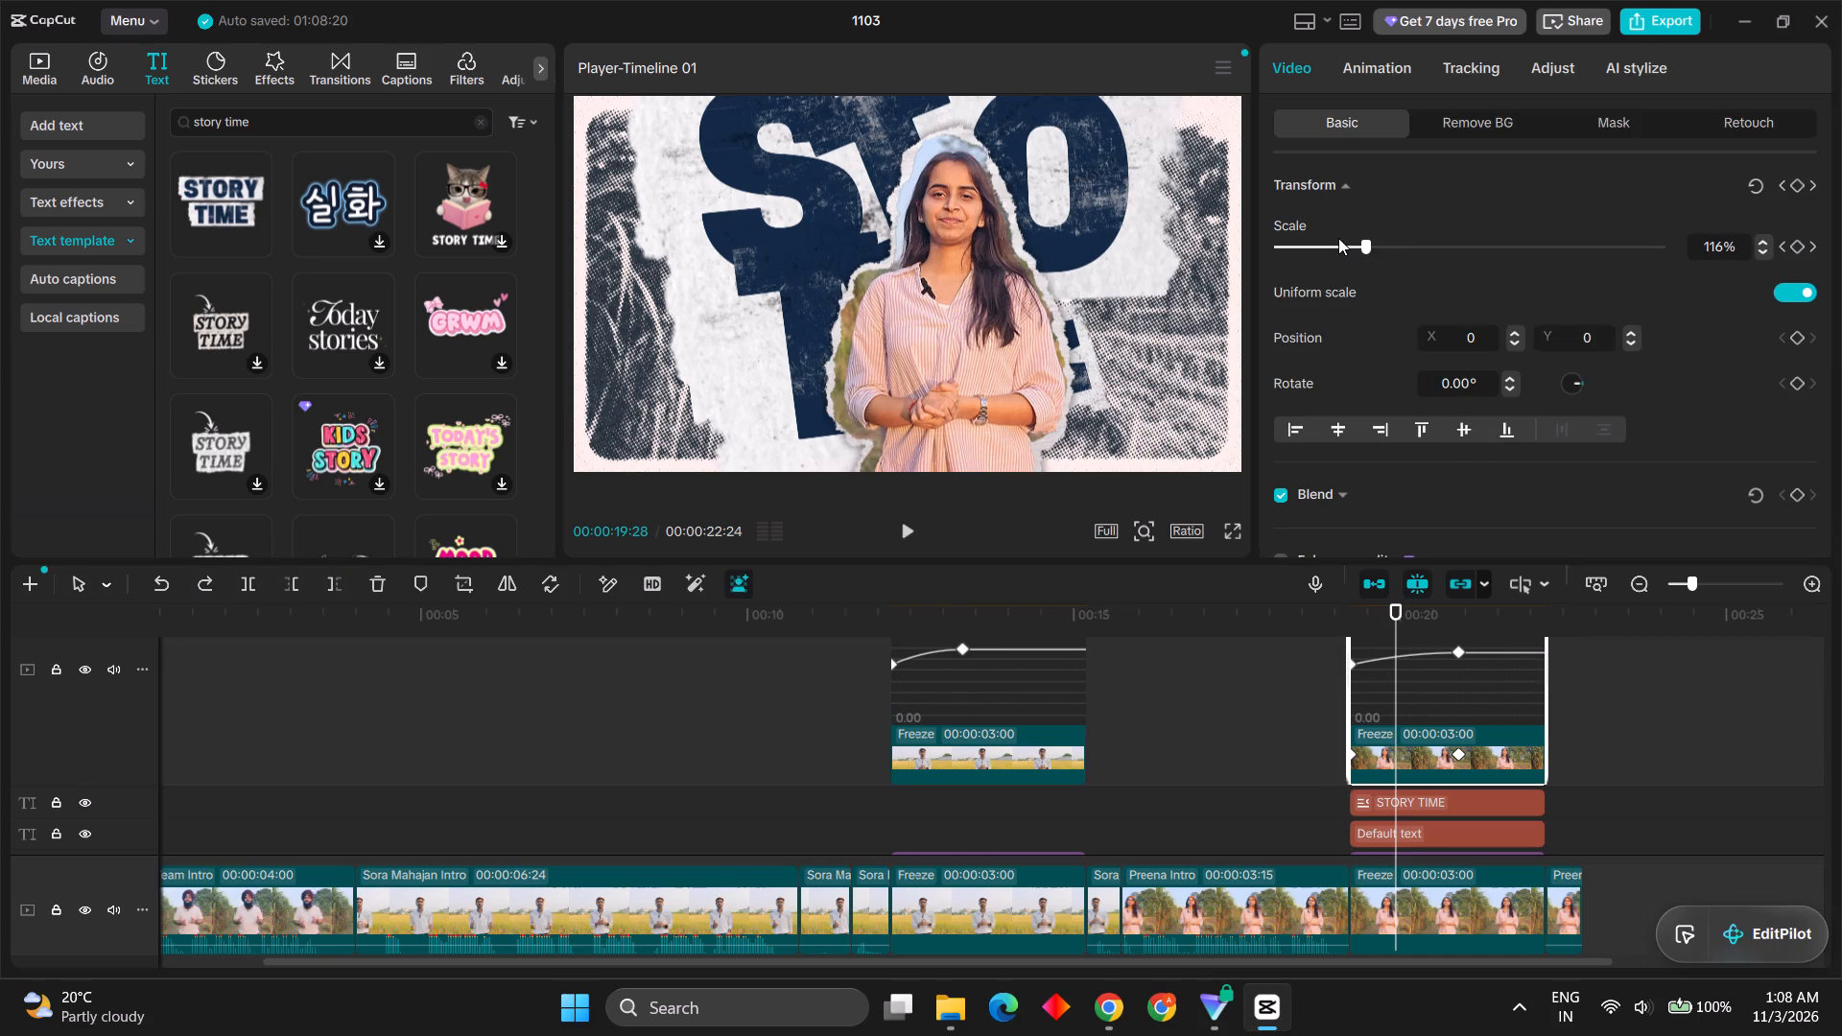
# Scale the STORY TIME text to 55% and move it beside the third speaker's cutout, at about X -917, Y 207.
pyautogui.click(1487, 811)
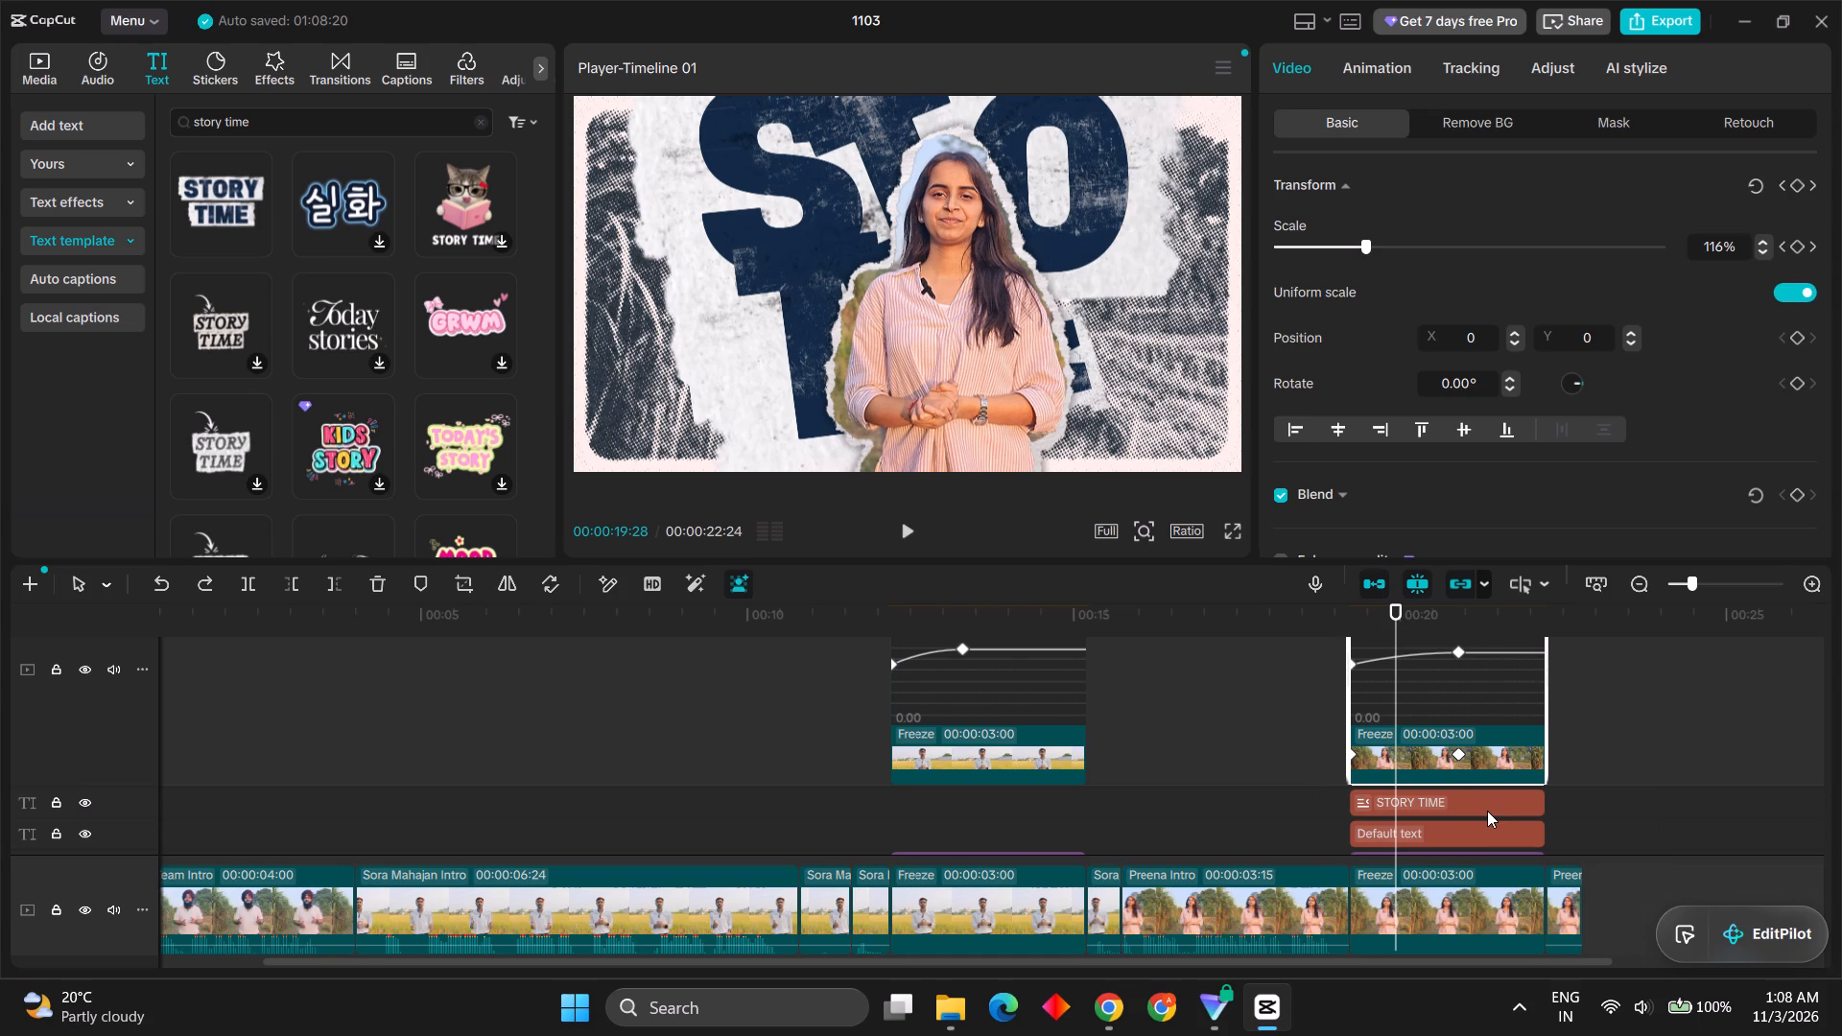
pyautogui.click(1487, 808)
pyautogui.click(1320, 337)
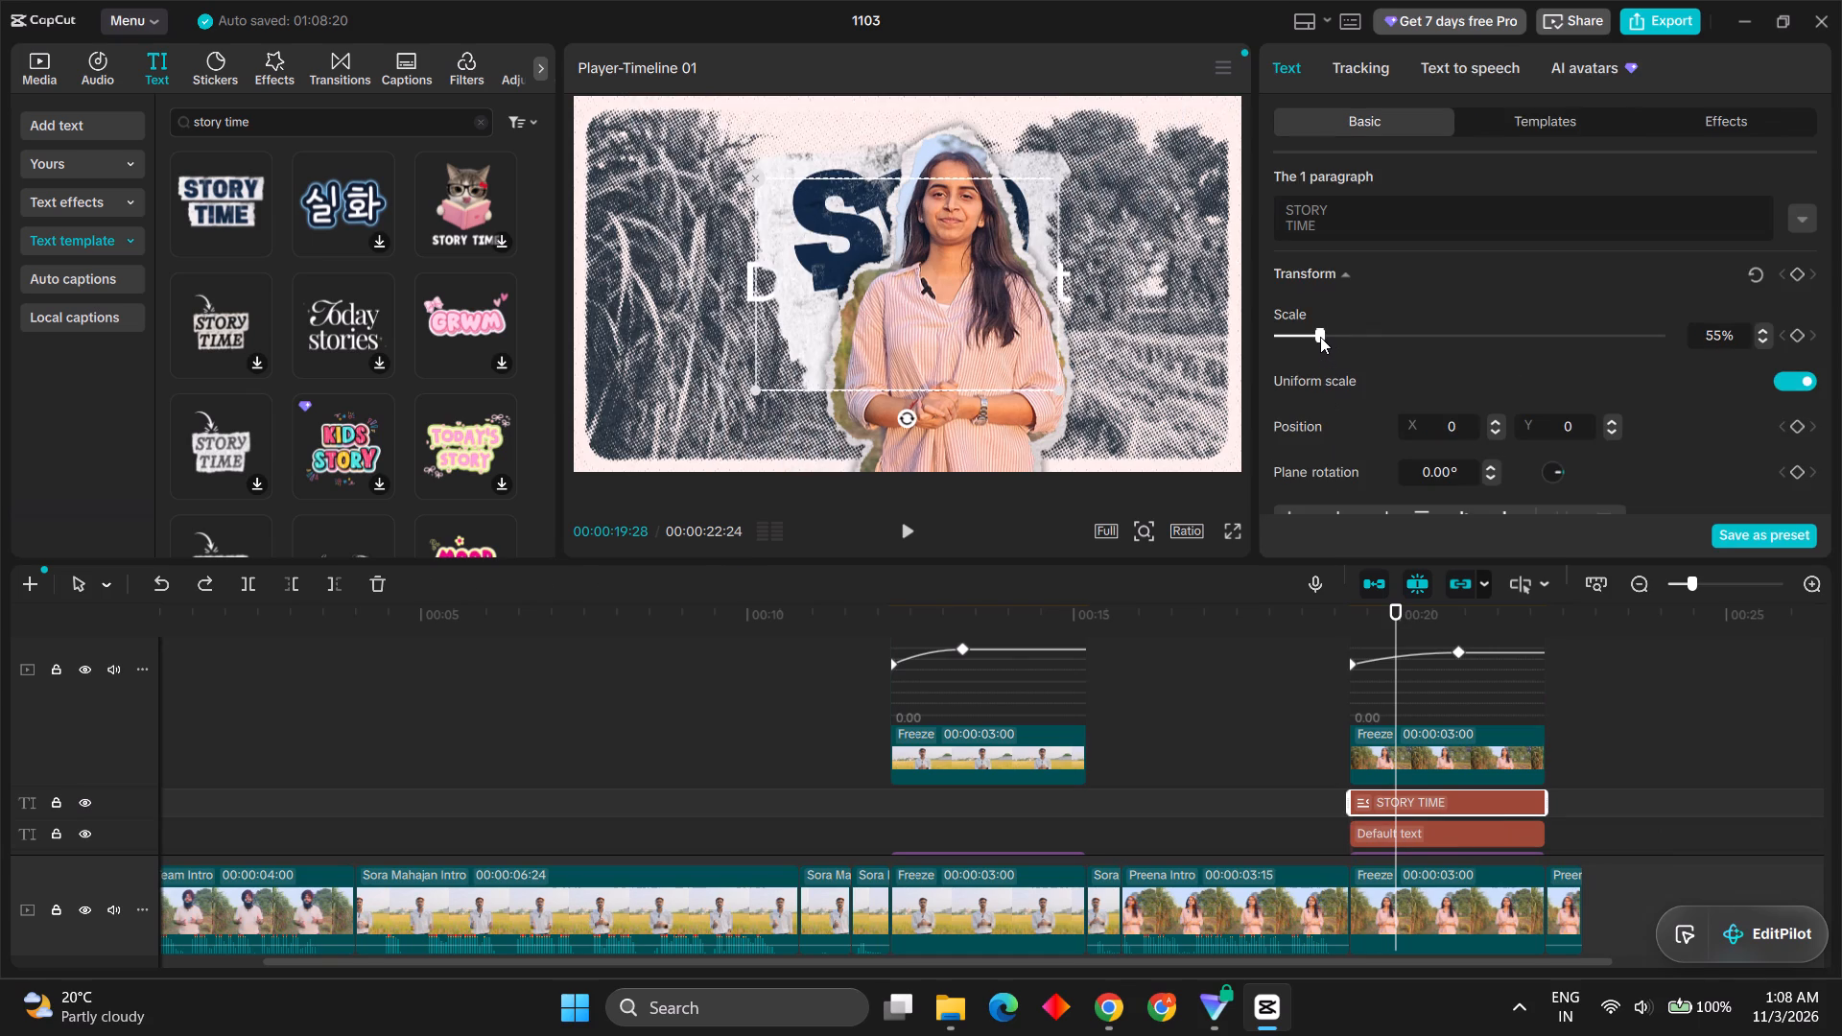
pyautogui.moveTo(819, 228); pyautogui.dragTo(679, 181)
pyautogui.moveTo(679, 181); pyautogui.dragTo(661, 193)
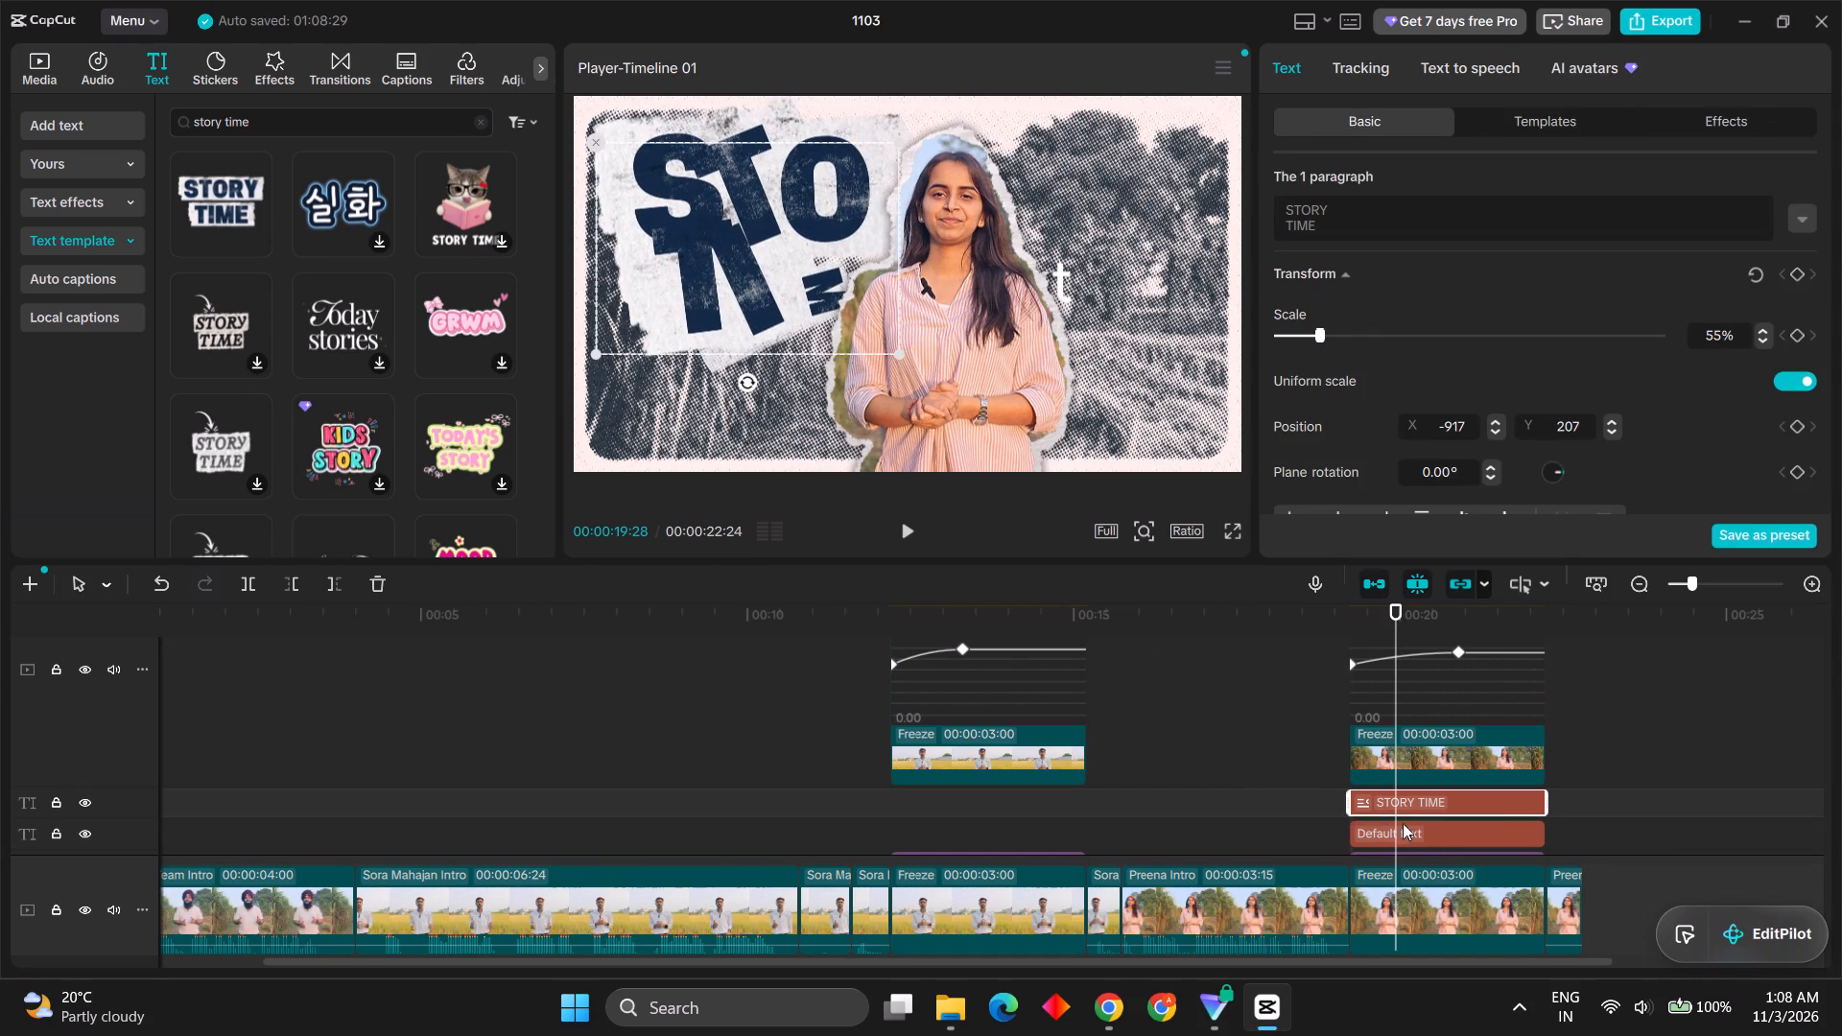
# Delete the default text clip from the third speaker's freeze section.
pyautogui.click(1426, 836)
pyautogui.press('Delete')
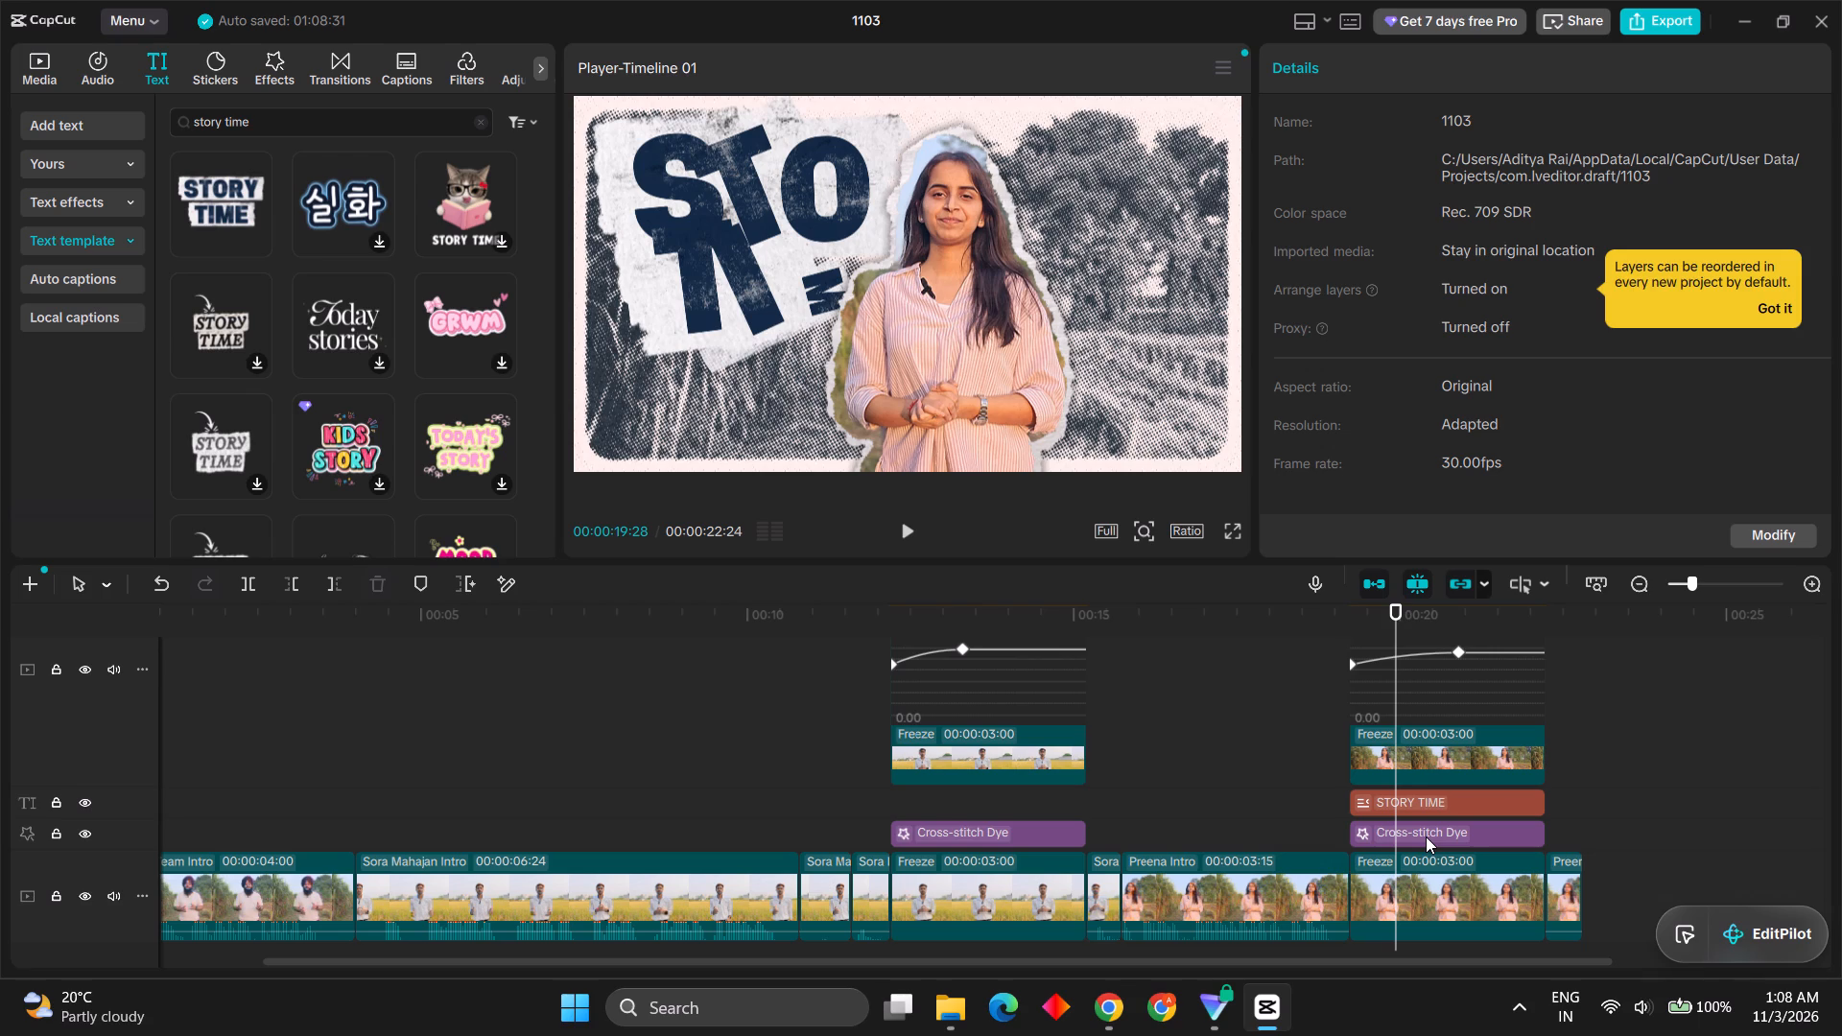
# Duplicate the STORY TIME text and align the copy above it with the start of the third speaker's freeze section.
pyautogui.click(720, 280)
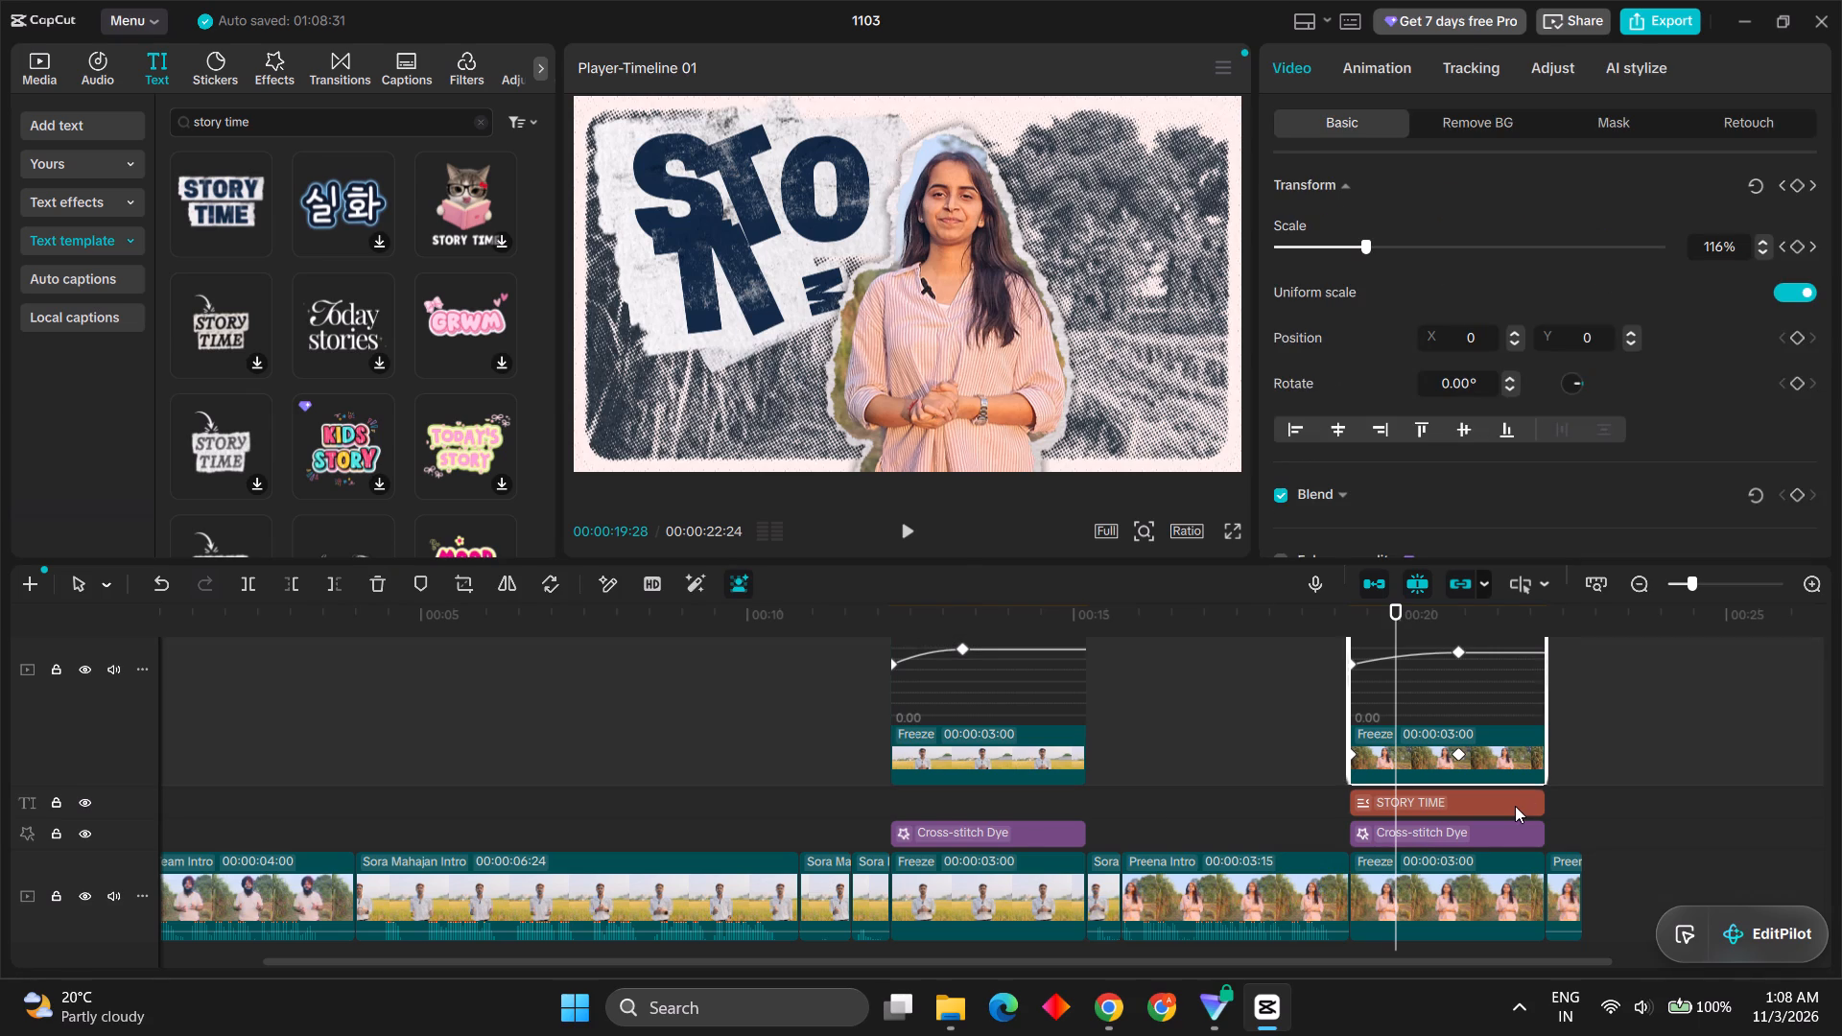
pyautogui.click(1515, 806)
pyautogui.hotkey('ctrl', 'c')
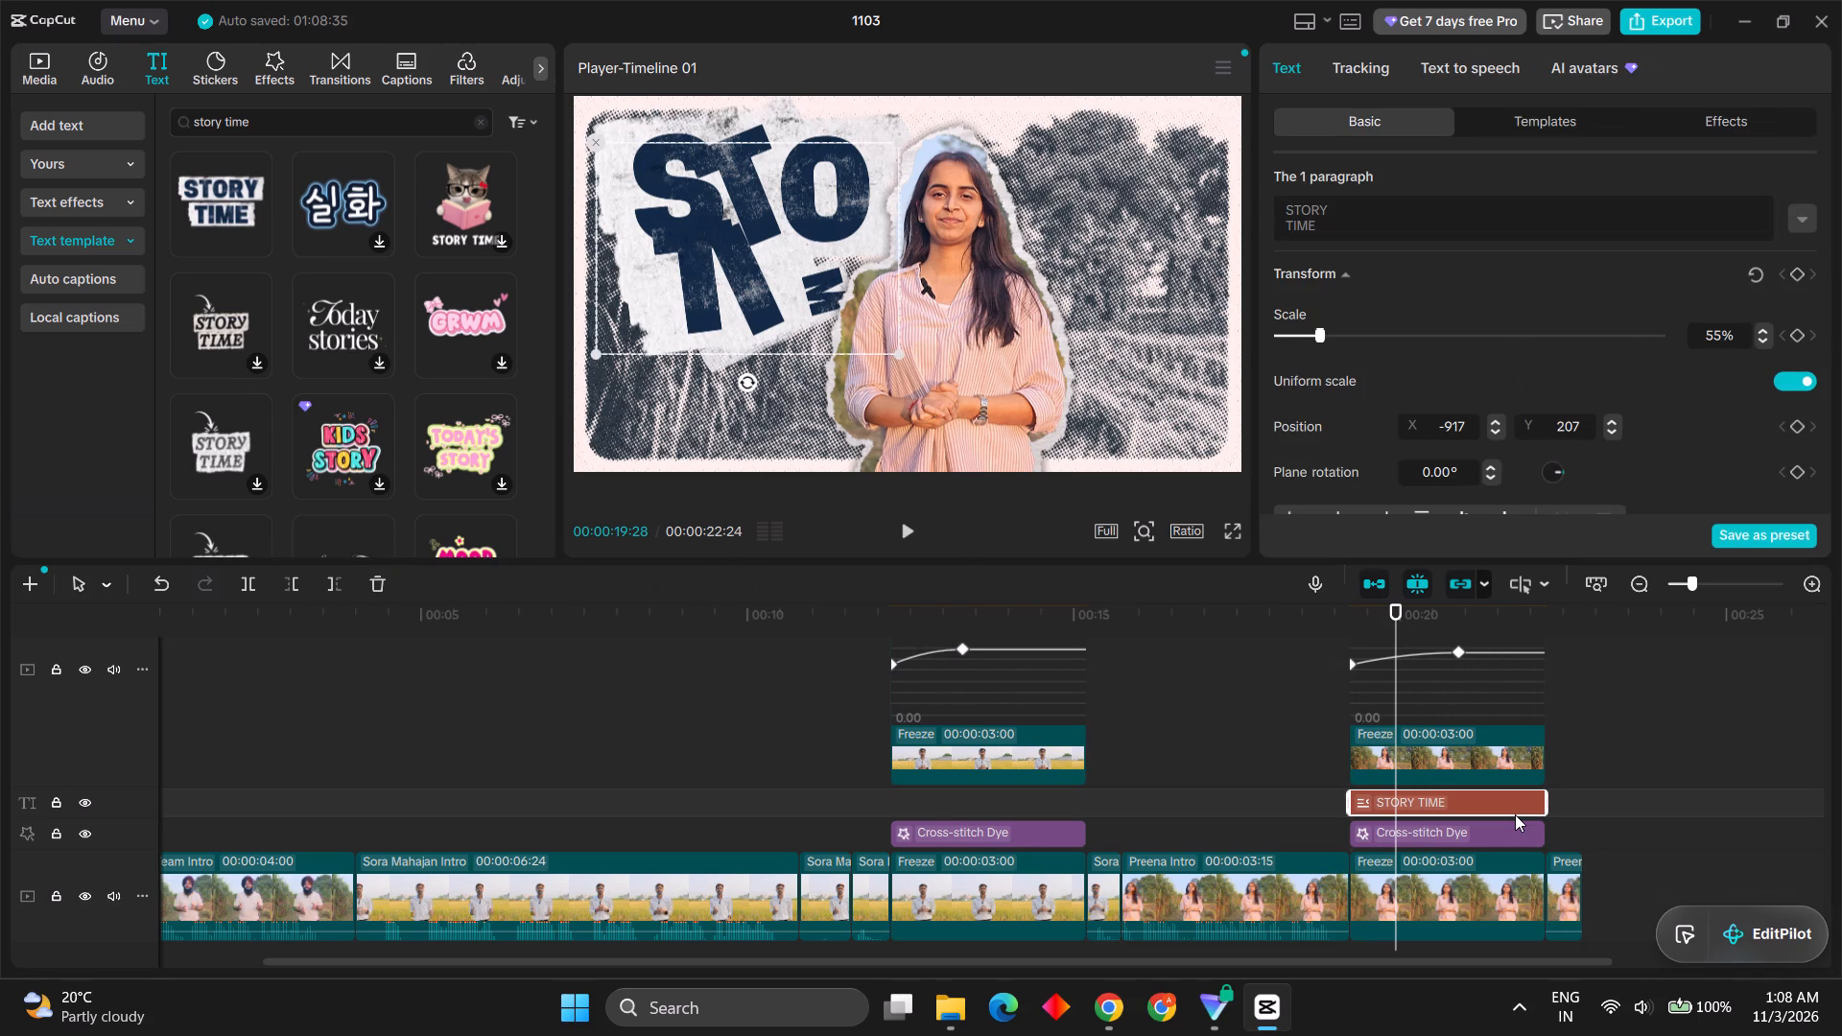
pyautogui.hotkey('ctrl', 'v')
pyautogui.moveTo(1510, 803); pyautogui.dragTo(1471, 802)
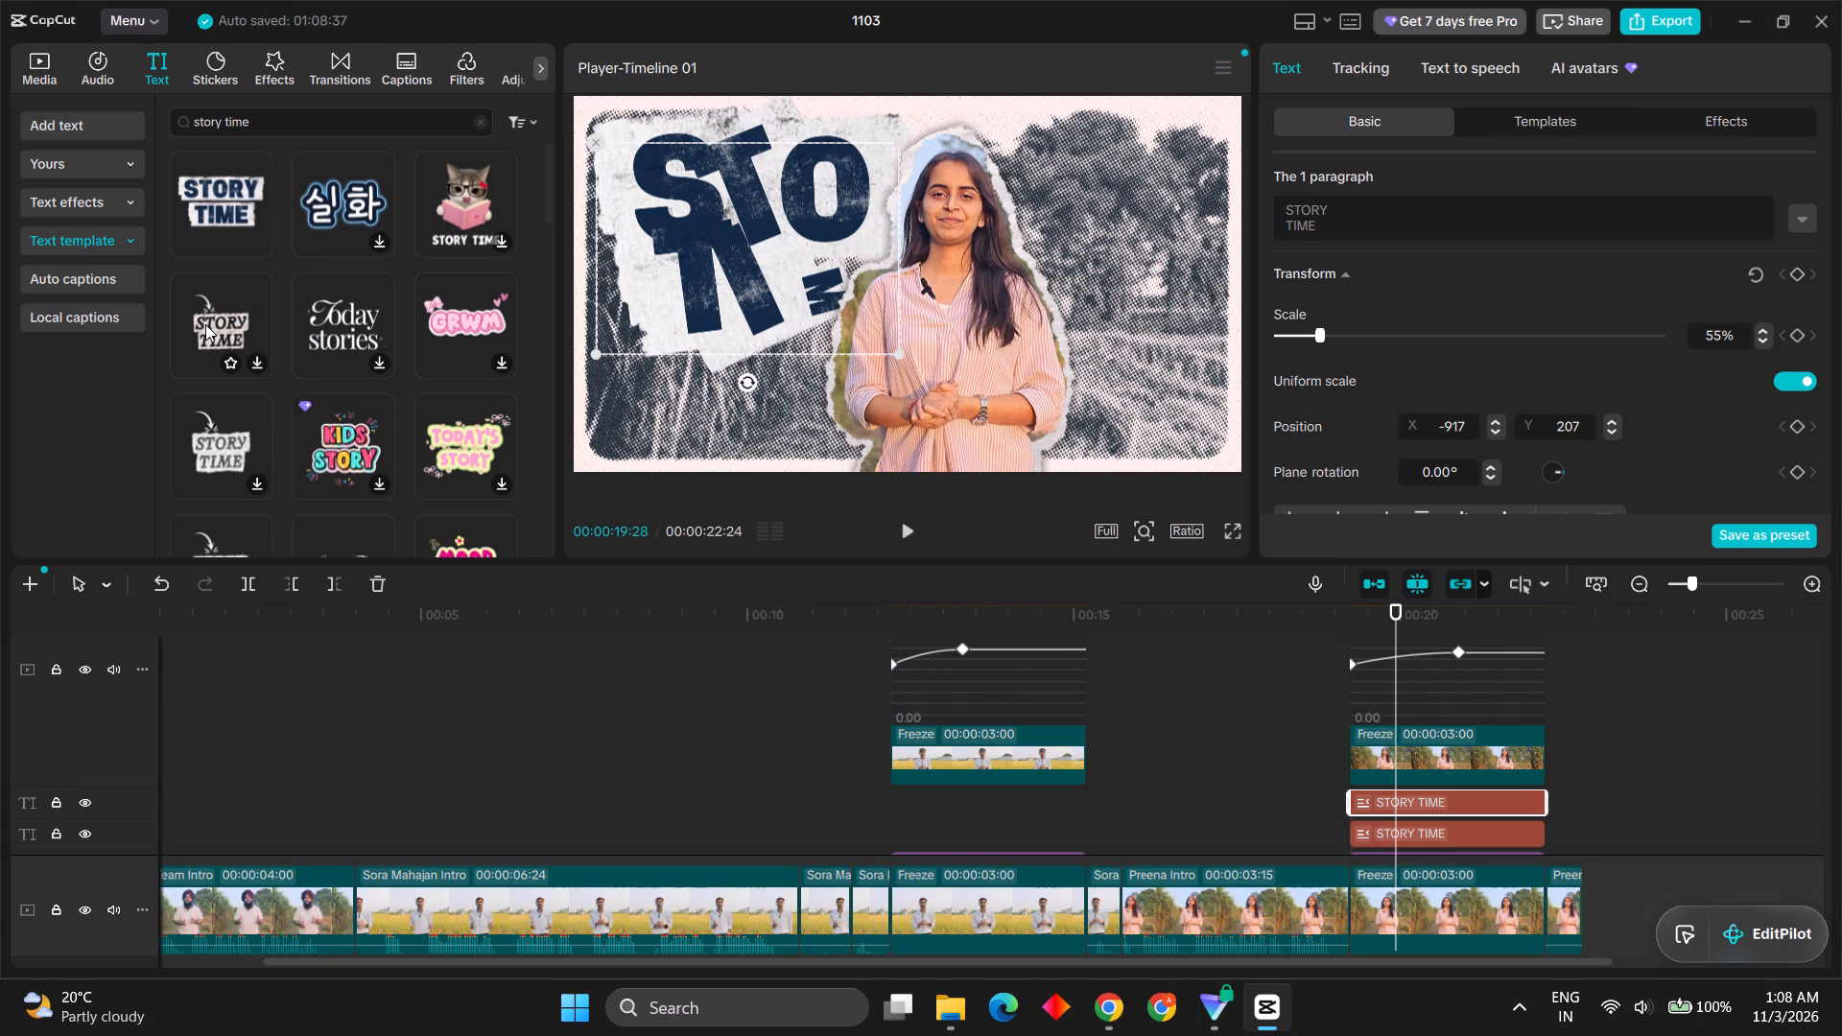
# Search the text templates for "simple day" and place the script-style Simple Day template above the STORY TIME text, aligned with the freeze section.
pyautogui.scroll(1, 205, 324)
pyautogui.click(314, 125)
pyautogui.hotkey('ctrl', 'a')
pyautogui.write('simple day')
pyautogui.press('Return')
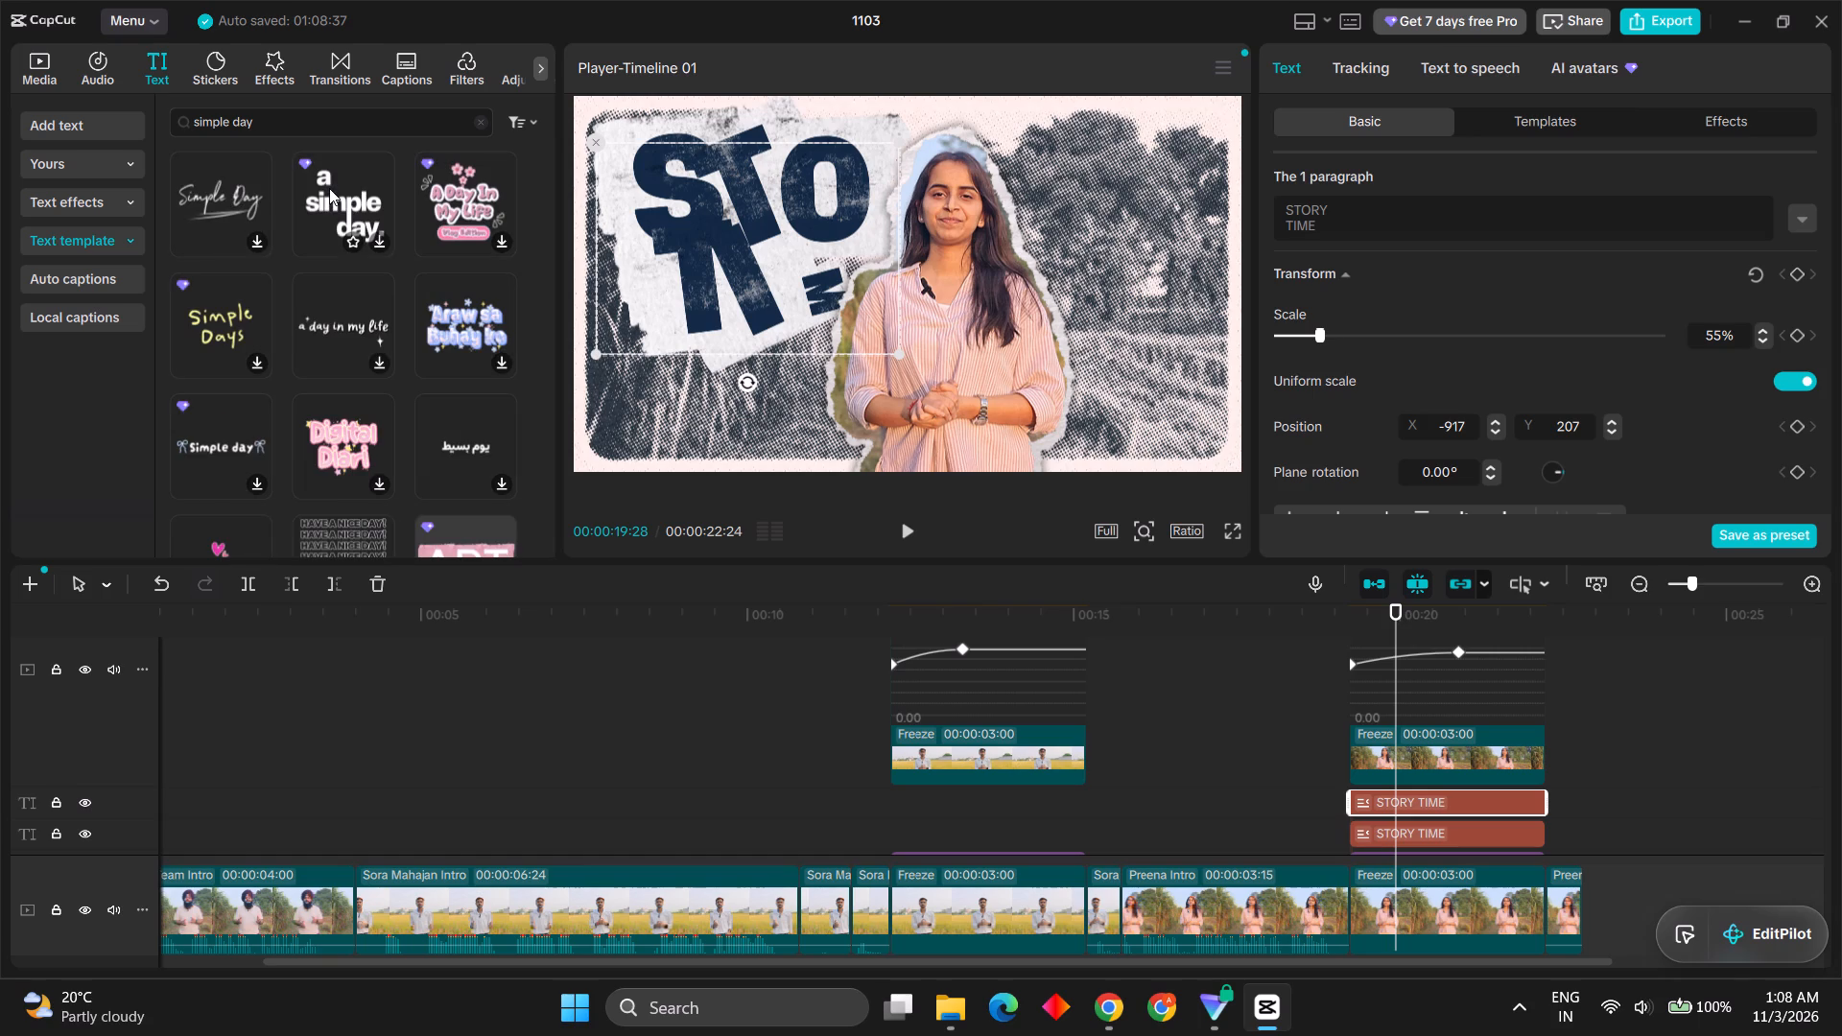
pyautogui.click(191, 190)
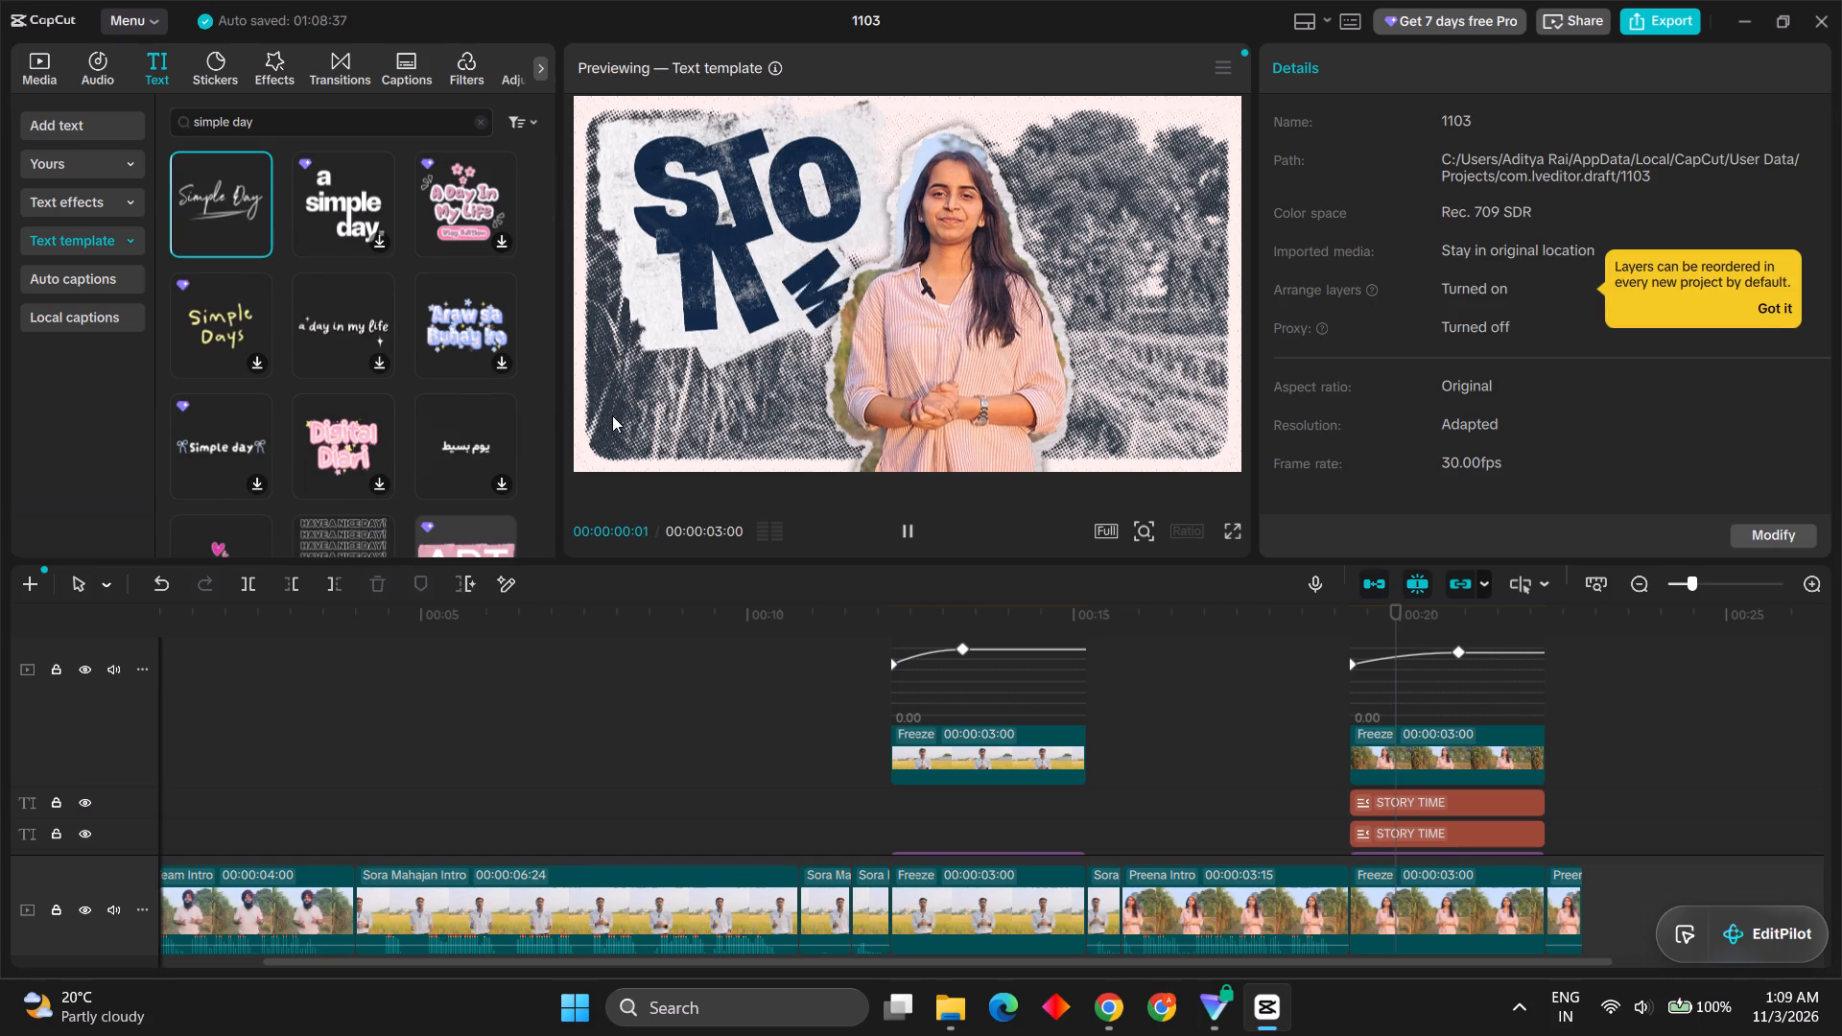
pyautogui.click(737, 298)
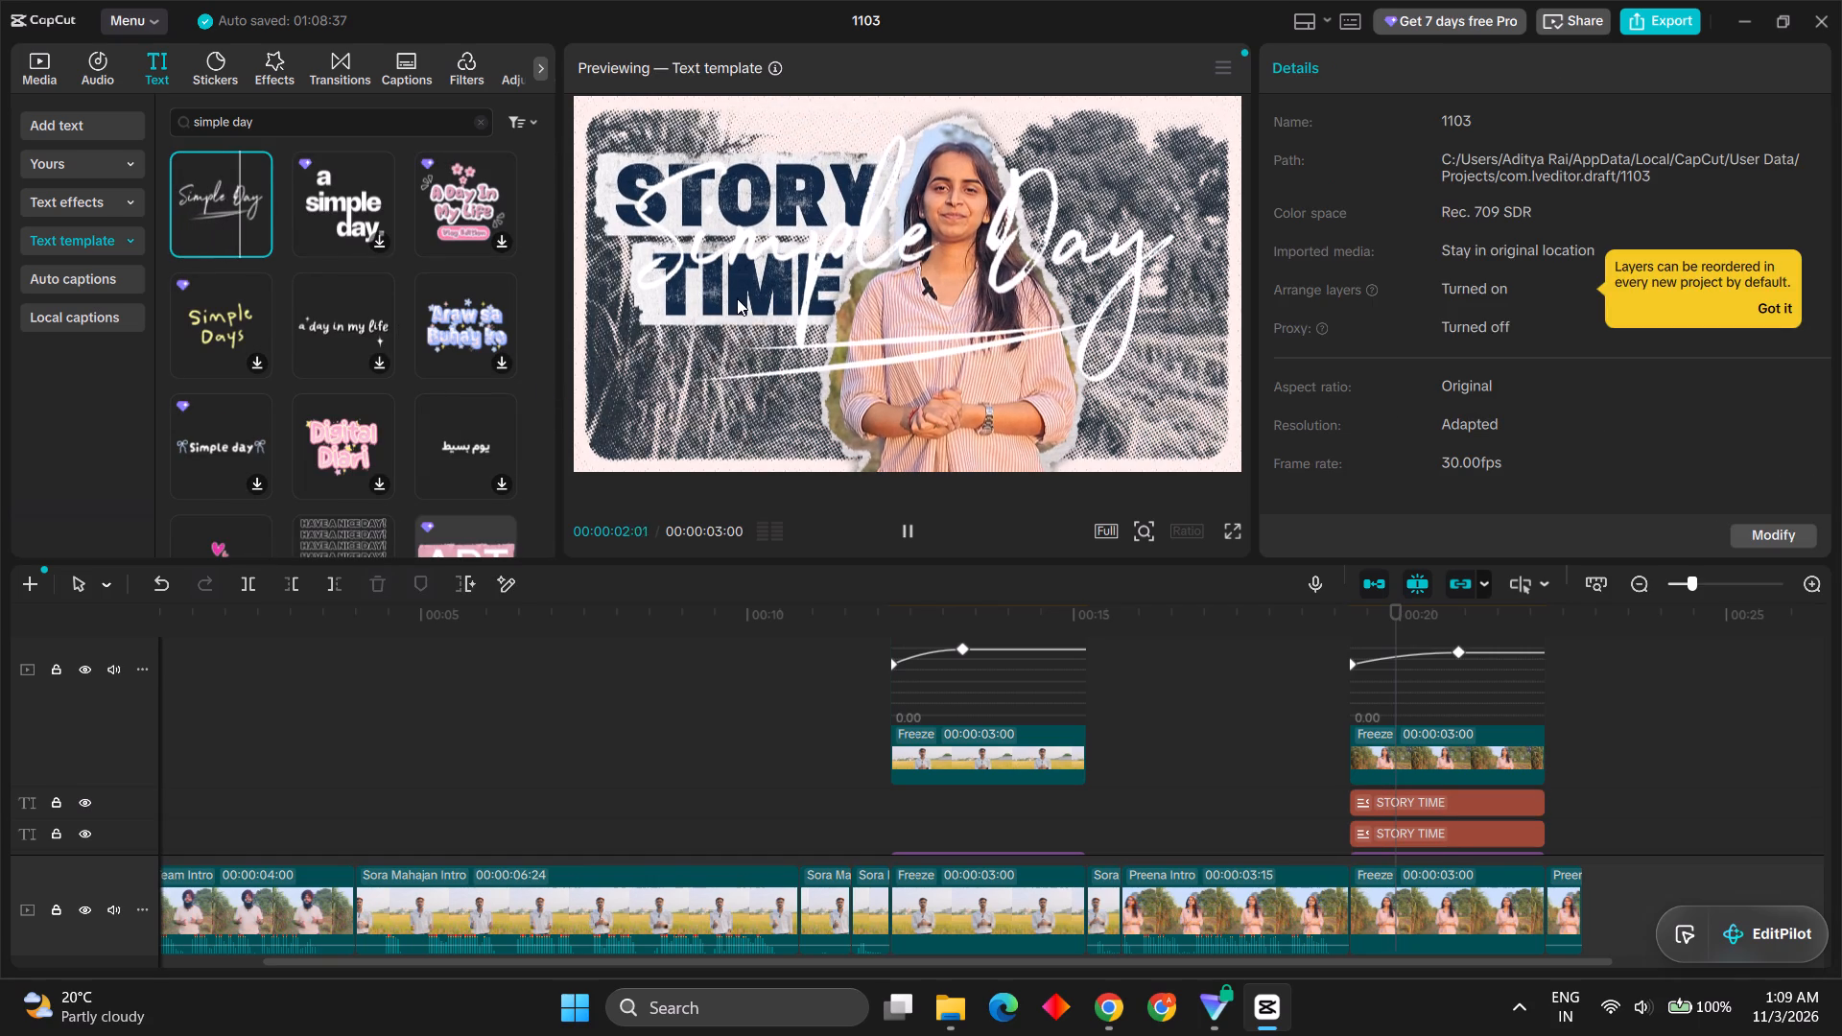
pyautogui.click(1488, 798)
pyautogui.moveTo(201, 202); pyautogui.dragTo(269, 265)
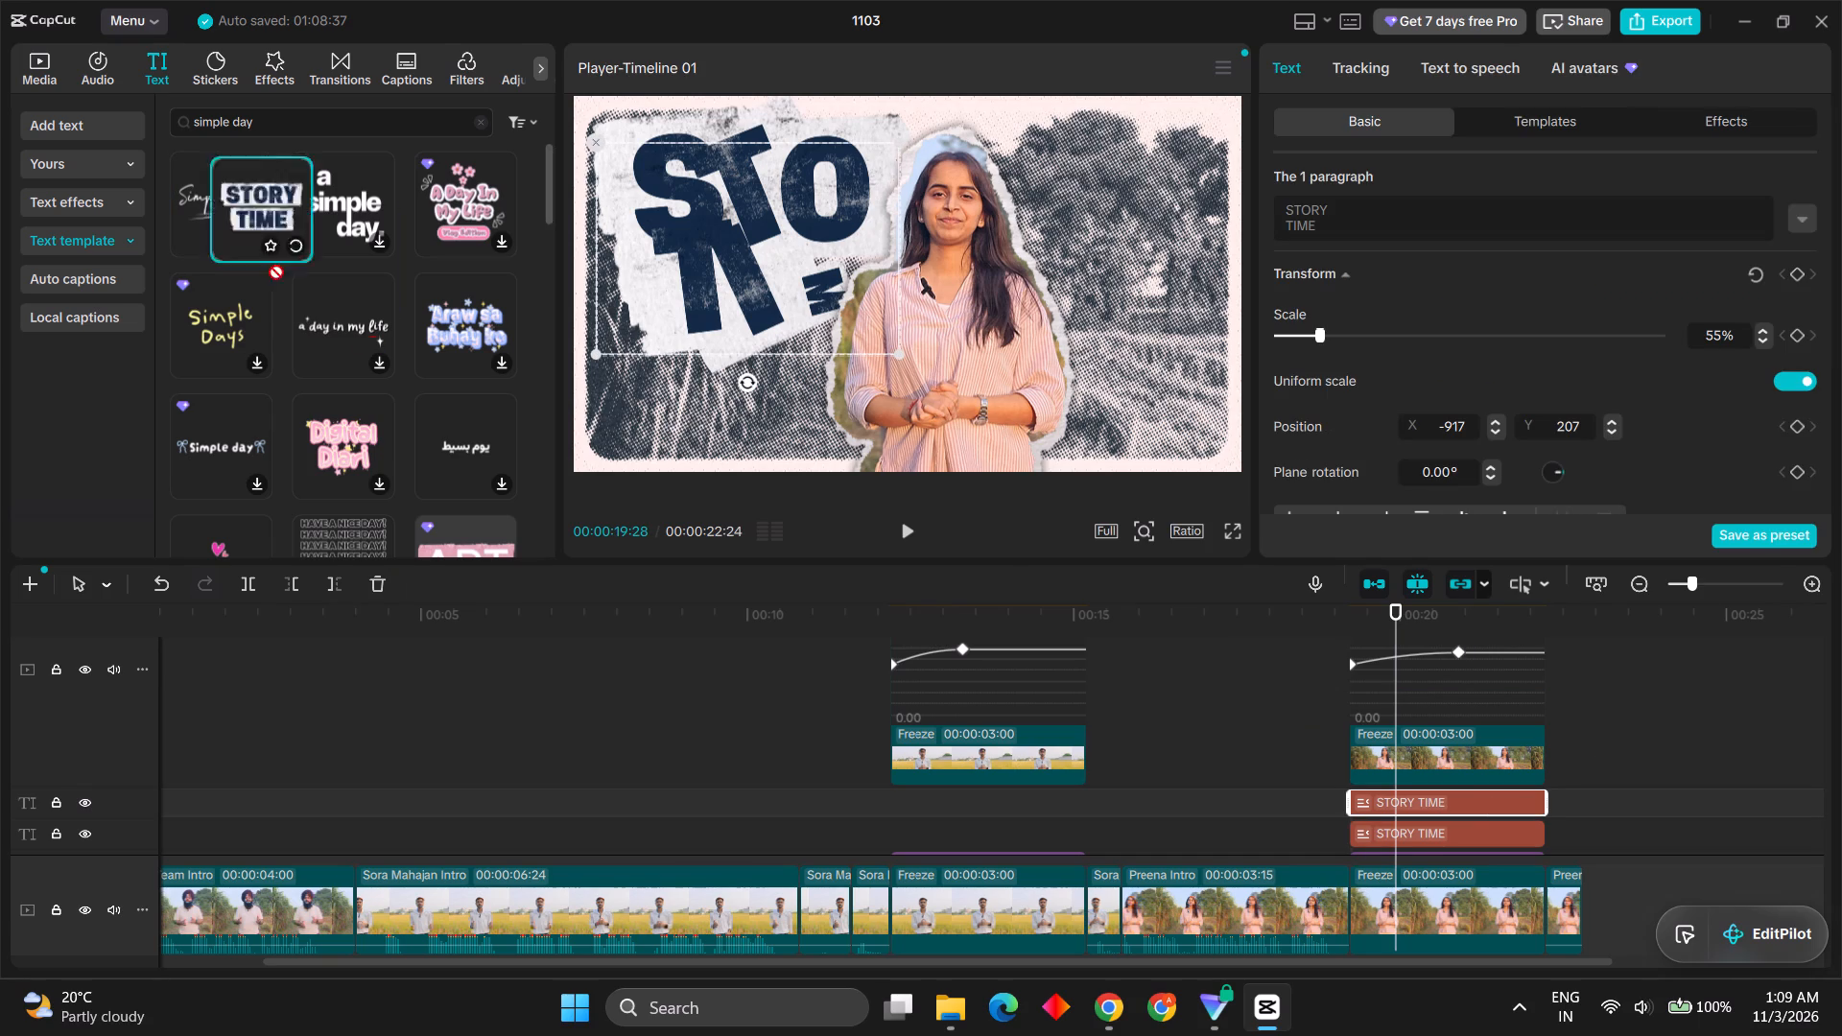
pyautogui.moveTo(269, 265); pyautogui.dragTo(1384, 802)
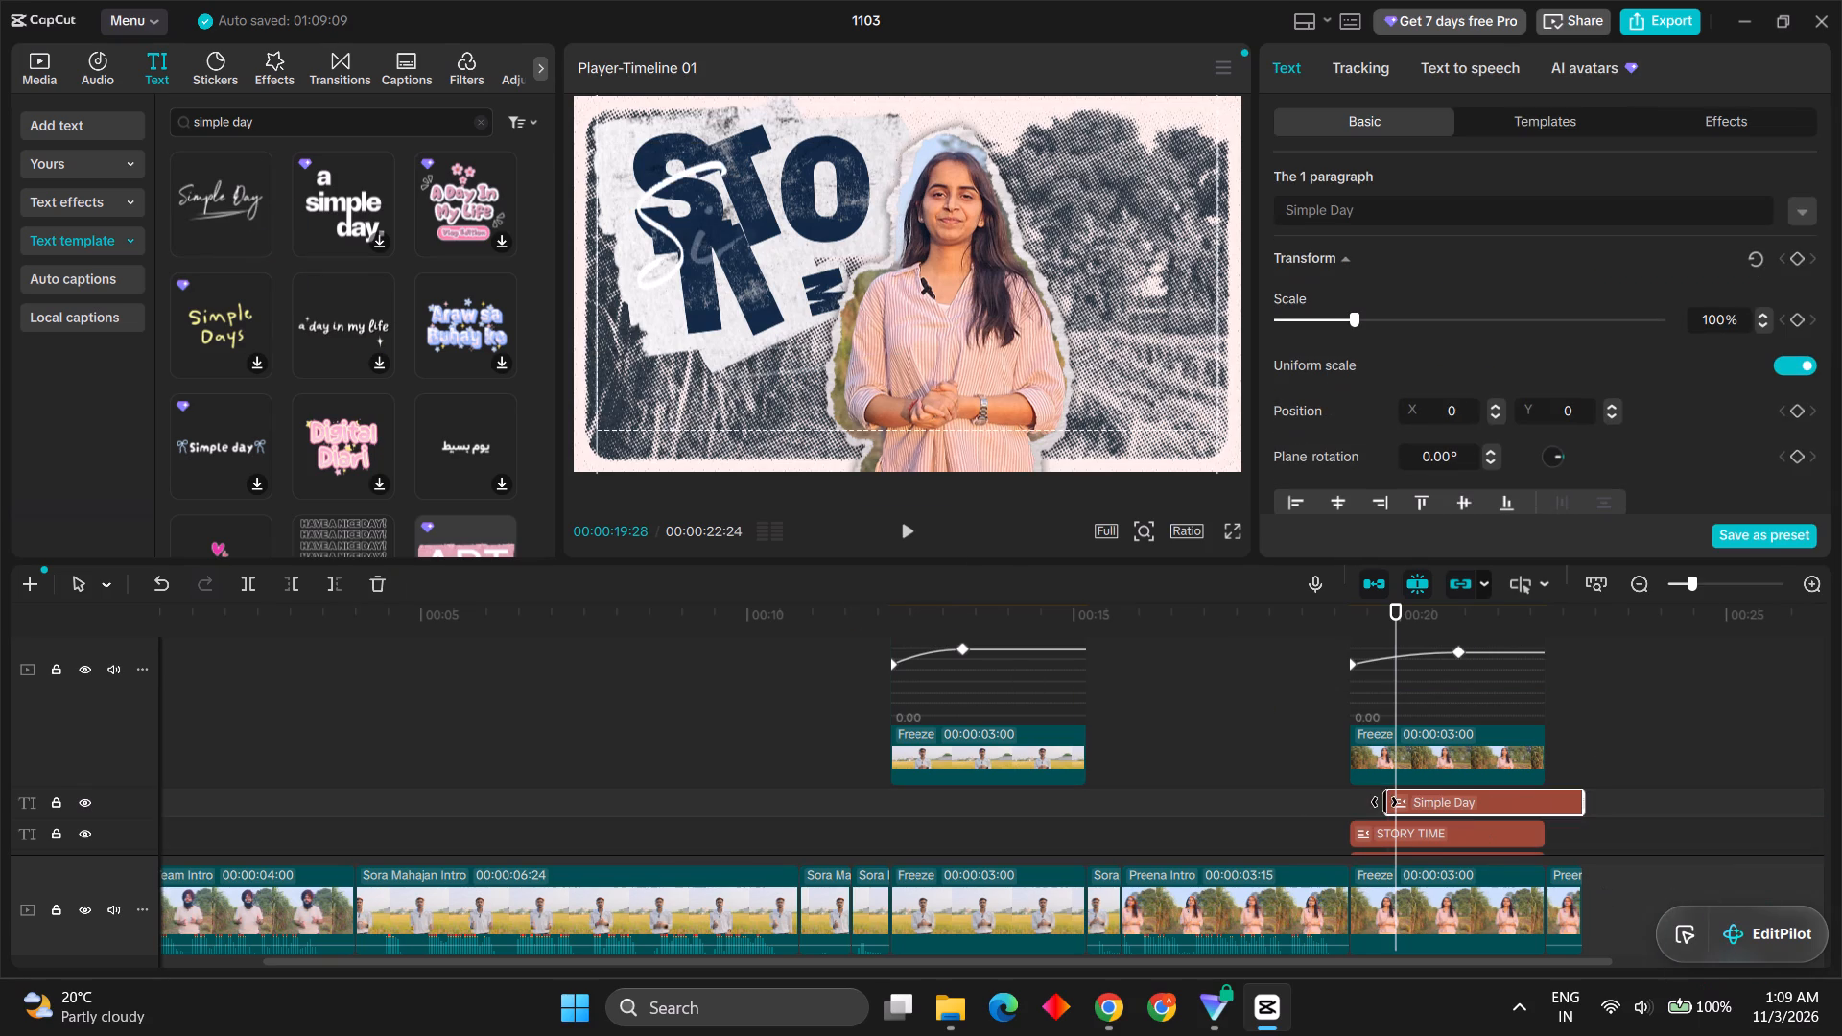
pyautogui.moveTo(1467, 805); pyautogui.dragTo(1429, 805)
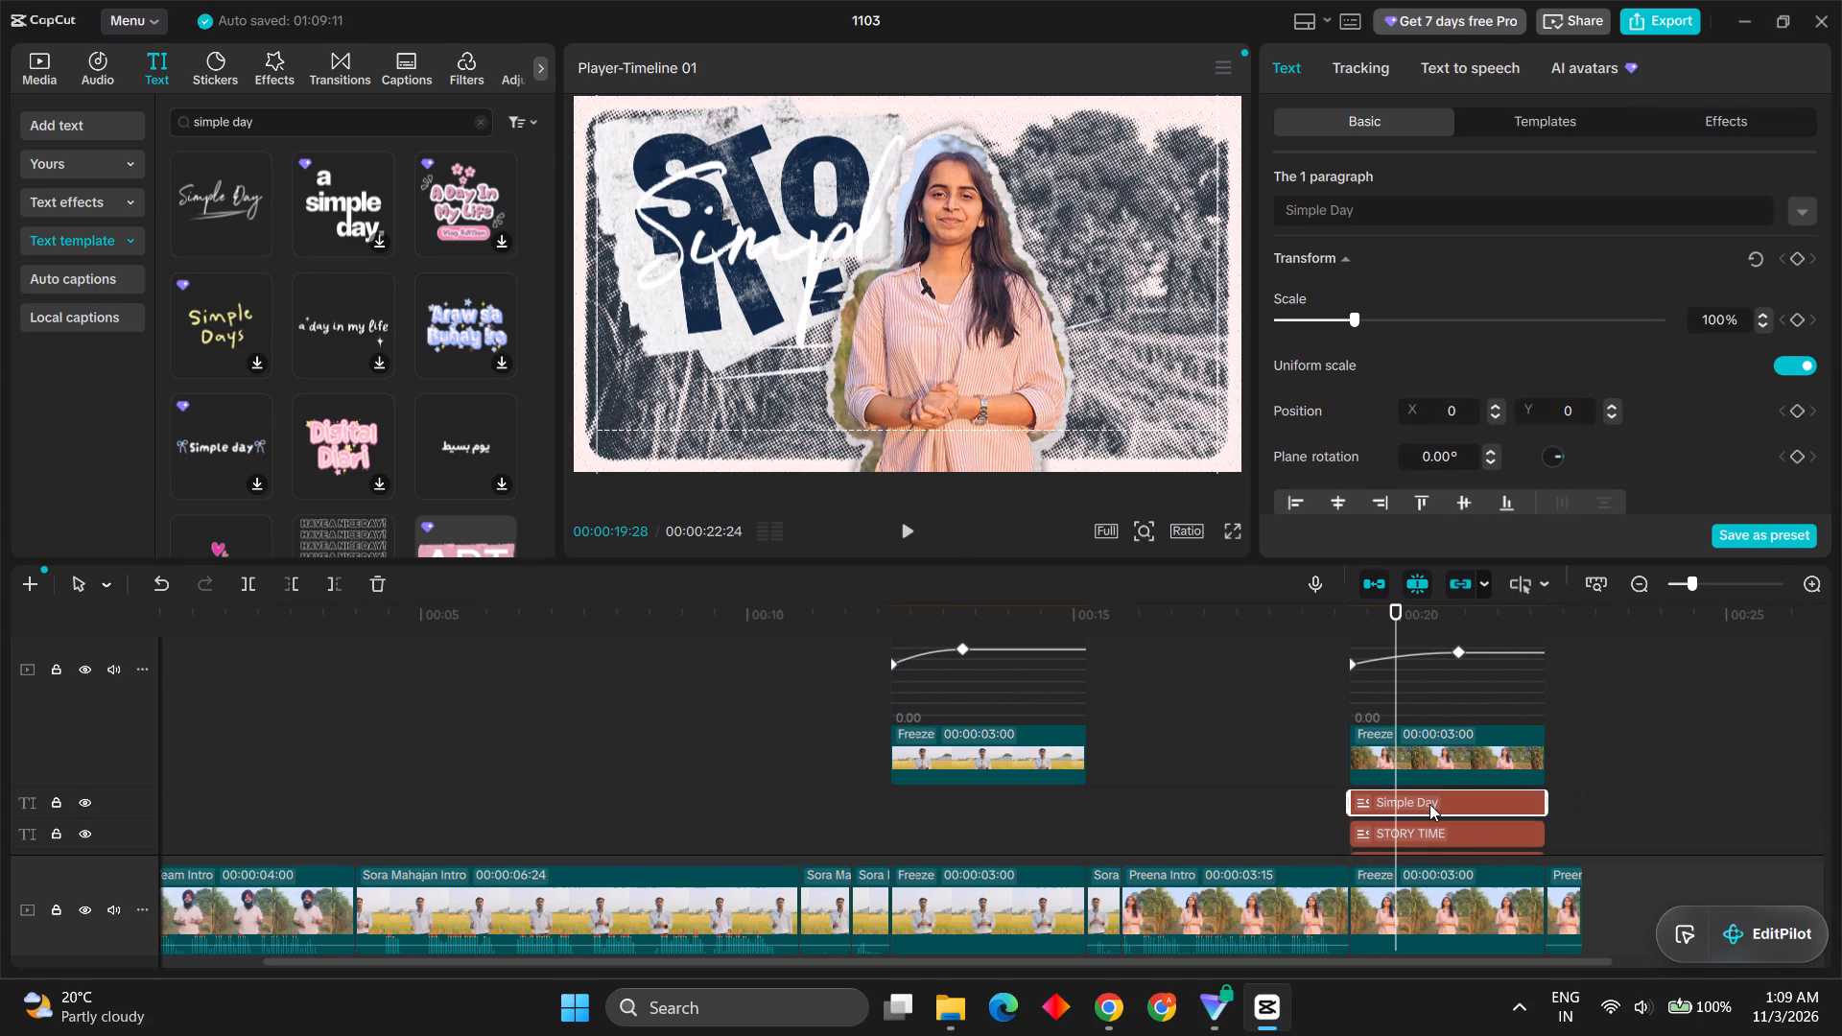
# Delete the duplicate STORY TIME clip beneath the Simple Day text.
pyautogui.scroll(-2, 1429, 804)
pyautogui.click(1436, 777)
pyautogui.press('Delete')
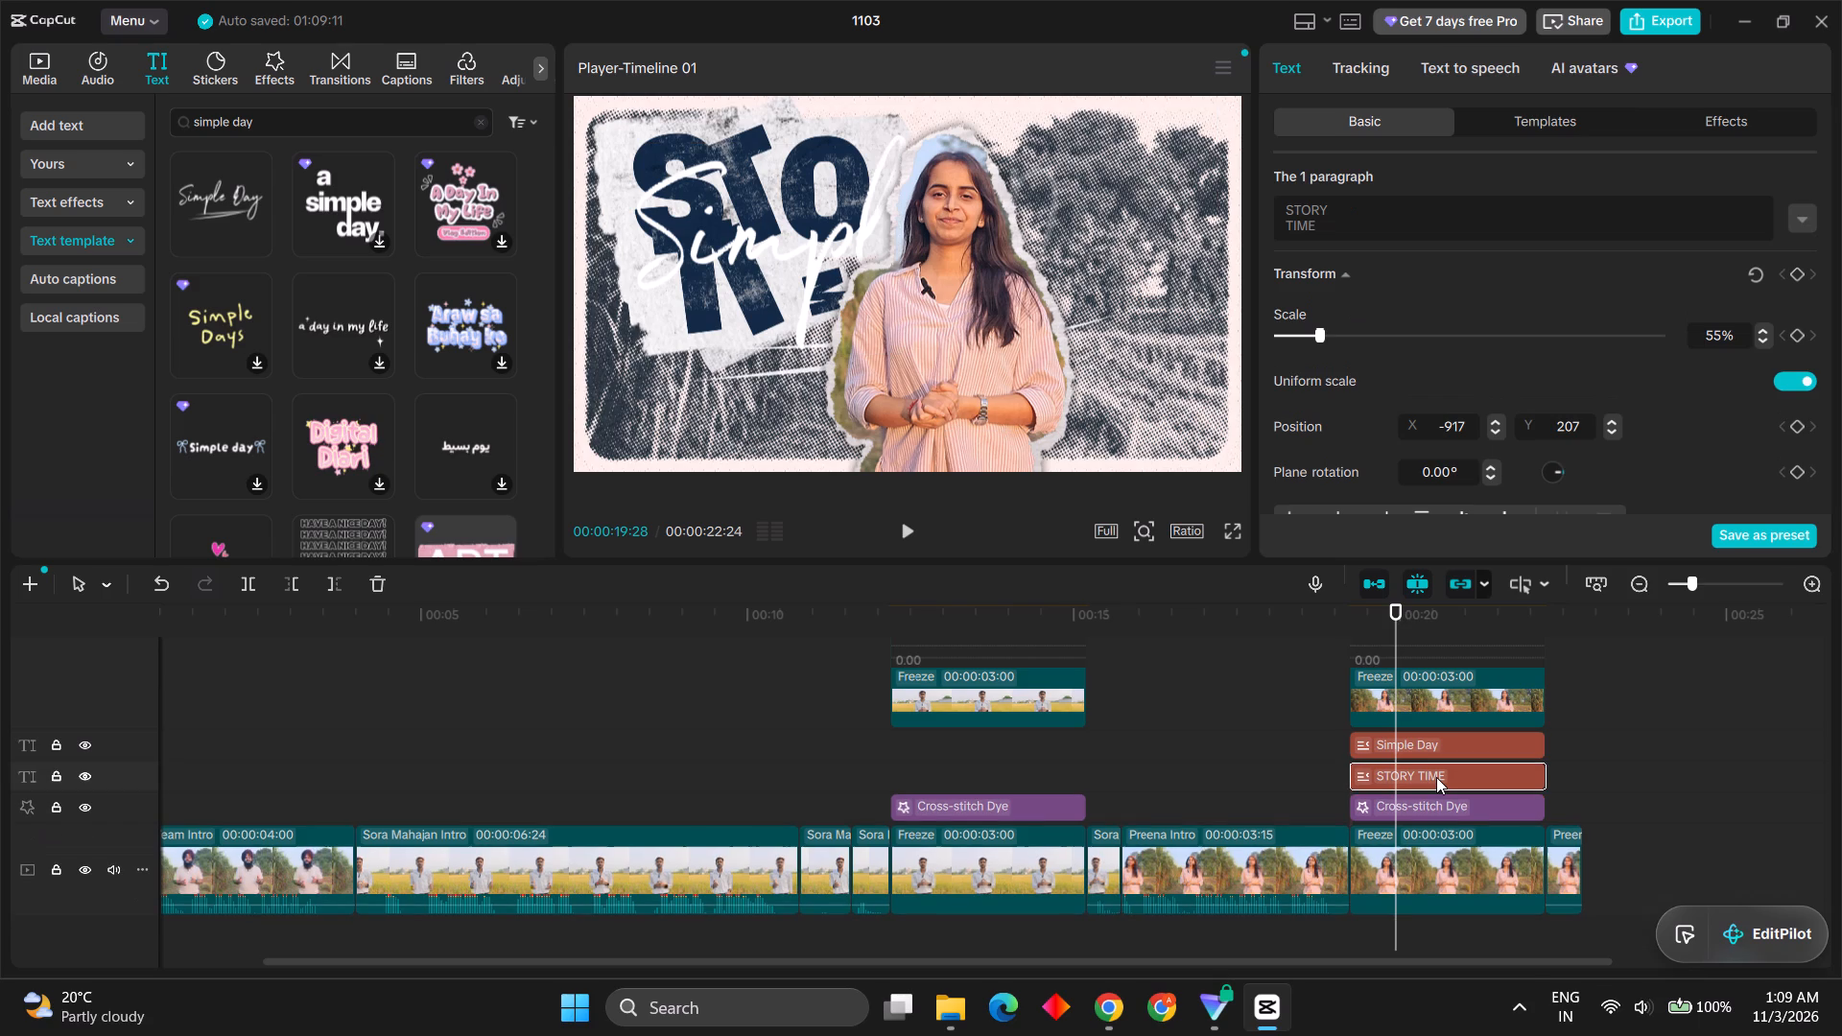
# Scale the remaining STORY TIME text to 47%.
pyautogui.click(1371, 771)
pyautogui.click(1316, 331)
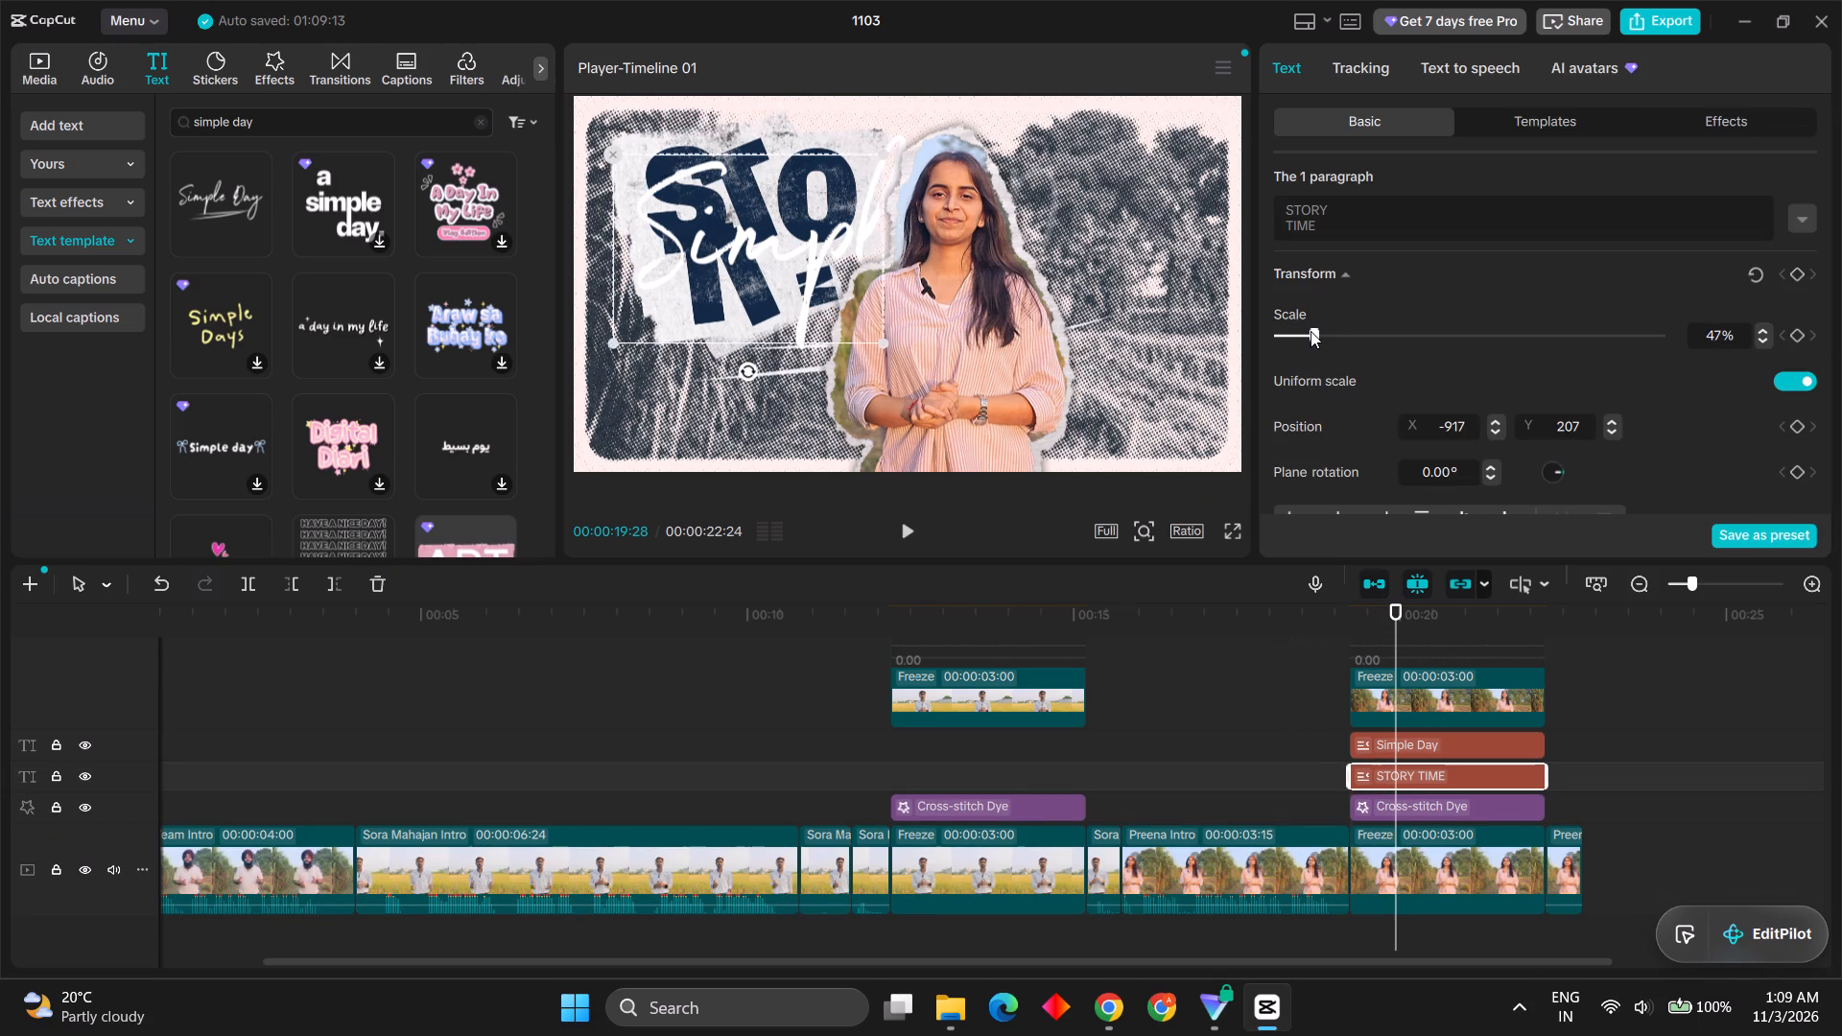
# Try to replace the wording of the STORY TIME text with the third speaker's full name.
pyautogui.click(1341, 225)
pyautogui.hotkey('ctrl', 'a')
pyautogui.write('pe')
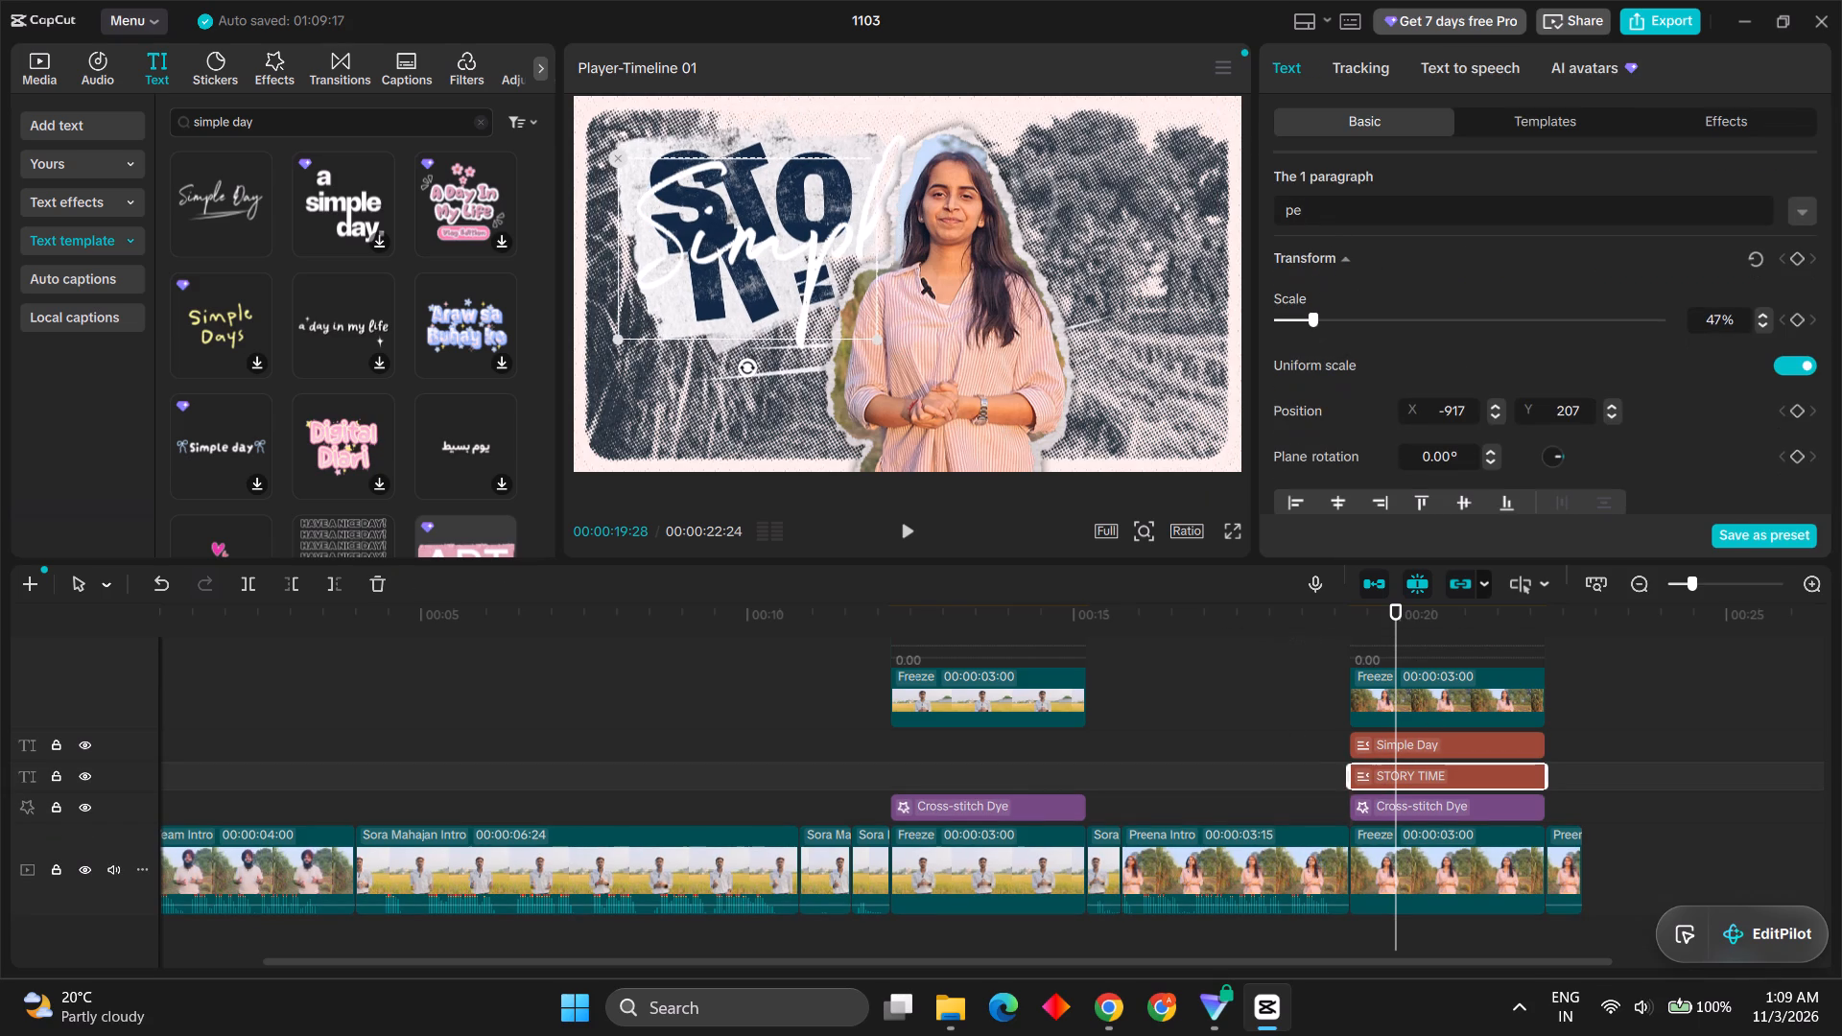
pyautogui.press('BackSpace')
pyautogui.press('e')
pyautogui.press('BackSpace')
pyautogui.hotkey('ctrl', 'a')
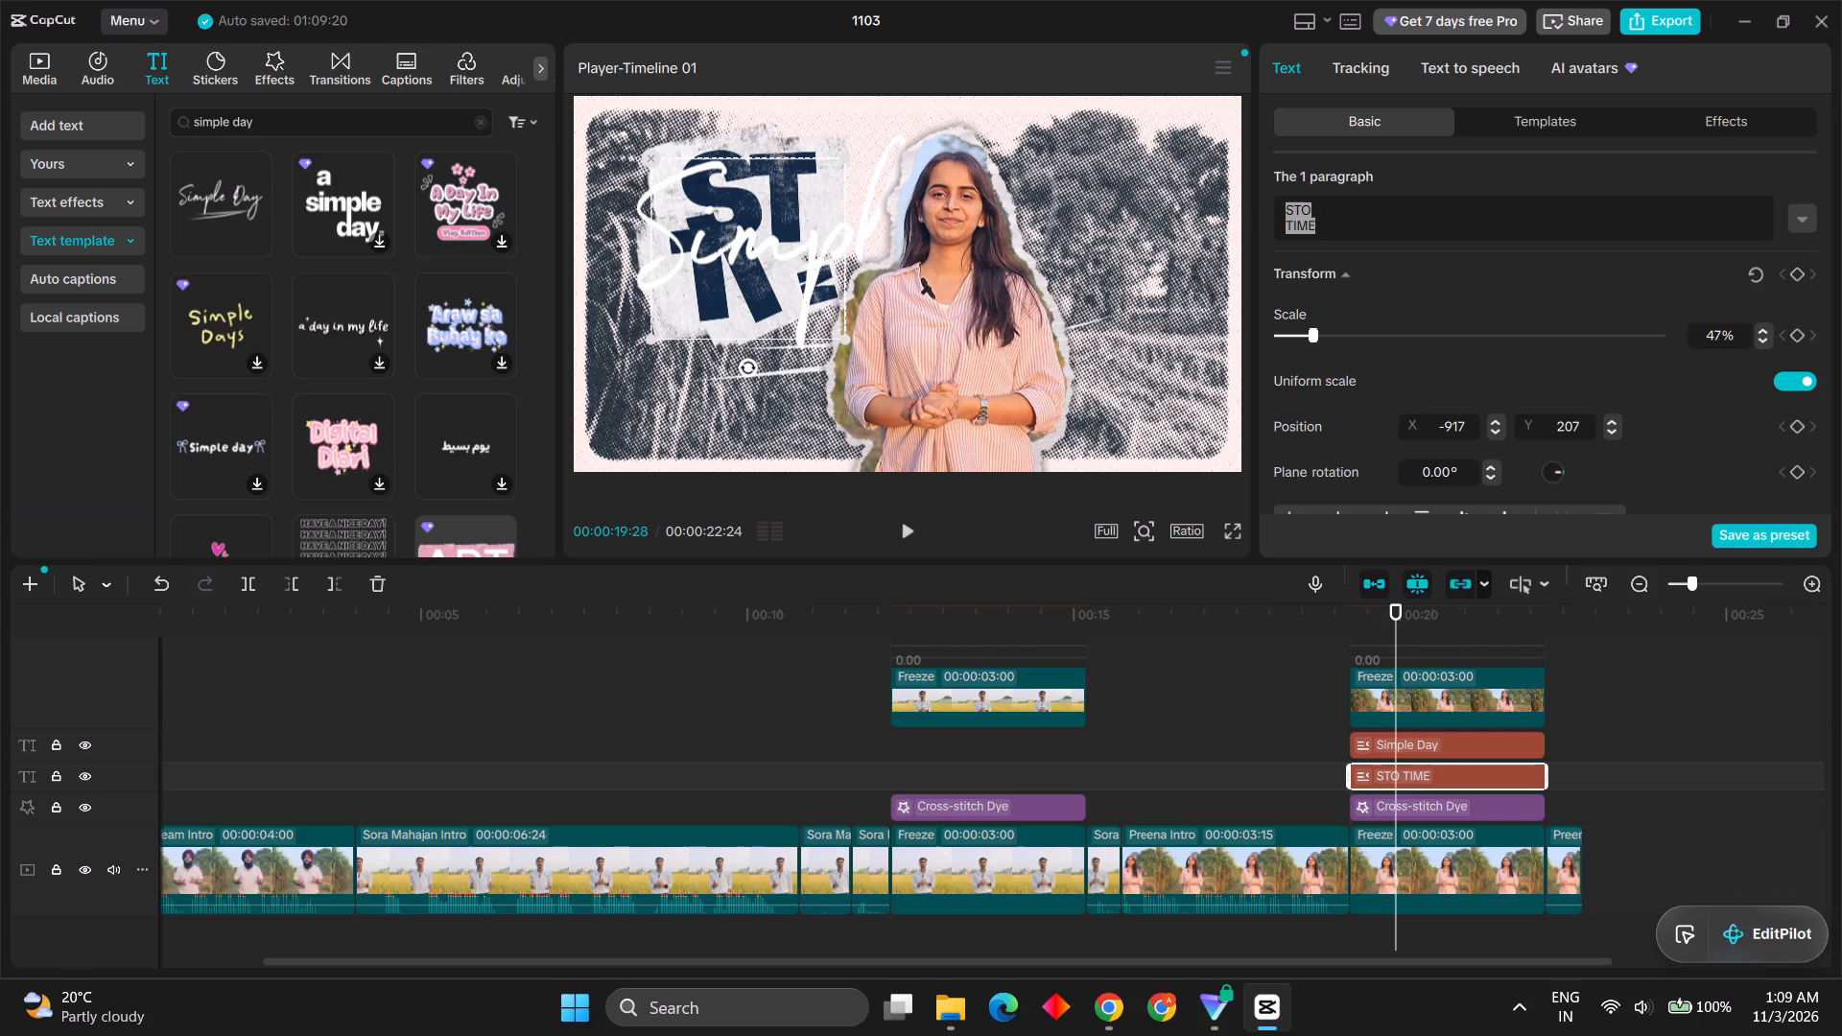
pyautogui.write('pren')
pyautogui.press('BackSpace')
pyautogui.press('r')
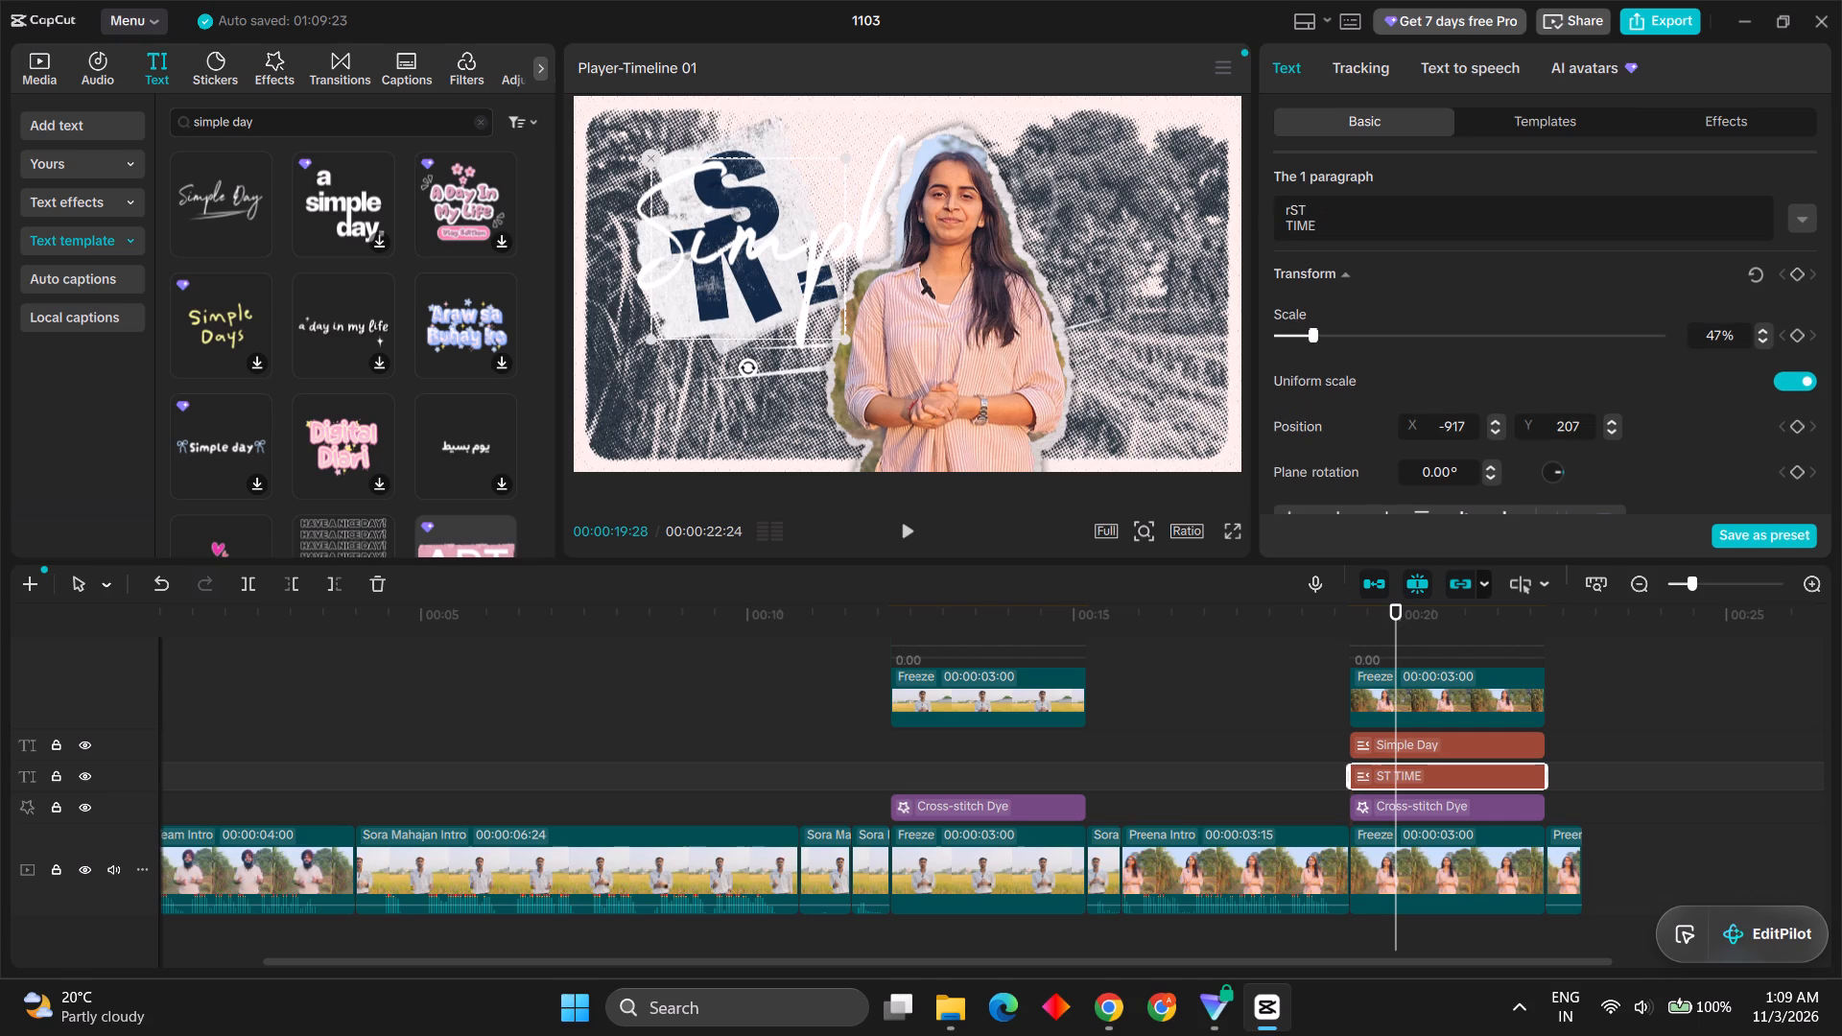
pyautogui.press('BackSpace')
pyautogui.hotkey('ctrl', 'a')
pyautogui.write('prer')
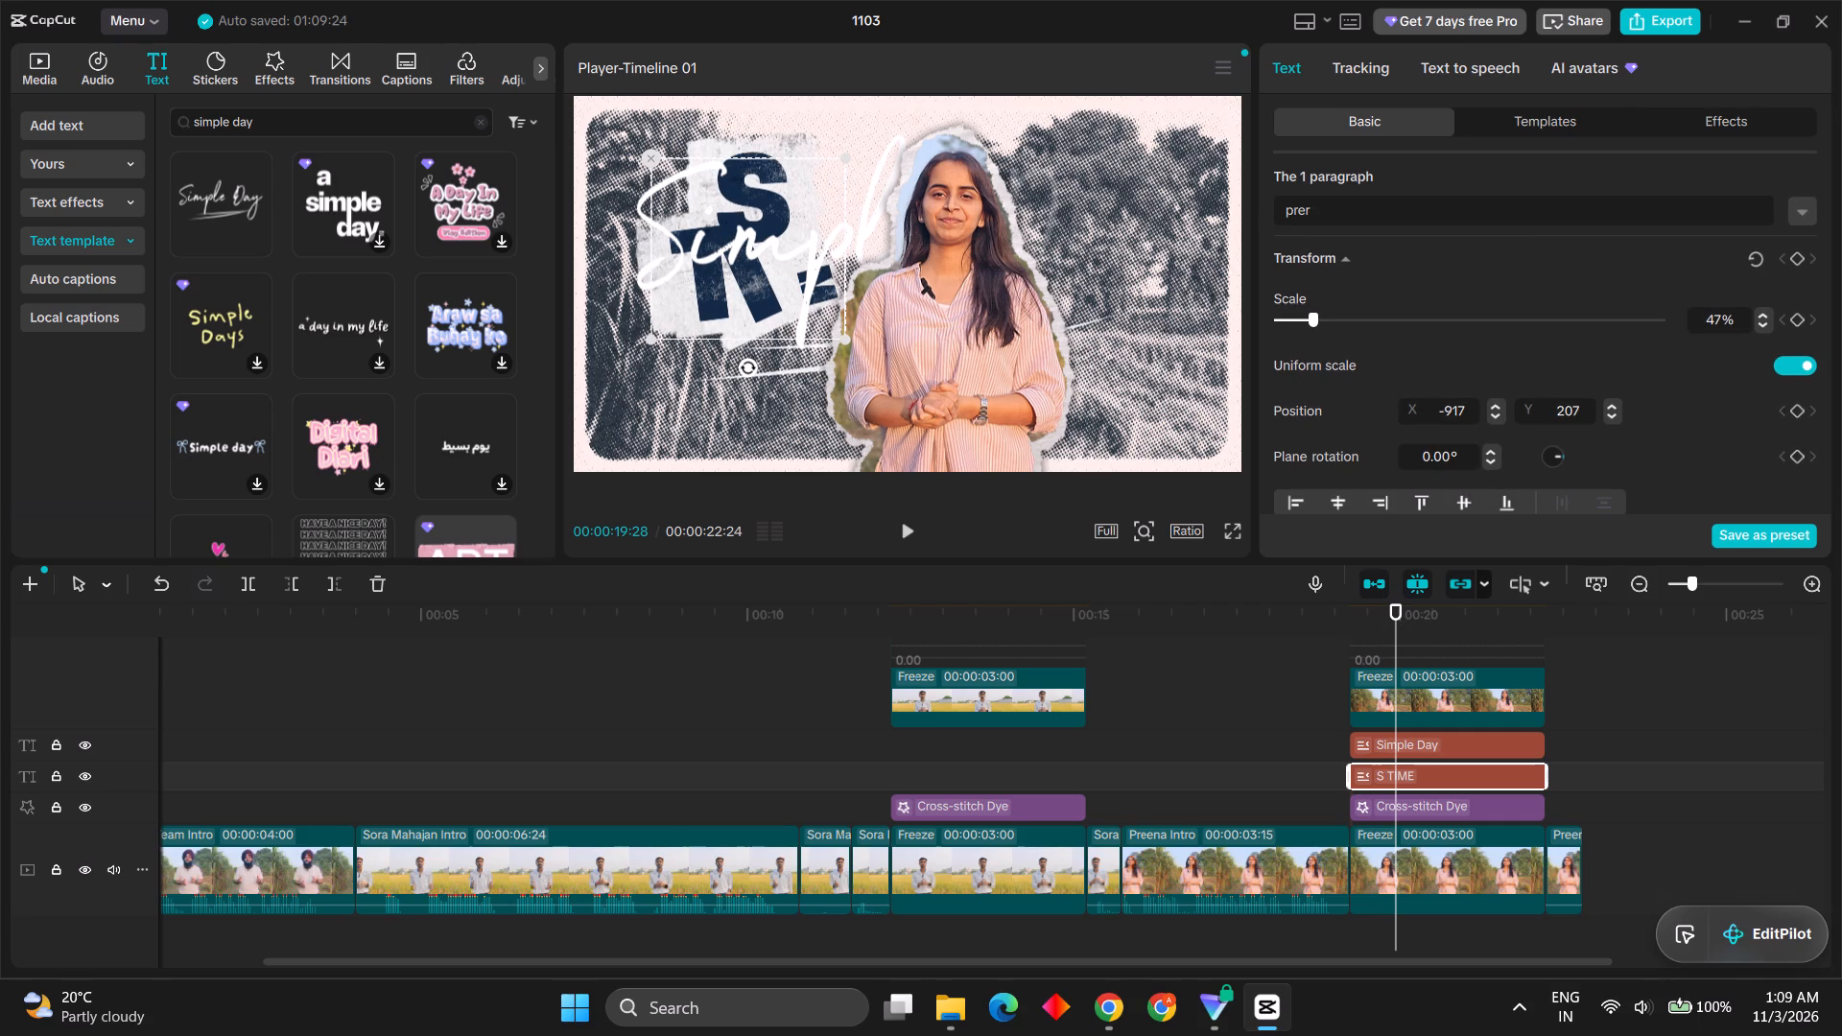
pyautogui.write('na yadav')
pyautogui.click(1664, 689)
# Delete the upper-line letter S from the STORY TIME text, leaving only the word TIME.
pyautogui.click(1406, 648)
pyautogui.click(1376, 605)
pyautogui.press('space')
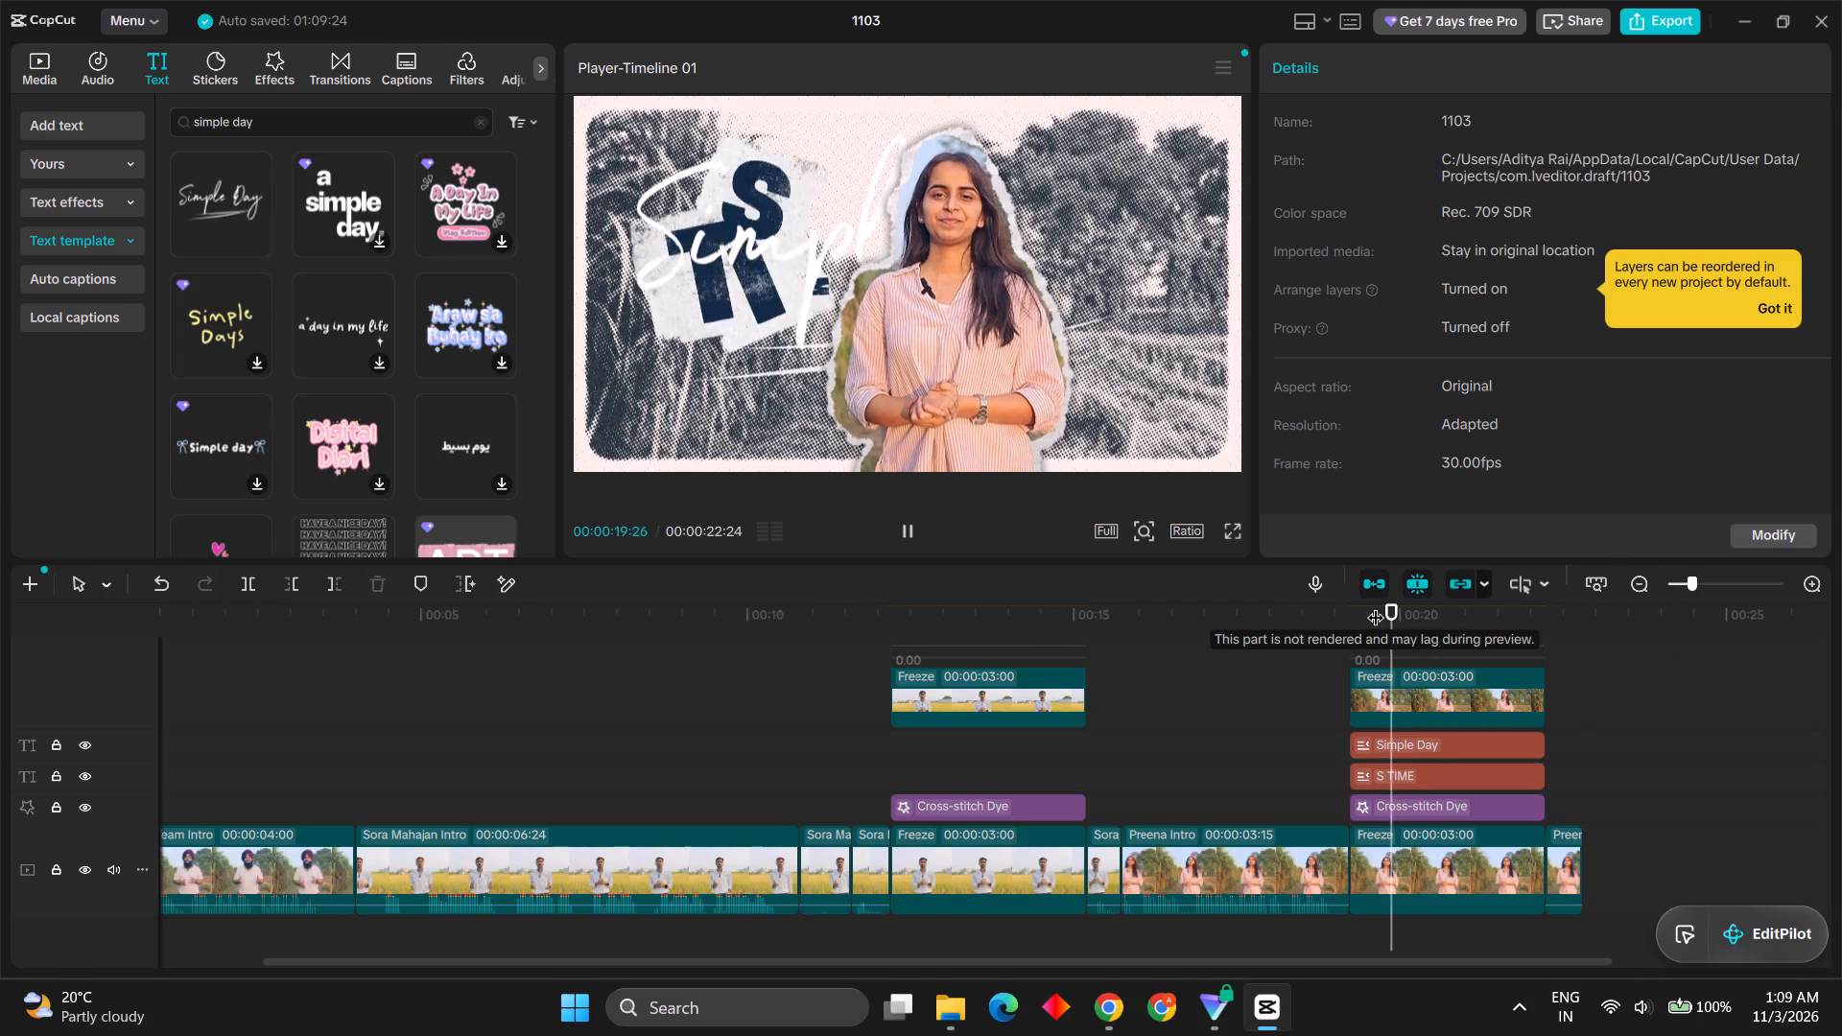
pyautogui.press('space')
pyautogui.click(1478, 765)
pyautogui.click(1525, 245)
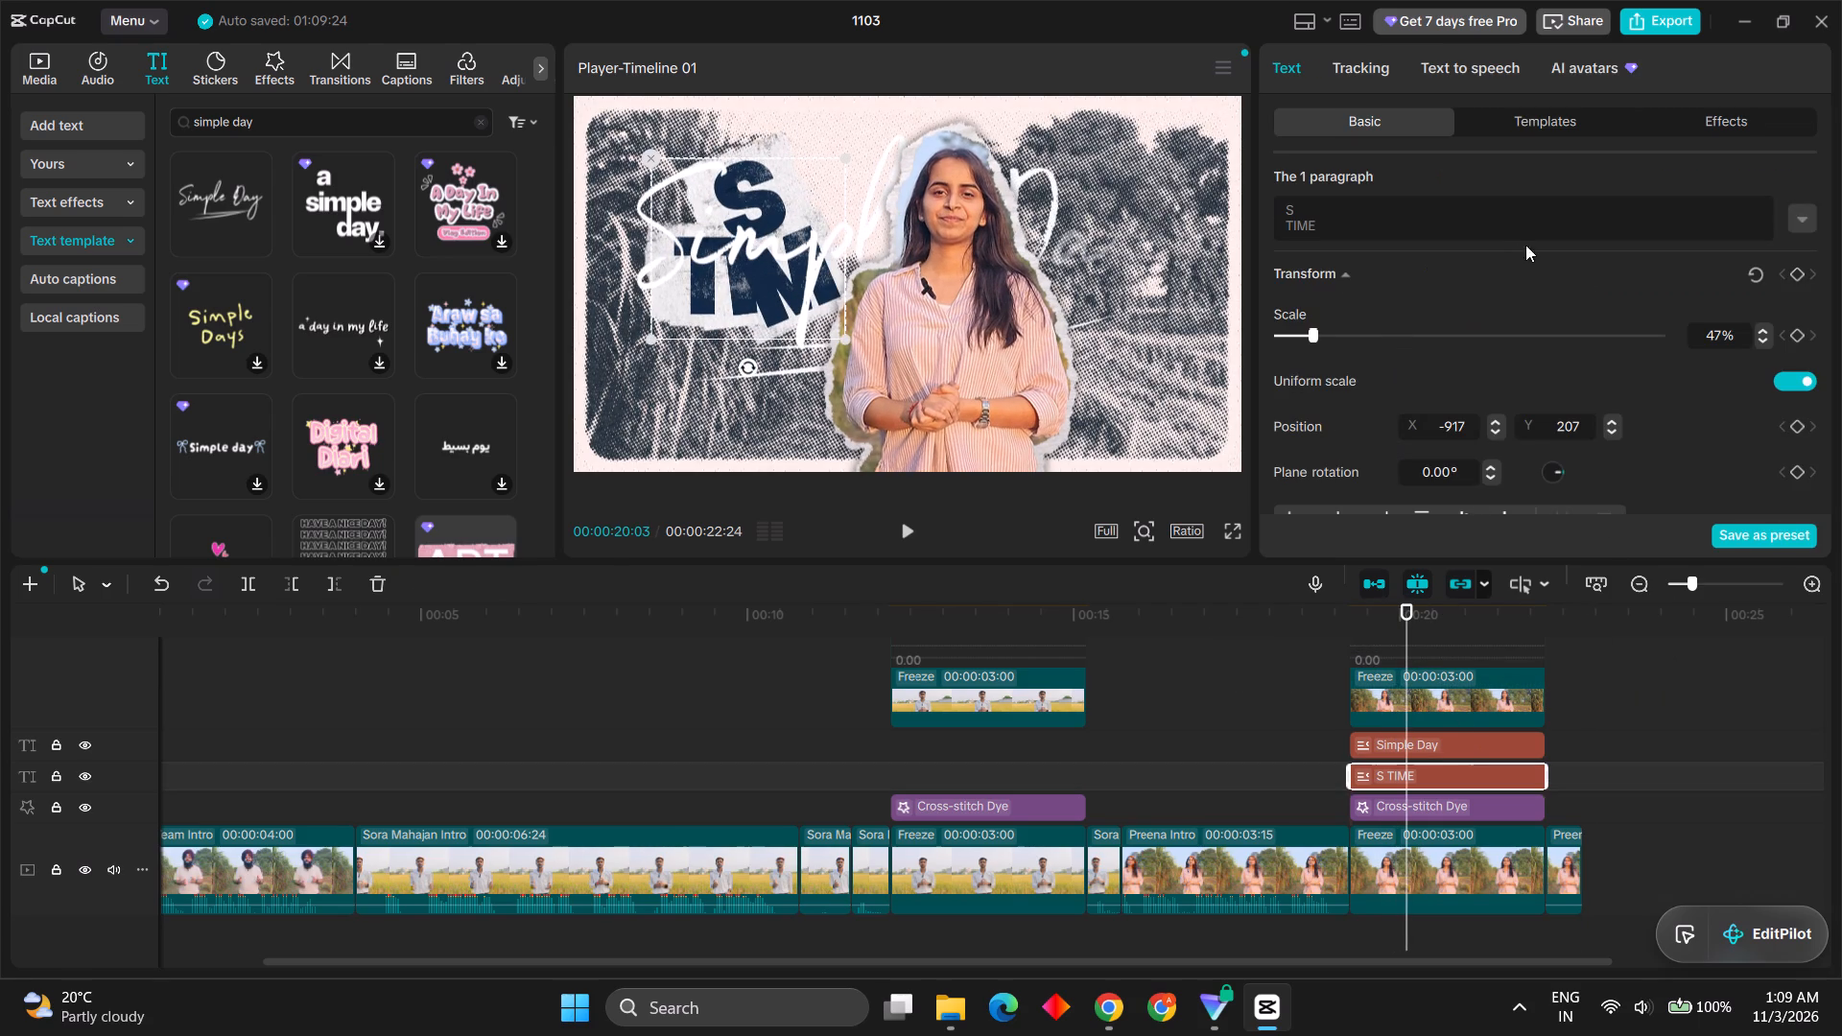
pyautogui.click(1798, 230)
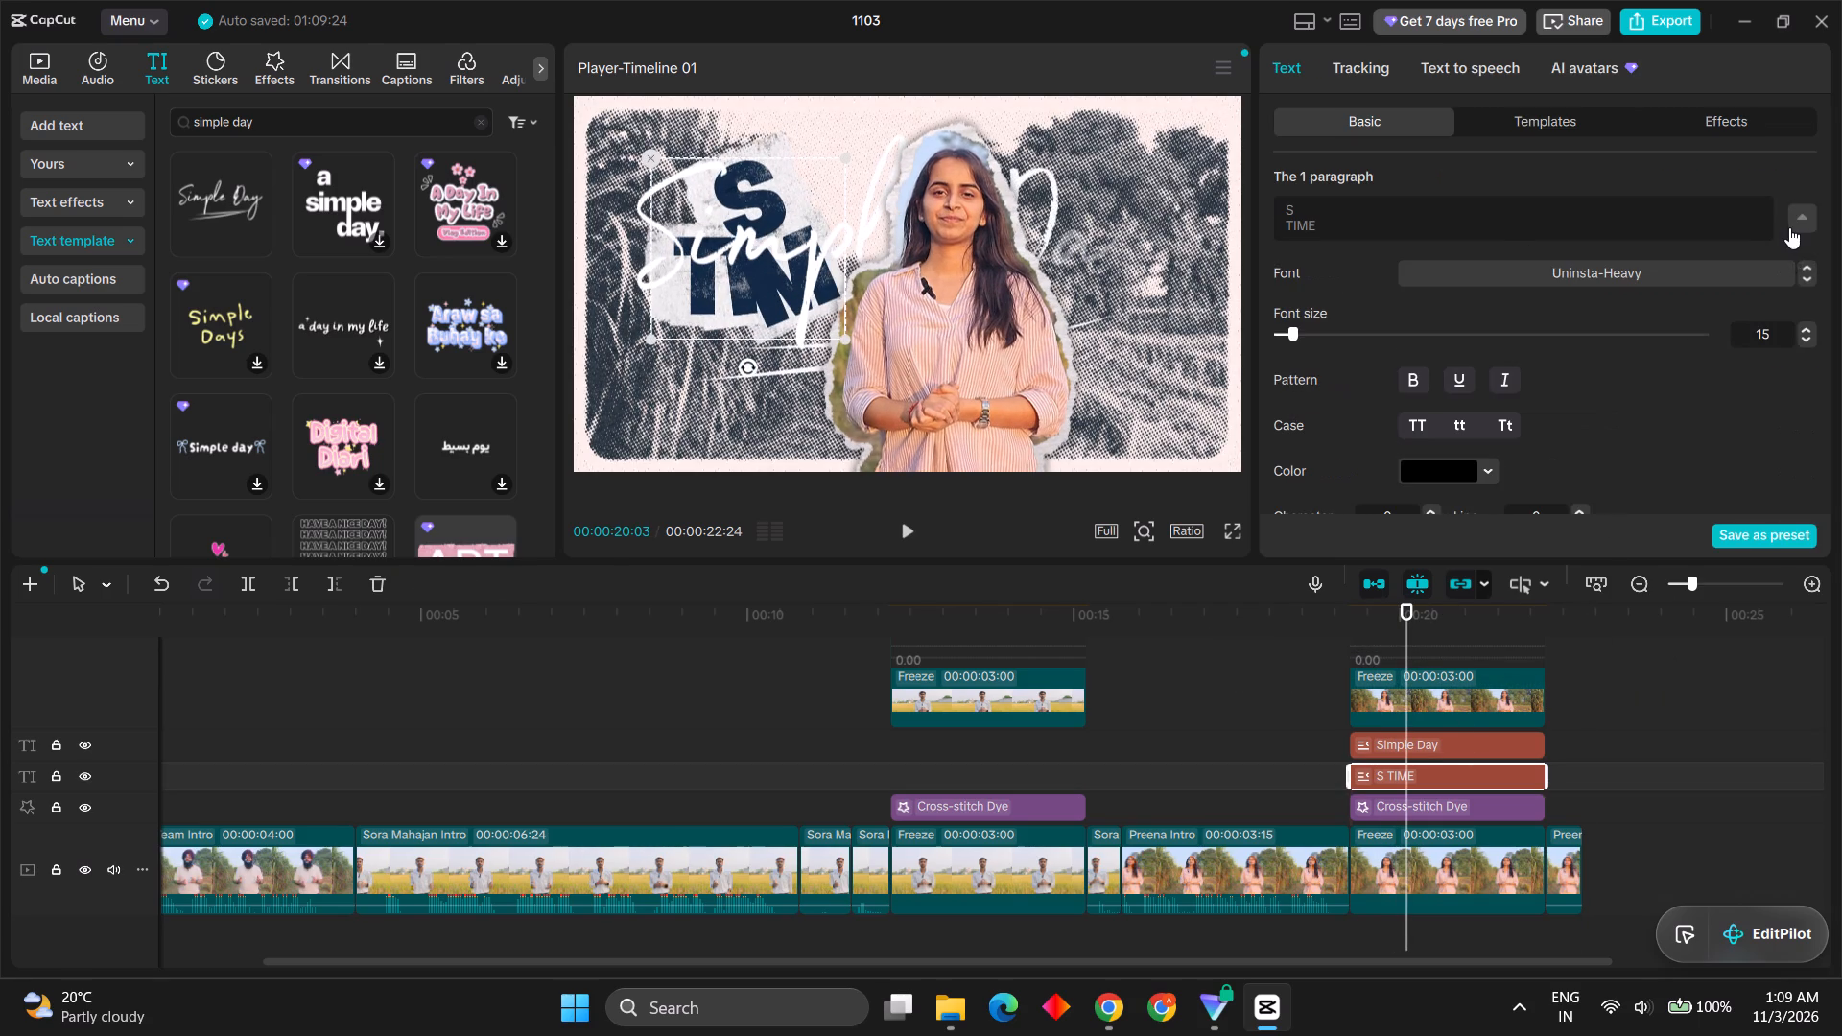
pyautogui.click(1789, 227)
pyautogui.click(1570, 227)
pyautogui.hotkey('ctrl', 'a')
pyautogui.click(1570, 227)
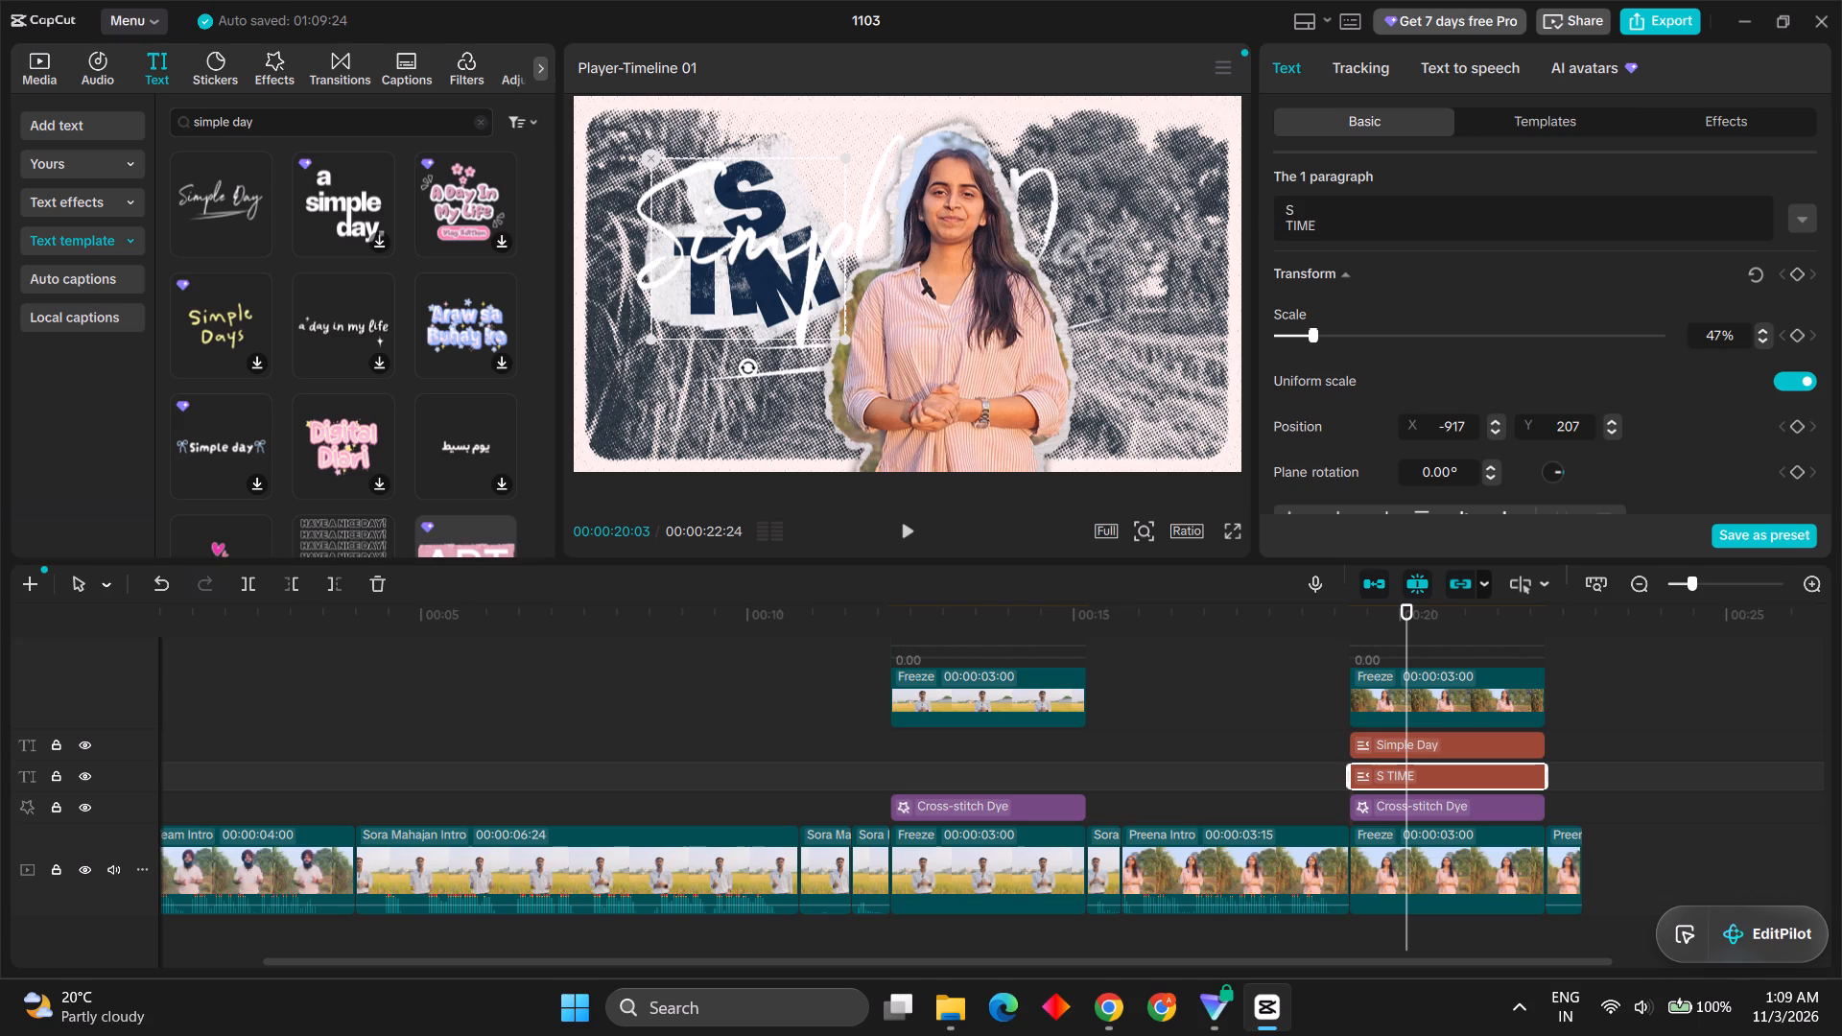
pyautogui.press('BackSpace')
pyautogui.press('BackSpace')
pyautogui.press('BackSpace')
pyautogui.press('BackSpace')
pyautogui.press('BackSpace')
pyautogui.press('BackSpace')
pyautogui.press('BackSpace')
pyautogui.press('BackSpace')
pyautogui.press('BackSpace')
pyautogui.press('BackSpace')
pyautogui.press('BackSpace')
pyautogui.press('BackSpace')
pyautogui.press('BackSpace')
pyautogui.press('BackSpace')
pyautogui.press('Up')
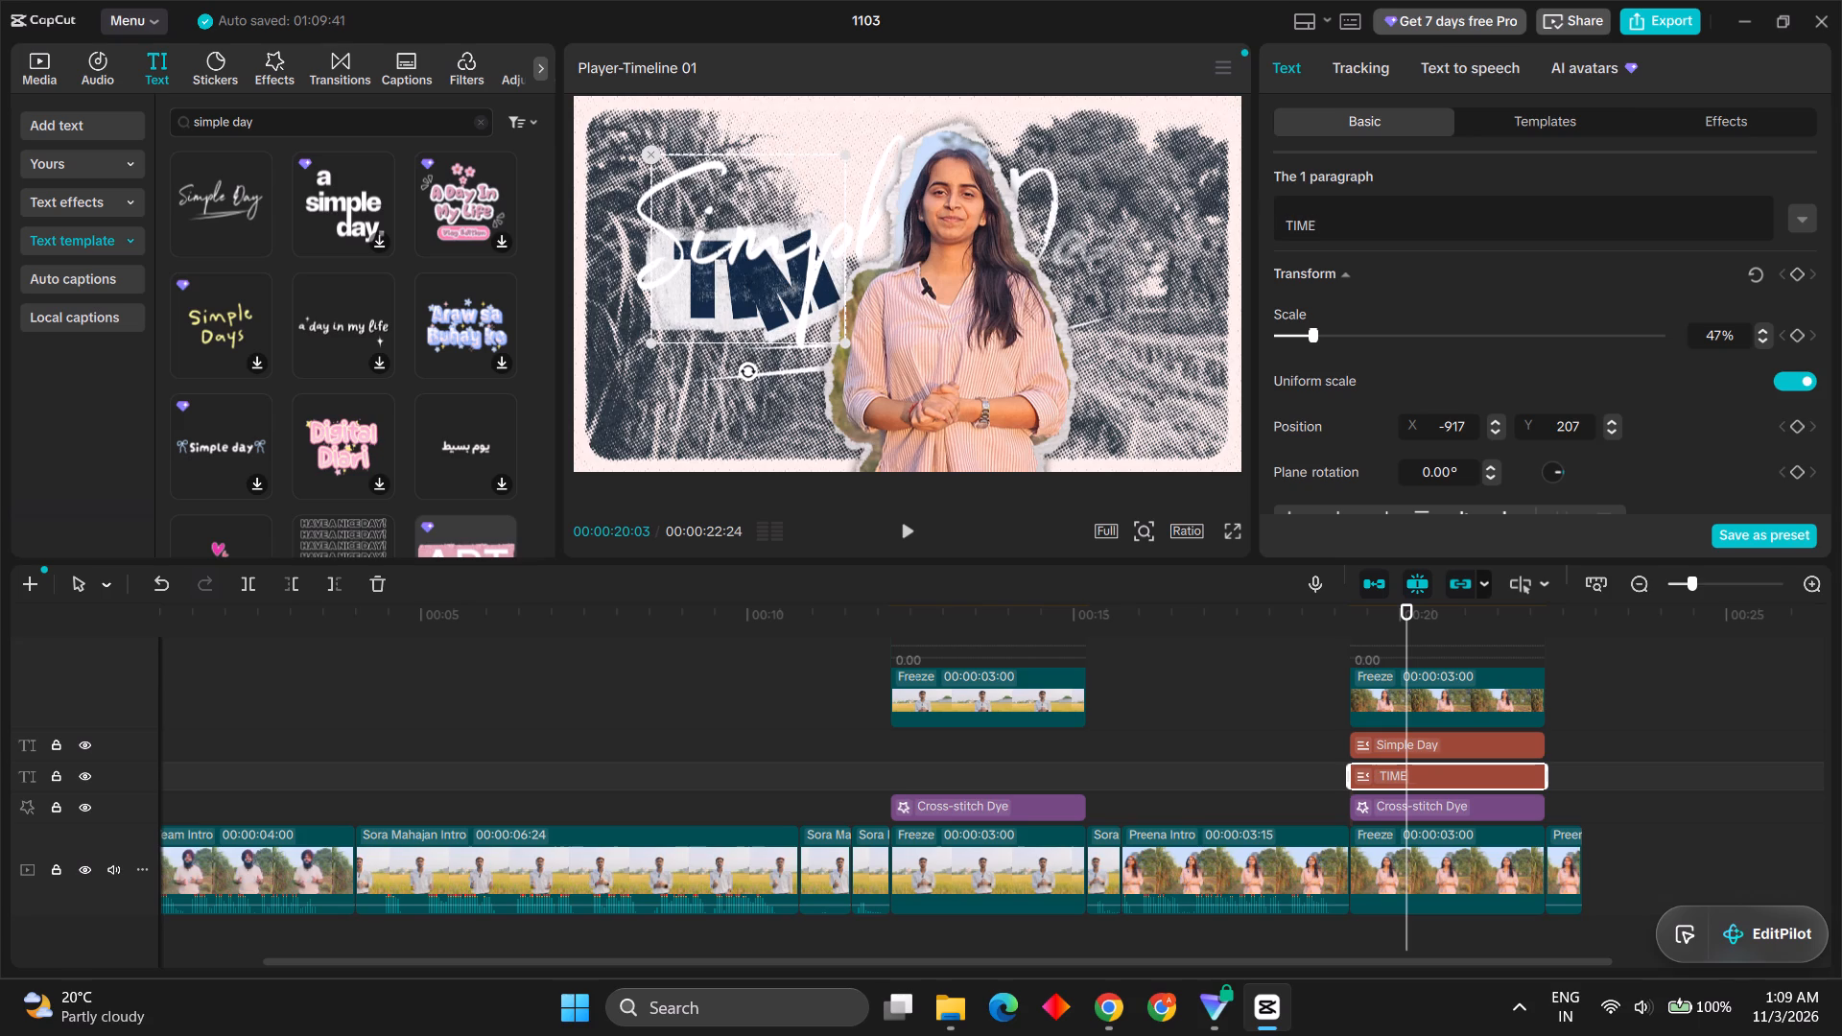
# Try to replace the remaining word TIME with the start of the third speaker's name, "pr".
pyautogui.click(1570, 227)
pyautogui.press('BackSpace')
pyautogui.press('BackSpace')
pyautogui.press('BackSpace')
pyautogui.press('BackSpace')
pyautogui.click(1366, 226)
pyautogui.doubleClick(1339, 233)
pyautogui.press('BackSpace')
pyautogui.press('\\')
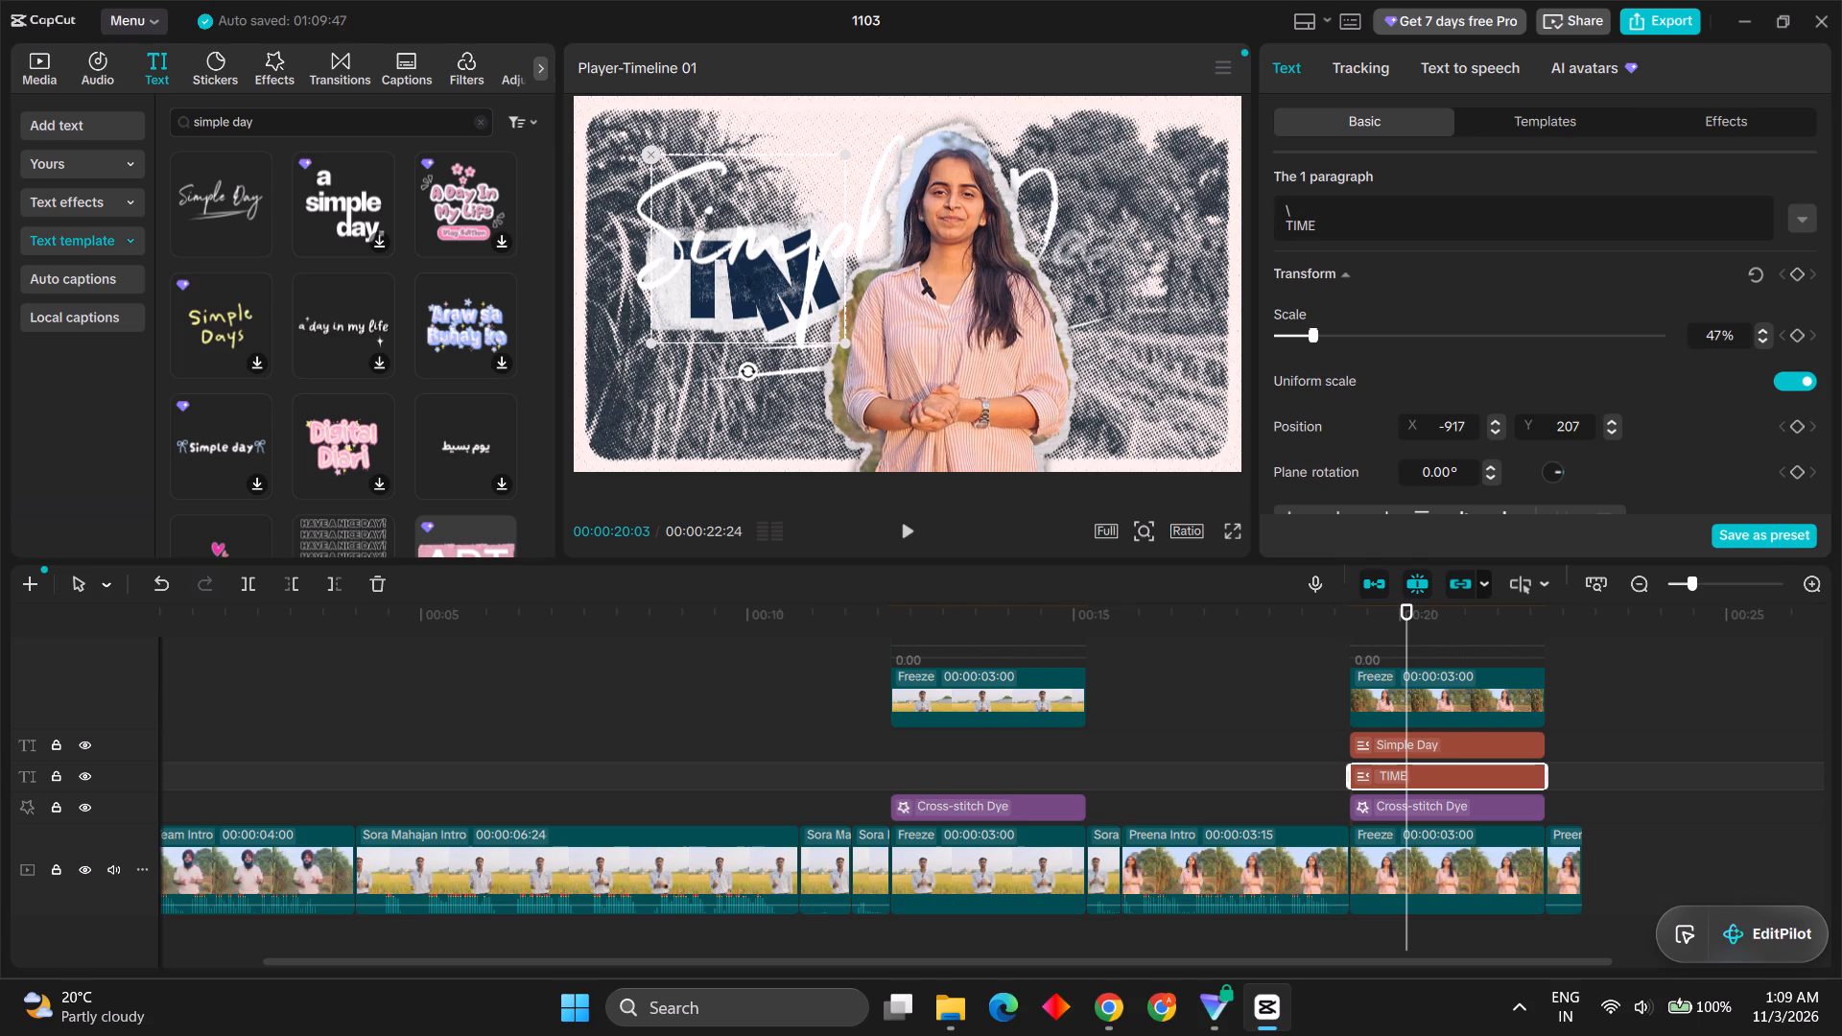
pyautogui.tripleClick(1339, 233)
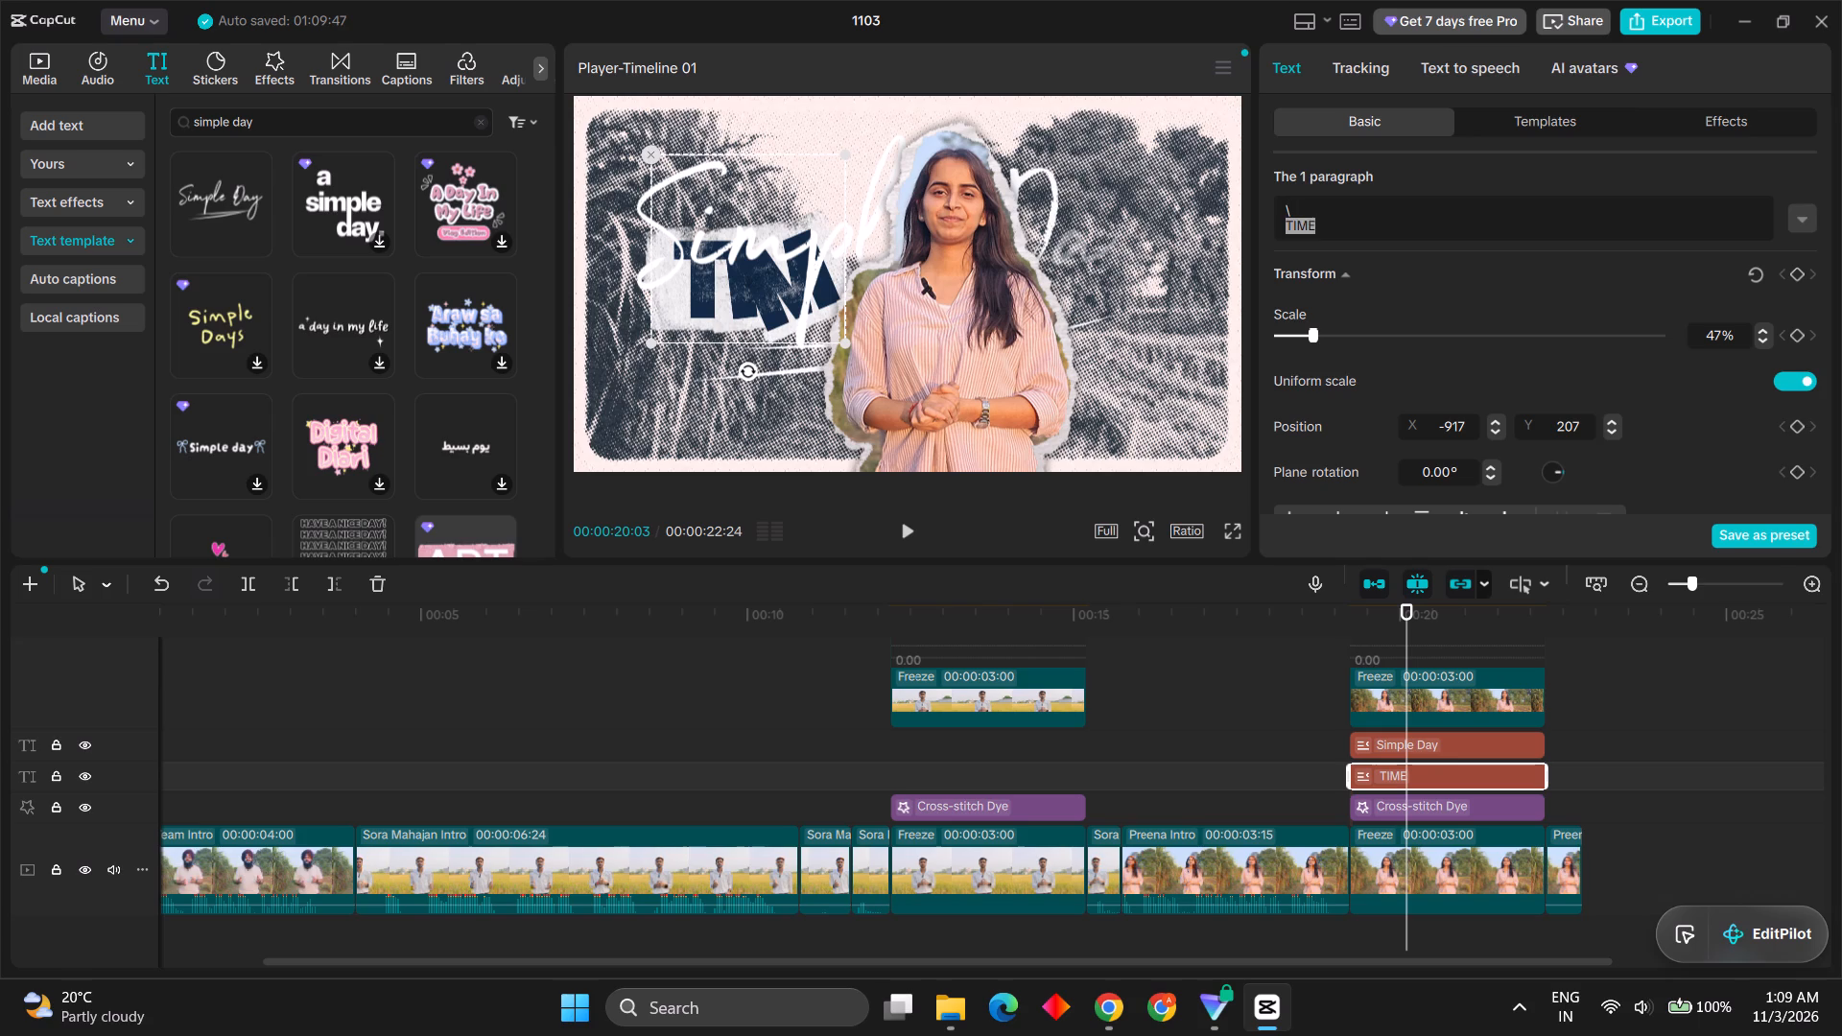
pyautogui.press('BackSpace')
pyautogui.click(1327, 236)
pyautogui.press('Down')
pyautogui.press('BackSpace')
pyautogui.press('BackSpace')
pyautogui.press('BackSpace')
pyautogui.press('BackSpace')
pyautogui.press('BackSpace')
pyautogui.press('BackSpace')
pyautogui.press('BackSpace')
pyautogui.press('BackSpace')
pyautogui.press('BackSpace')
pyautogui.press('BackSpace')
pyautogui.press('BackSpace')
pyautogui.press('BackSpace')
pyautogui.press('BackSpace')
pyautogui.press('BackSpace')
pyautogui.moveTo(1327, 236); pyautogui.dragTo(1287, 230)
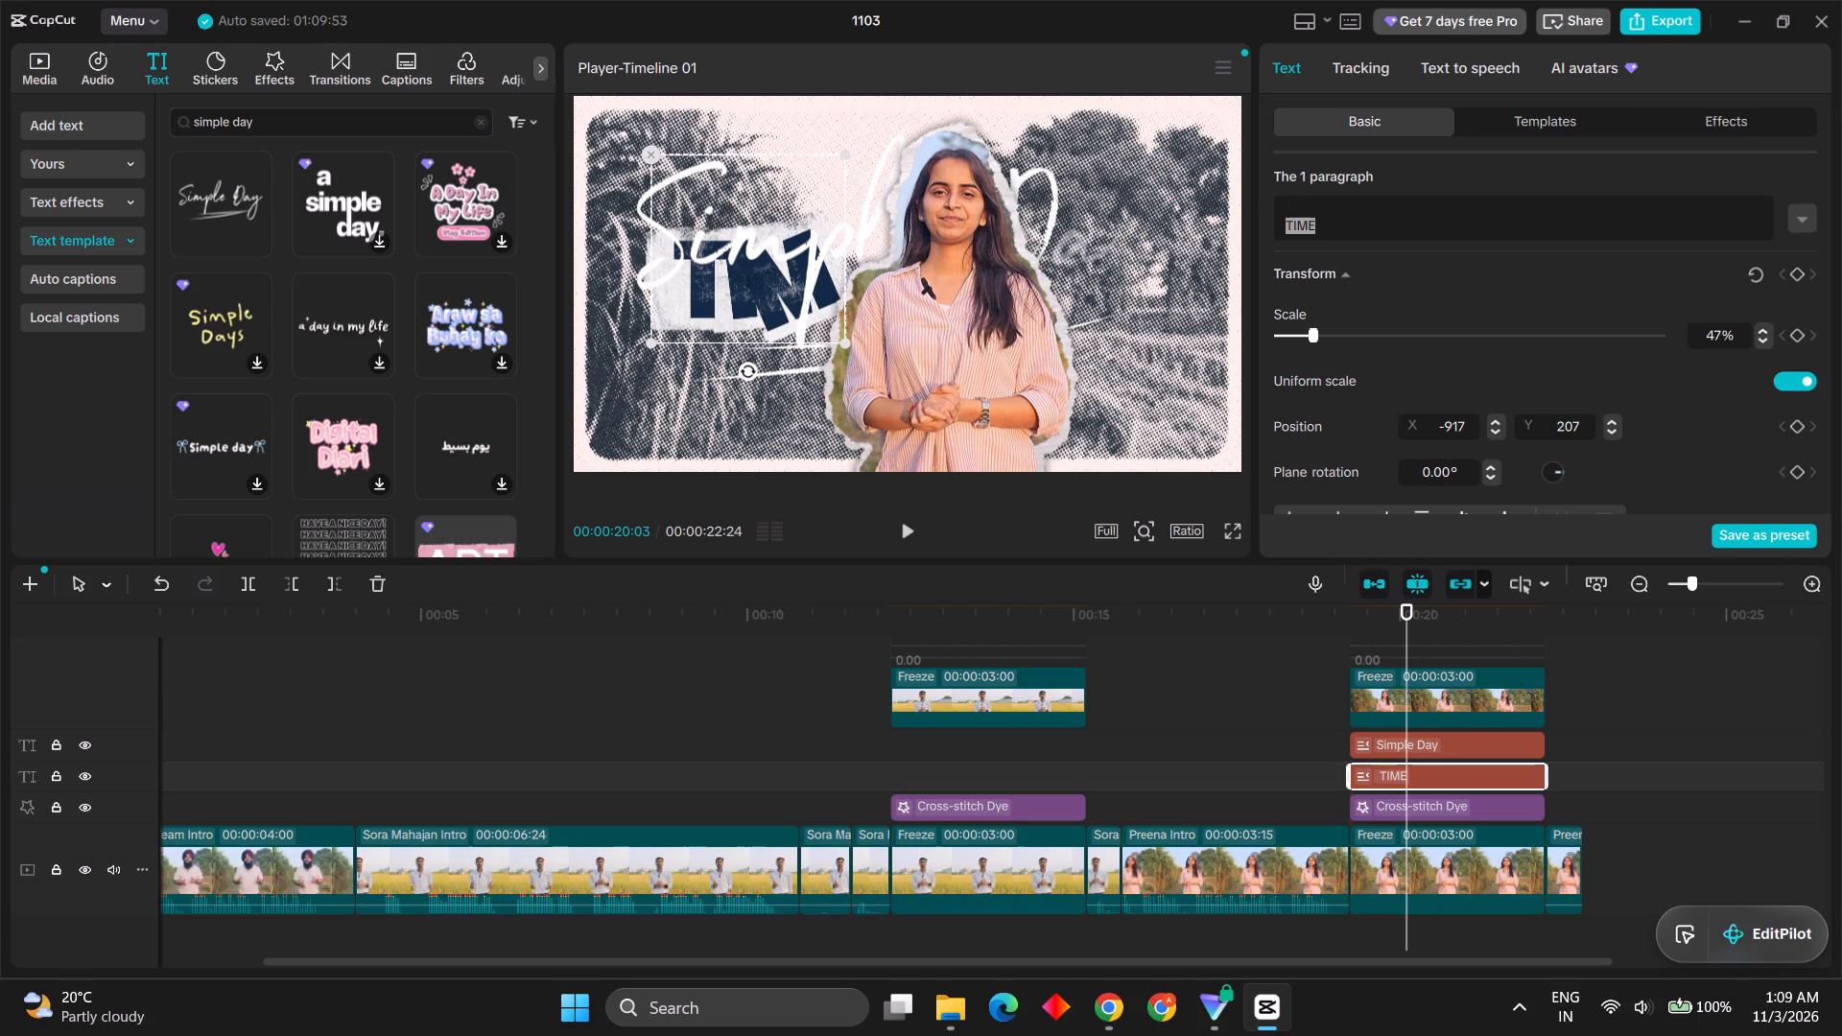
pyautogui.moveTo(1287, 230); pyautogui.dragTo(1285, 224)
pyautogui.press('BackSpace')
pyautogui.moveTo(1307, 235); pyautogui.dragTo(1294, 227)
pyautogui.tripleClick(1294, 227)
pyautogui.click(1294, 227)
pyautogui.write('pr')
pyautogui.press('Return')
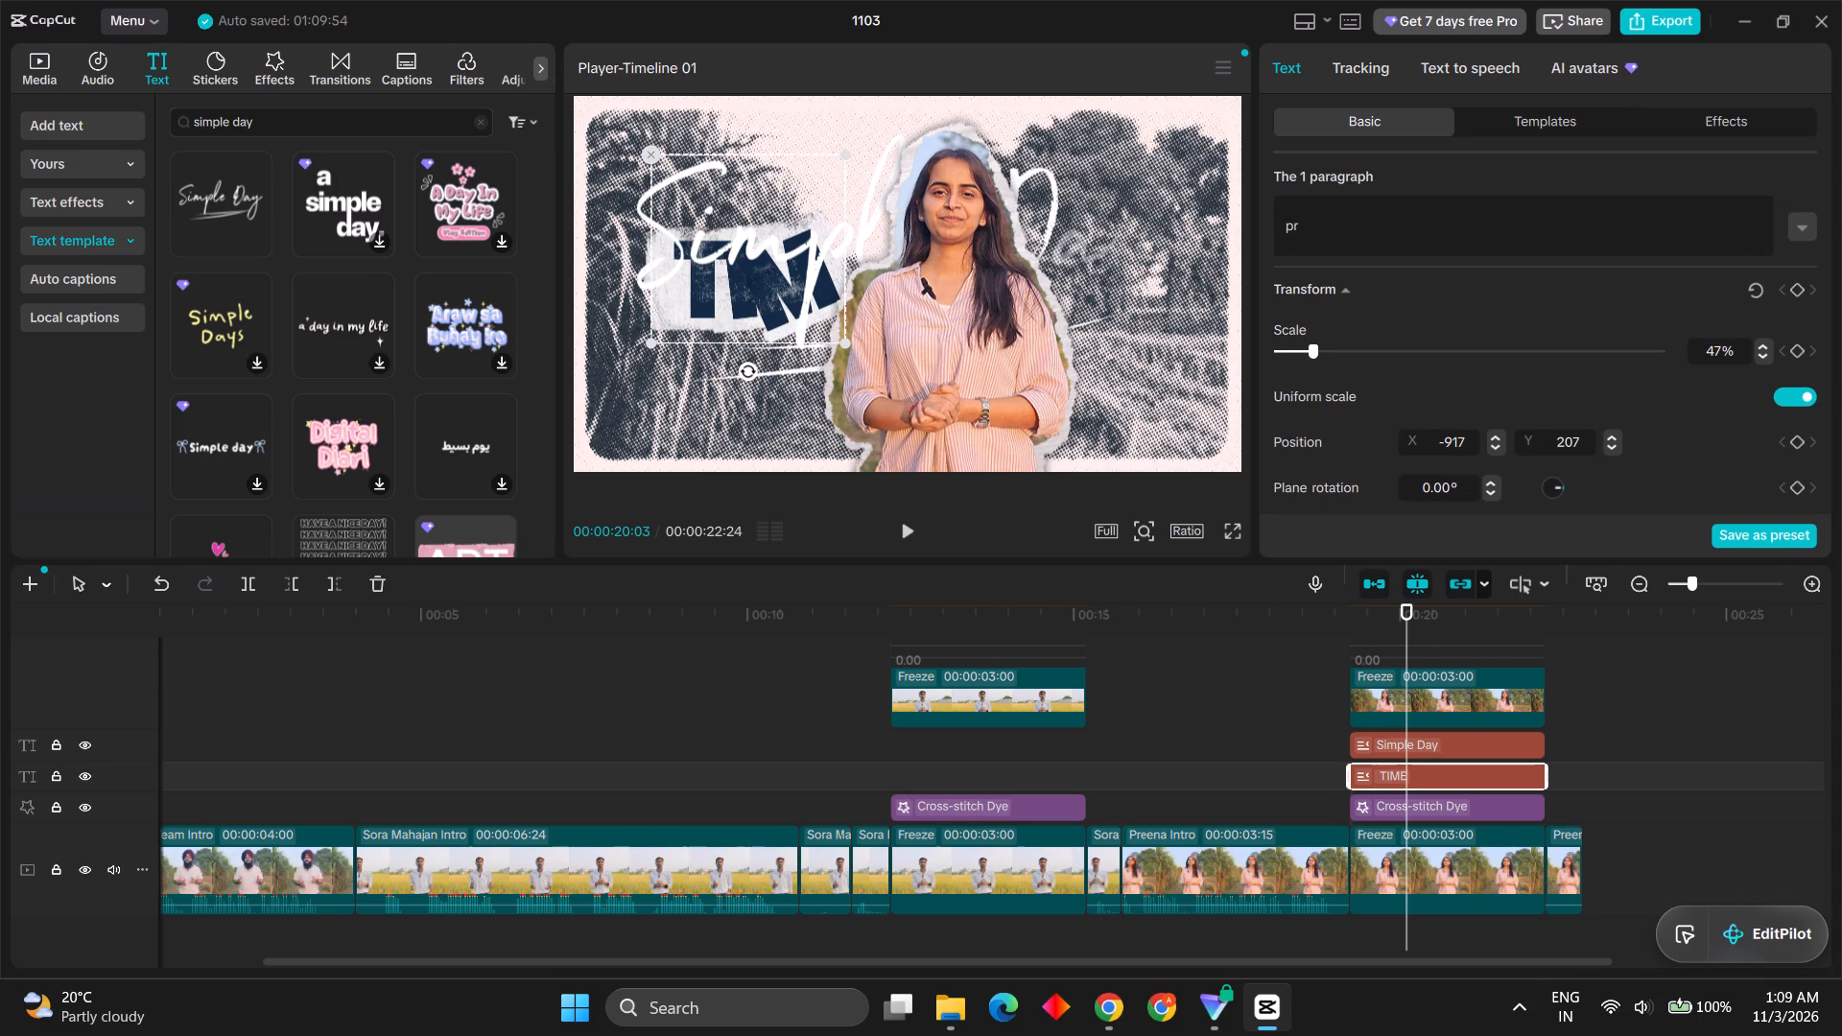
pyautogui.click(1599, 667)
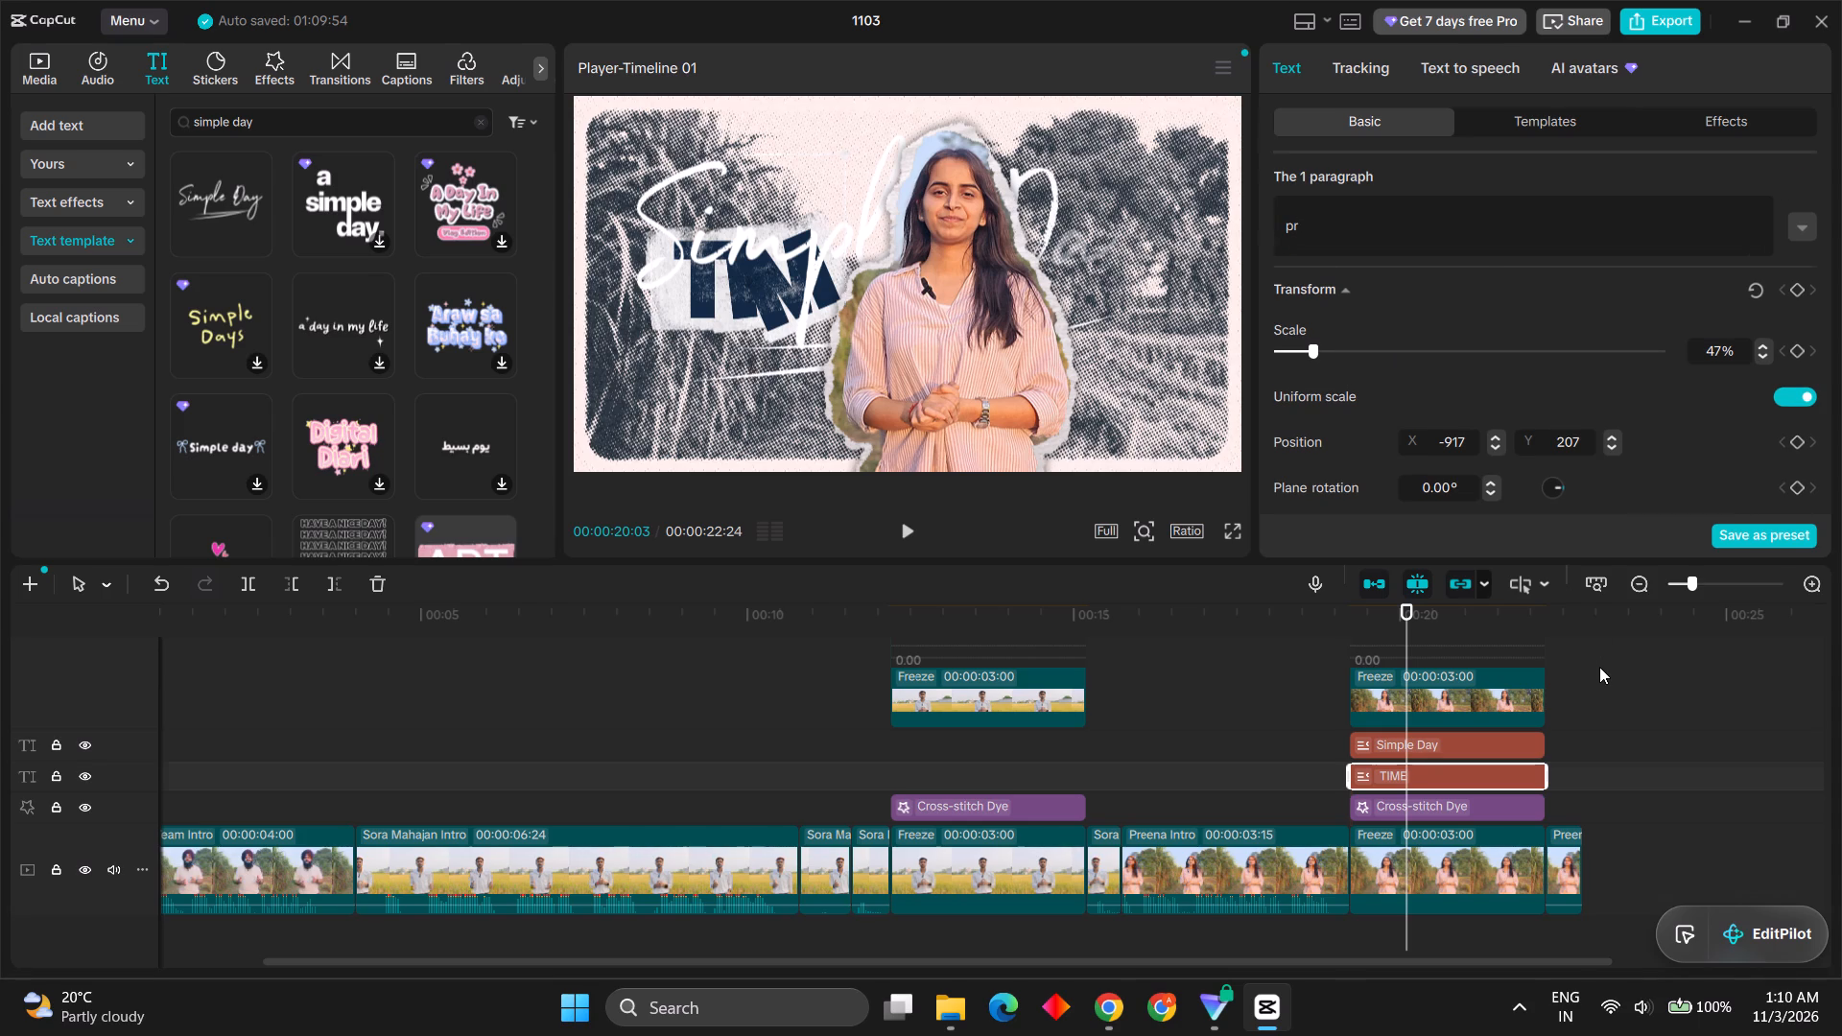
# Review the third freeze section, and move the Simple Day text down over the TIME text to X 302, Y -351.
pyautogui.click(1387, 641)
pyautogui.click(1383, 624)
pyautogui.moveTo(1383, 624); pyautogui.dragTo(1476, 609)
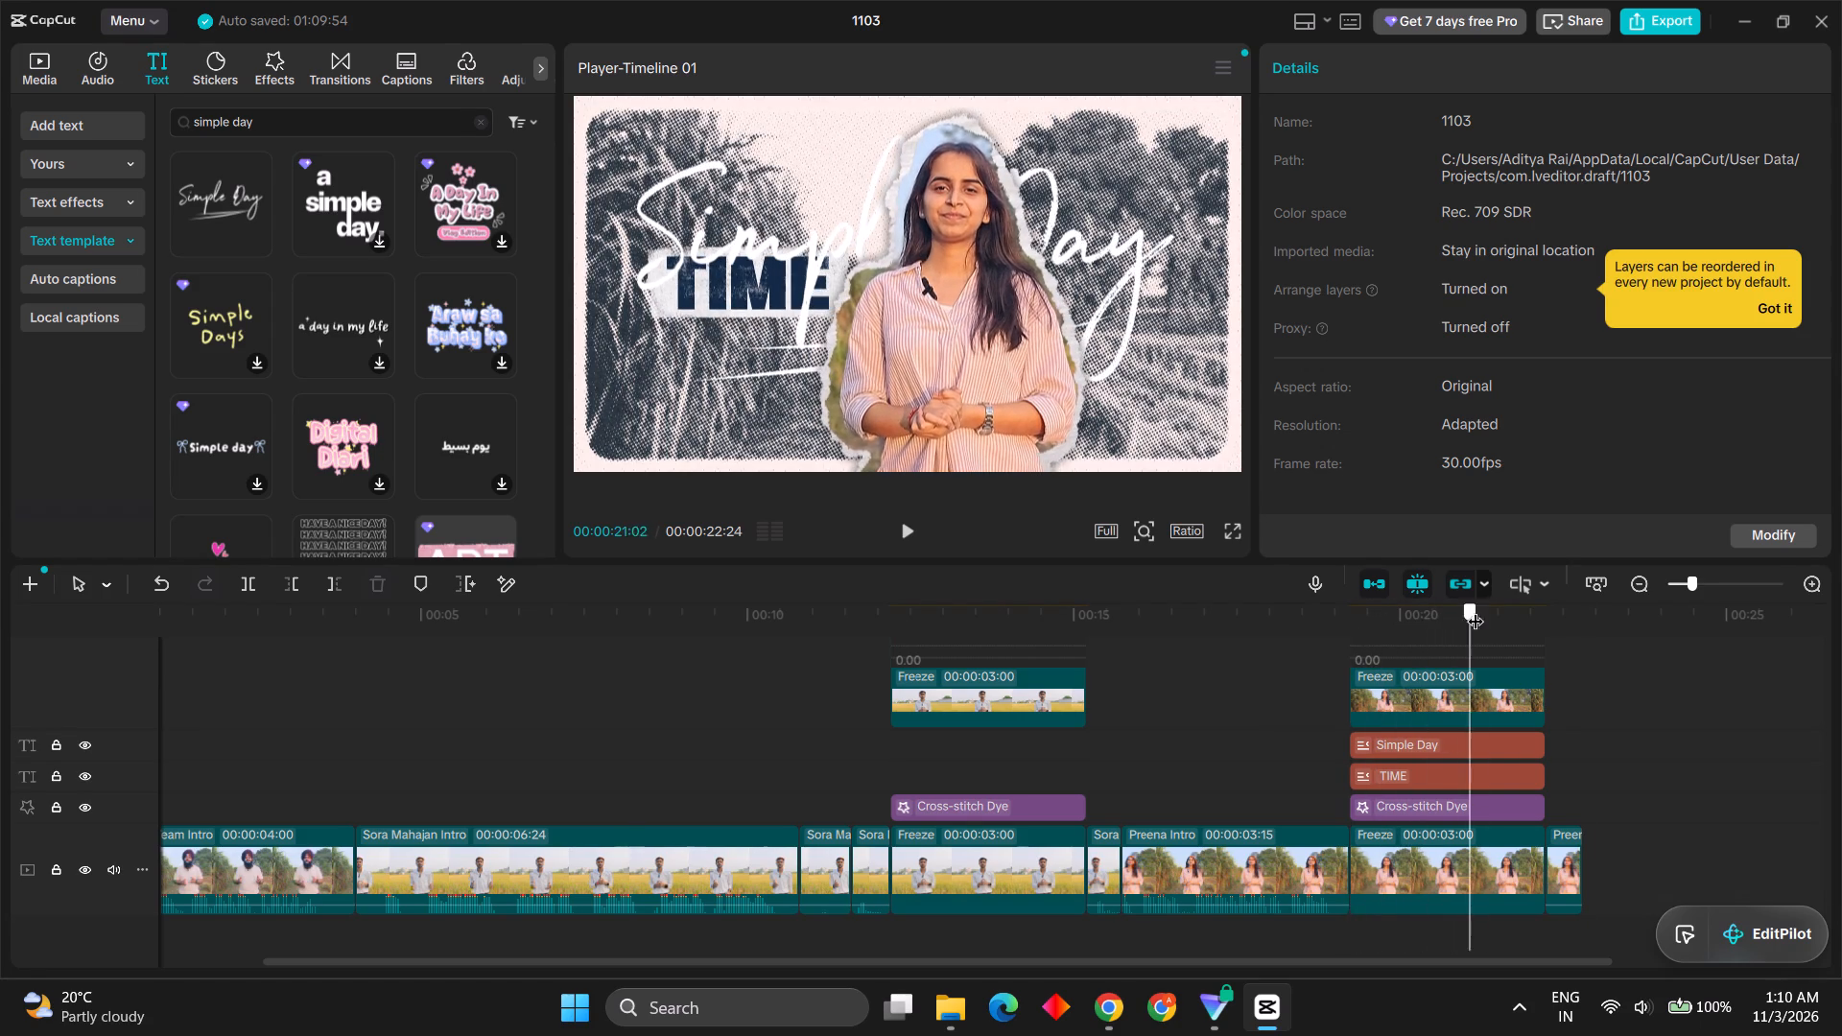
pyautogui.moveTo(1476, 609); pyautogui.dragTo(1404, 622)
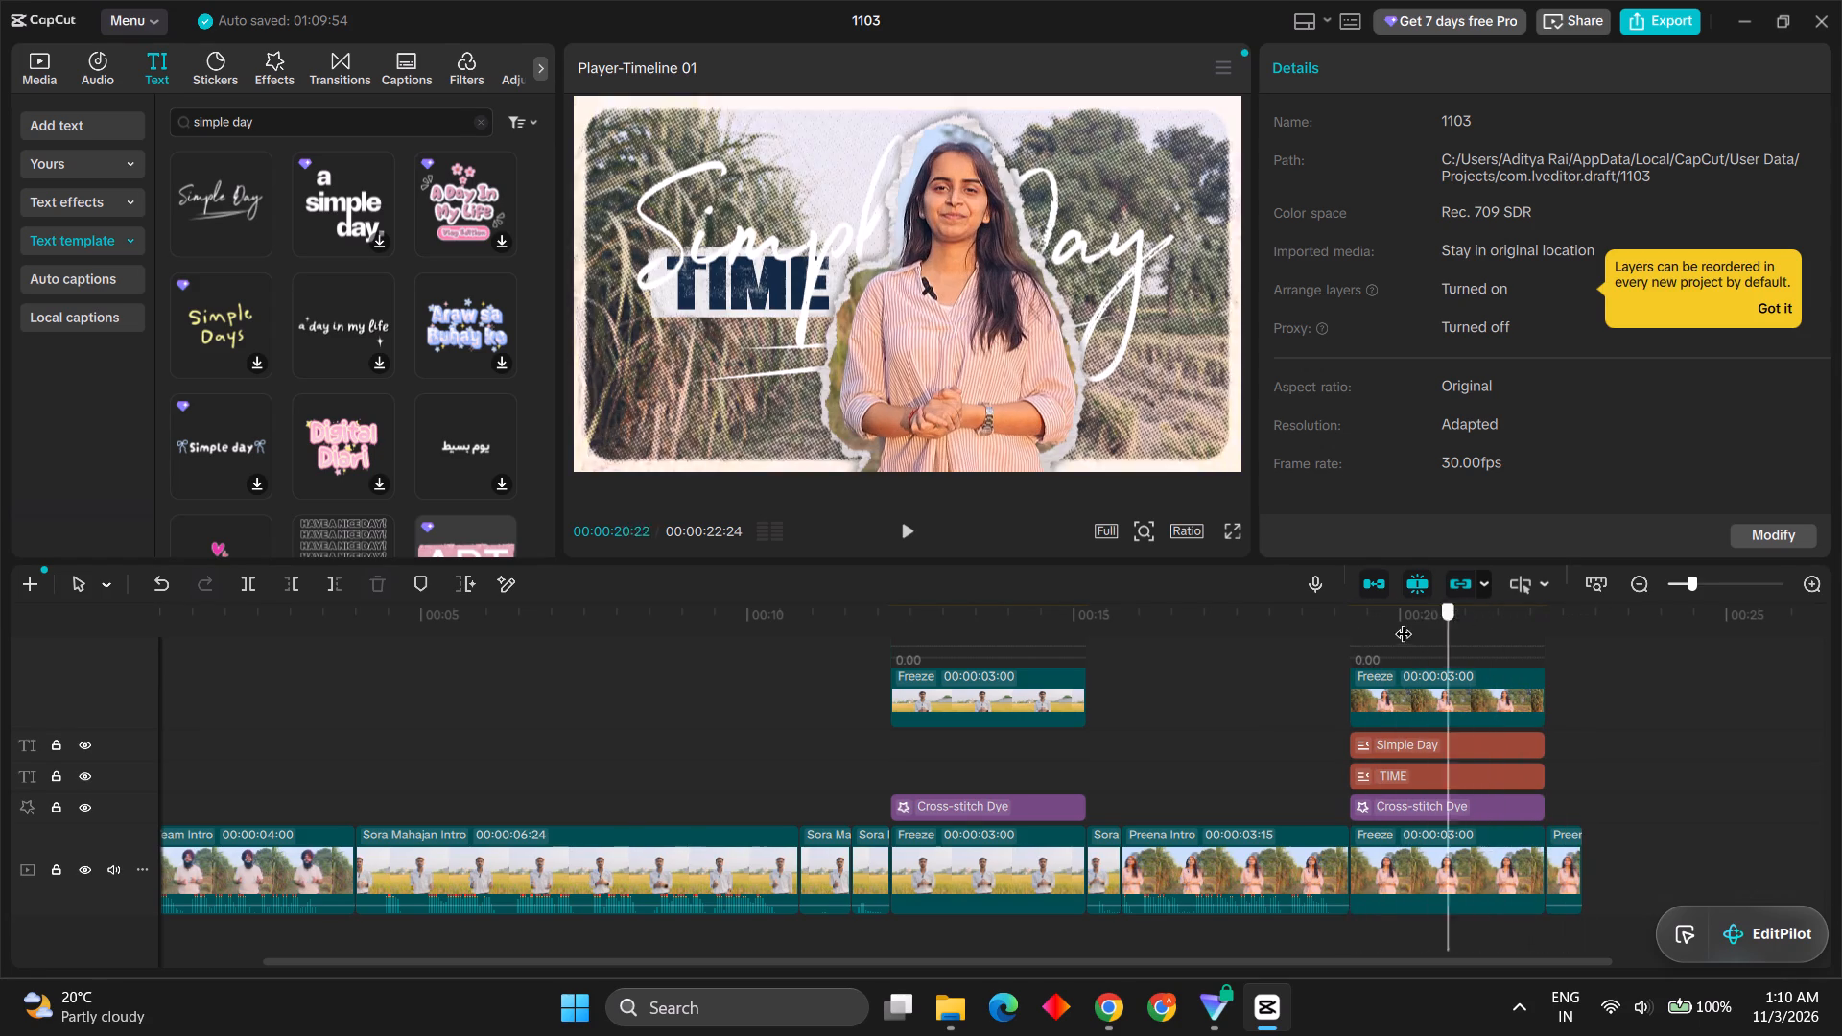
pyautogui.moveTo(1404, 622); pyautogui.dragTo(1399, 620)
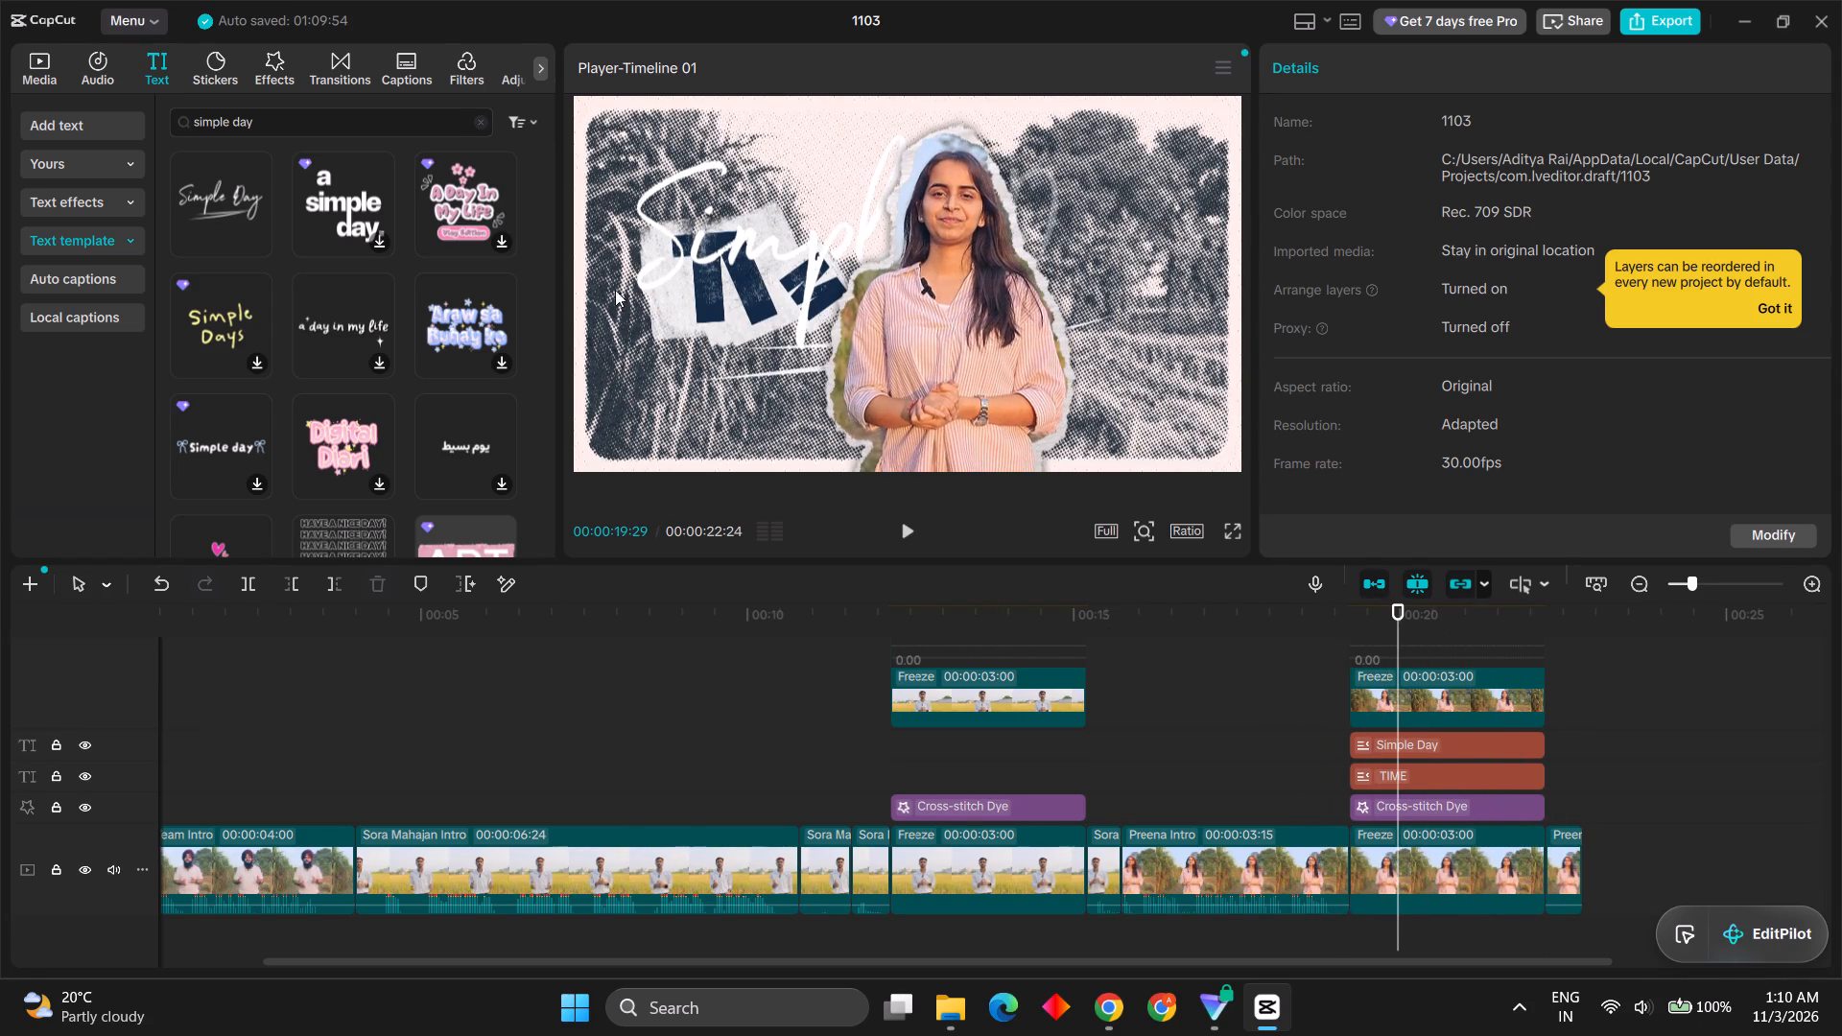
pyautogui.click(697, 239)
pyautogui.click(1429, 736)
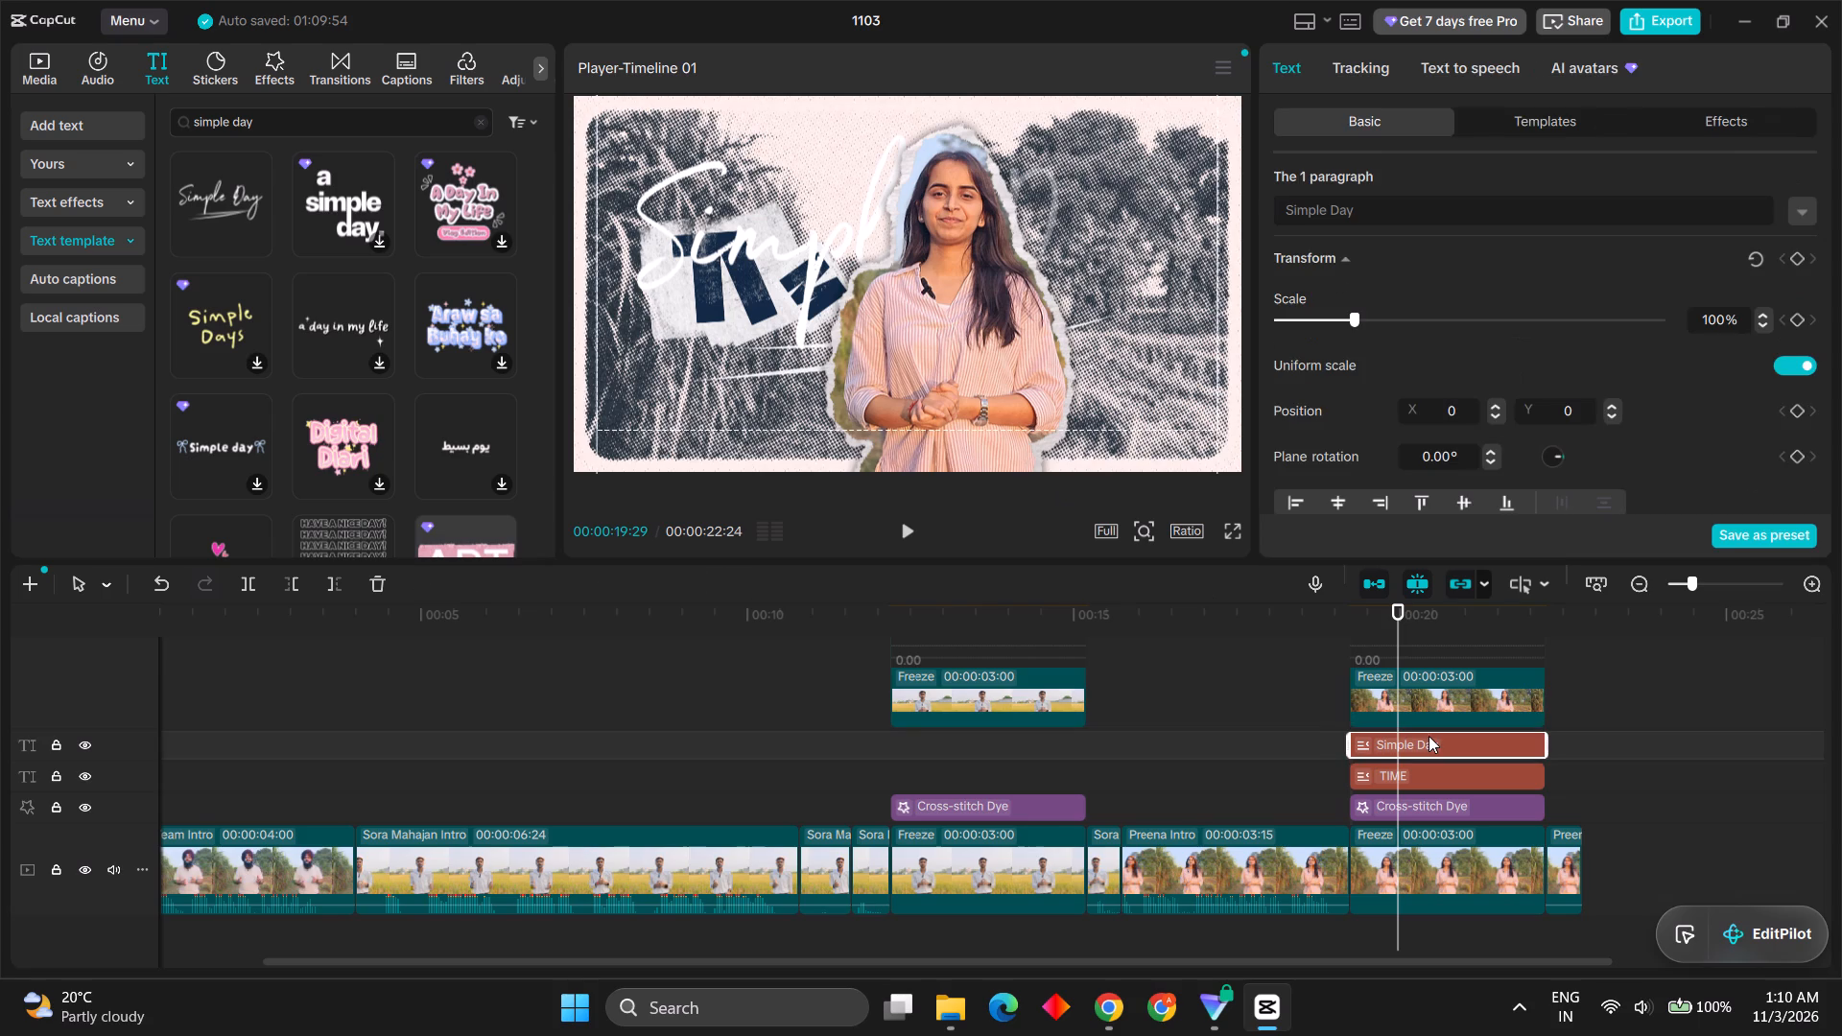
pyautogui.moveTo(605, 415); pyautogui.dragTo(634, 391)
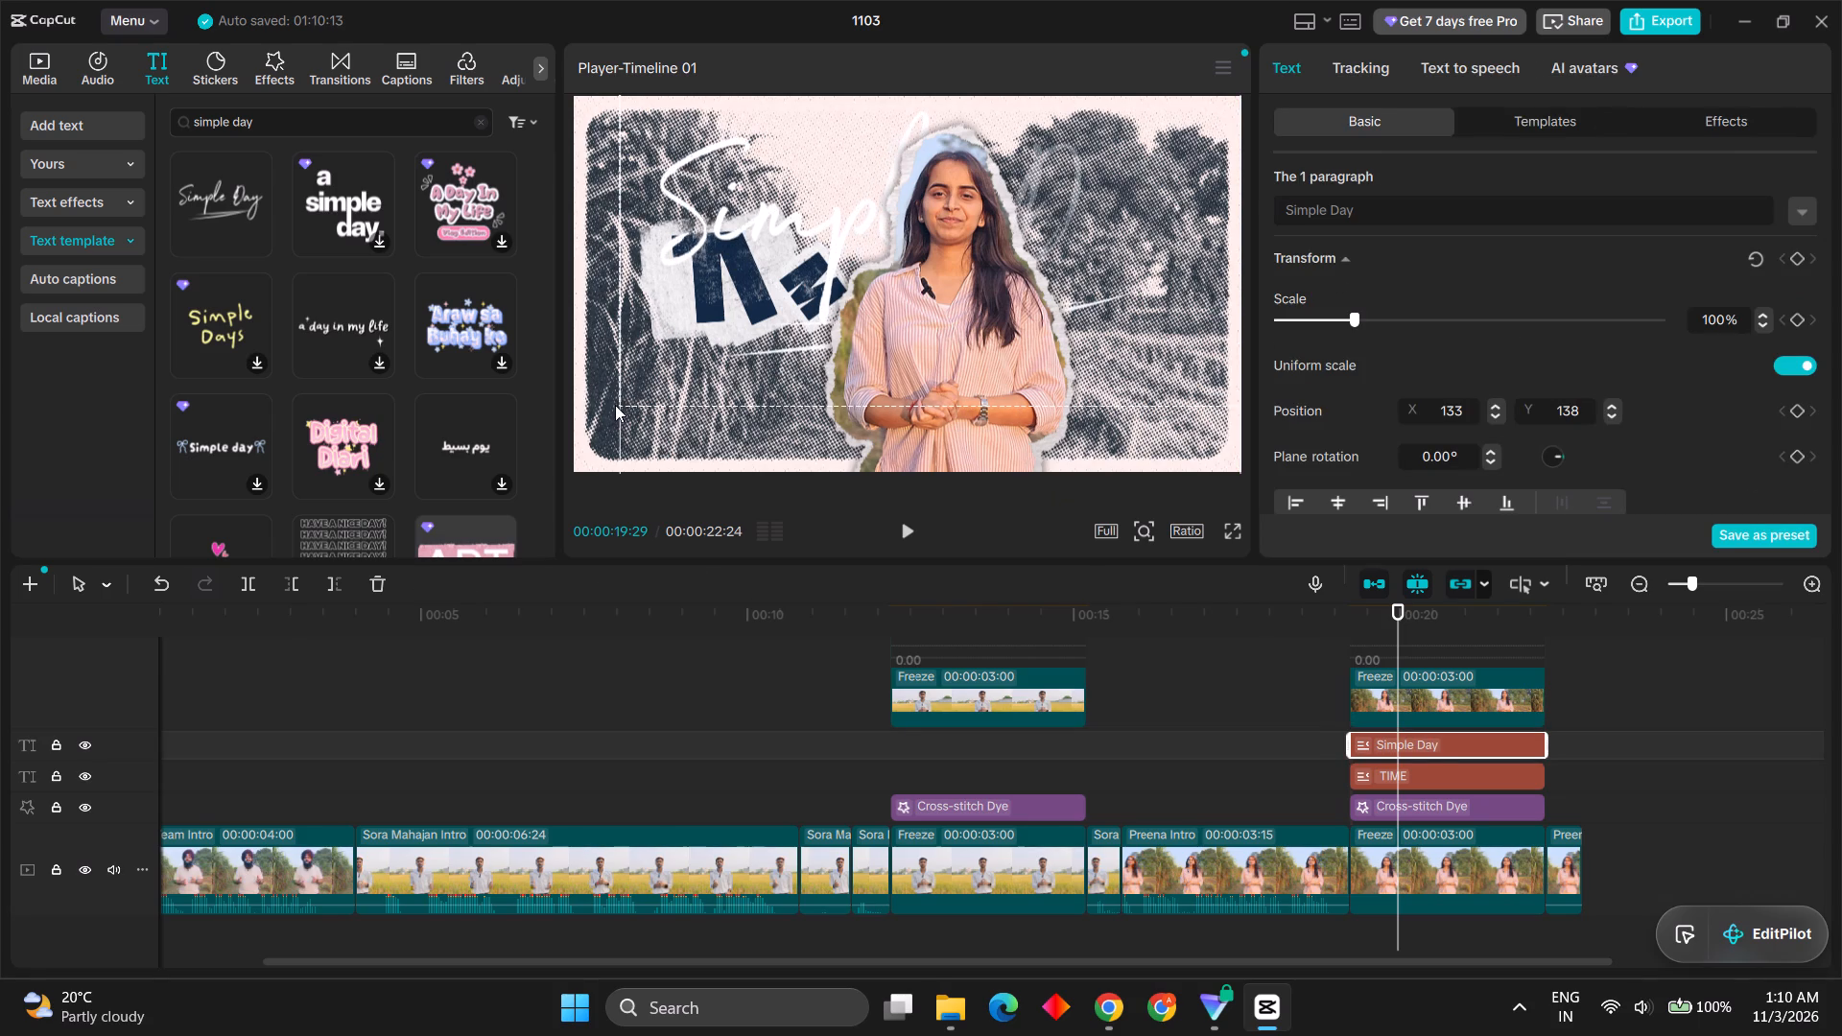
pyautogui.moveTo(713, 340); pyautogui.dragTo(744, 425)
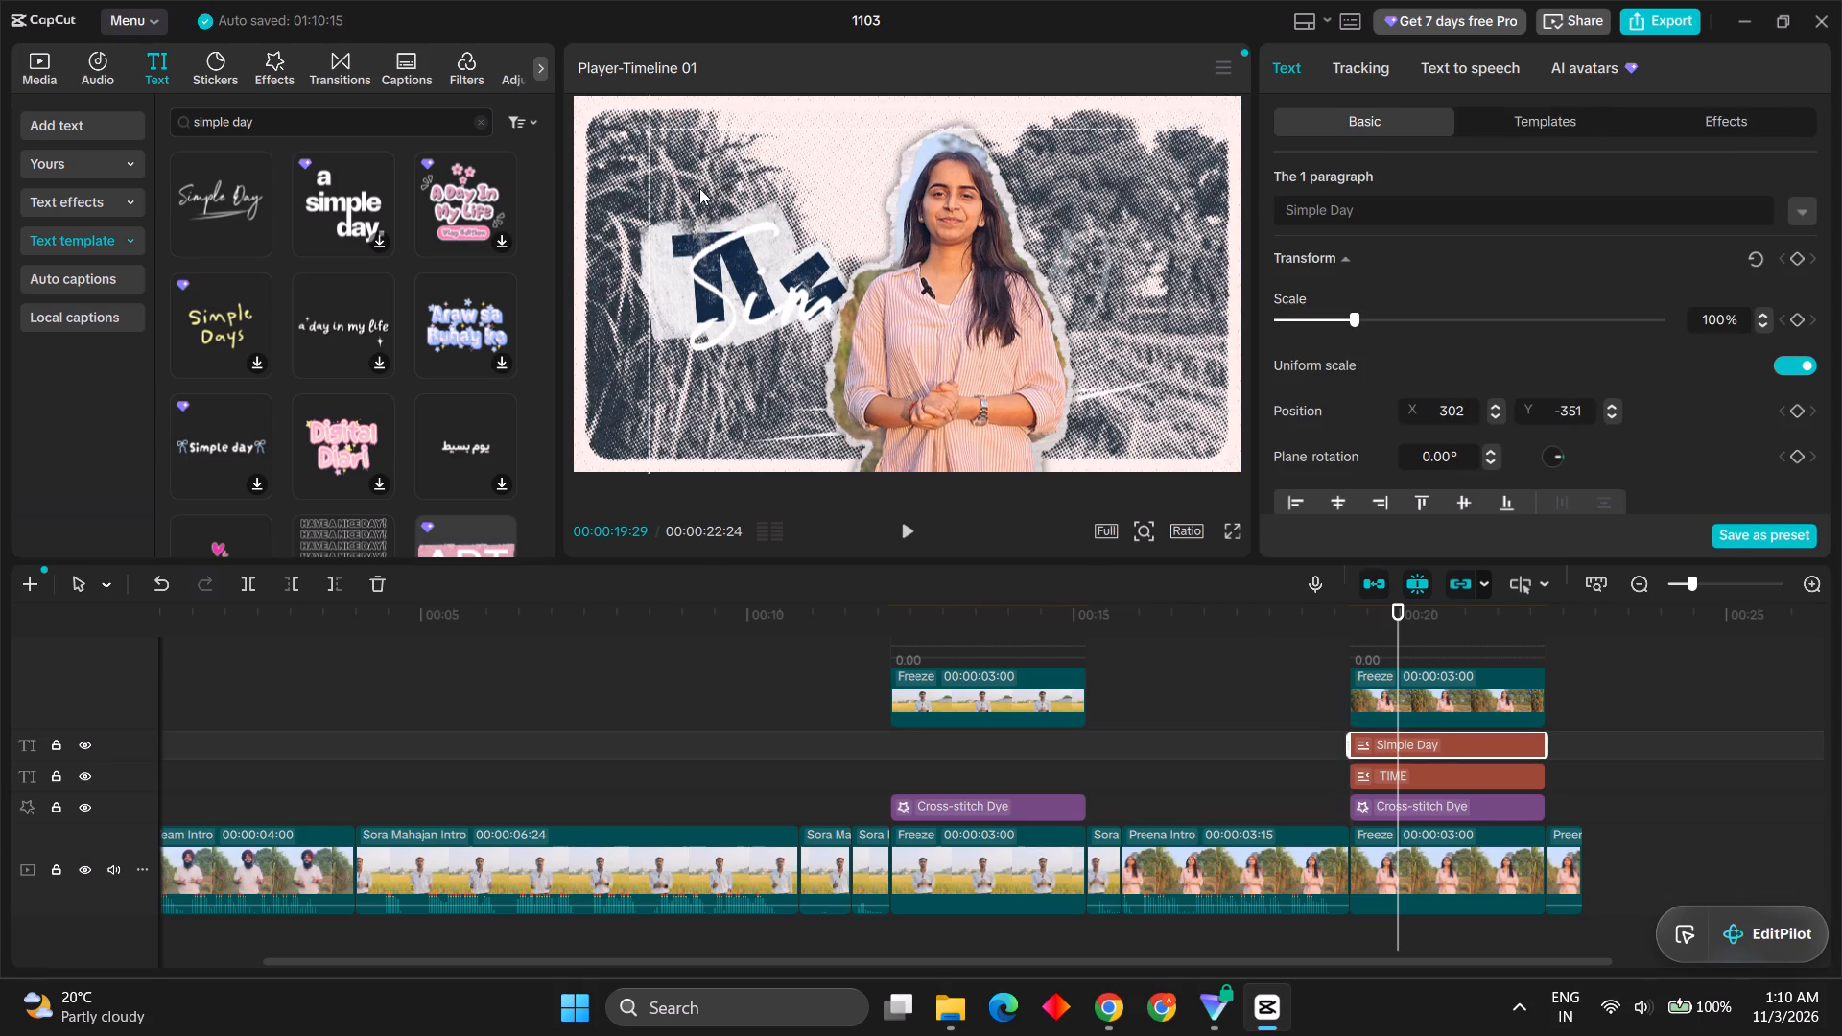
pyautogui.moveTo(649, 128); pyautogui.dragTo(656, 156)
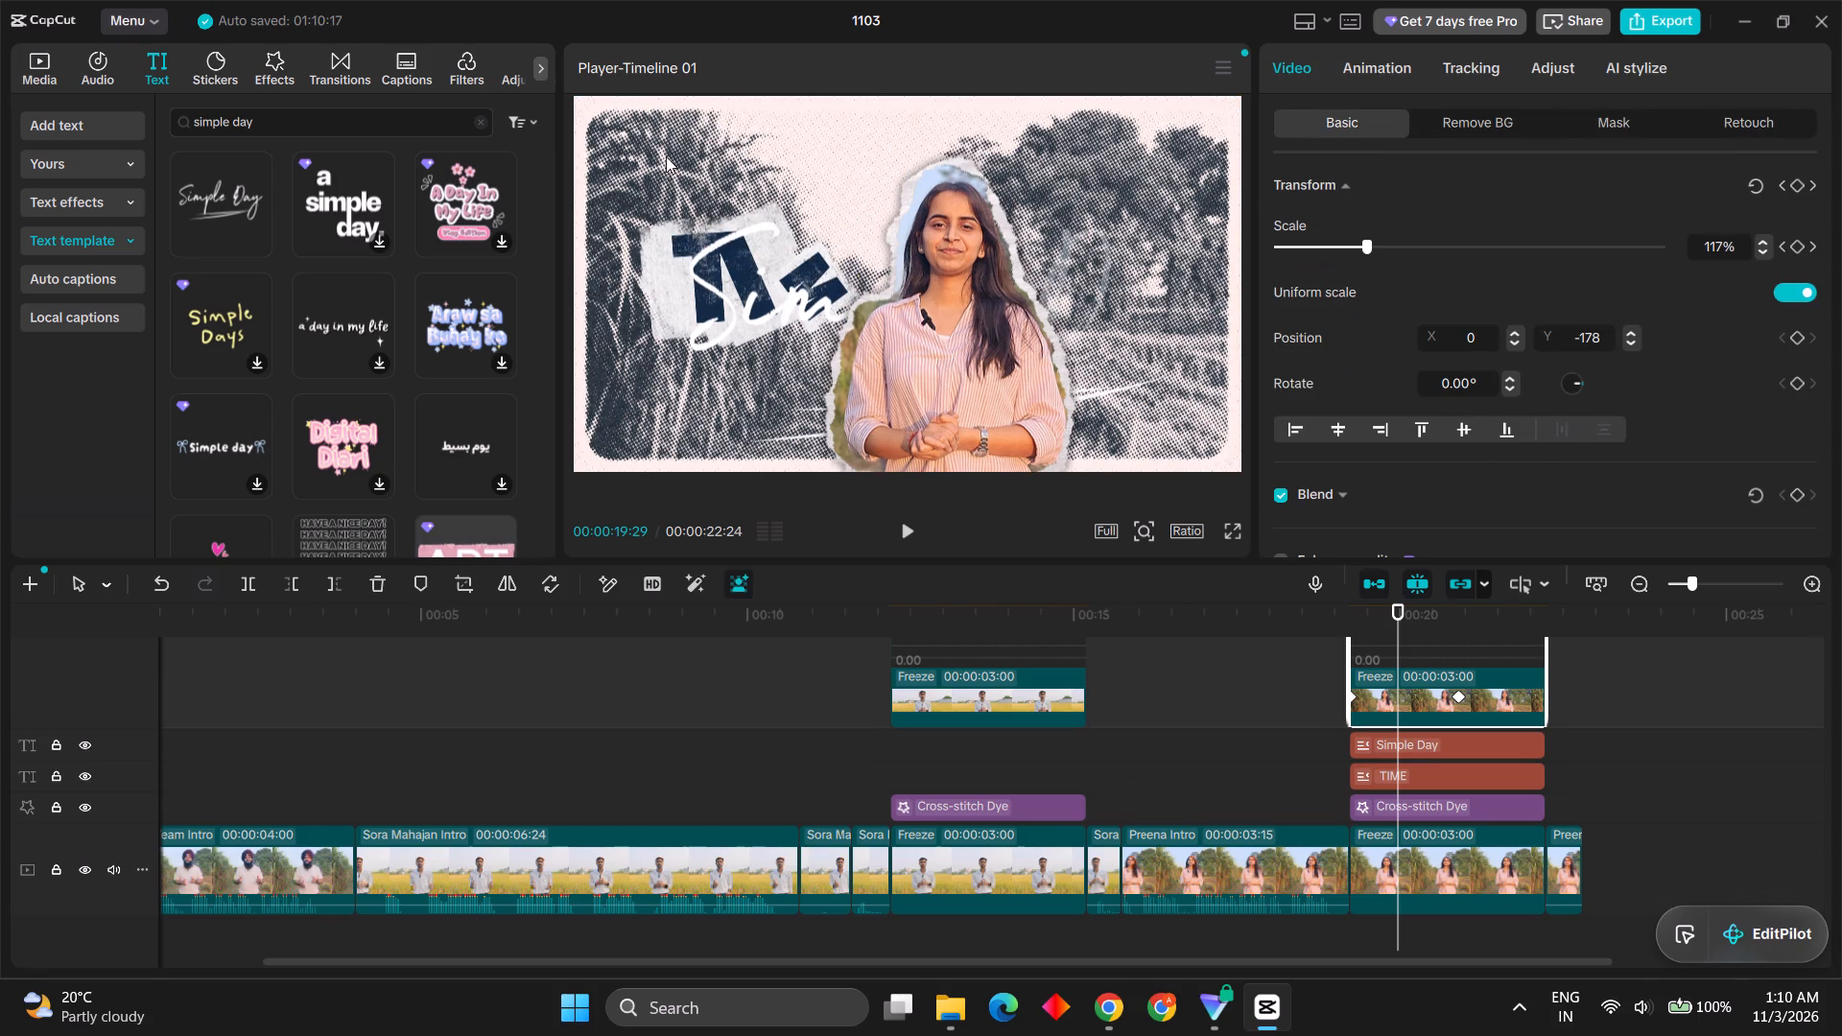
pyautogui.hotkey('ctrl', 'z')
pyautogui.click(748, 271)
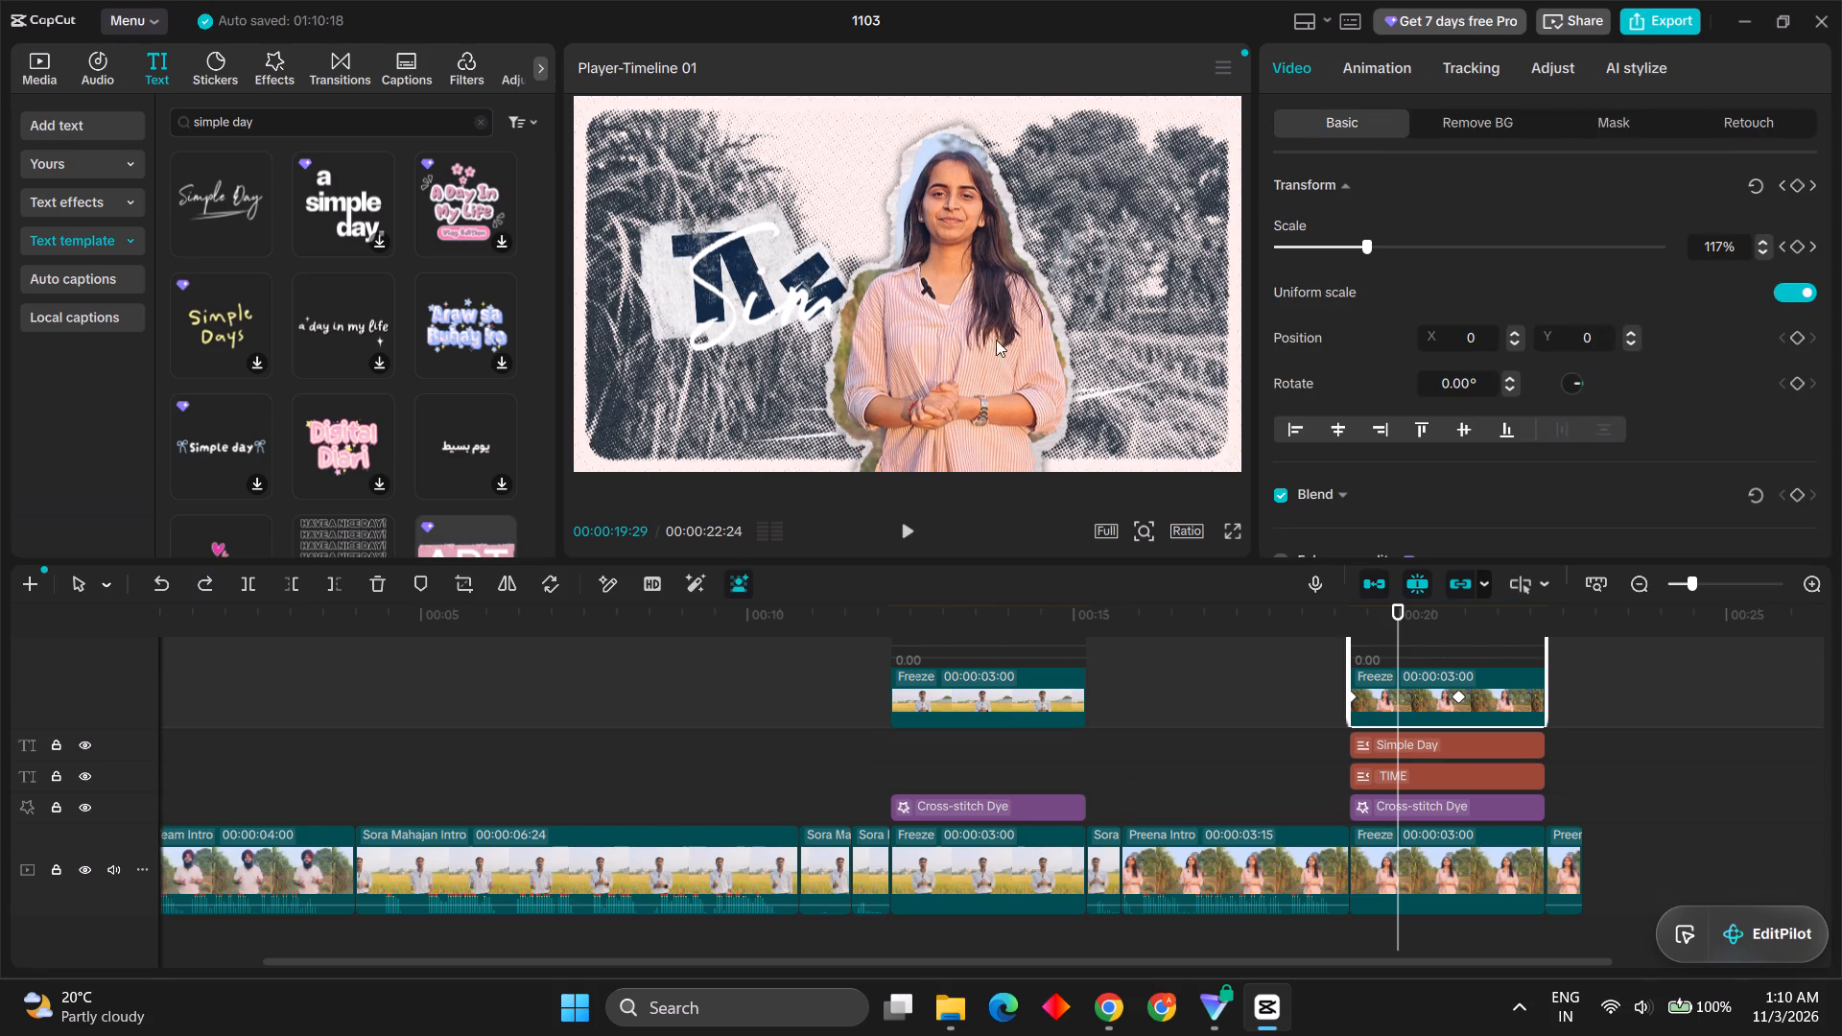
# Scale the Simple Day text to 27% and place it just beneath the word TIME at X -993, Y -437.
pyautogui.click(1492, 759)
pyautogui.click(1489, 770)
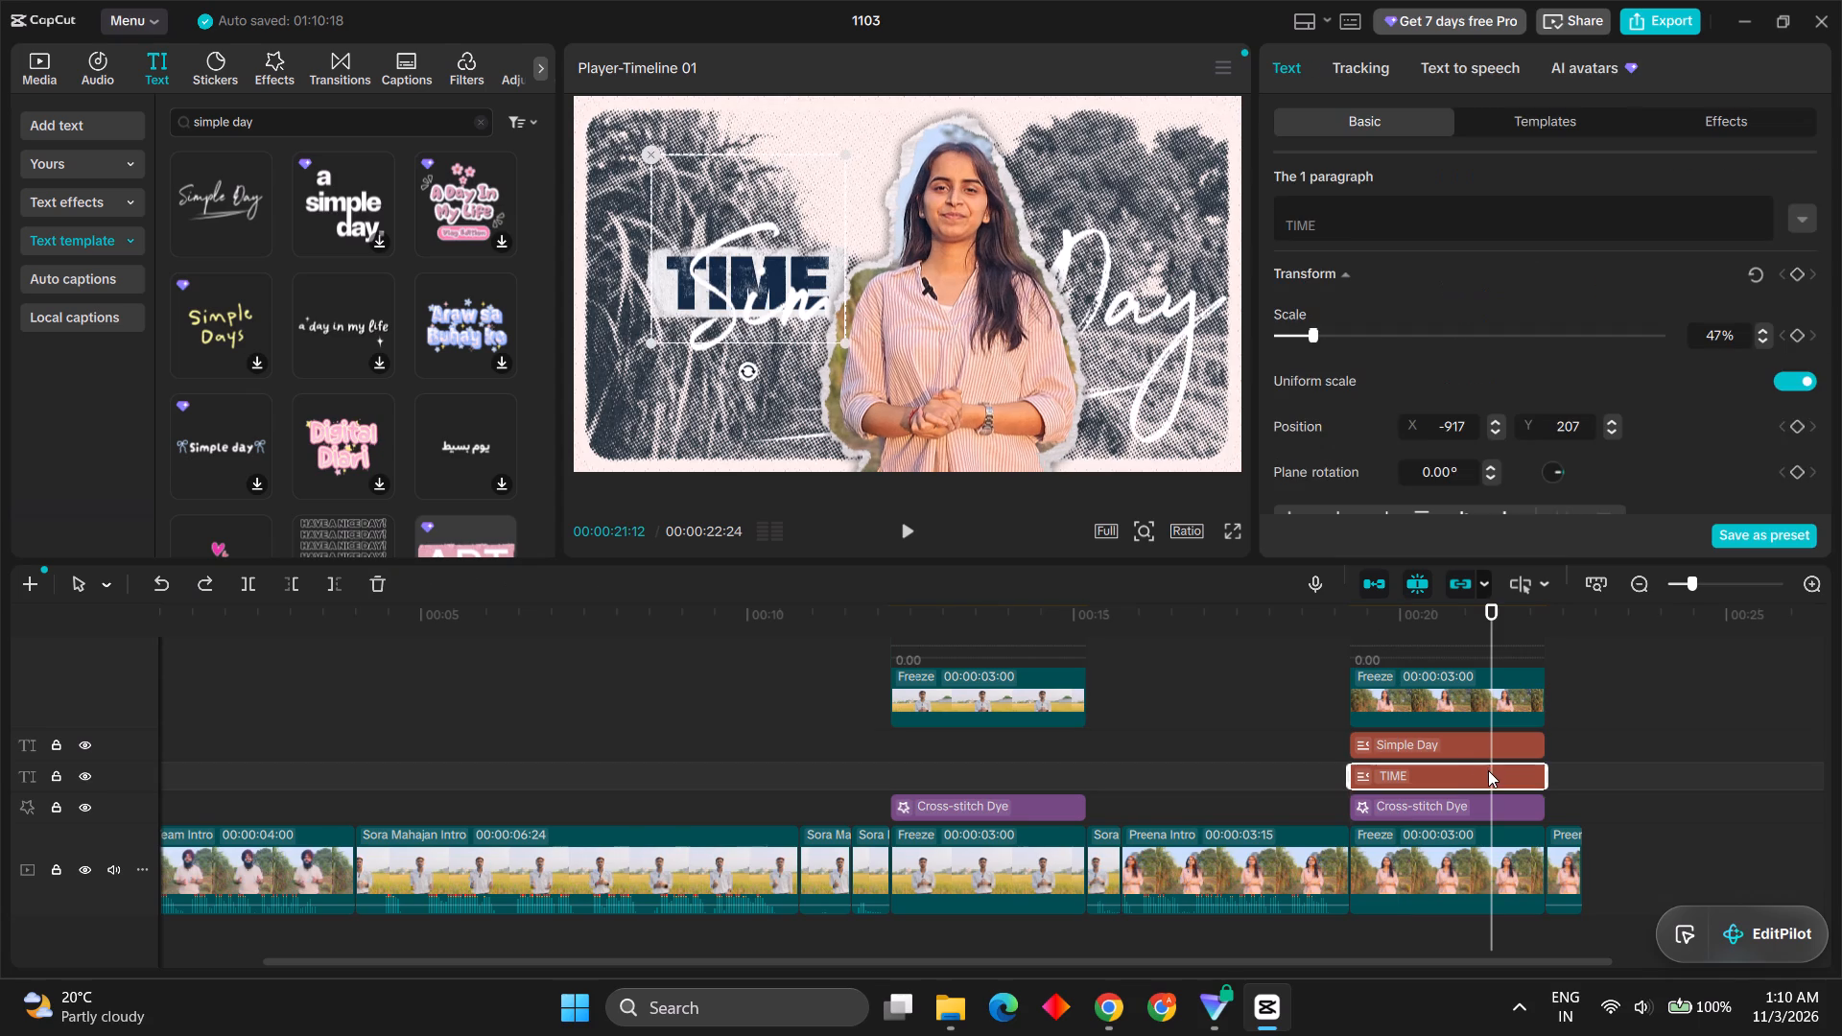
pyautogui.click(1472, 754)
pyautogui.moveTo(1349, 322); pyautogui.dragTo(1312, 318)
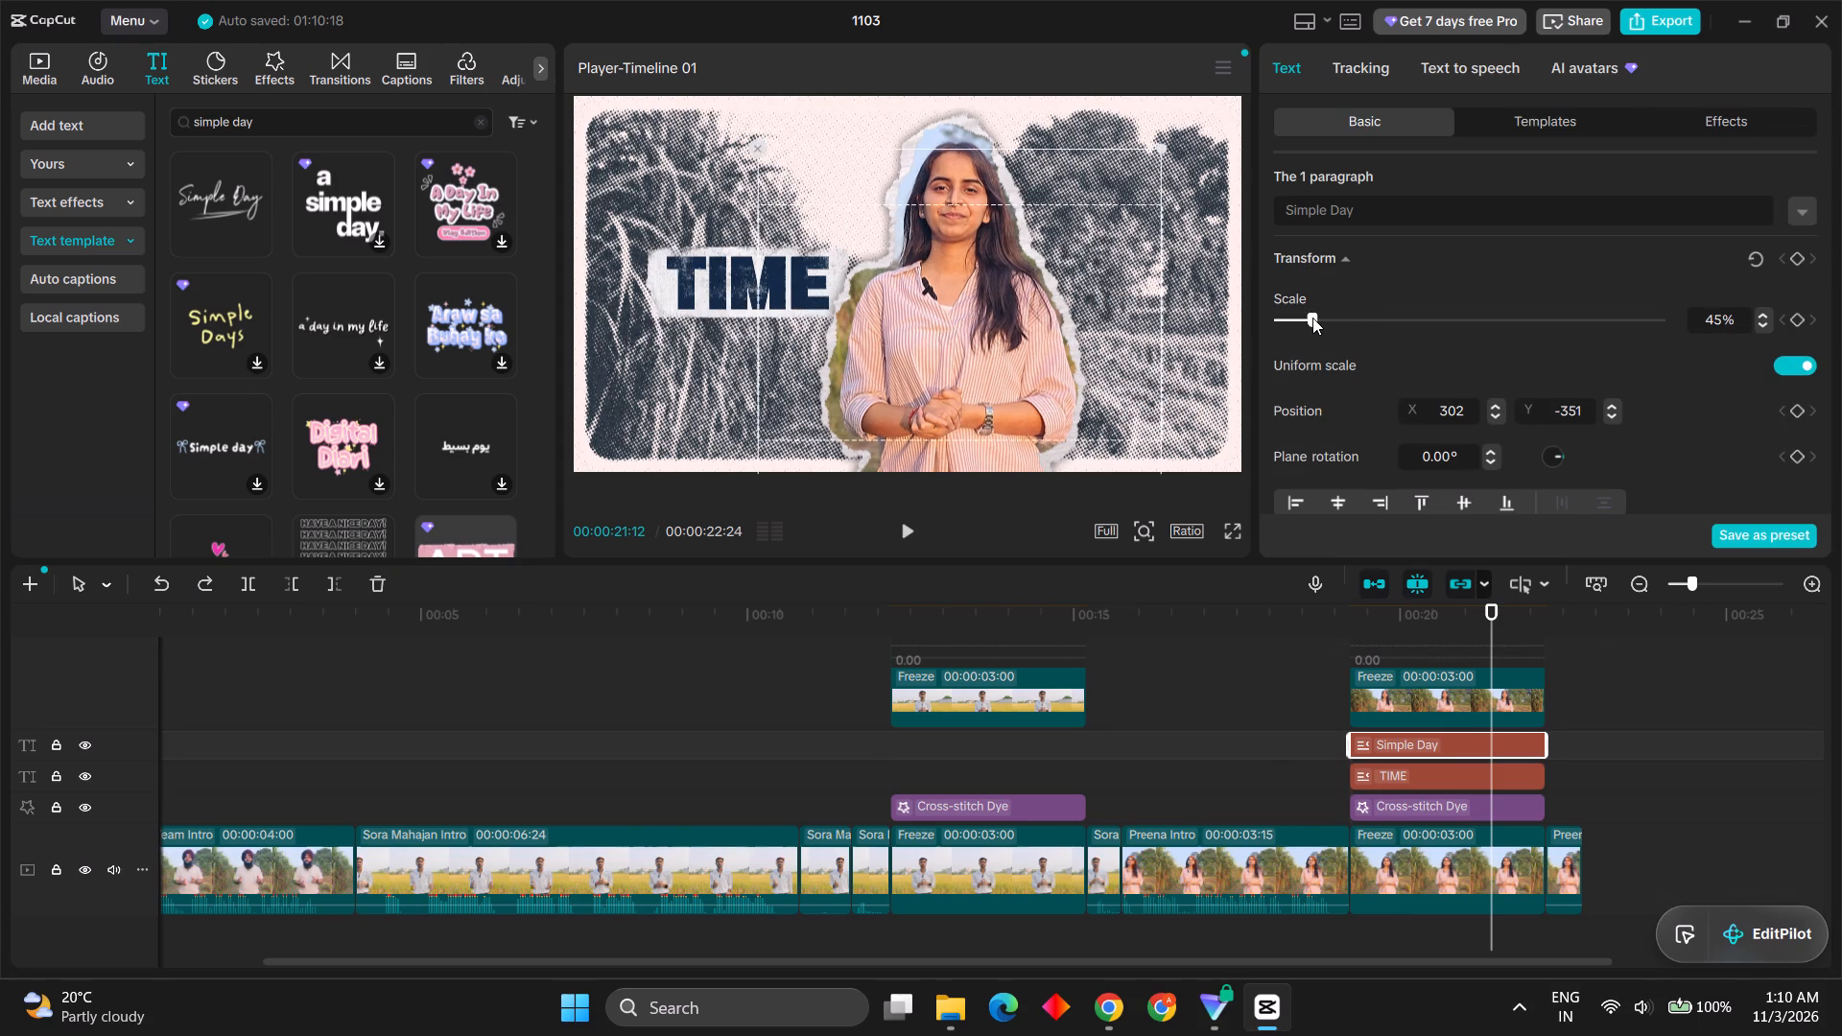
pyautogui.moveTo(1312, 318); pyautogui.dragTo(1327, 317)
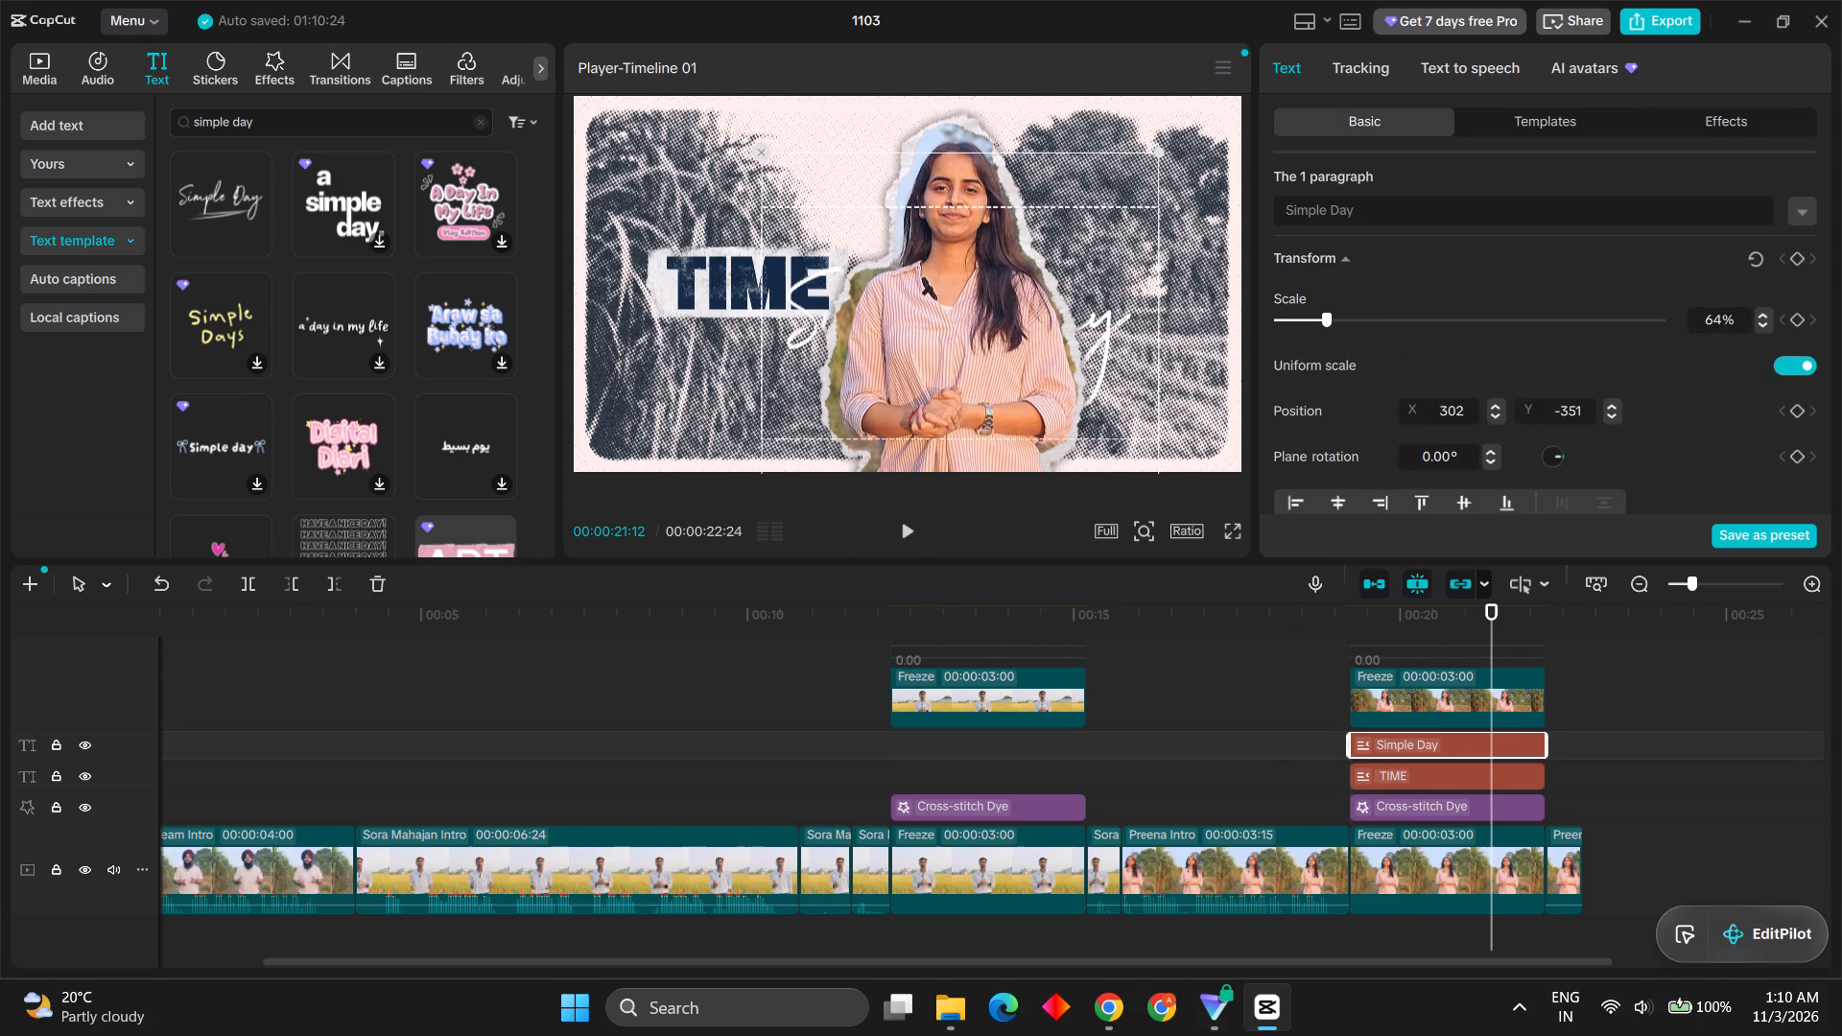
pyautogui.moveTo(1434, 409); pyautogui.dragTo(1370, 396)
pyautogui.moveTo(1418, 406); pyautogui.dragTo(1461, 406)
pyautogui.moveTo(1490, 410); pyautogui.dragTo(1489, 390)
pyautogui.click(1489, 390)
pyautogui.click(1458, 390)
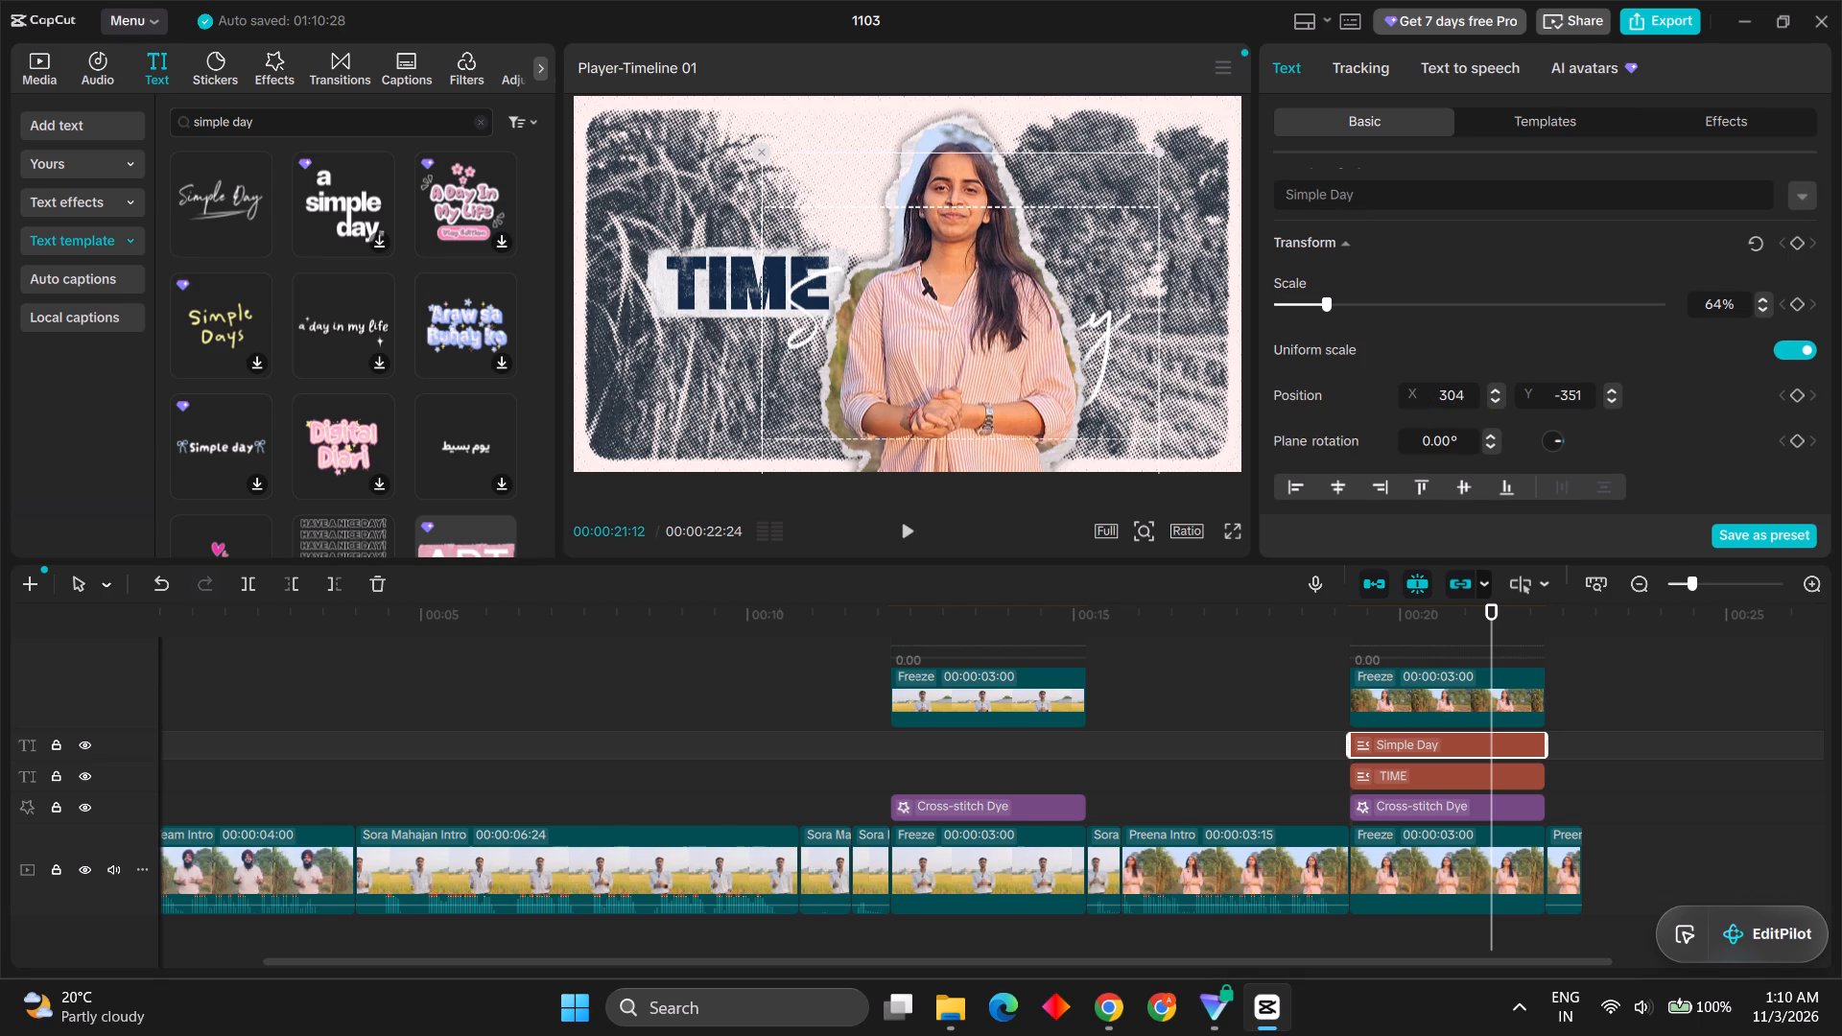
pyautogui.moveTo(944, 401); pyautogui.dragTo(803, 401)
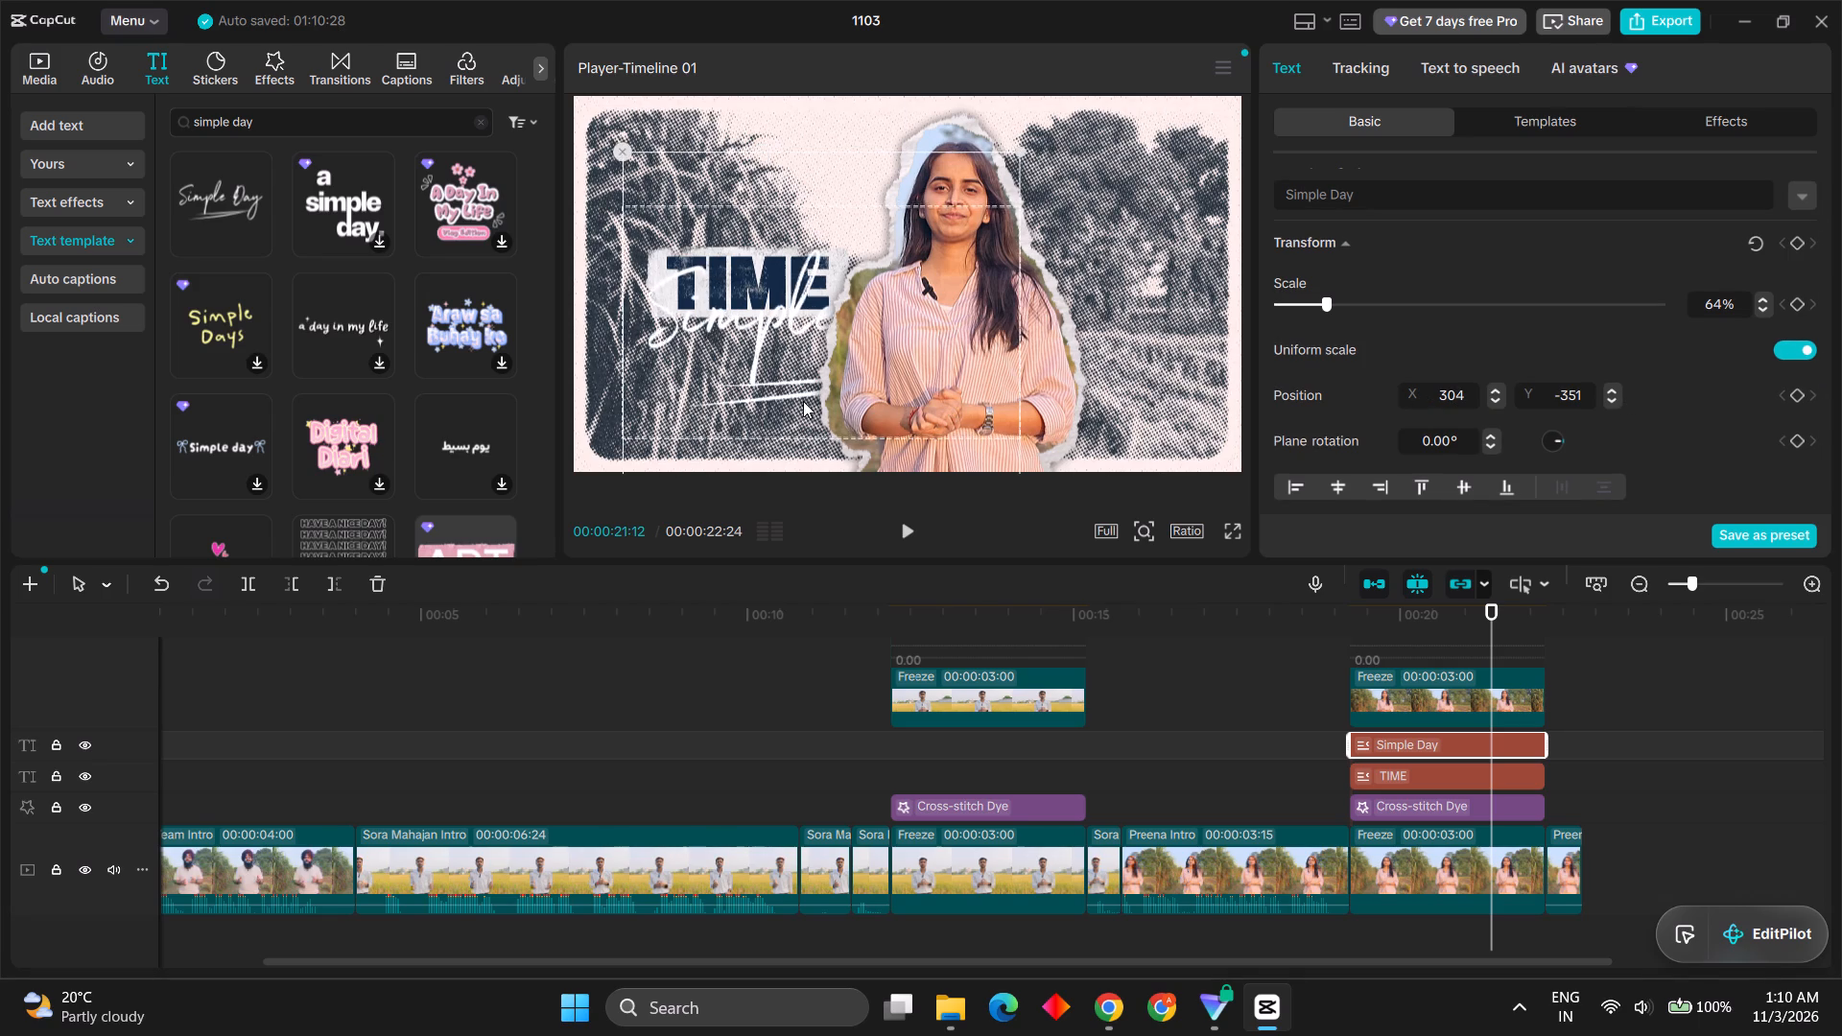
pyautogui.moveTo(803, 401); pyautogui.dragTo(793, 406)
pyautogui.moveTo(1012, 154); pyautogui.dragTo(845, 293)
pyautogui.moveTo(804, 322); pyautogui.dragTo(717, 329)
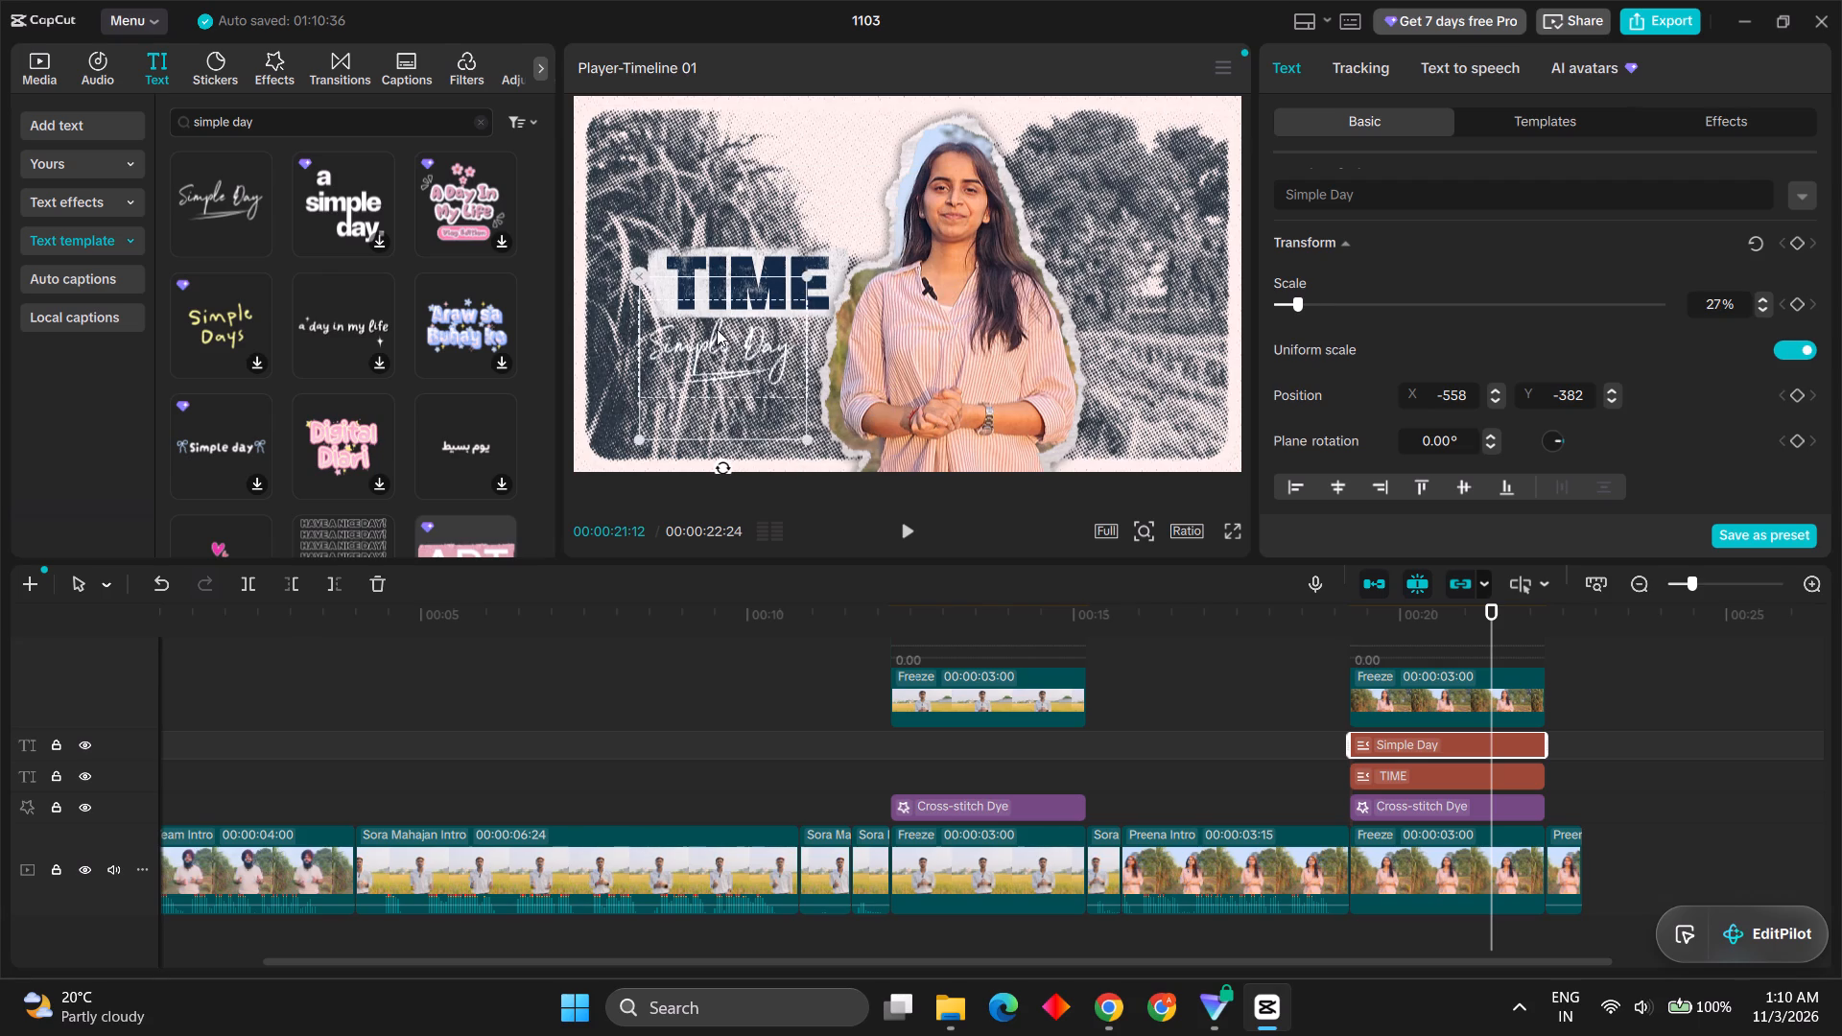
pyautogui.moveTo(717, 329); pyautogui.dragTo(729, 332)
# Examine the Simple Day text's basic properties and template options beside the third speaker for a way to reword it.
pyautogui.scroll(-2, 1550, 341)
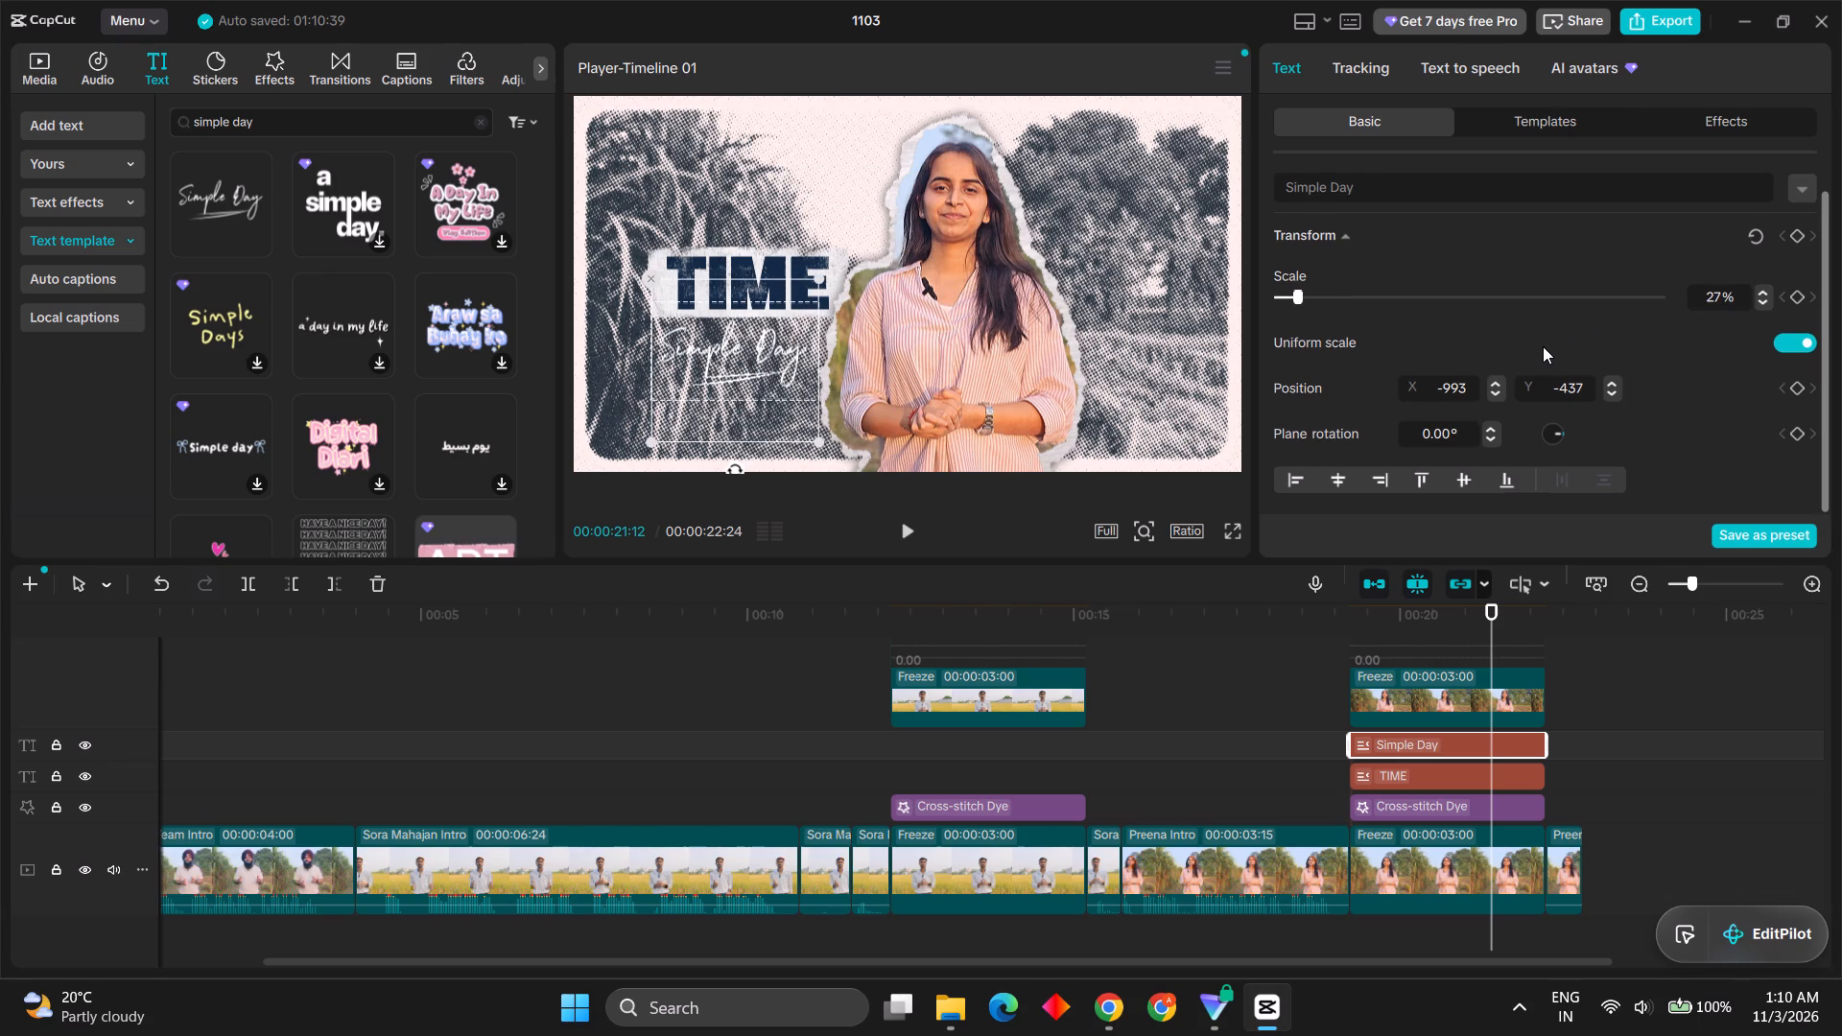
pyautogui.scroll(-1, 1543, 346)
pyautogui.scroll(3, 1468, 317)
pyautogui.scroll(-2, 1468, 317)
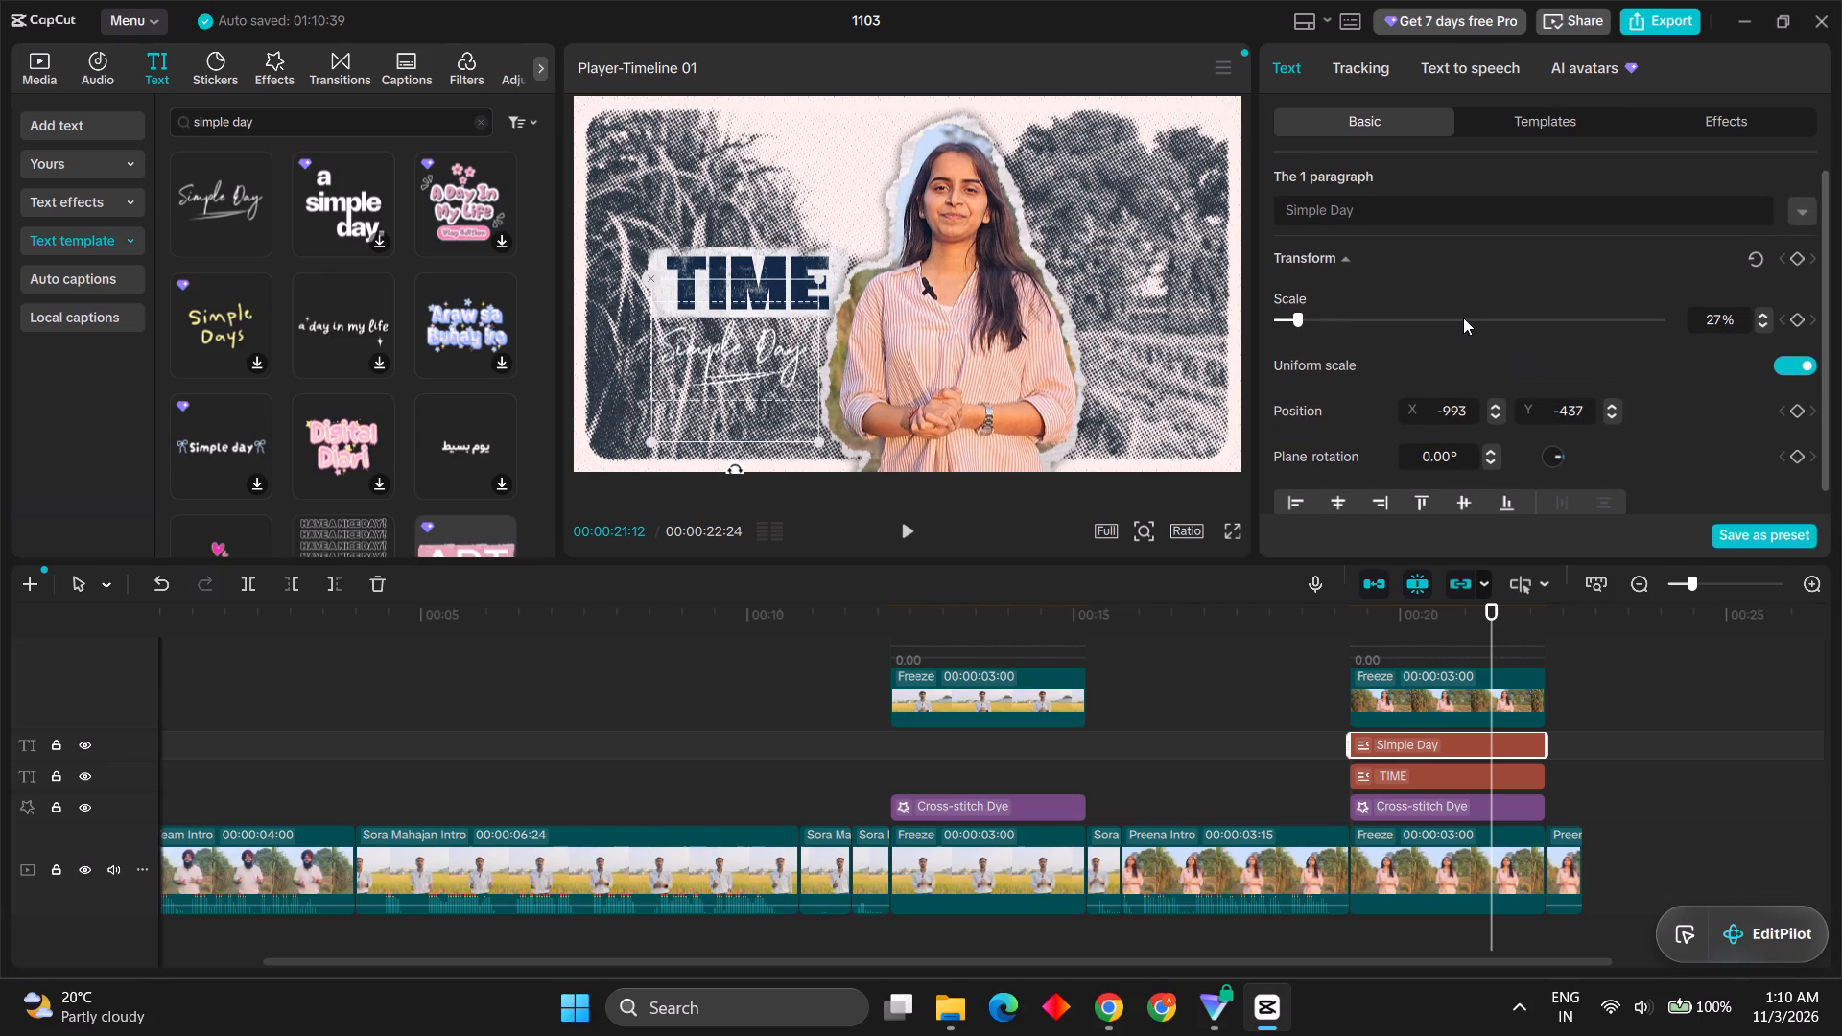
pyautogui.scroll(-2, 1462, 318)
pyautogui.scroll(3, 1462, 318)
pyautogui.click(1574, 106)
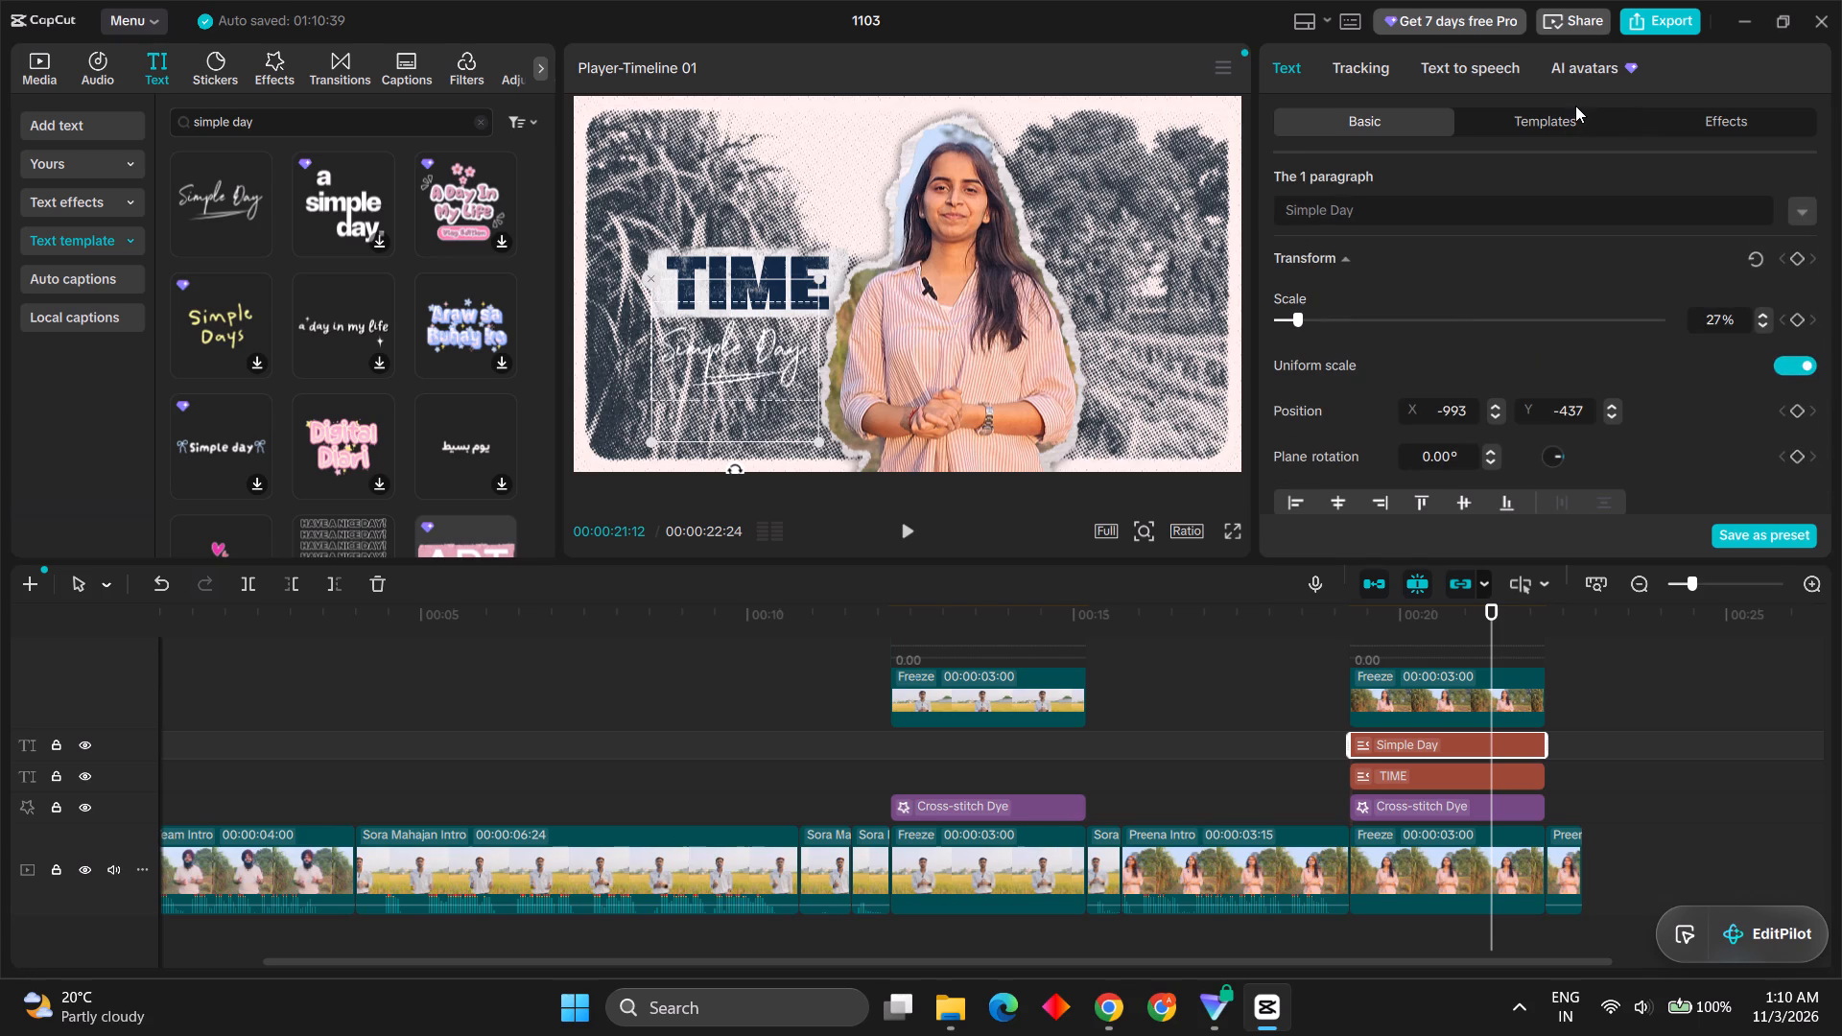
pyautogui.click(700, 395)
pyautogui.tripleClick(683, 364)
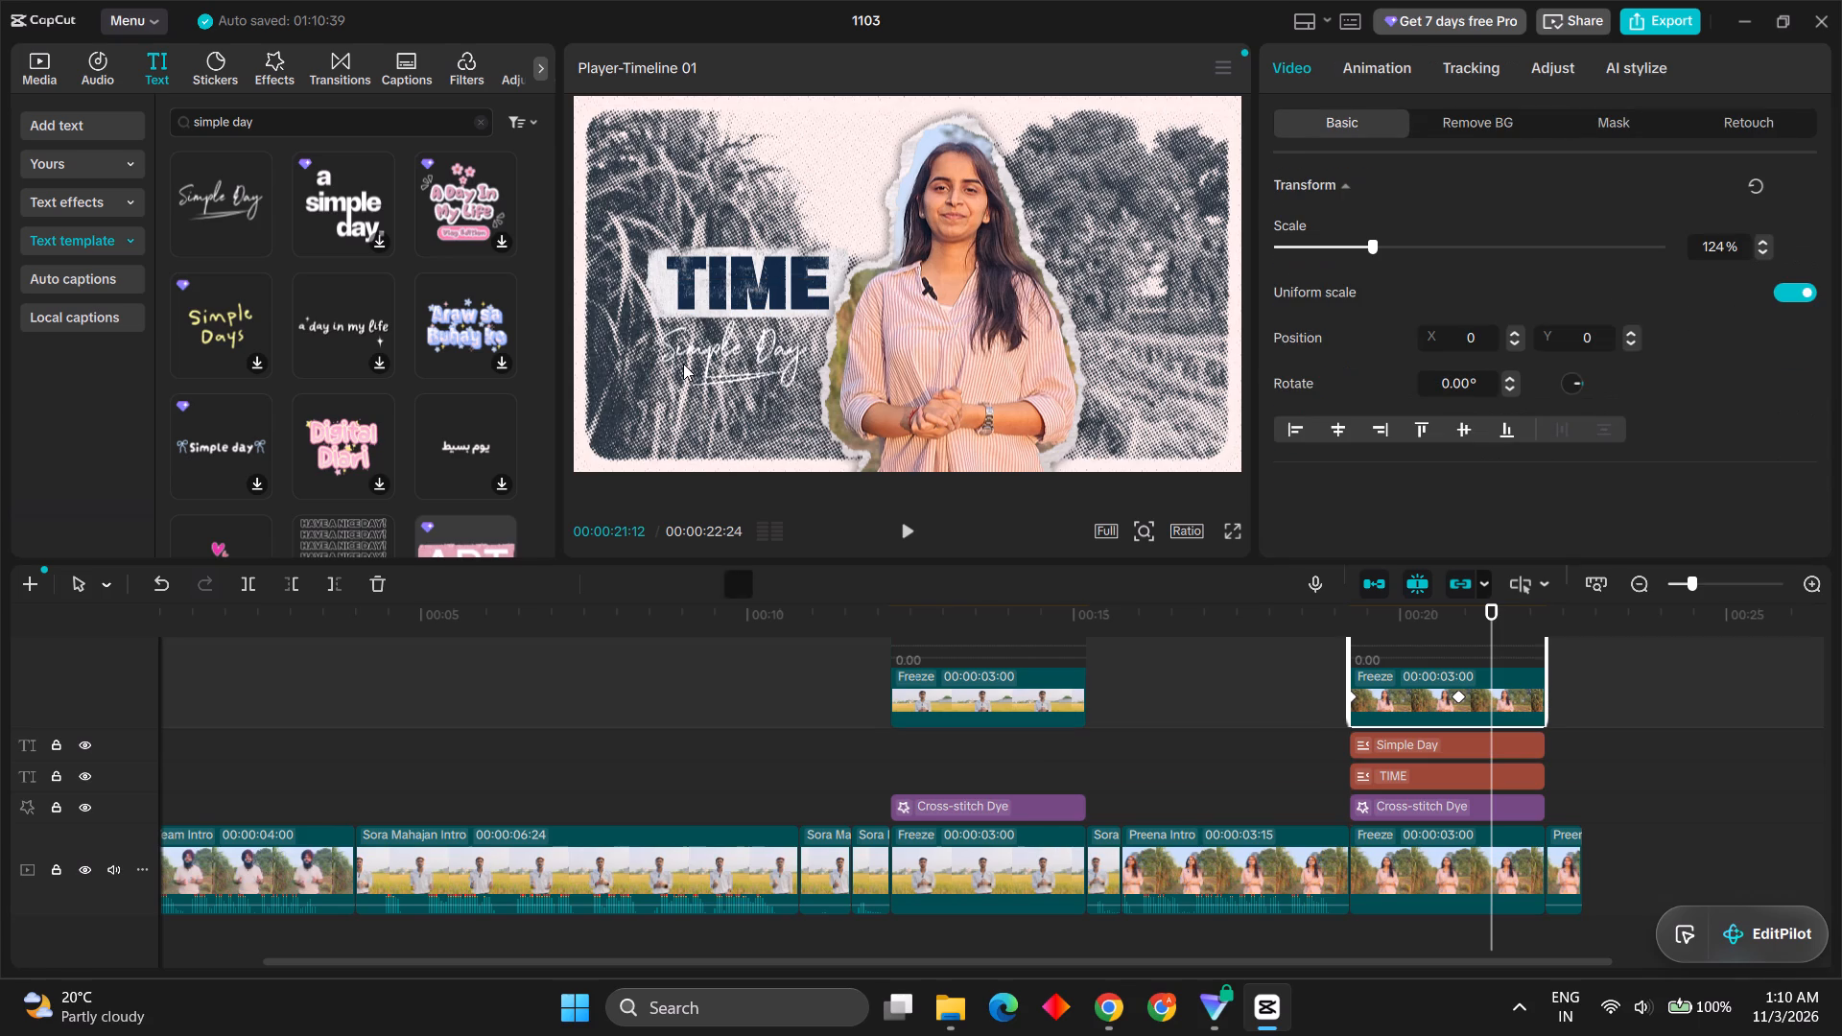
pyautogui.click(701, 357)
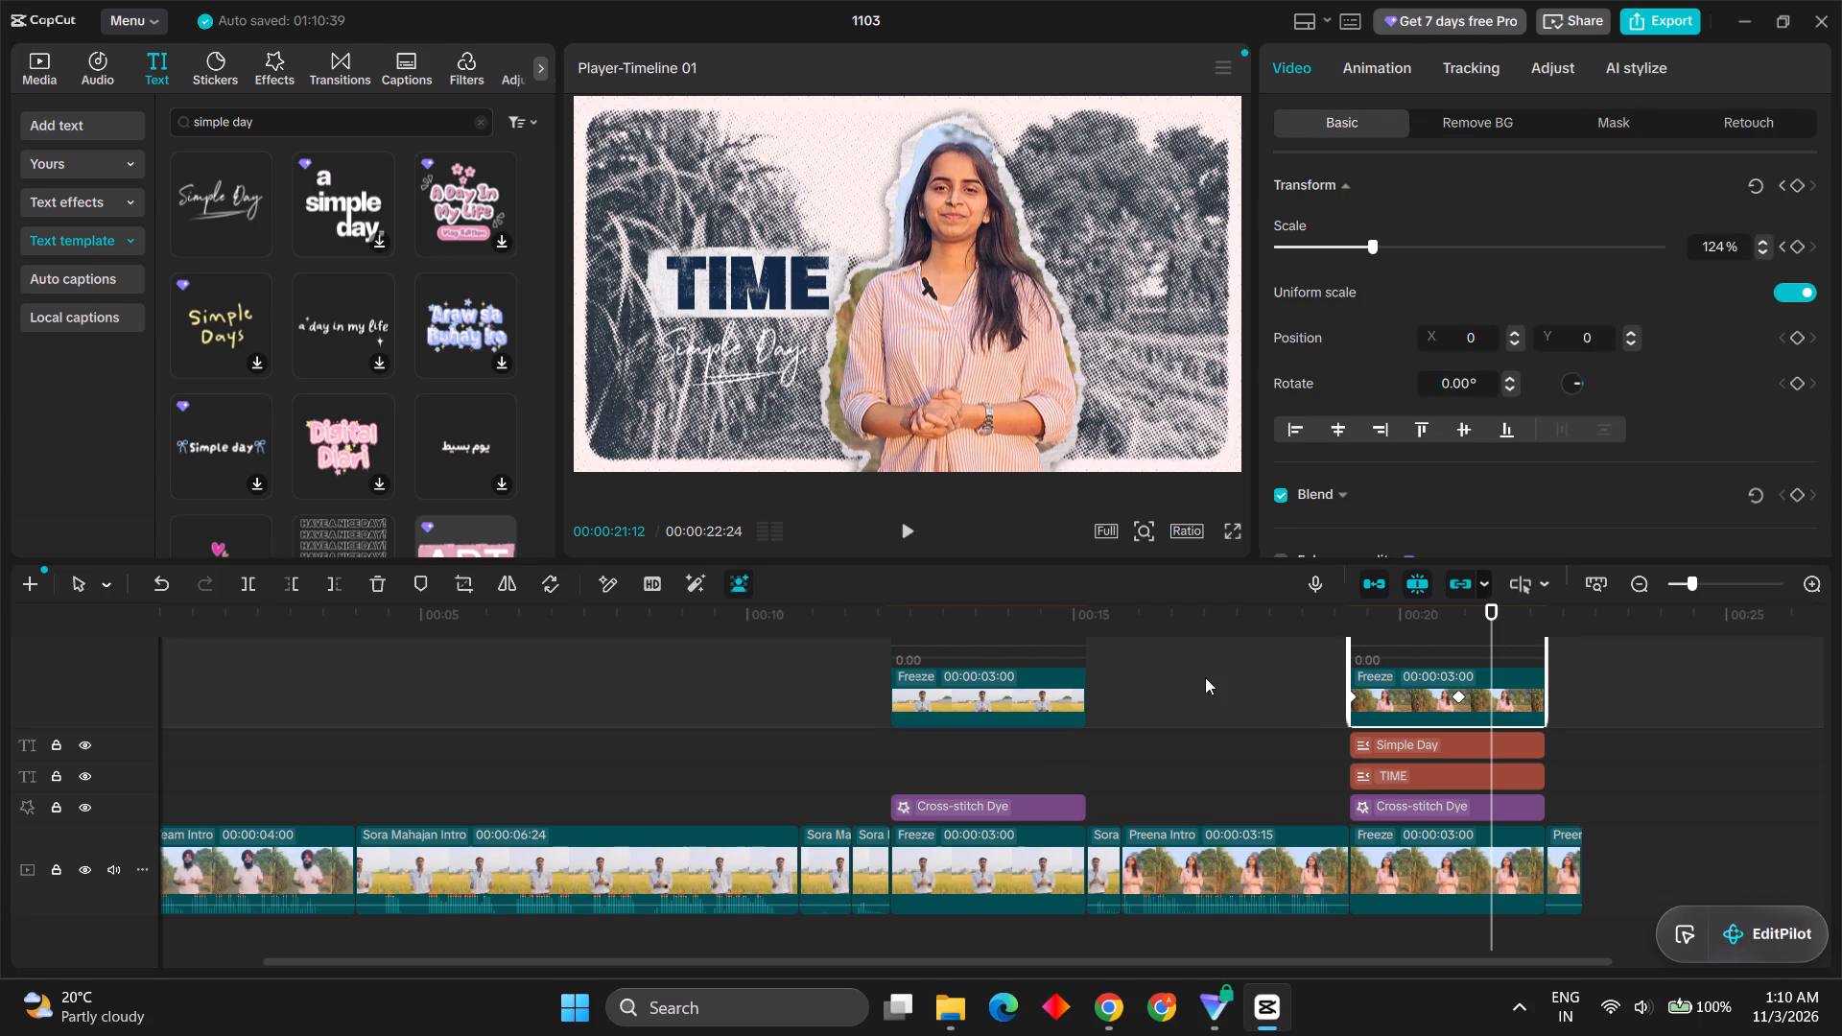
pyautogui.click(1395, 747)
pyautogui.scroll(-1, 1562, 365)
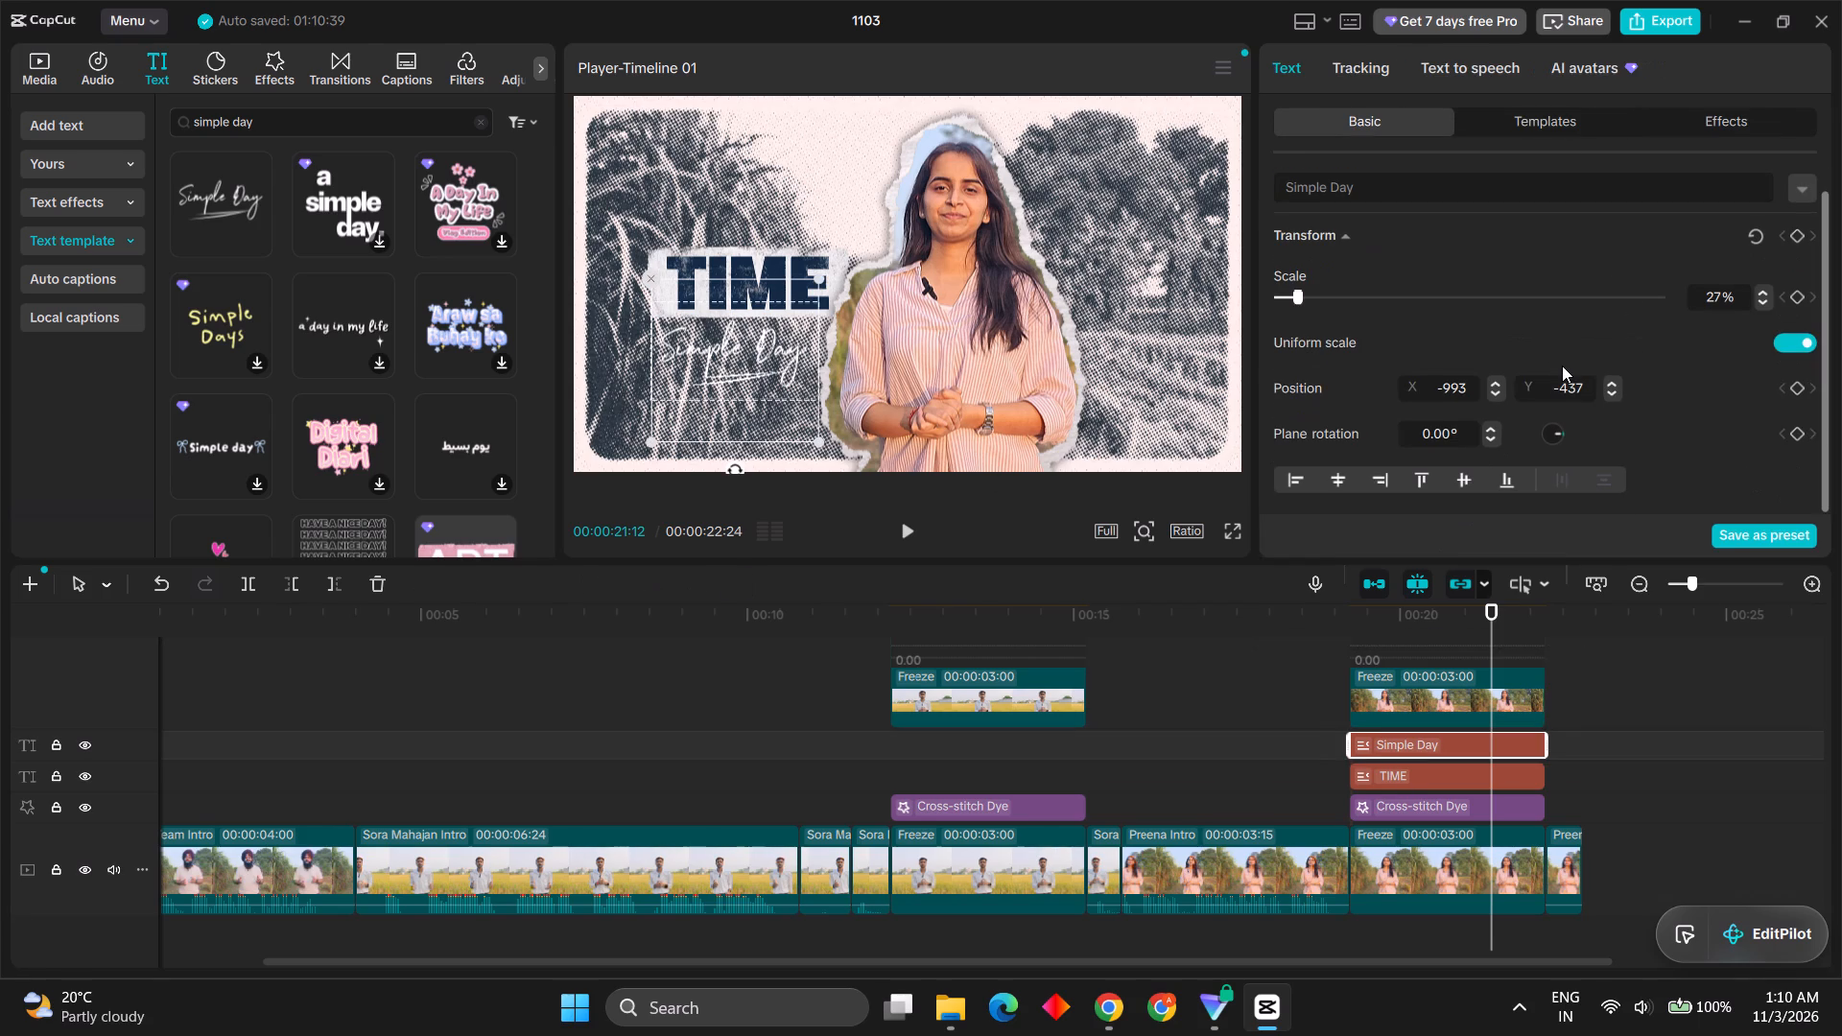
pyautogui.scroll(-1, 1562, 365)
pyautogui.scroll(2, 1562, 365)
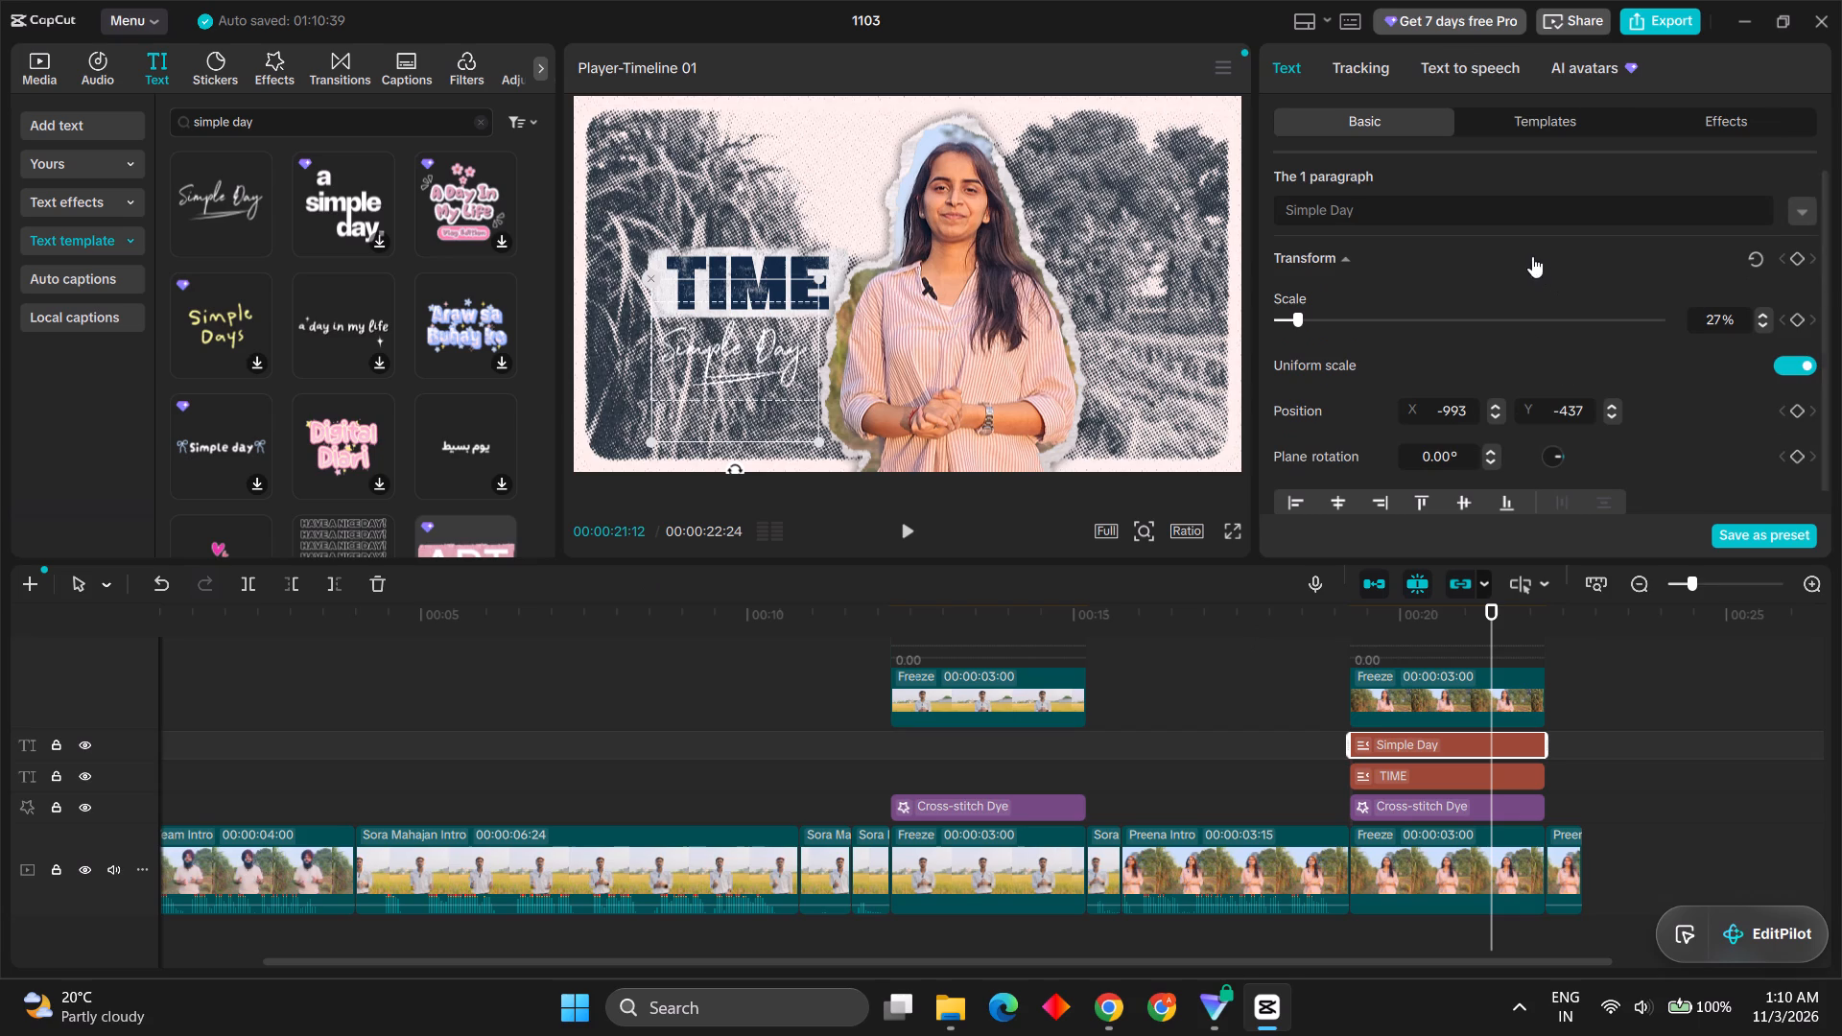
pyautogui.click(1342, 367)
pyautogui.click(1564, 130)
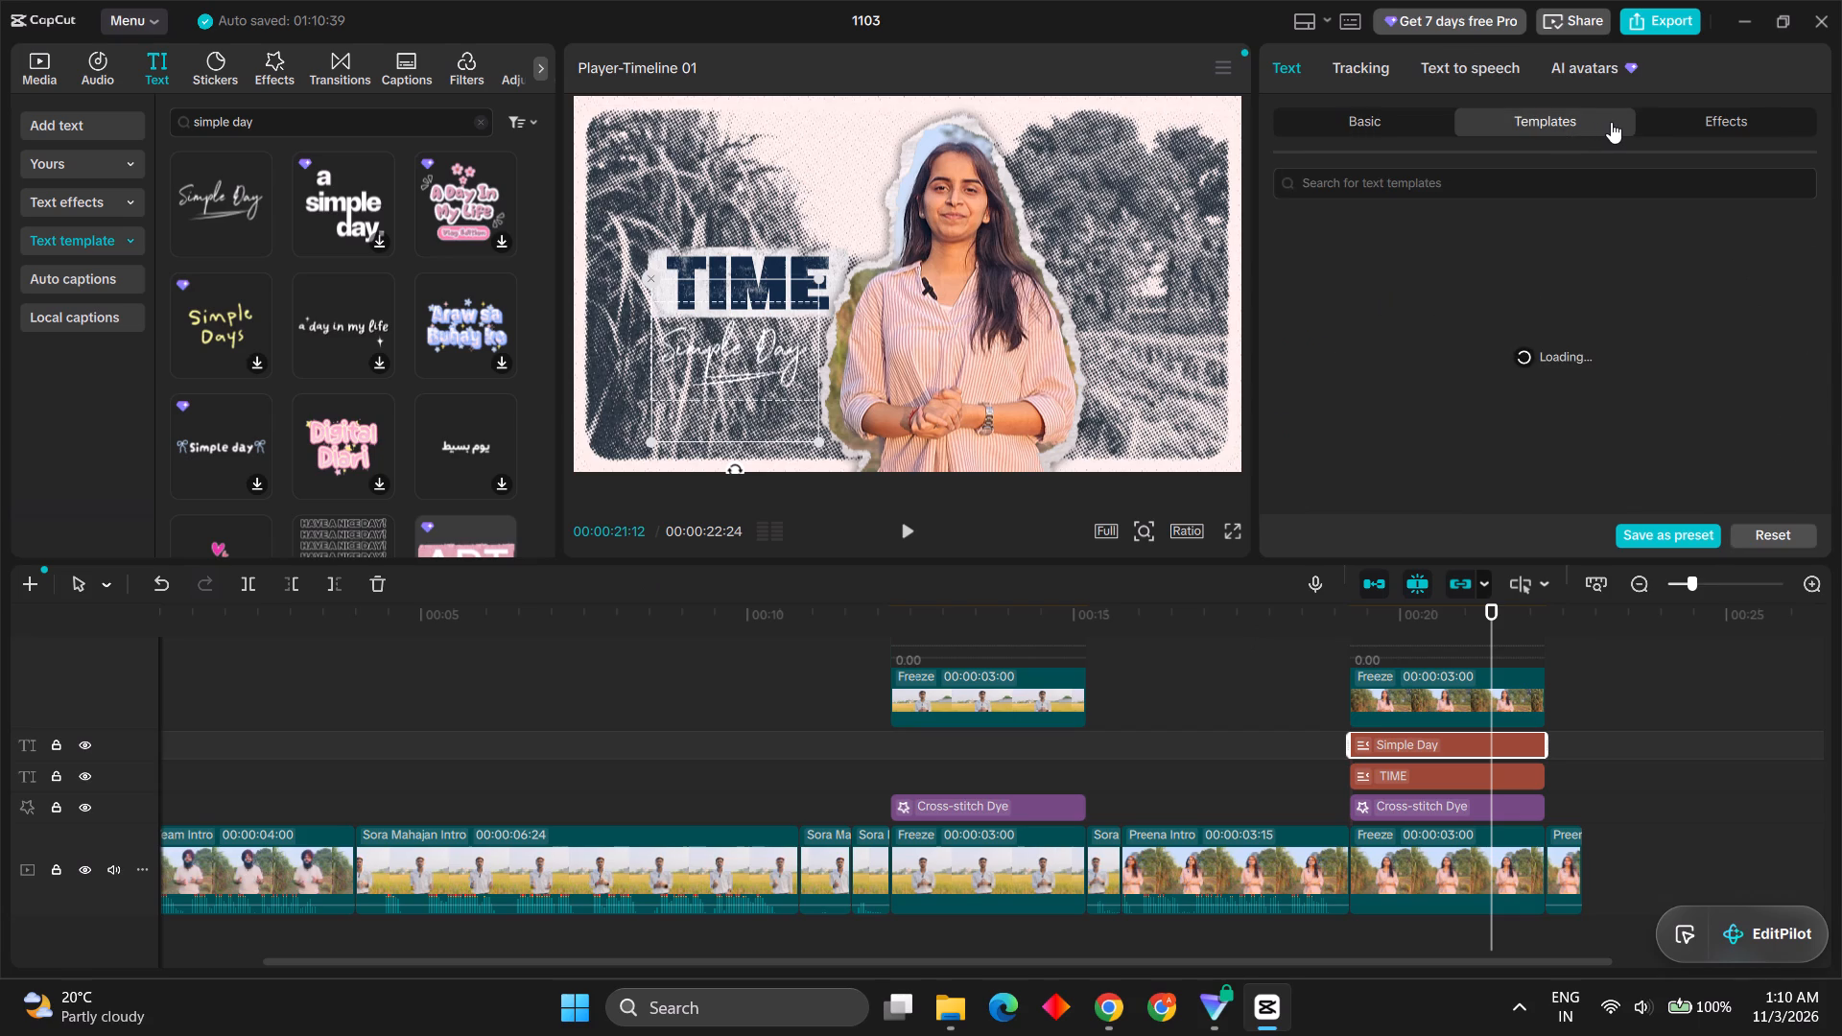
# Close the 1103 project and the CapCut home window.
pyautogui.click(1838, 24)
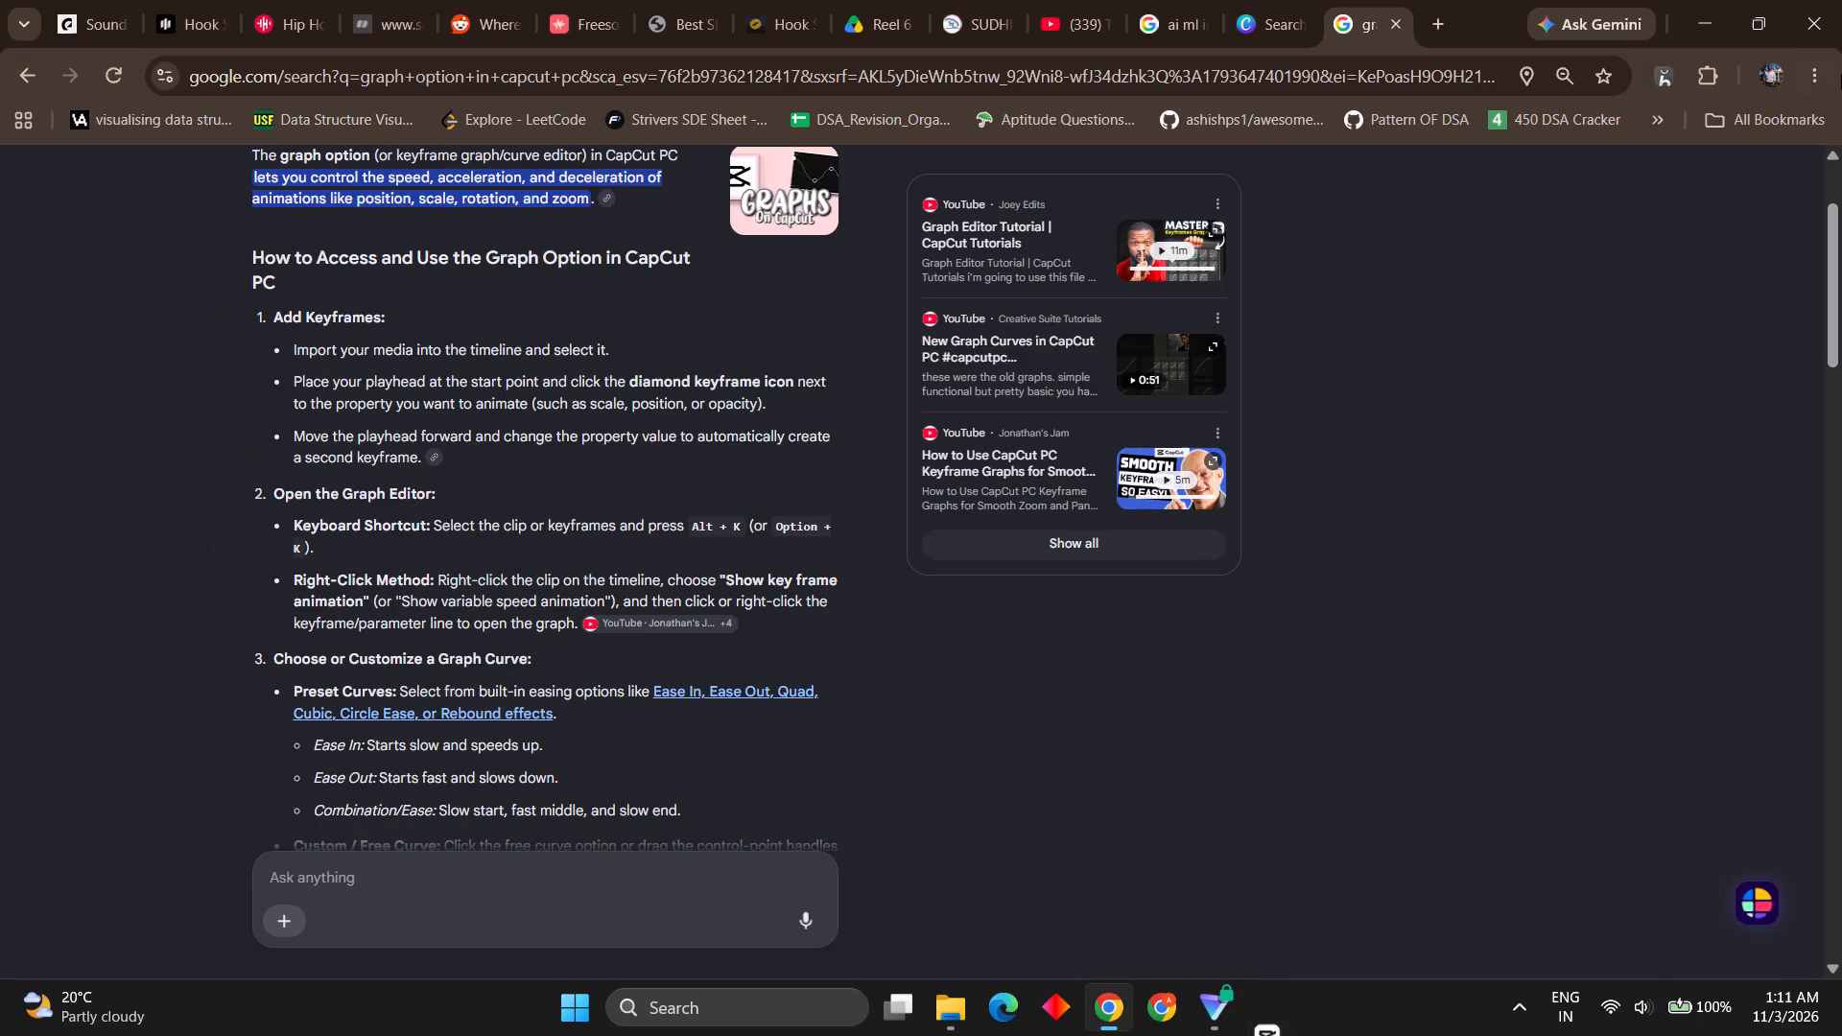
pyautogui.click(1040, 0)
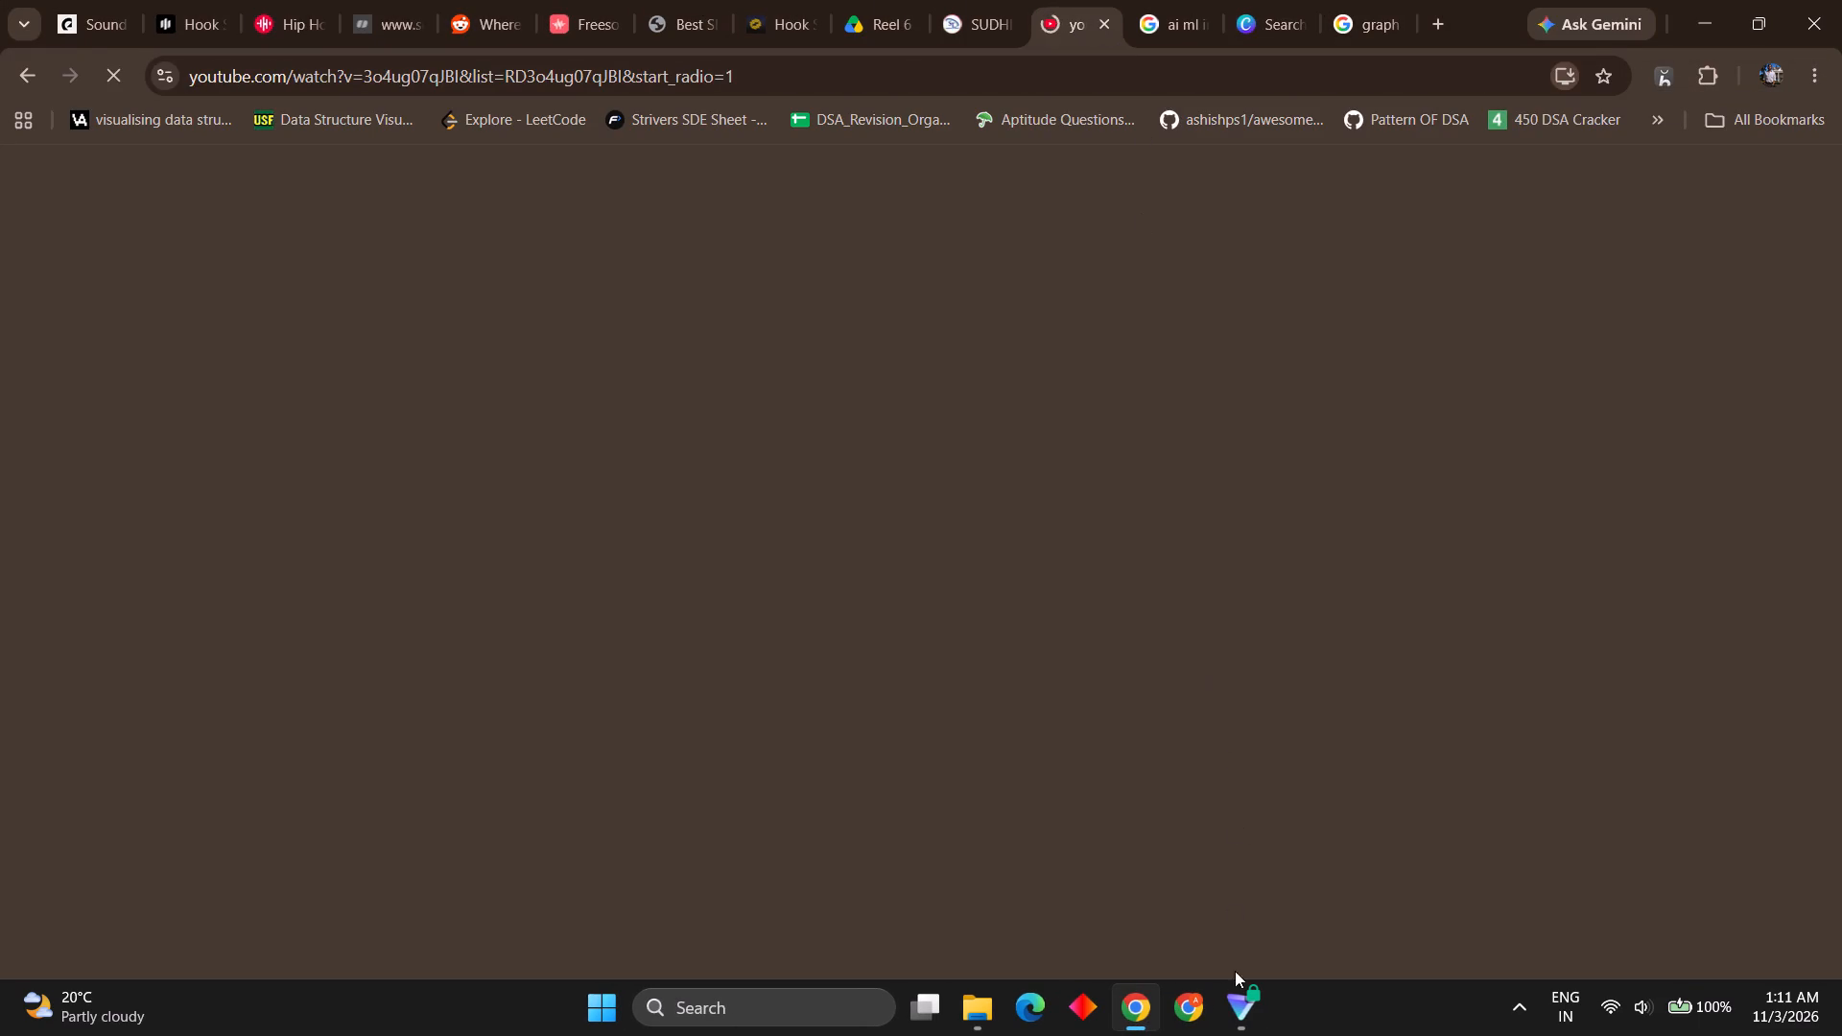
pyautogui.click(1230, 989)
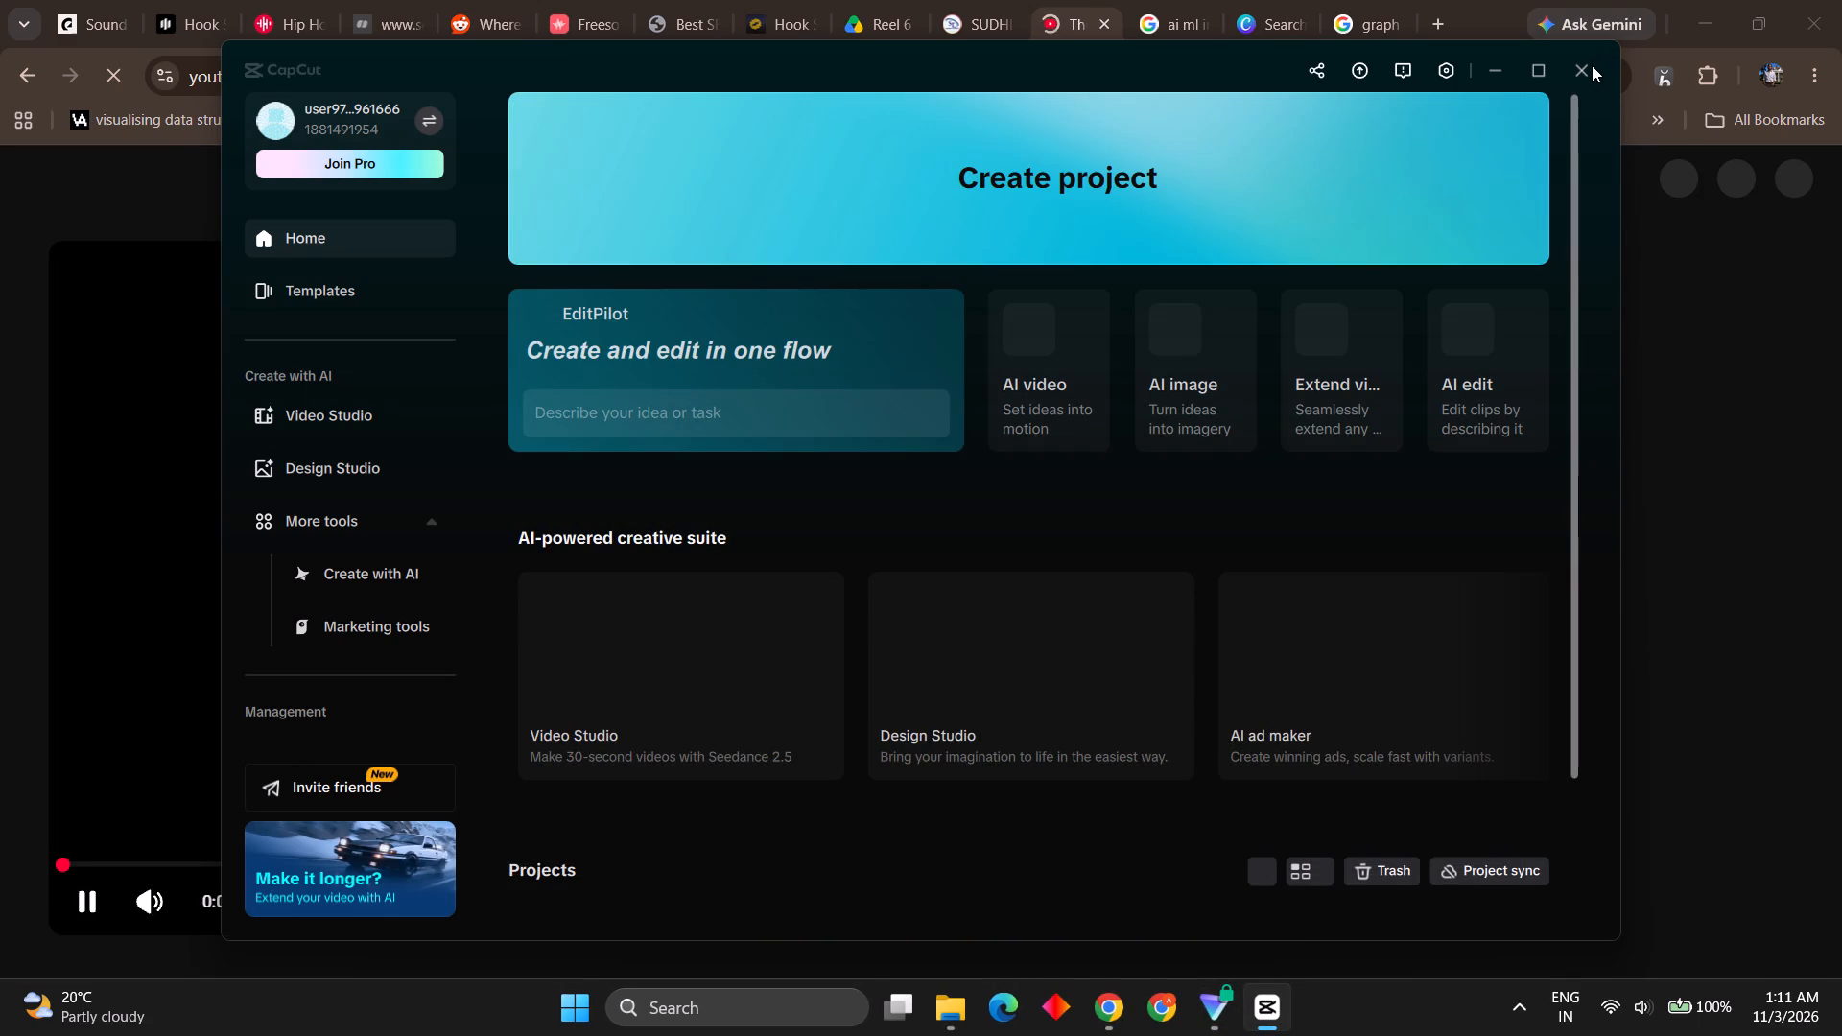
pyautogui.click(1581, 67)
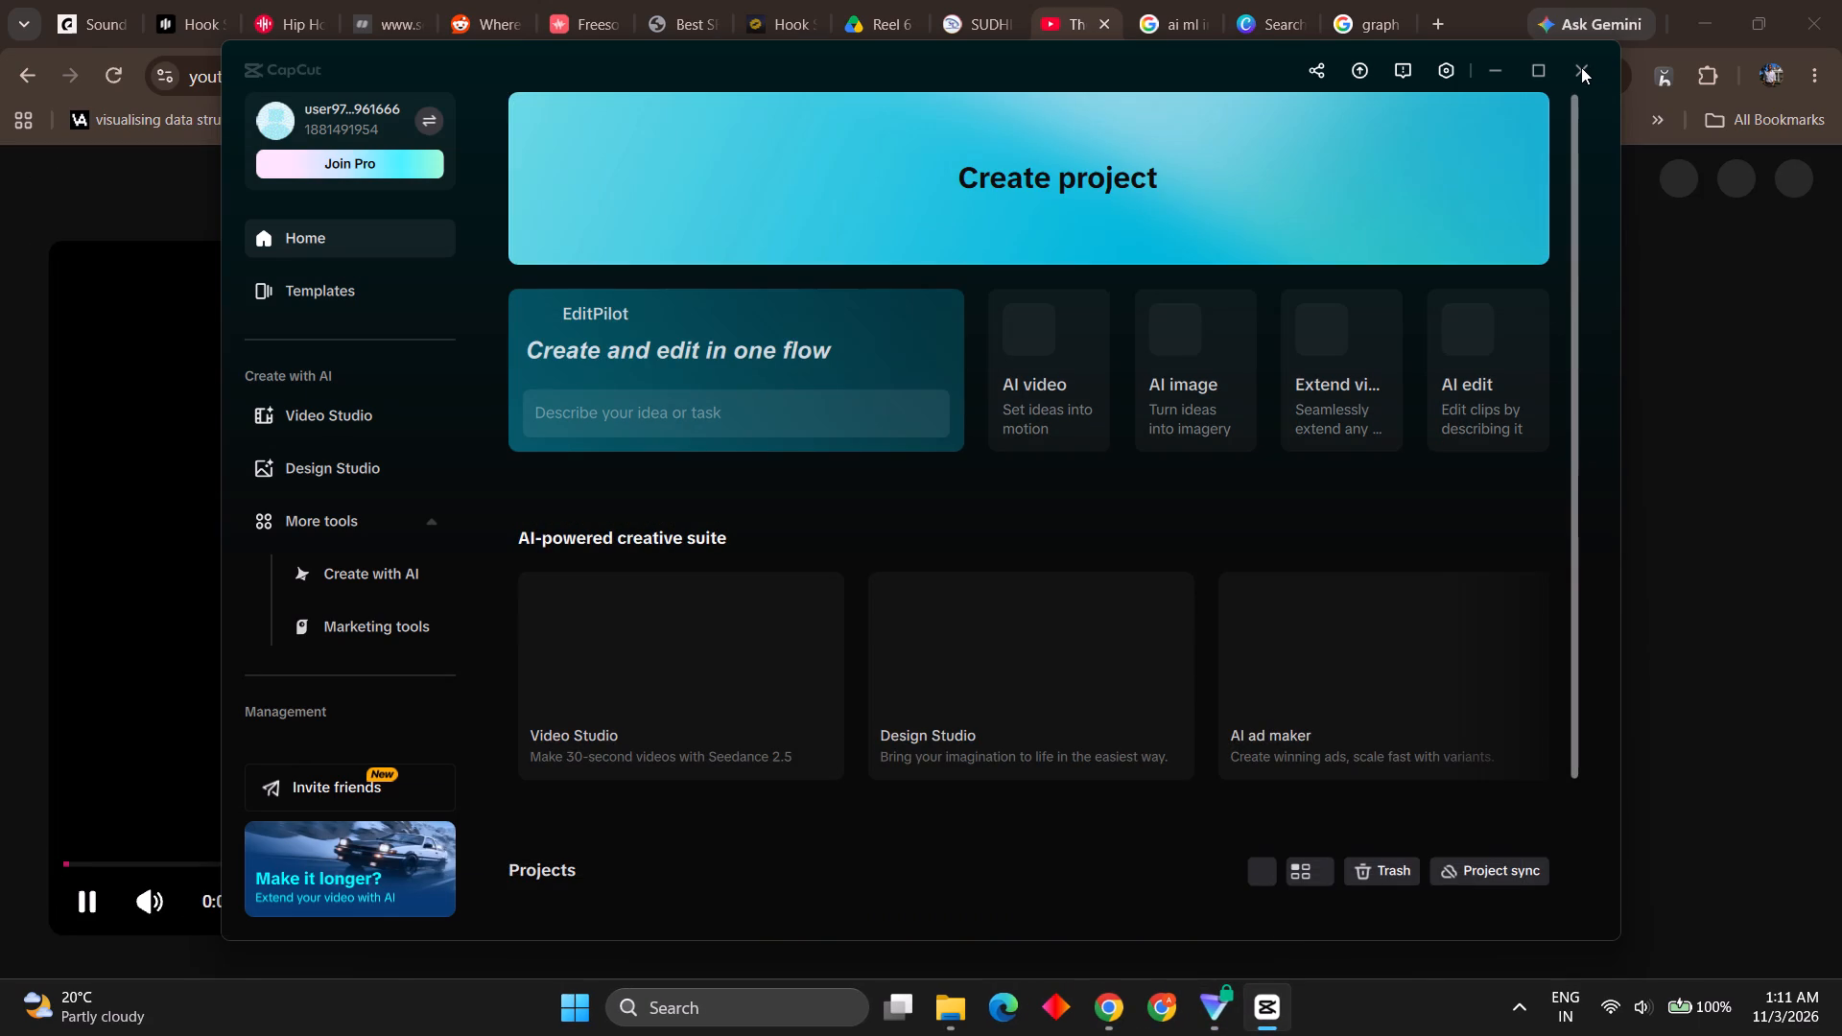
pyautogui.click(1581, 67)
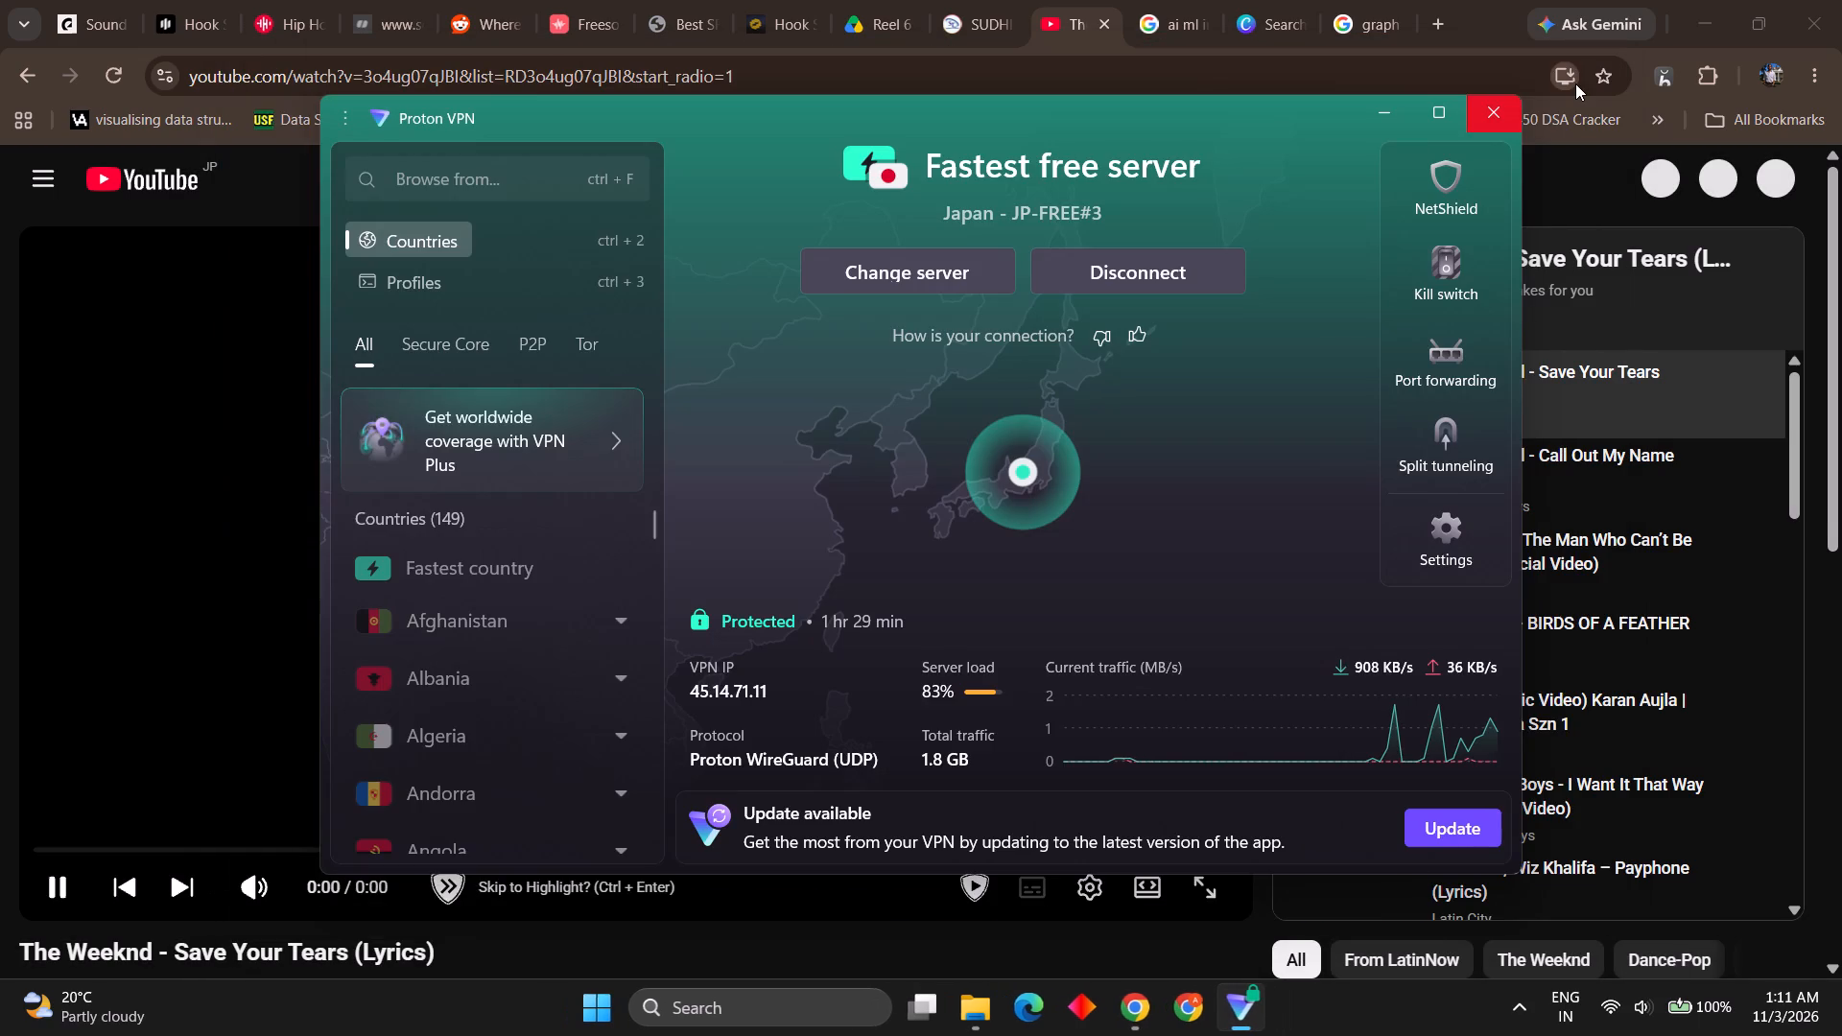
# Disconnect Proton VPN from the Japan free server.
pyautogui.click(1102, 274)
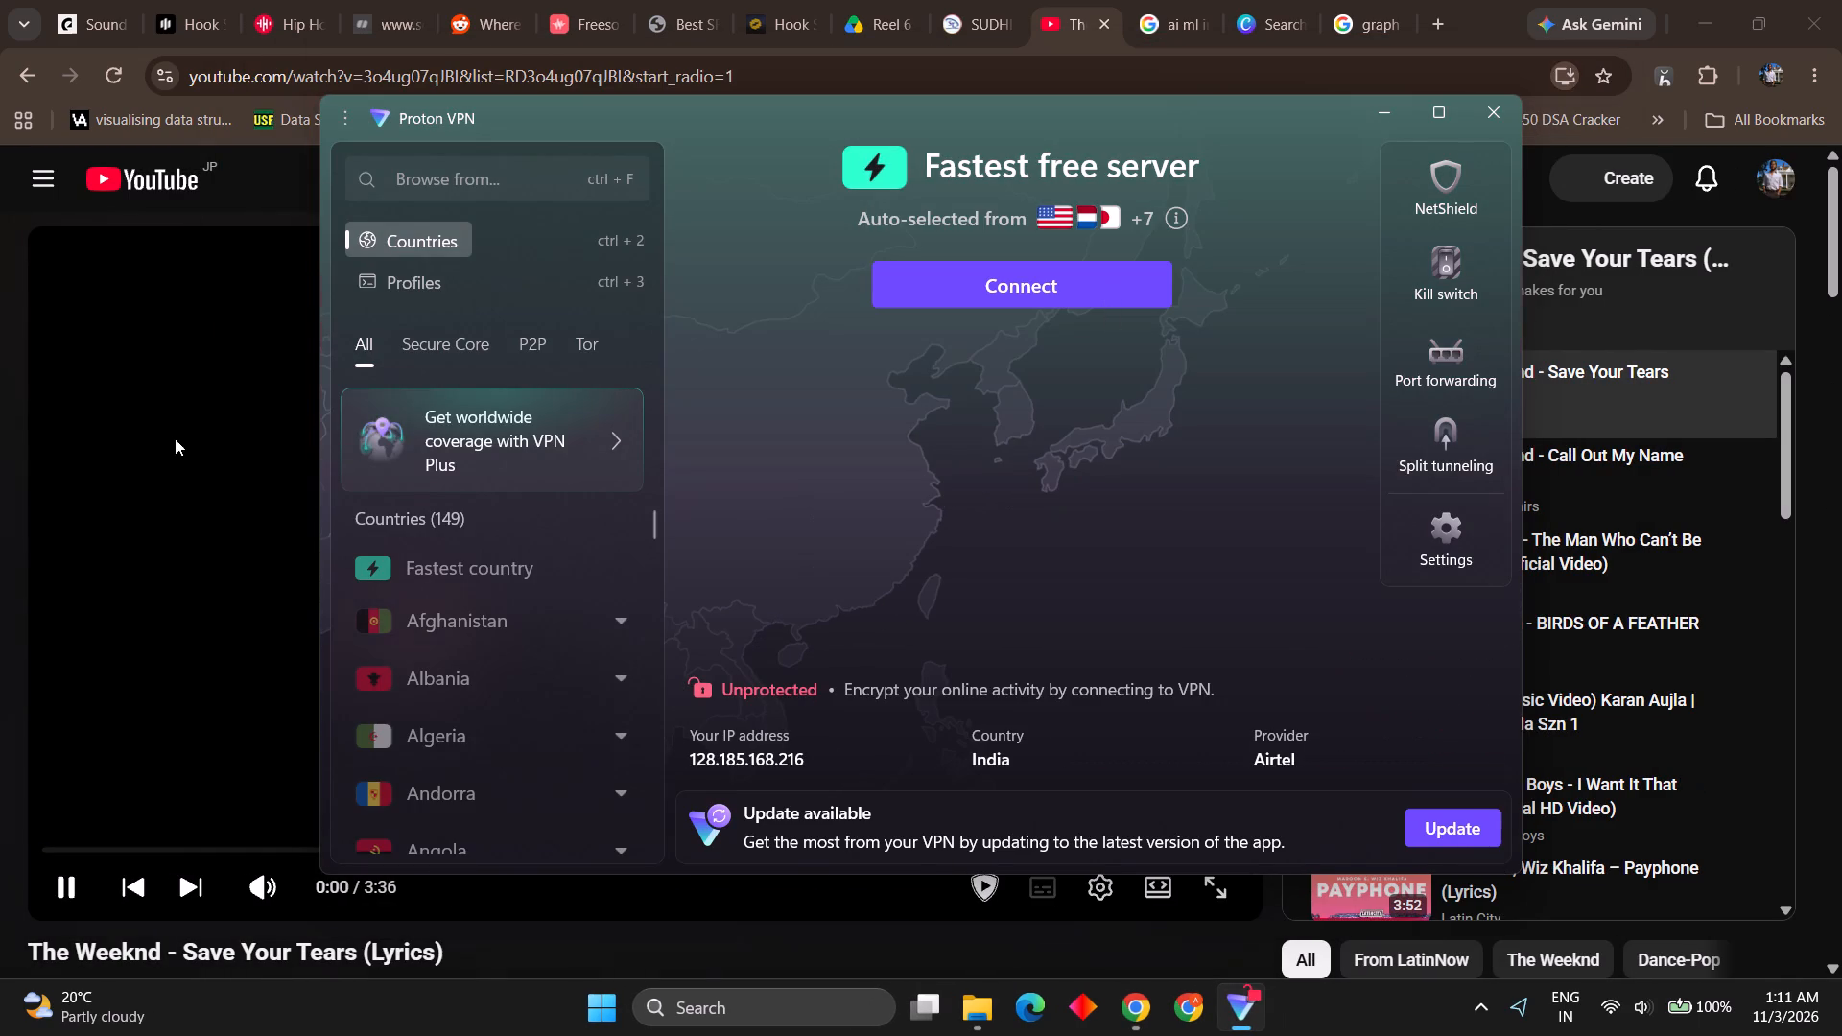
# Switch to Chrome and close the "ai ml images" search, the Search page beside it and the CapCut graph option search.
pyautogui.click(14, 460)
pyautogui.click(1185, 3)
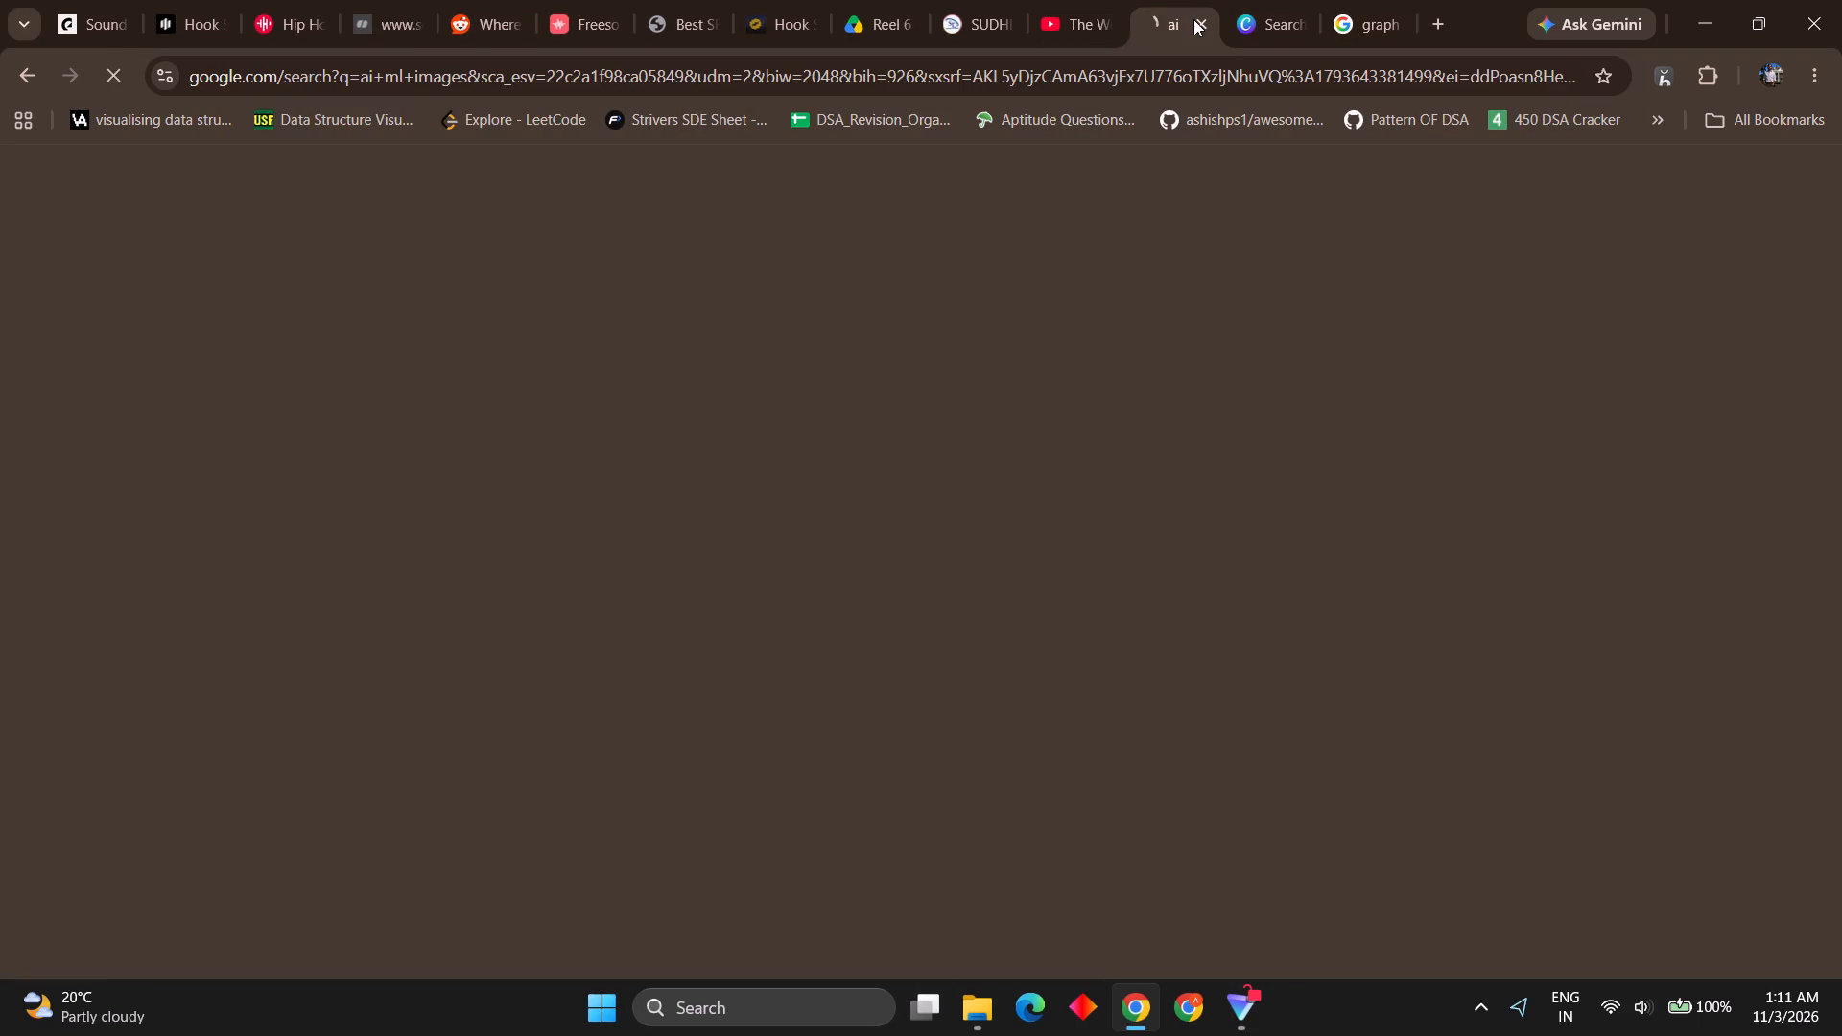
pyautogui.click(1193, 19)
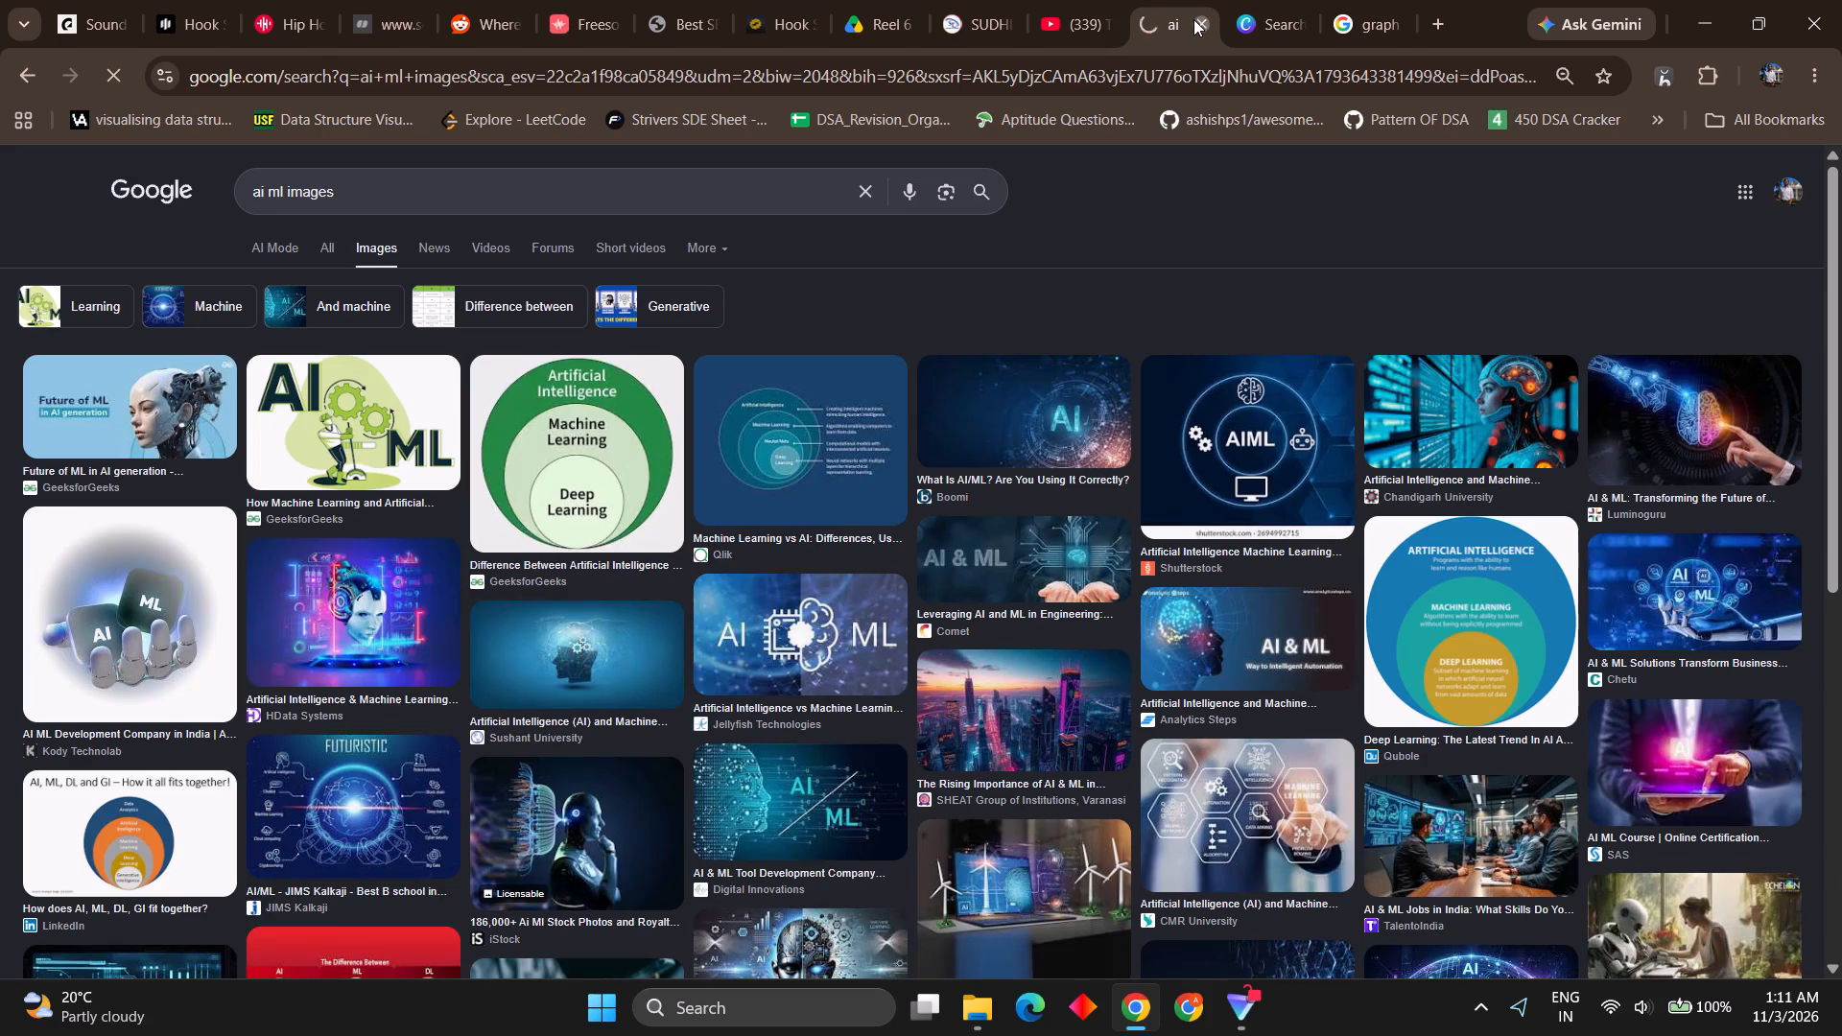
pyautogui.click(1193, 19)
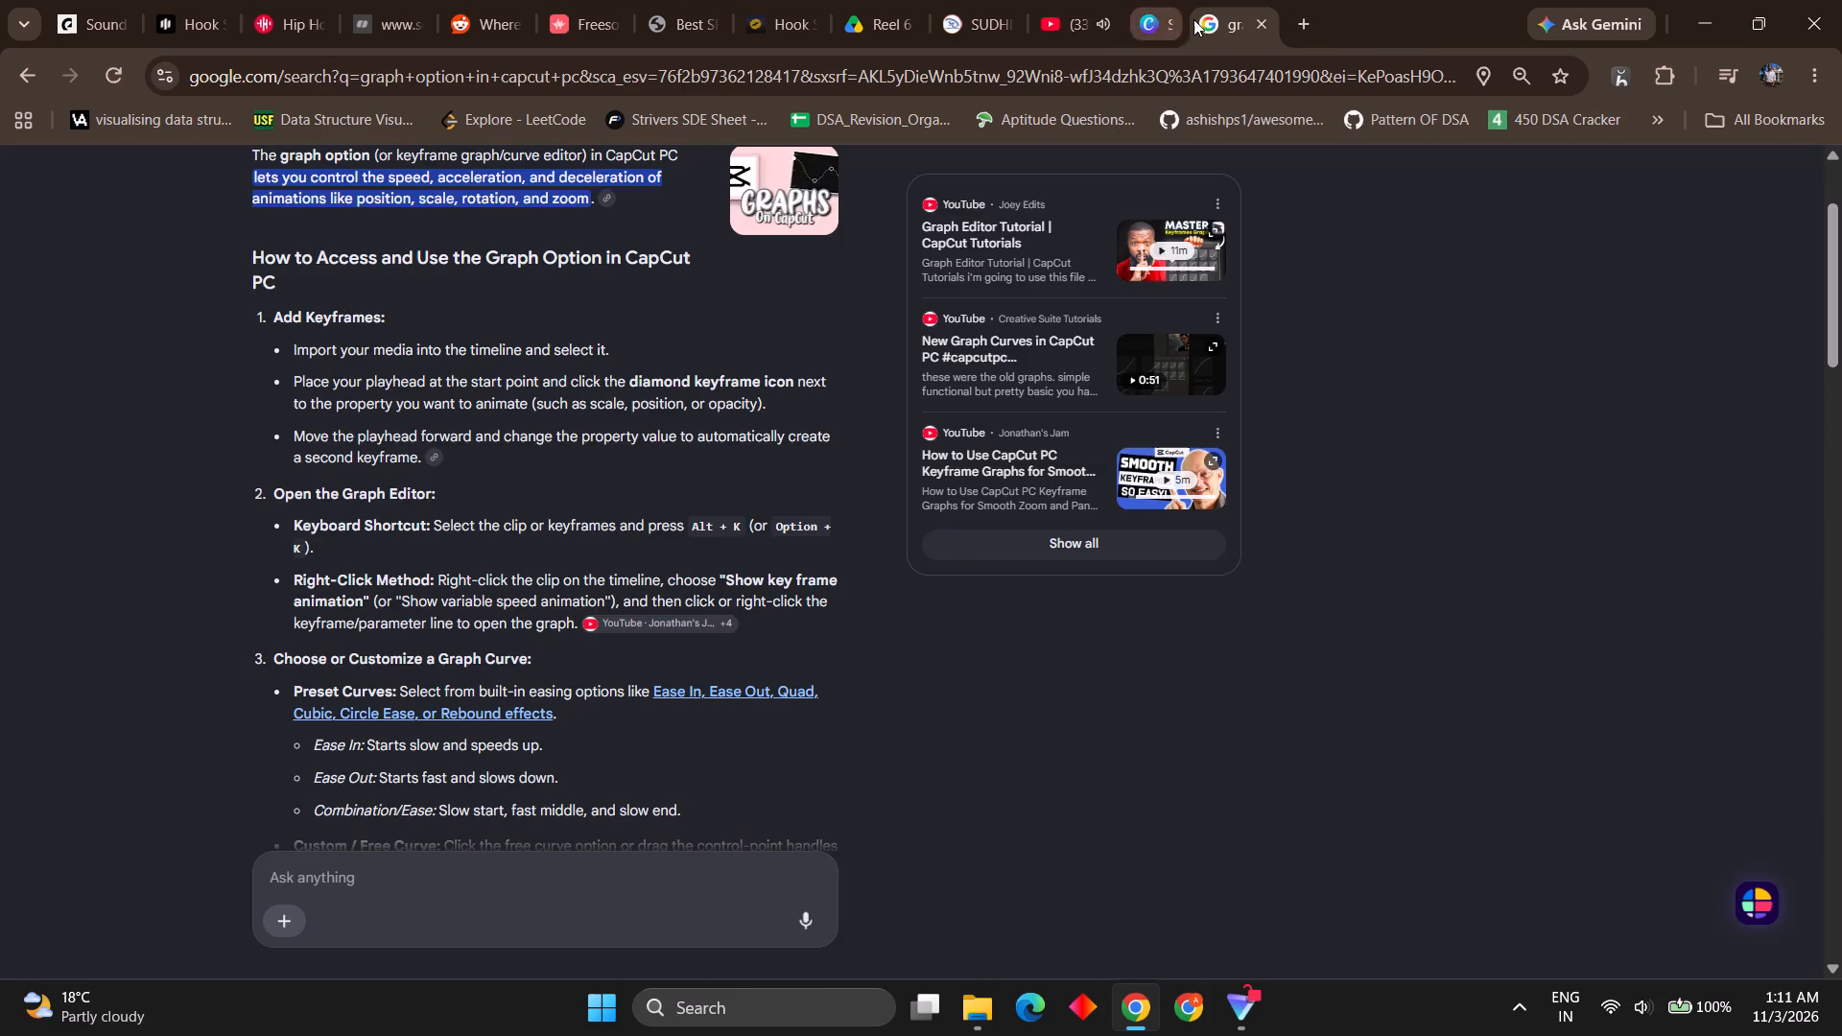
pyautogui.click(1193, 19)
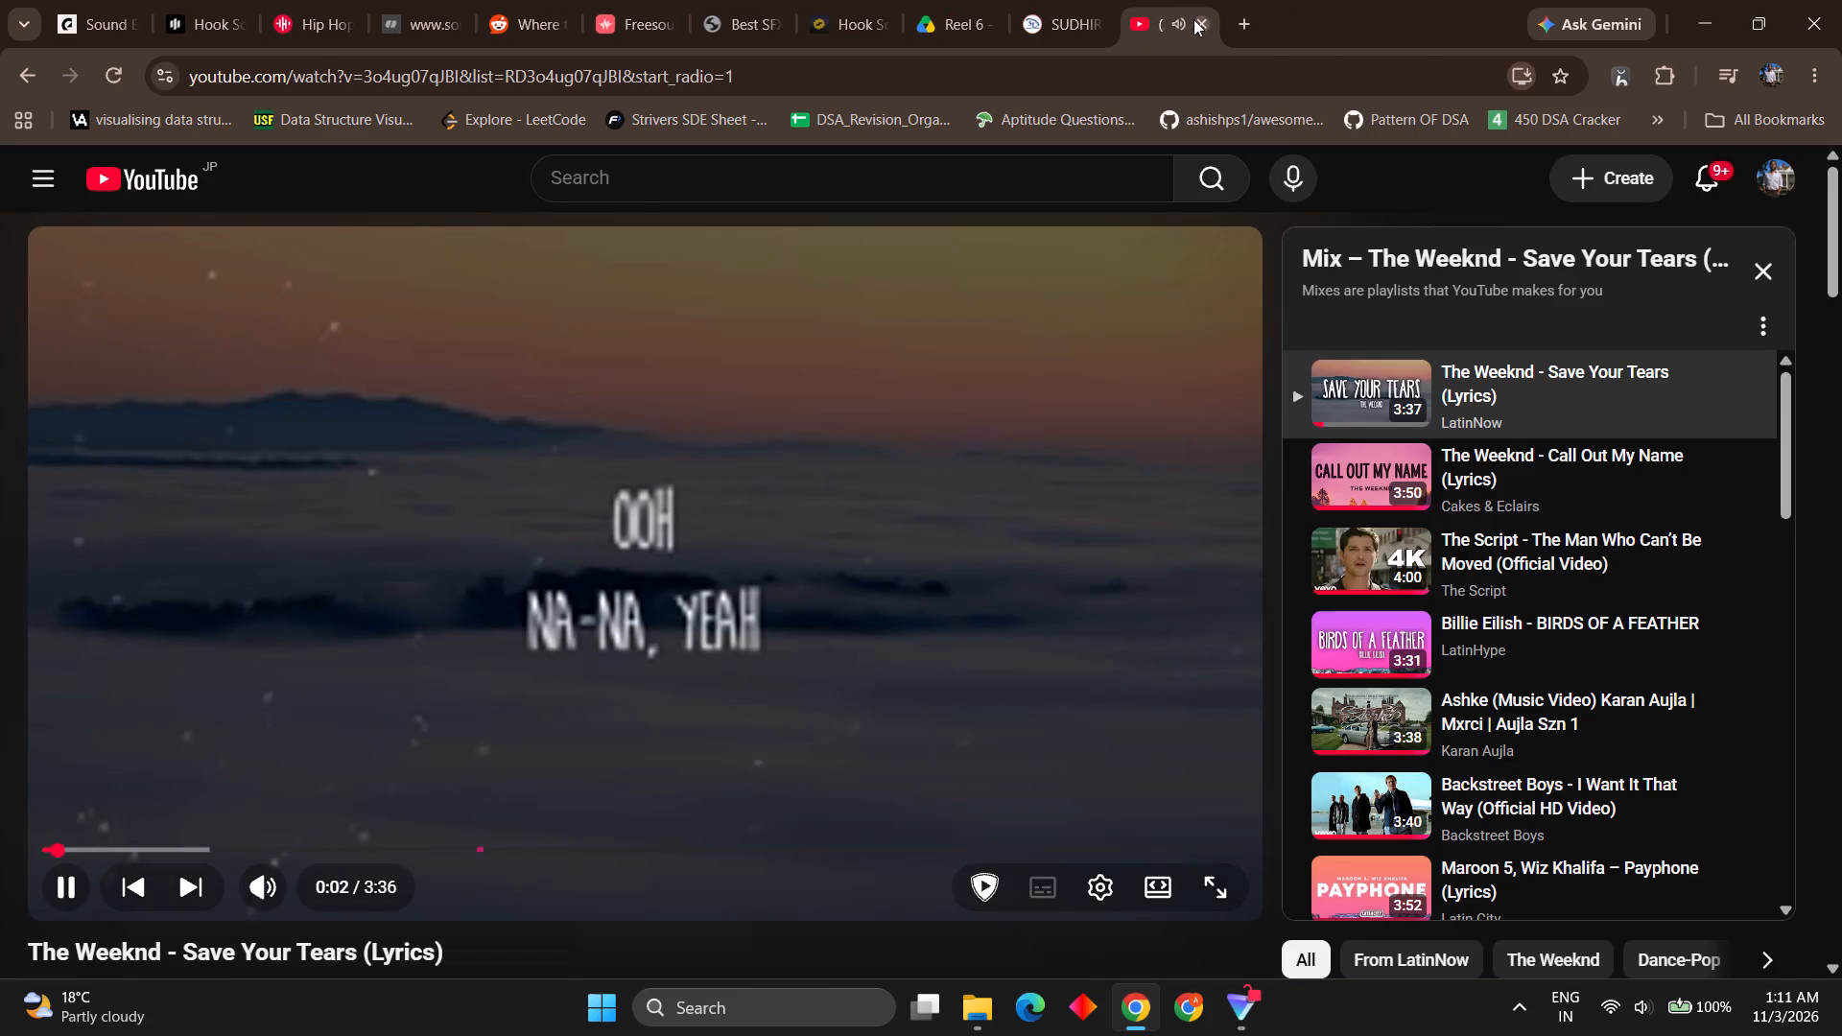
# Bring up Proton VPN again to check its connection status, and close its window.
pyautogui.click(1242, 1035)
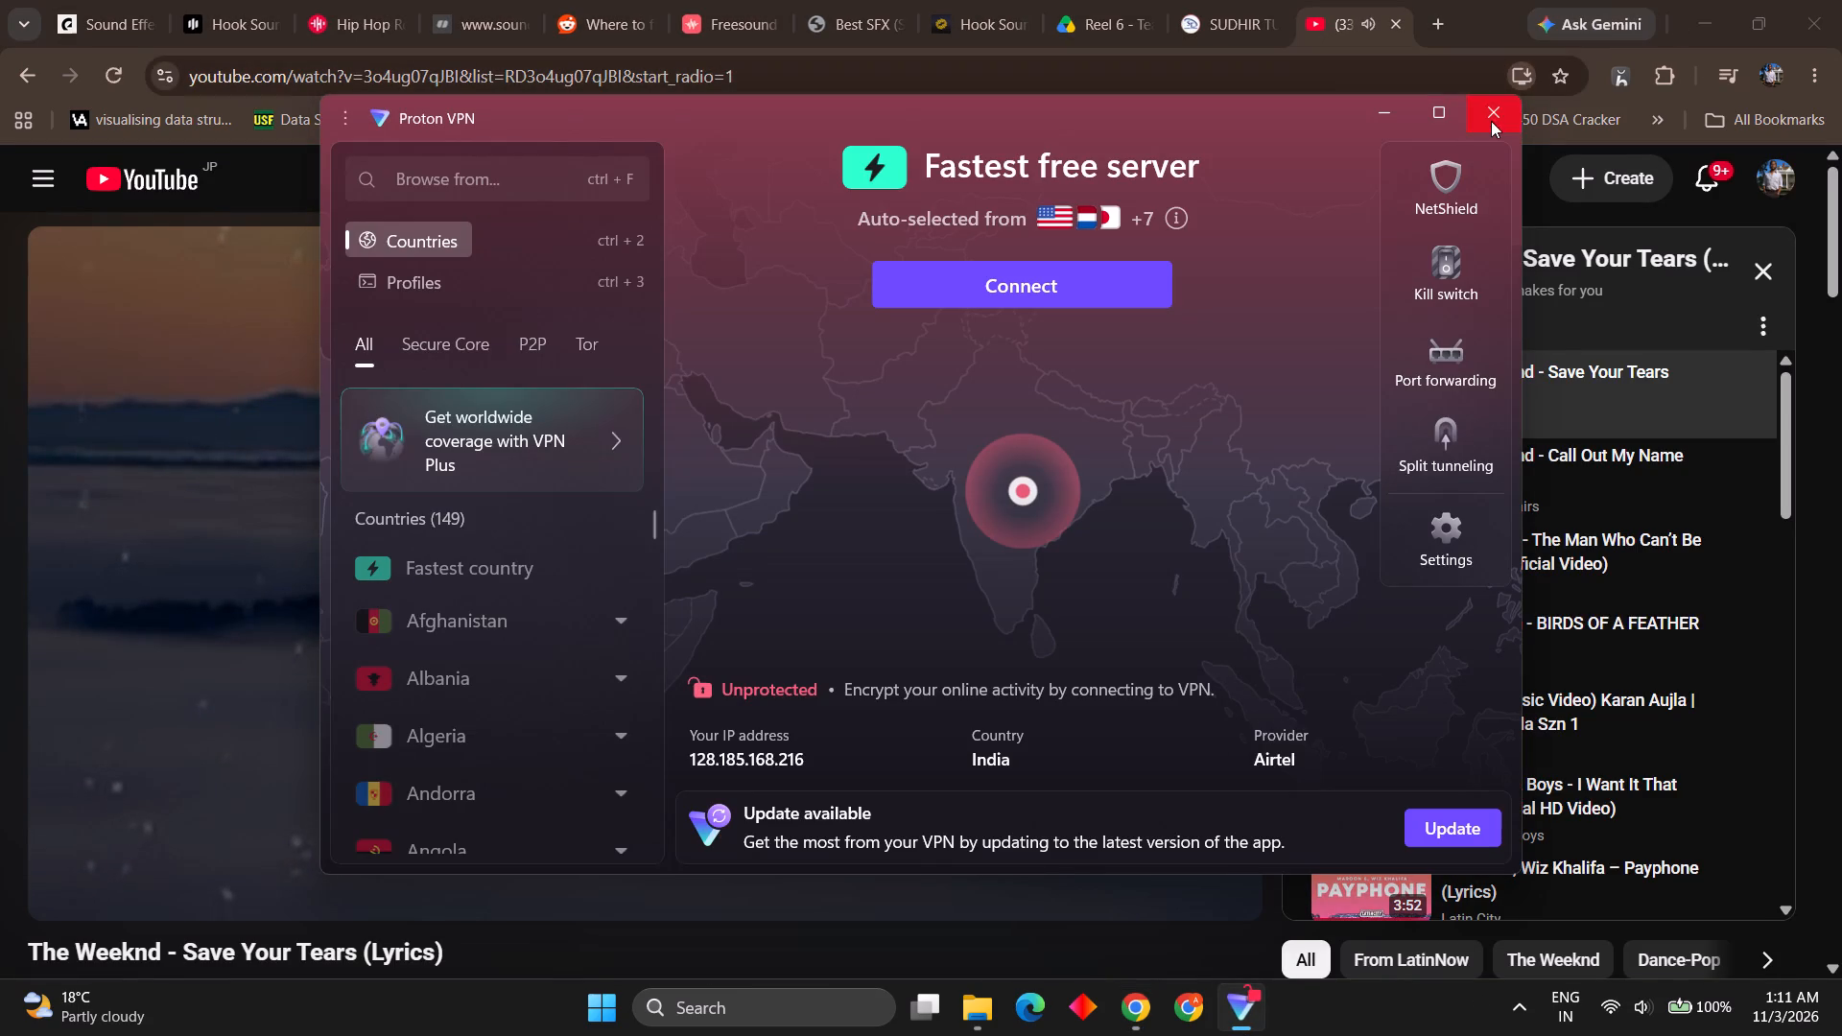
pyautogui.click(1491, 121)
# Open Google Calendar in a new Chrome tab and mark the task "2 videos edited" as completed.
pyautogui.click(1285, 0)
pyautogui.click(1428, 0)
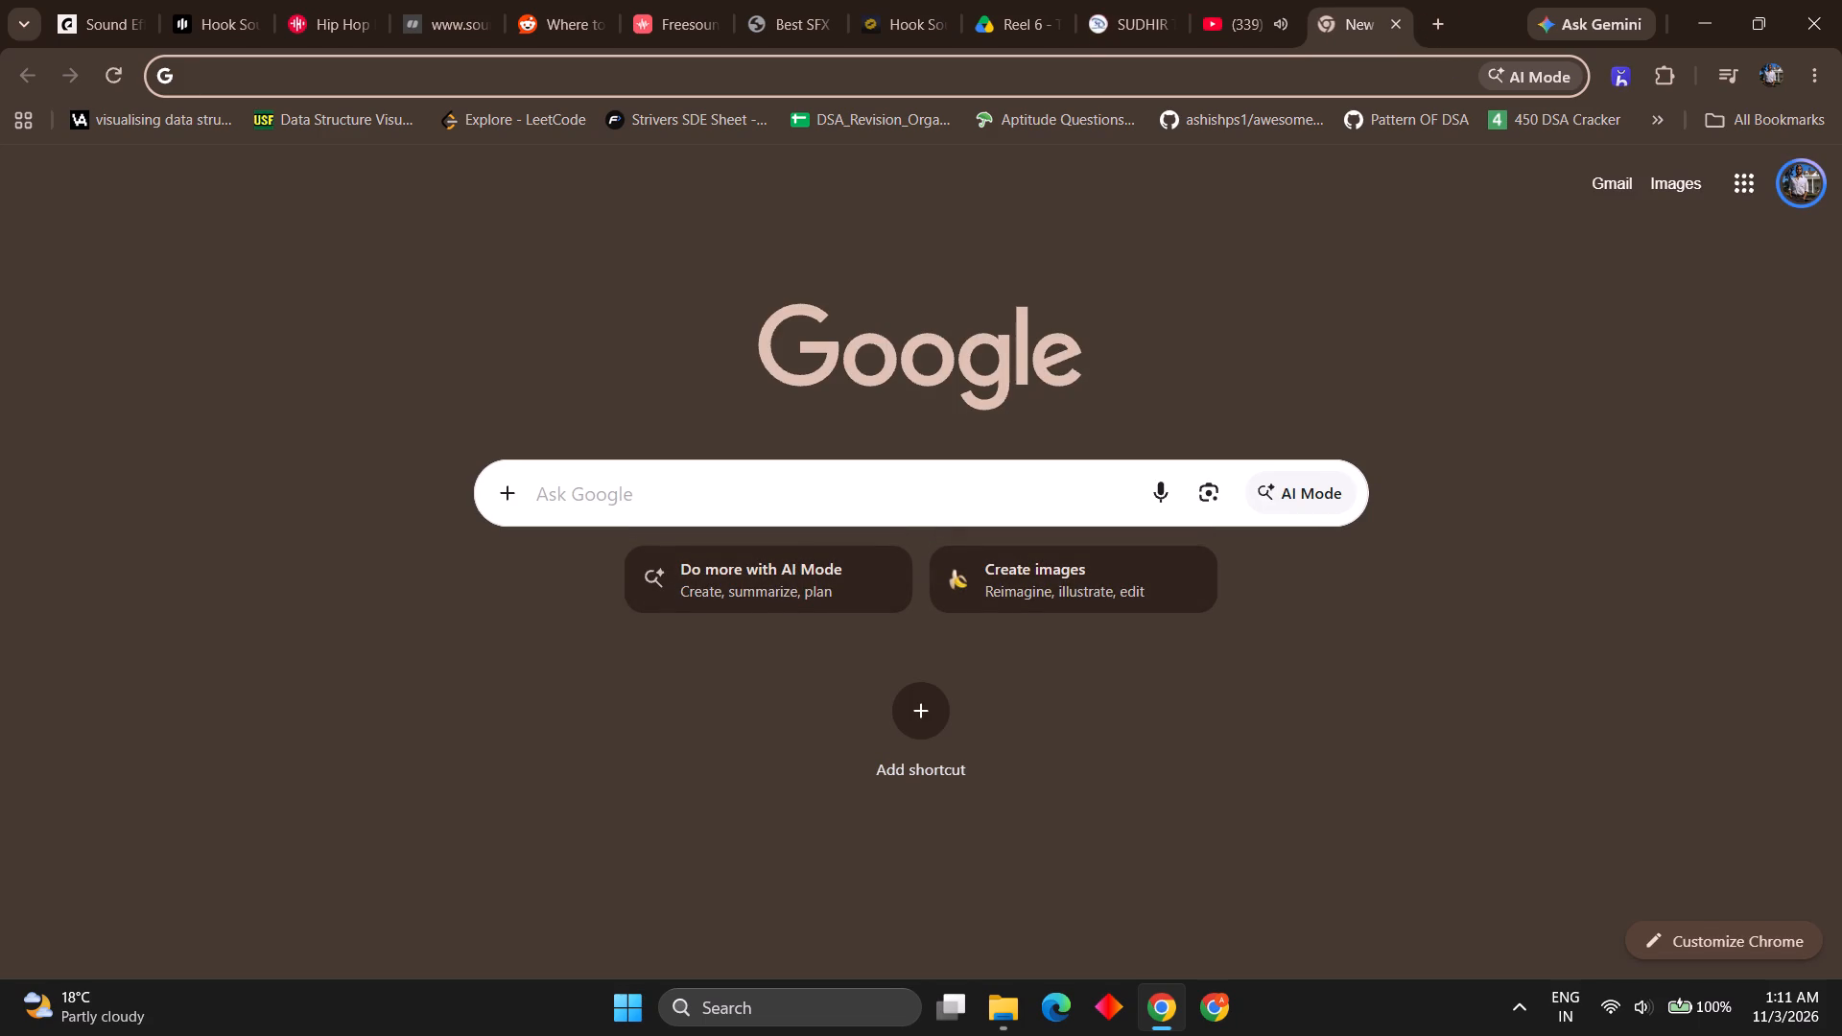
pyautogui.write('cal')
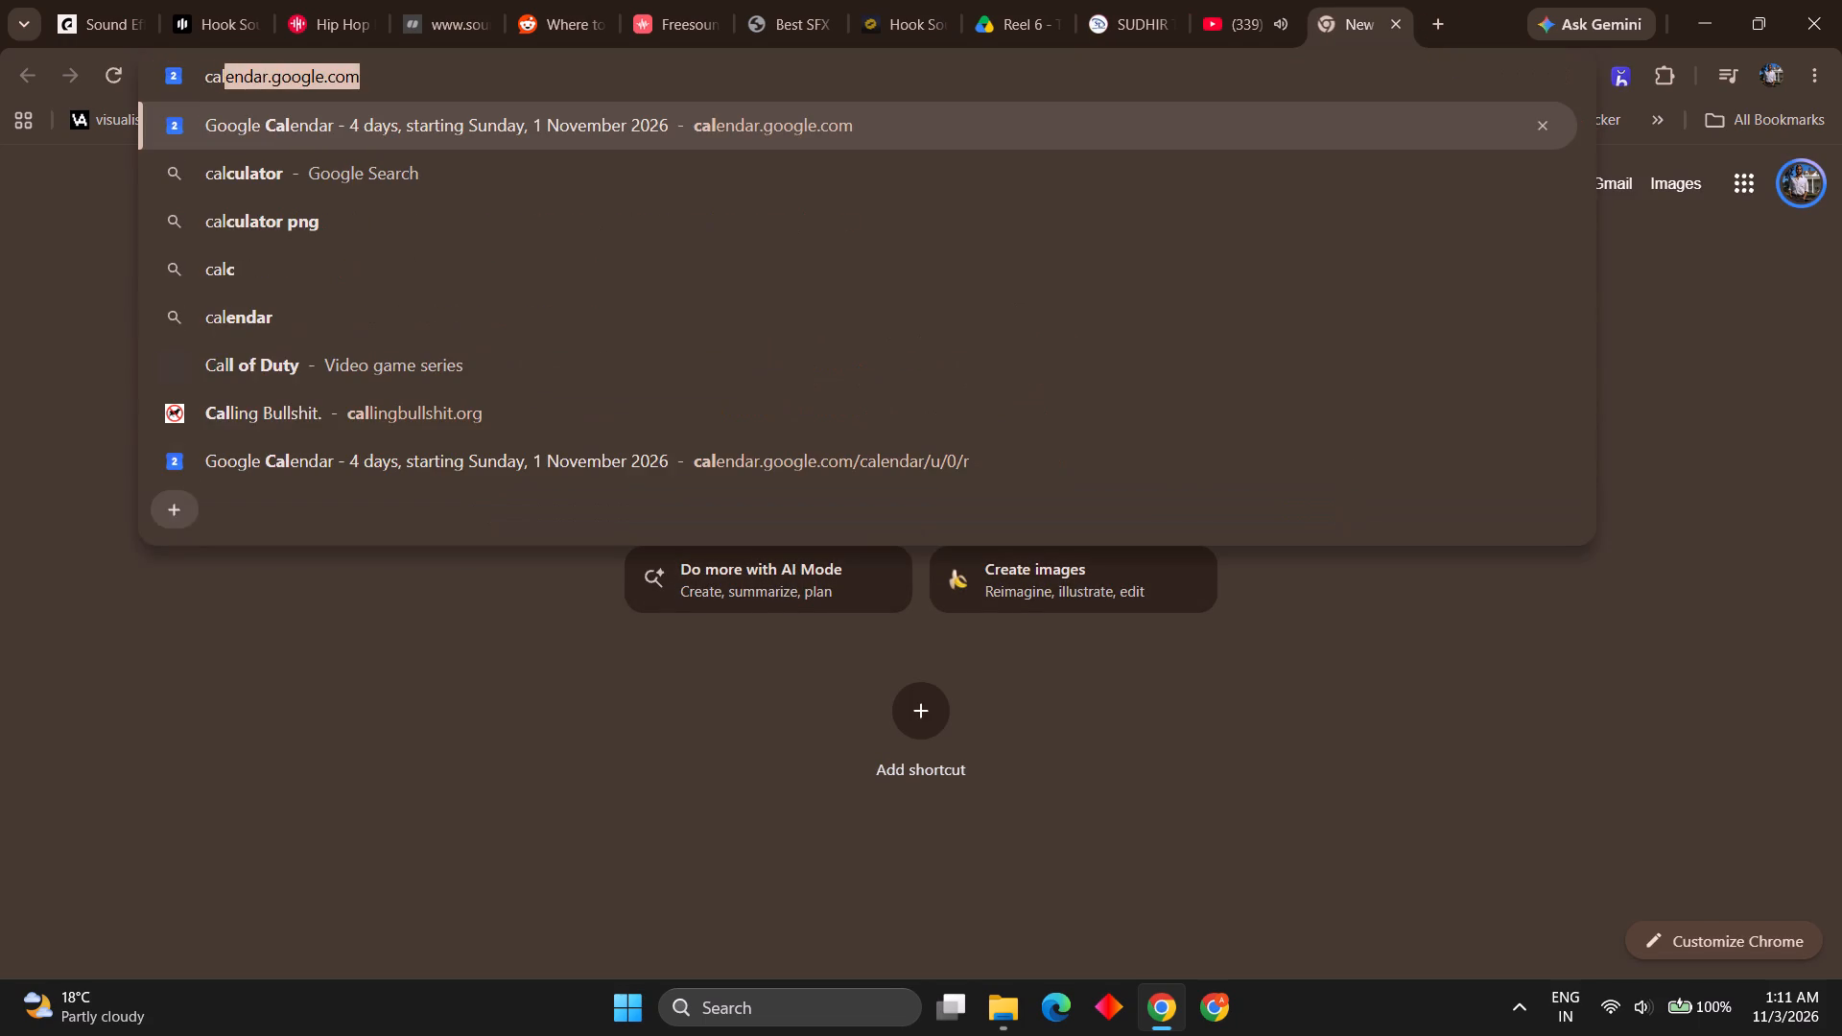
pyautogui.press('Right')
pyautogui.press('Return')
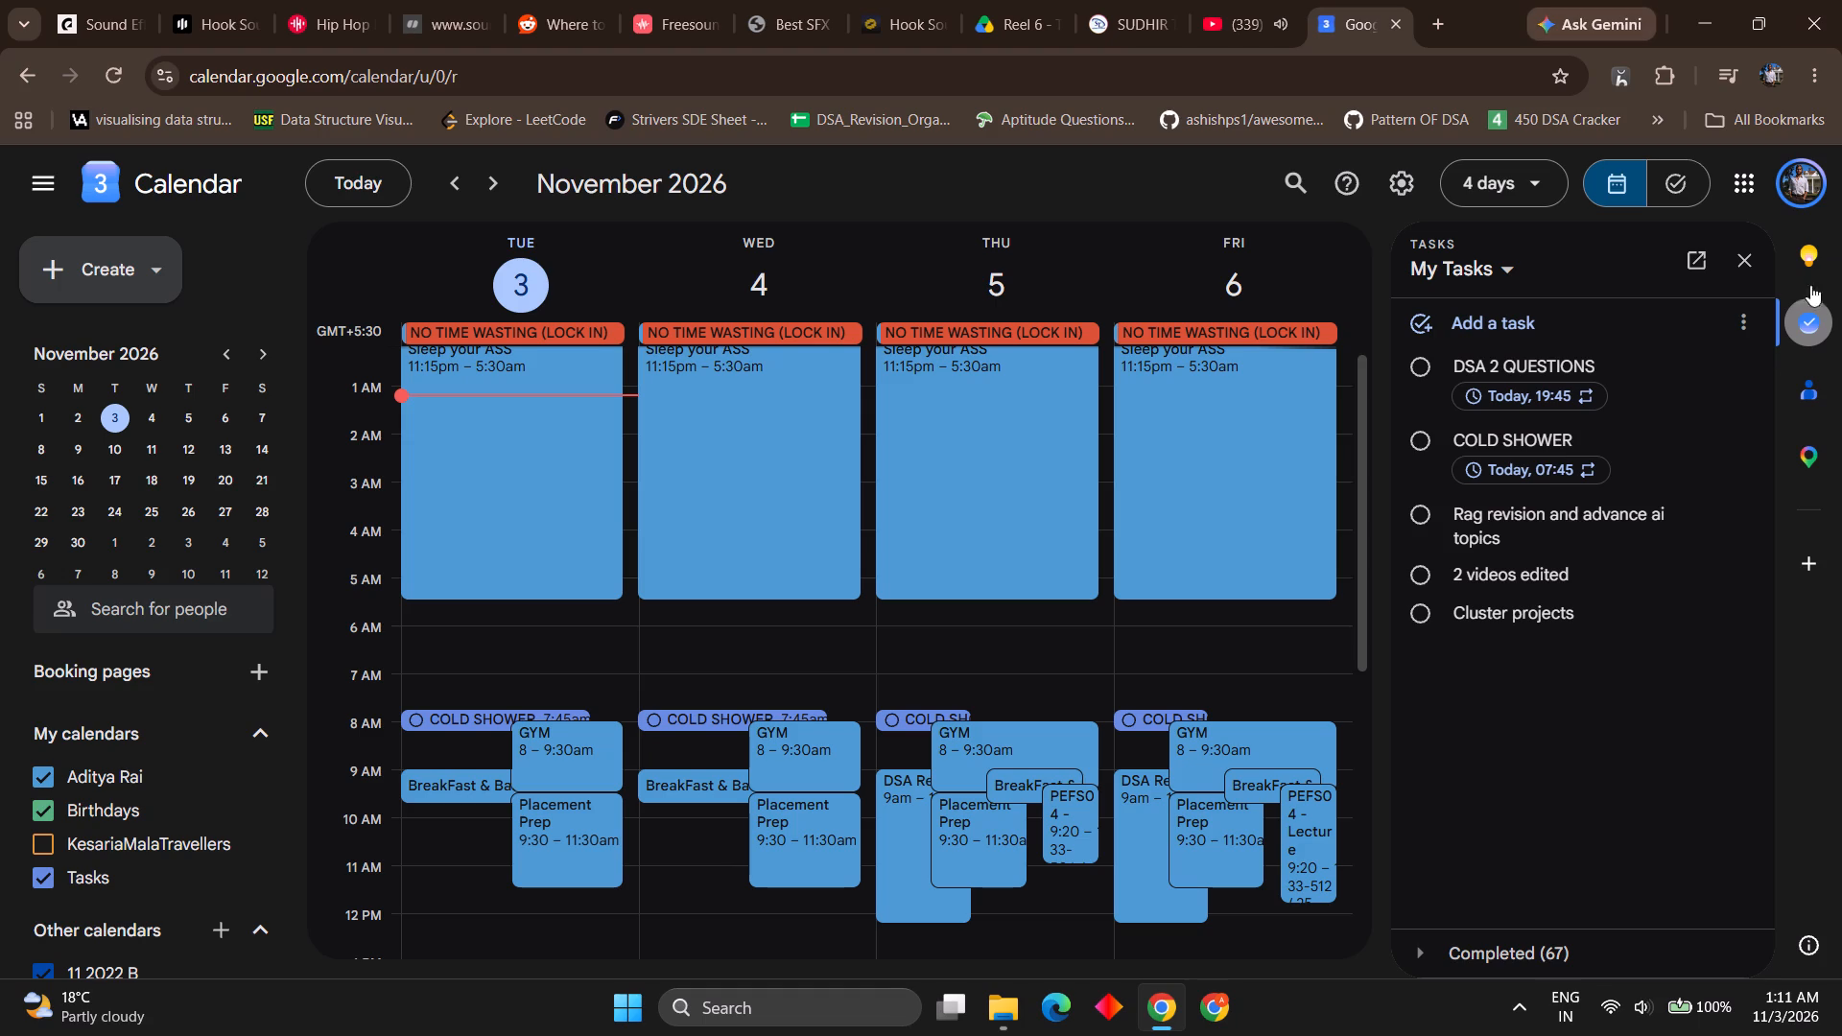
pyautogui.click(1421, 584)
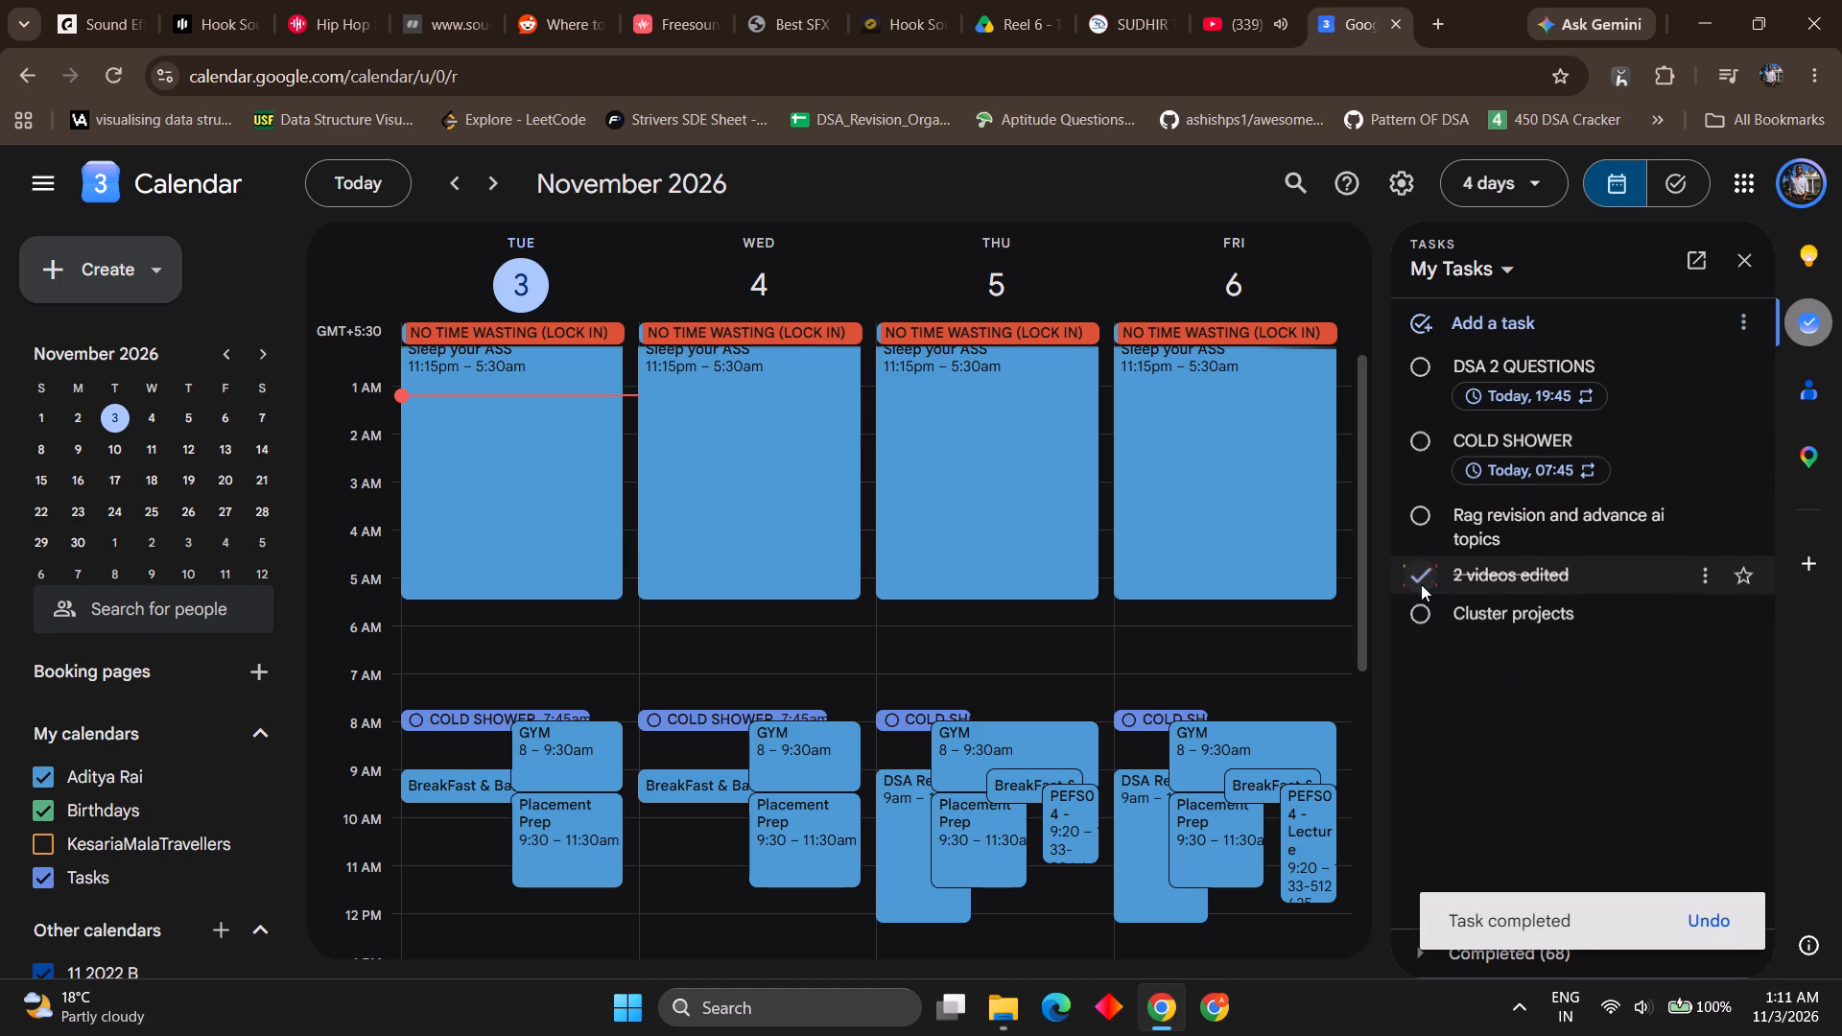